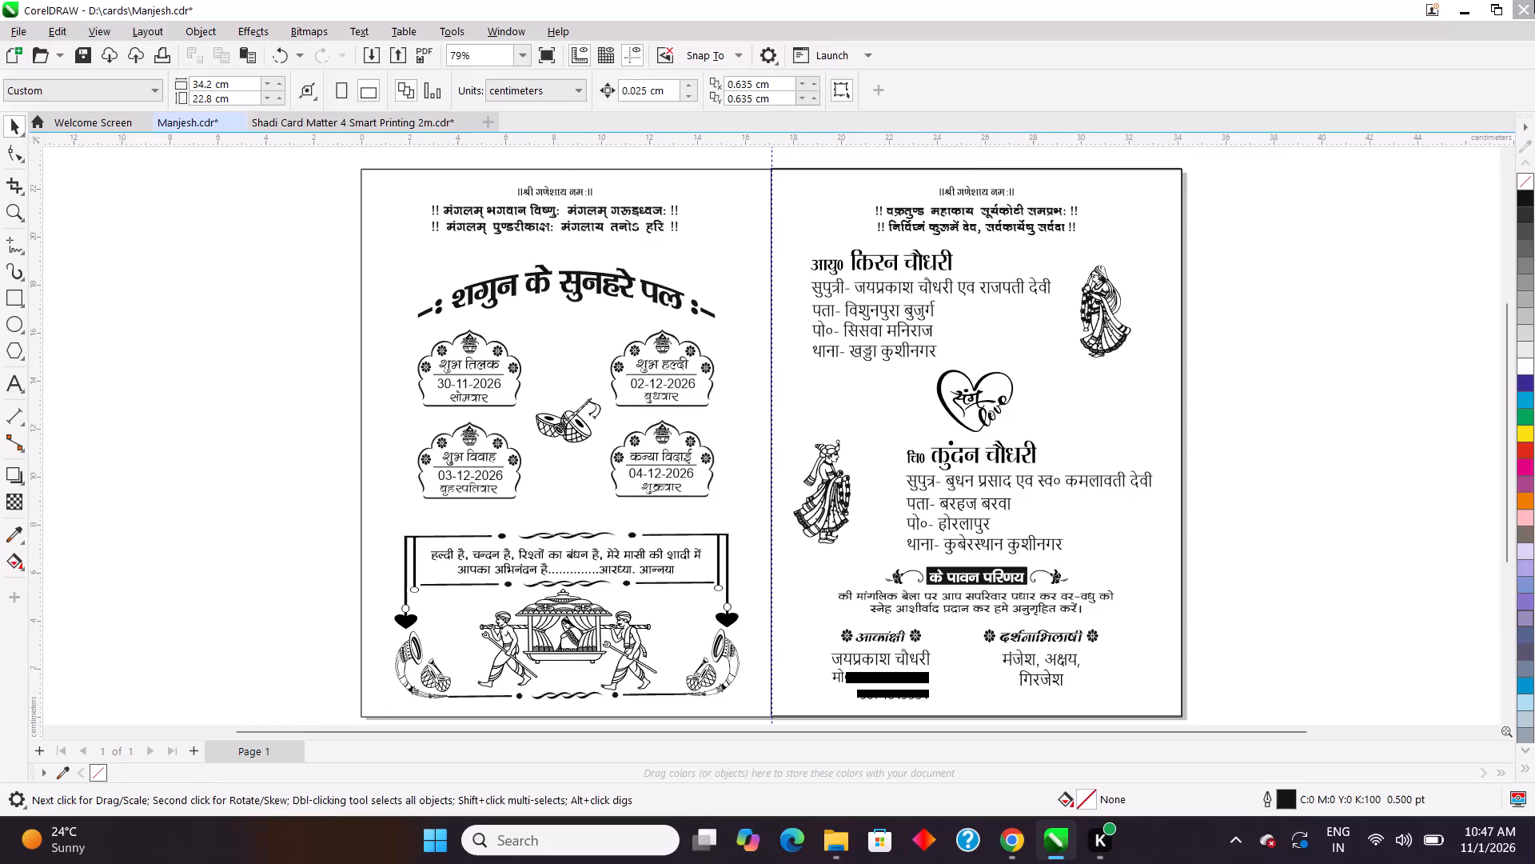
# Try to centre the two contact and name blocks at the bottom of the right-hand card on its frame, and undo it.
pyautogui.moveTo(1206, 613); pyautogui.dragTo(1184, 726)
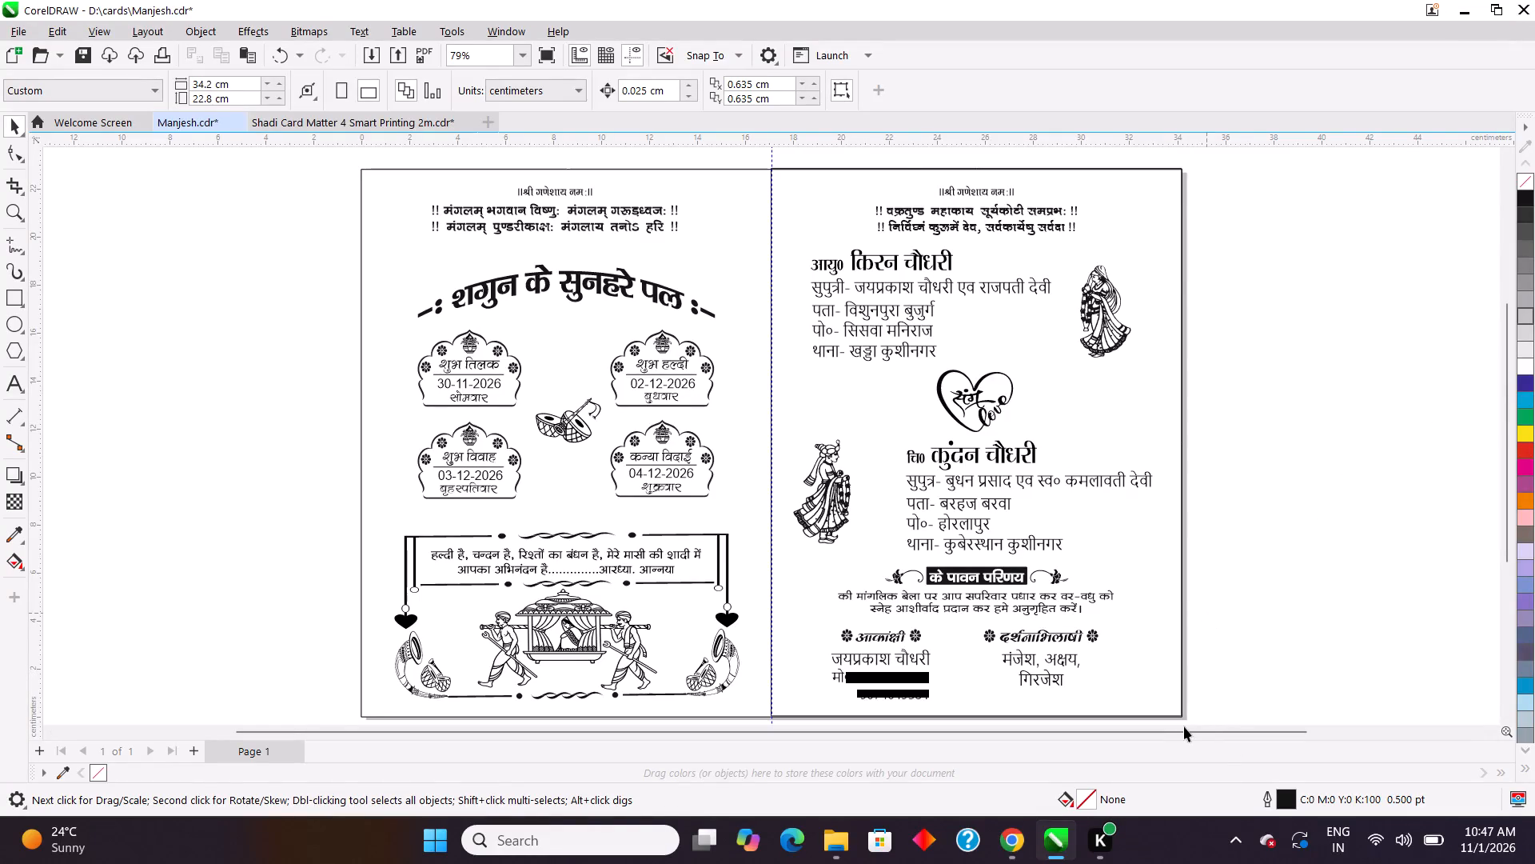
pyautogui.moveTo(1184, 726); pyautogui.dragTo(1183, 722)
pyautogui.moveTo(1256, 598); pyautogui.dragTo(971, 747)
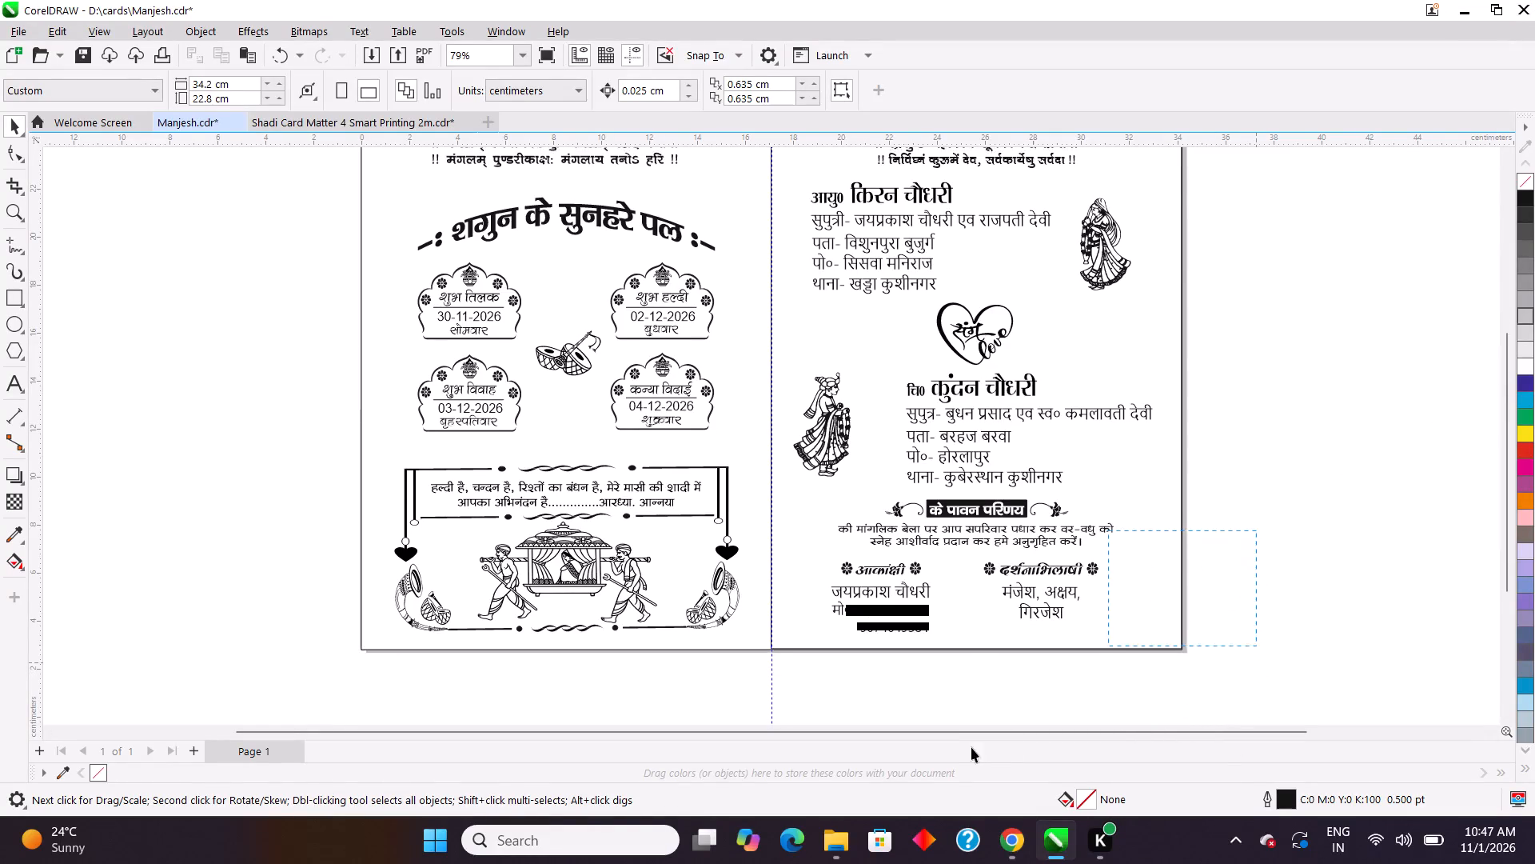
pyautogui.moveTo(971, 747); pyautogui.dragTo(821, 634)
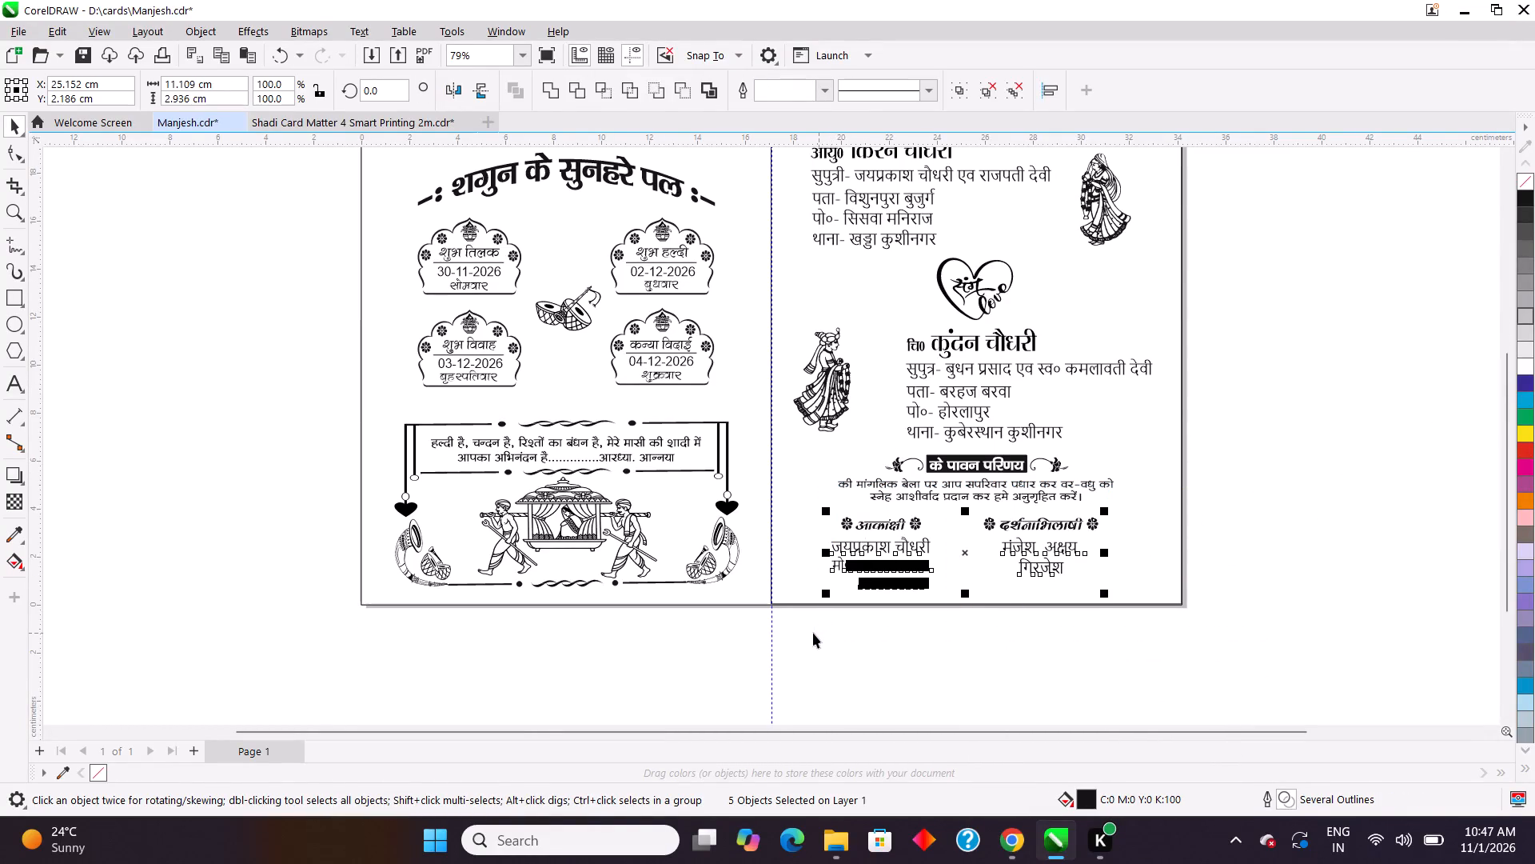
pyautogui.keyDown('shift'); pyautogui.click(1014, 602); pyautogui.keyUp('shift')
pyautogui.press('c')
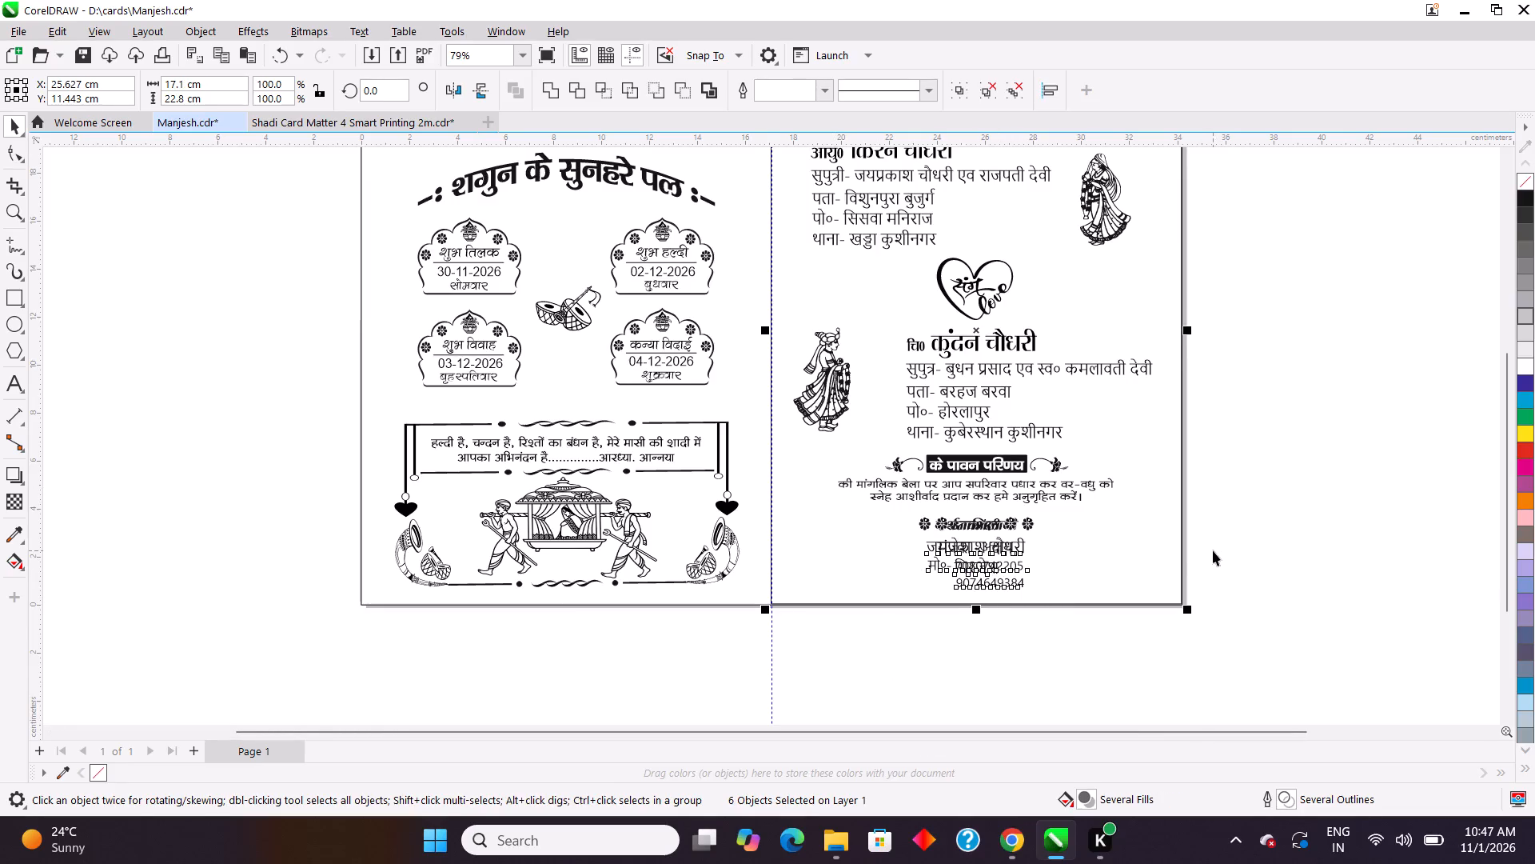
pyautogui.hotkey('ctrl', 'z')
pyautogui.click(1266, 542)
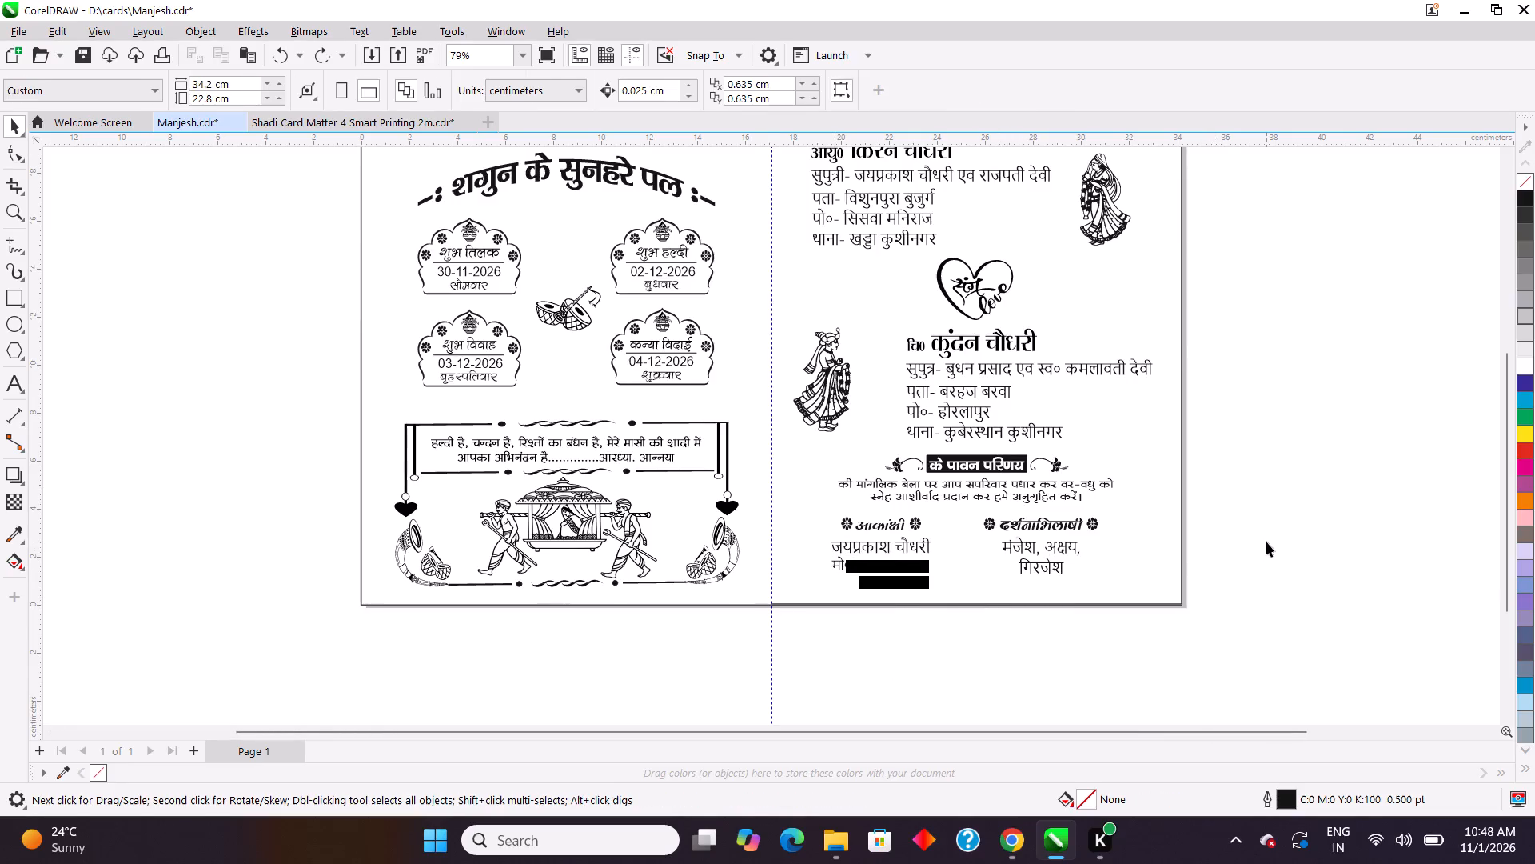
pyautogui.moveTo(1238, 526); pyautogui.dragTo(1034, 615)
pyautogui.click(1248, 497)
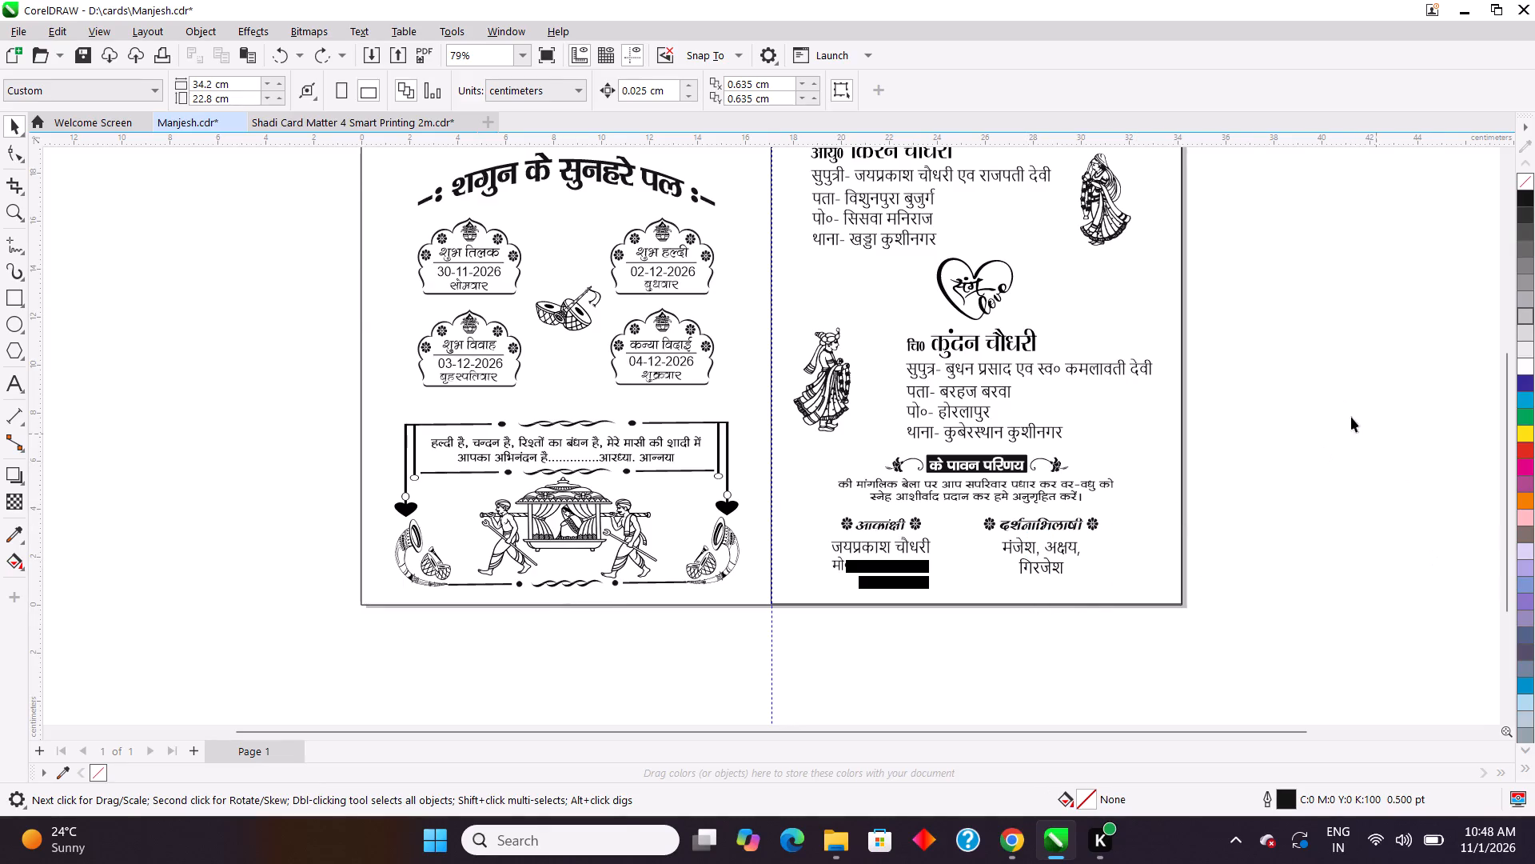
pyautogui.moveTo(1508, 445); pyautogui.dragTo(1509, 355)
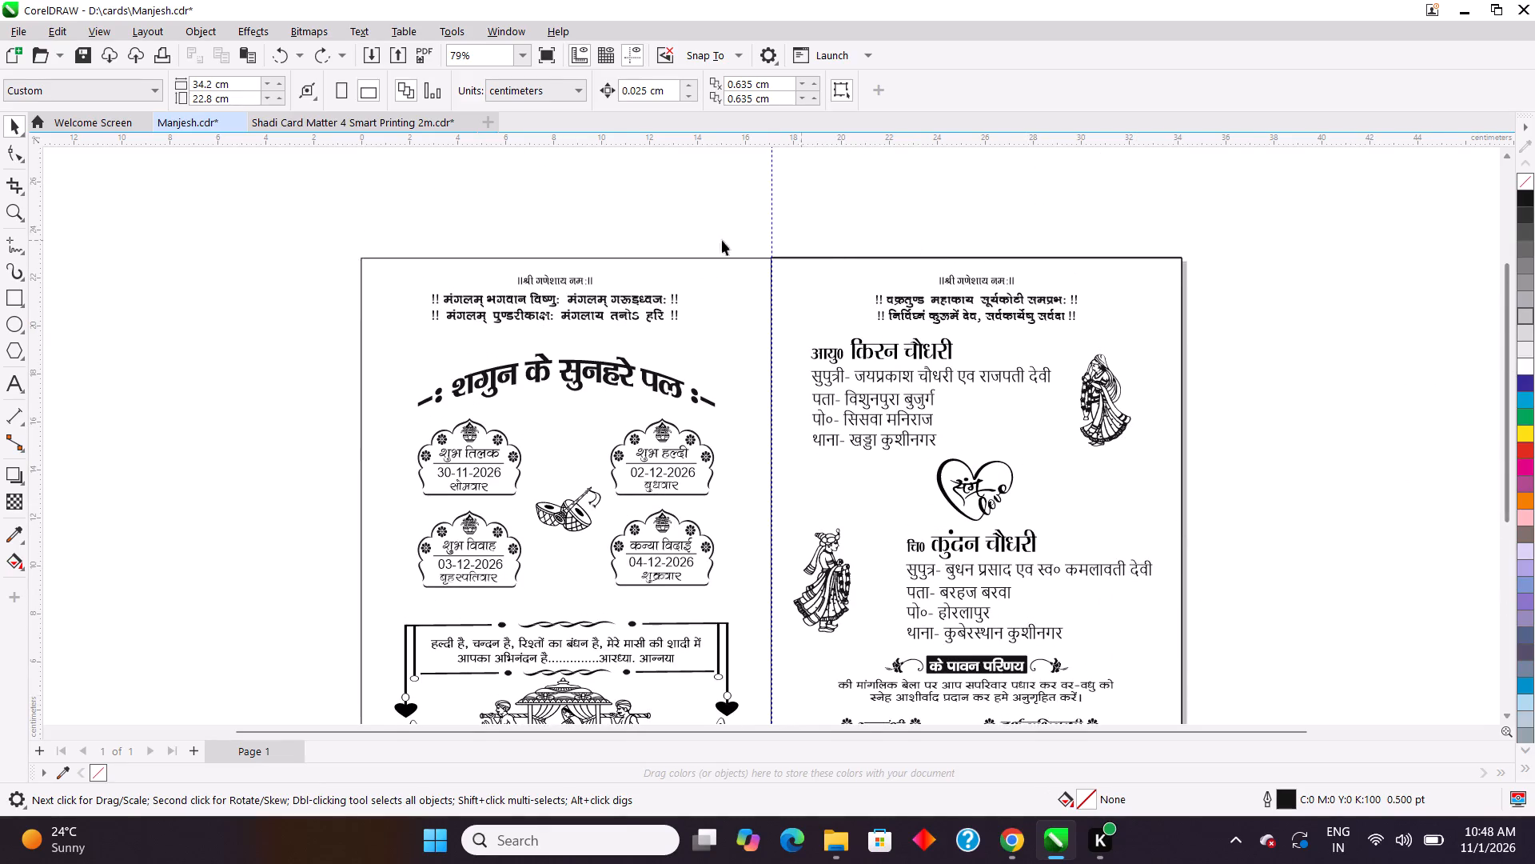
# Start a new document and name it Manjesh Envelop.
pyautogui.click(484, 120)
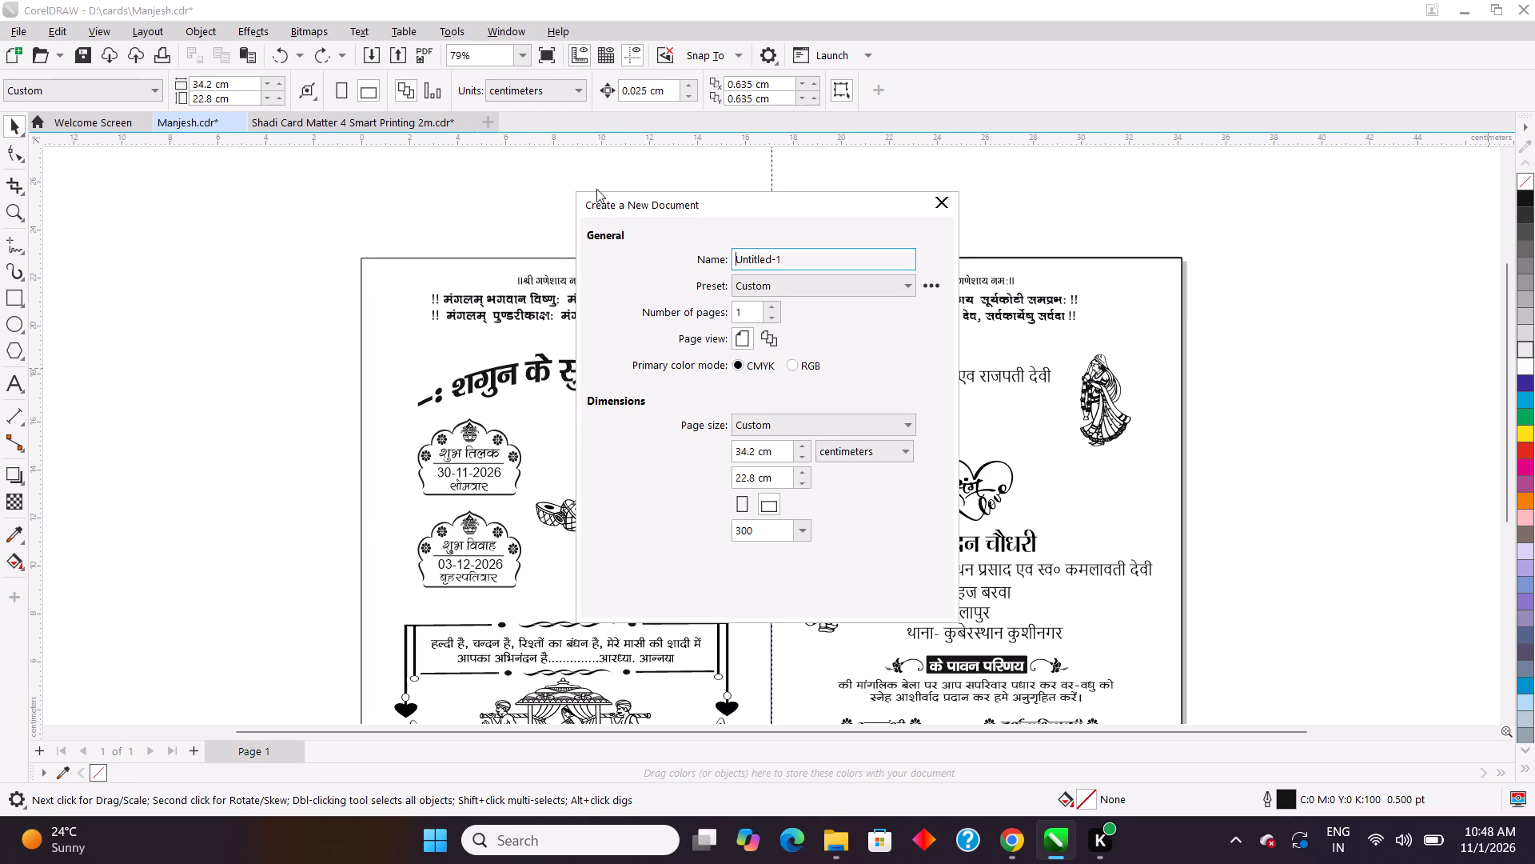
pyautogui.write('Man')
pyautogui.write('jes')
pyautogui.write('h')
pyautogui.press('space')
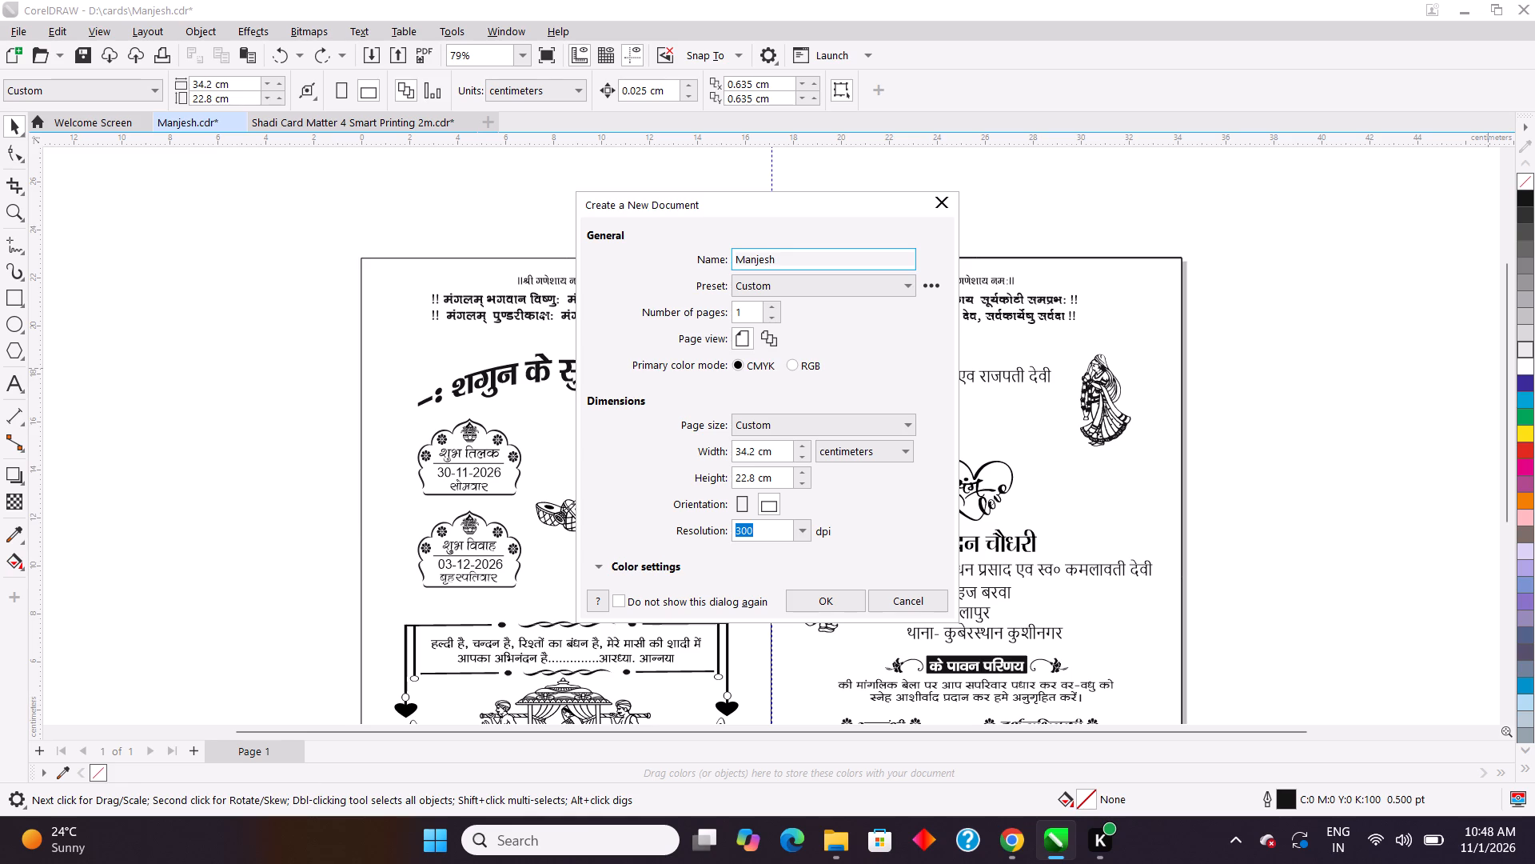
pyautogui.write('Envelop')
# Set the new document's page to 16.7 cm wide by 23.3 cm high and create it.
pyautogui.moveTo(784, 451); pyautogui.dragTo(696, 481)
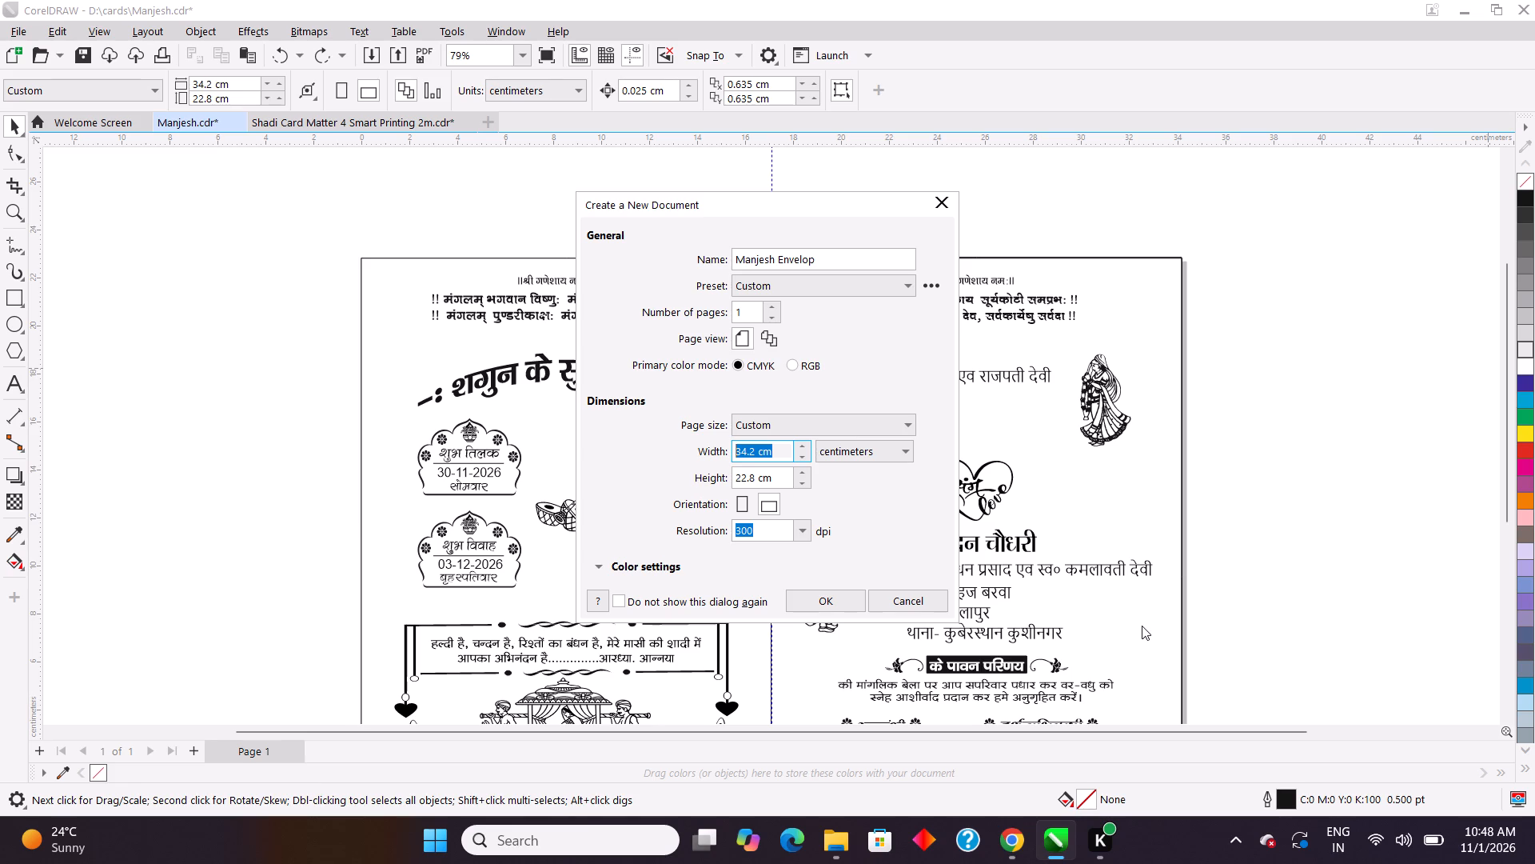
pyautogui.press('1')
pyautogui.press('6')
pyautogui.press('.')
pyautogui.press('7')
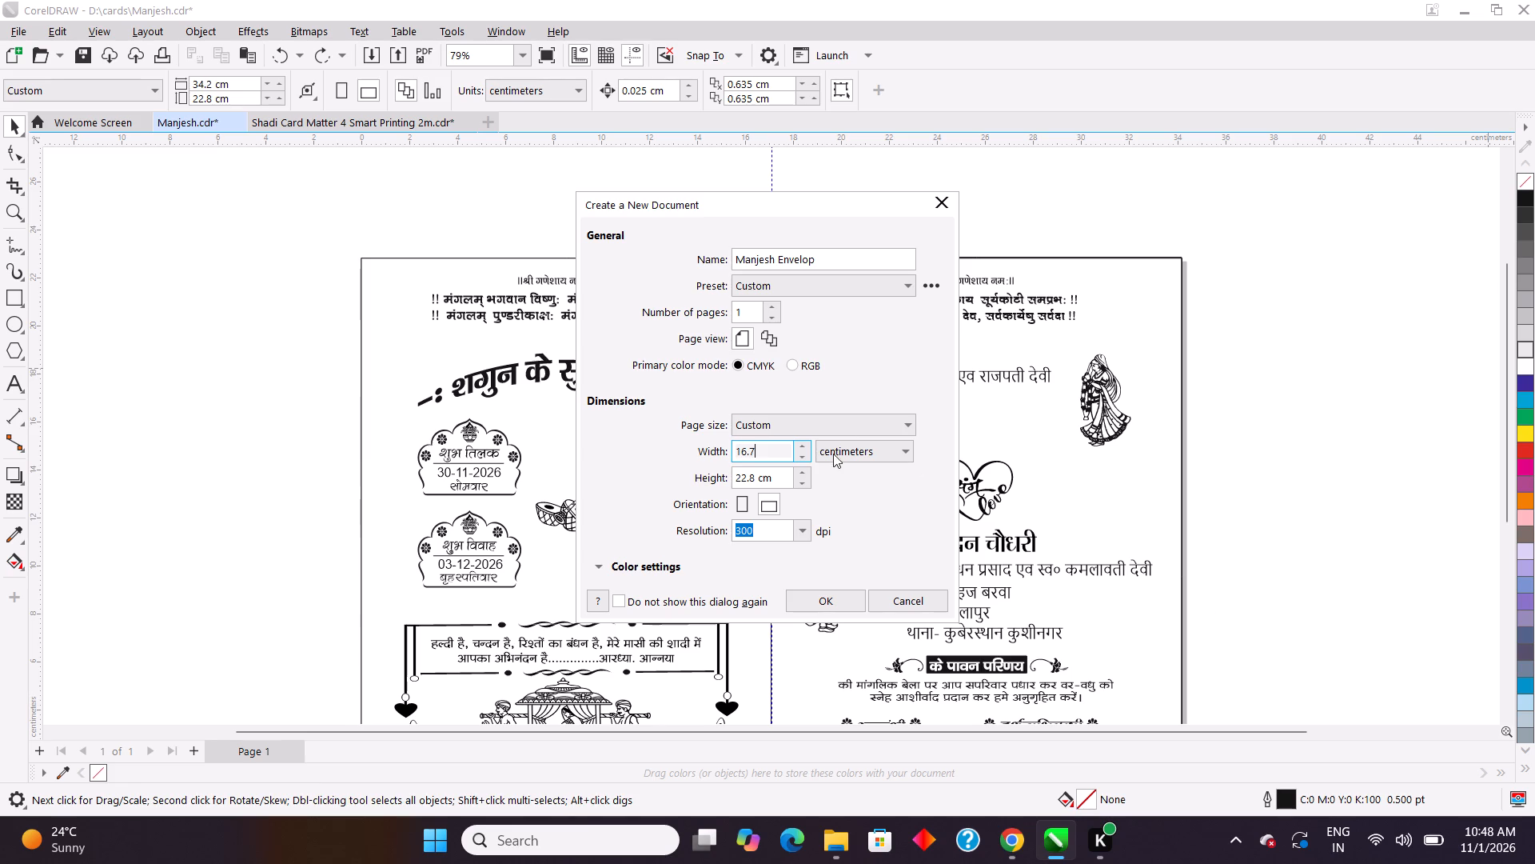
pyautogui.moveTo(782, 481); pyautogui.dragTo(717, 494)
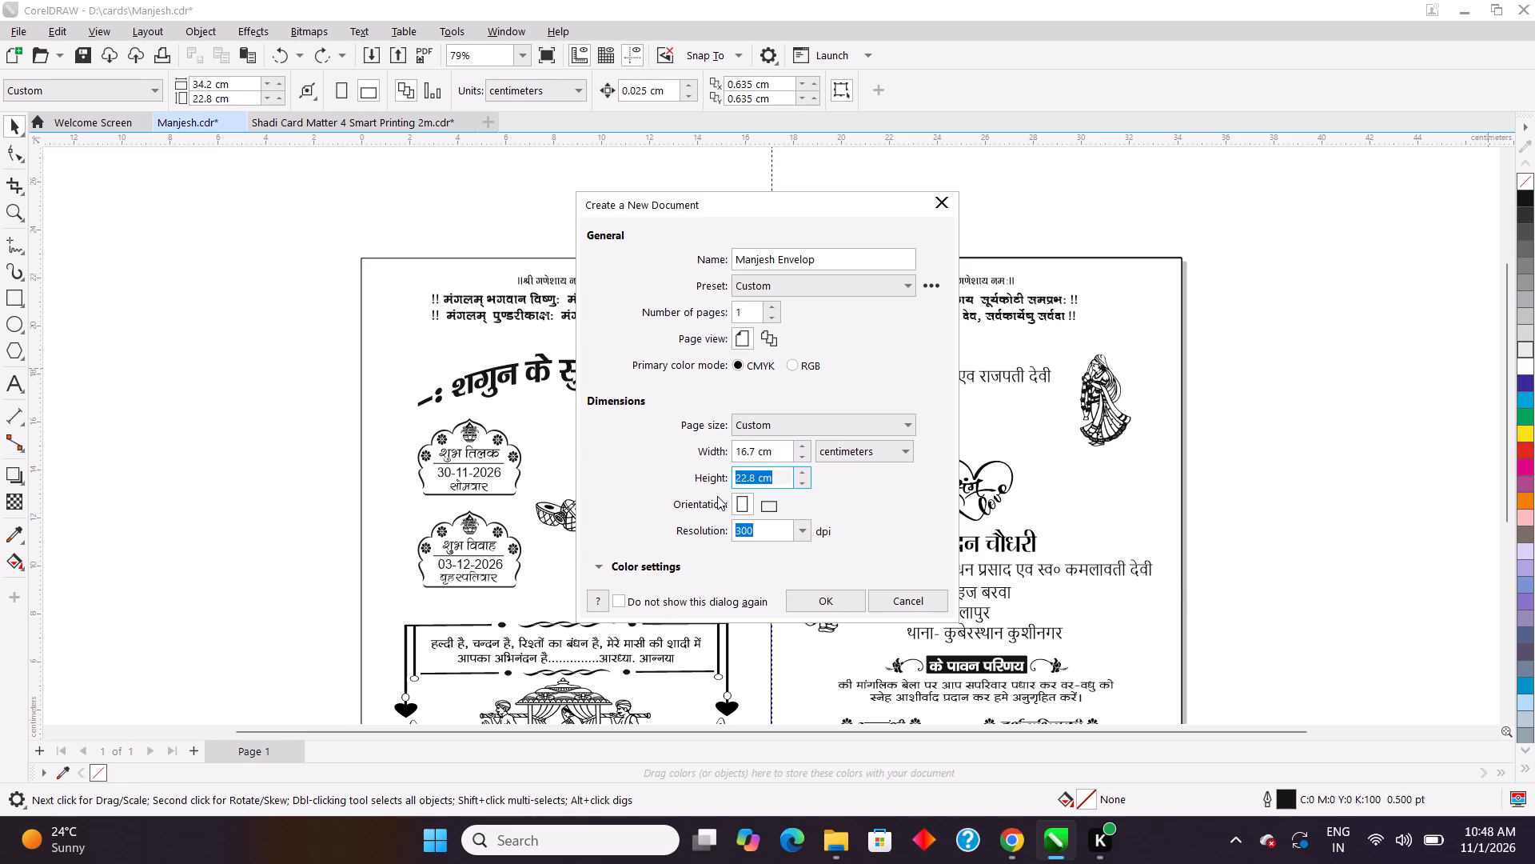
pyautogui.press('2')
pyautogui.press('3')
pyautogui.press('.')
pyautogui.press('3')
pyautogui.click(835, 602)
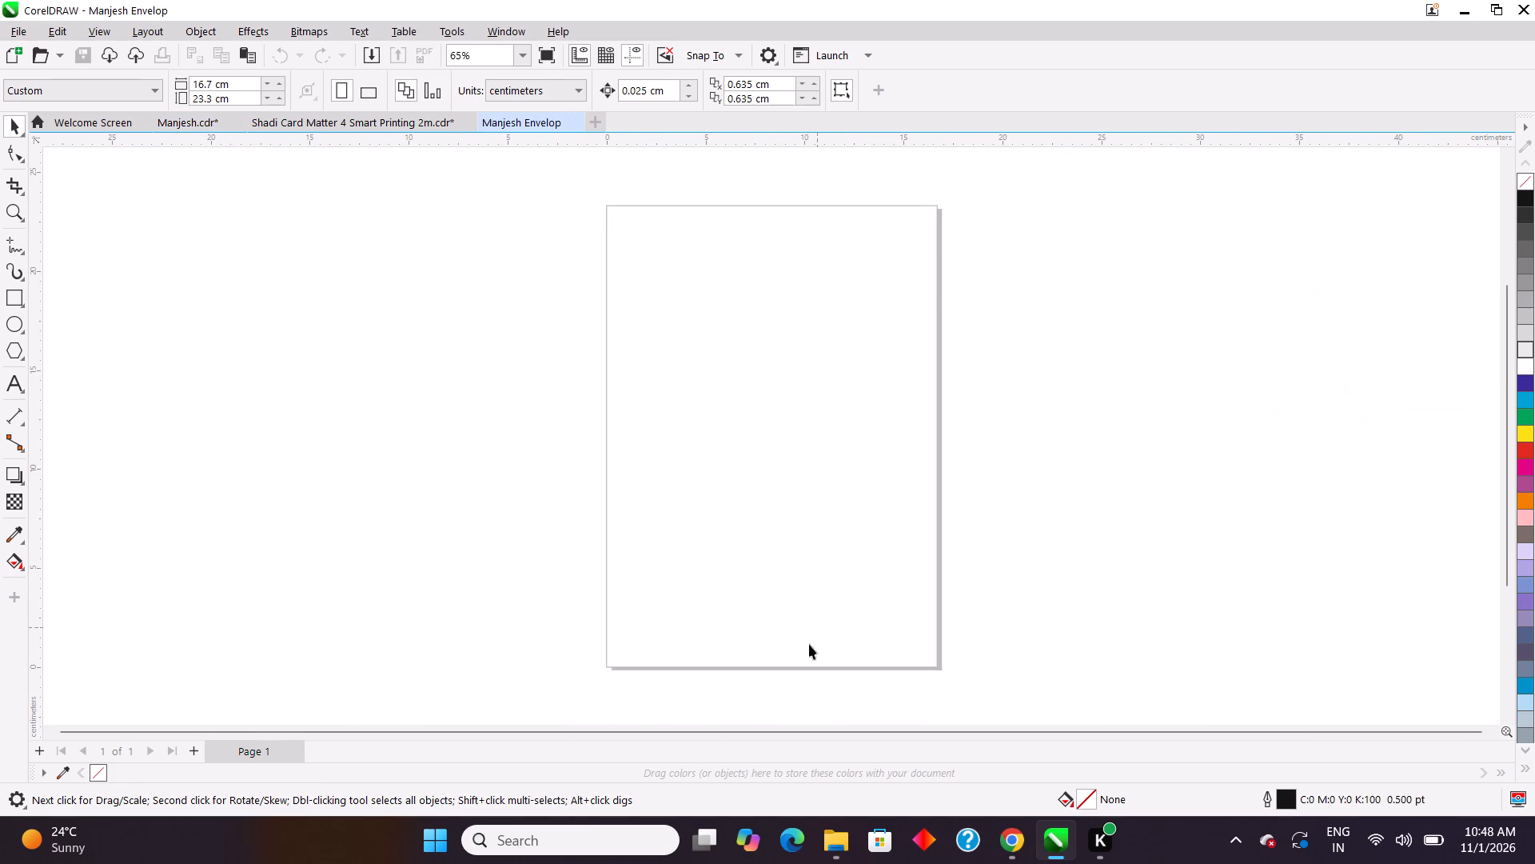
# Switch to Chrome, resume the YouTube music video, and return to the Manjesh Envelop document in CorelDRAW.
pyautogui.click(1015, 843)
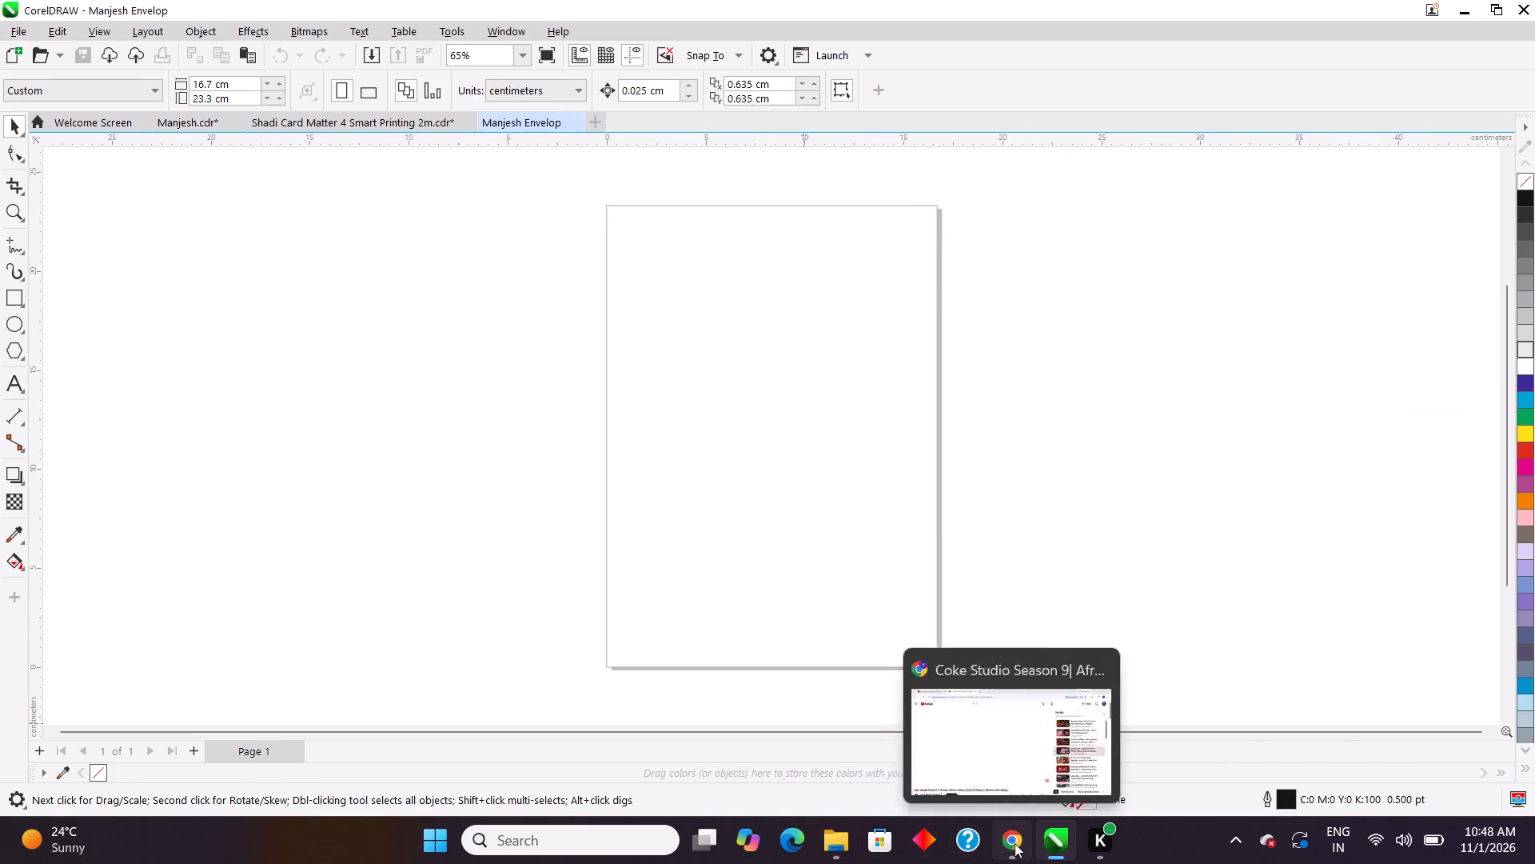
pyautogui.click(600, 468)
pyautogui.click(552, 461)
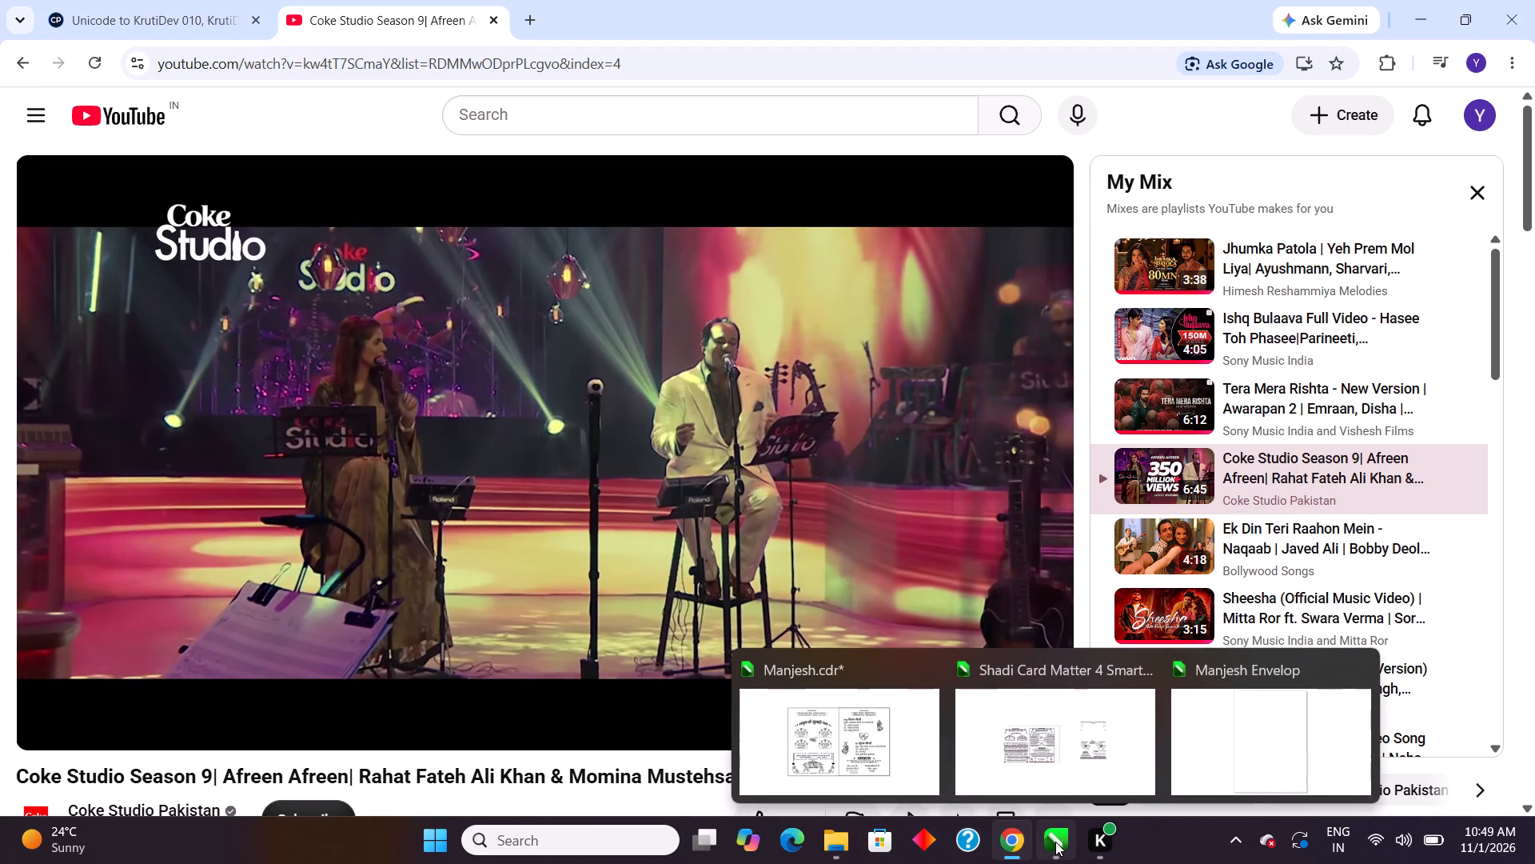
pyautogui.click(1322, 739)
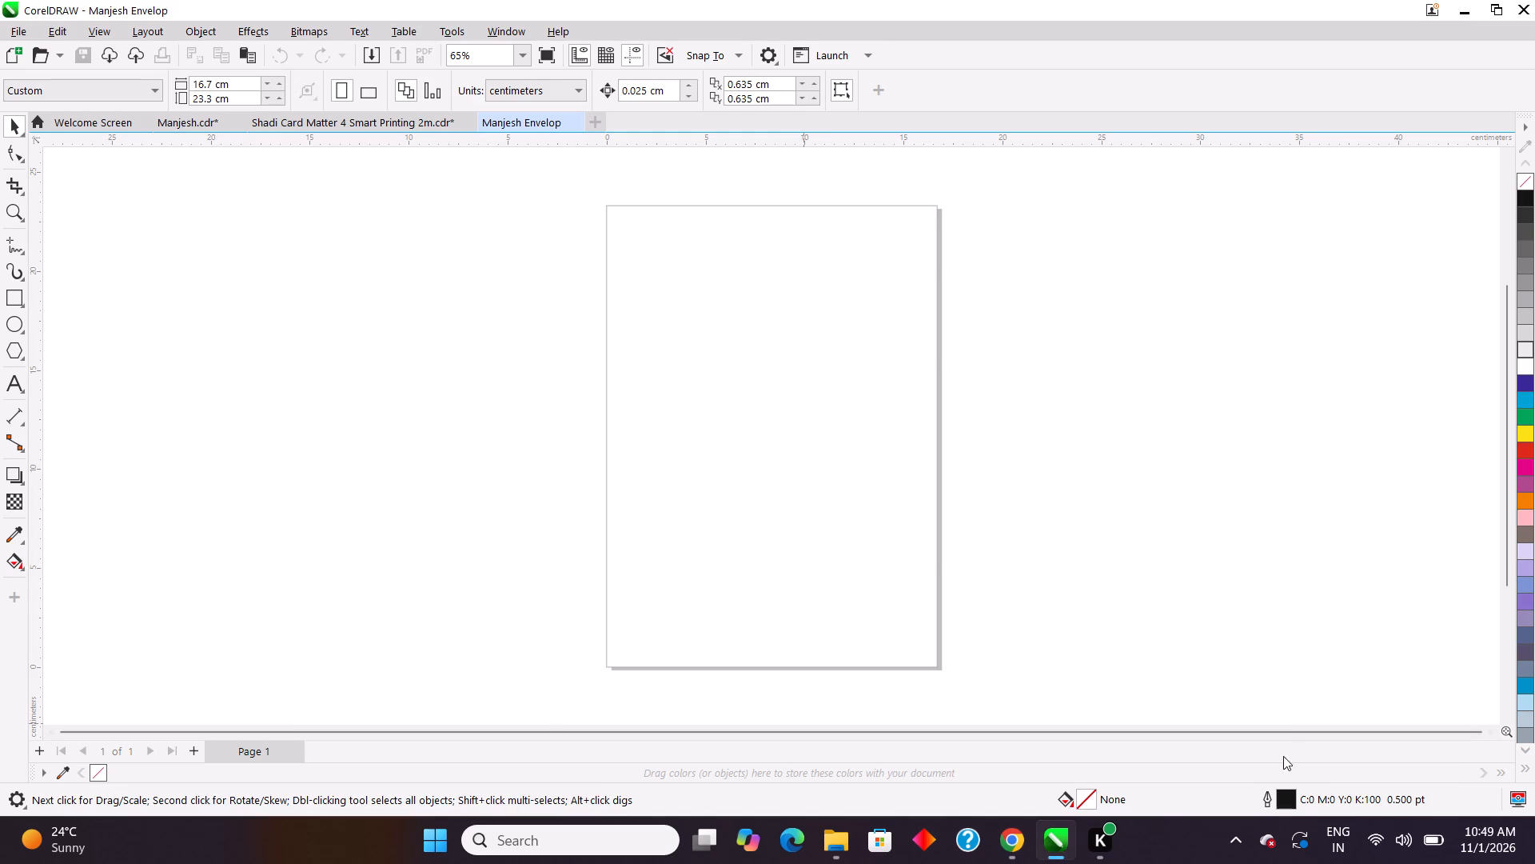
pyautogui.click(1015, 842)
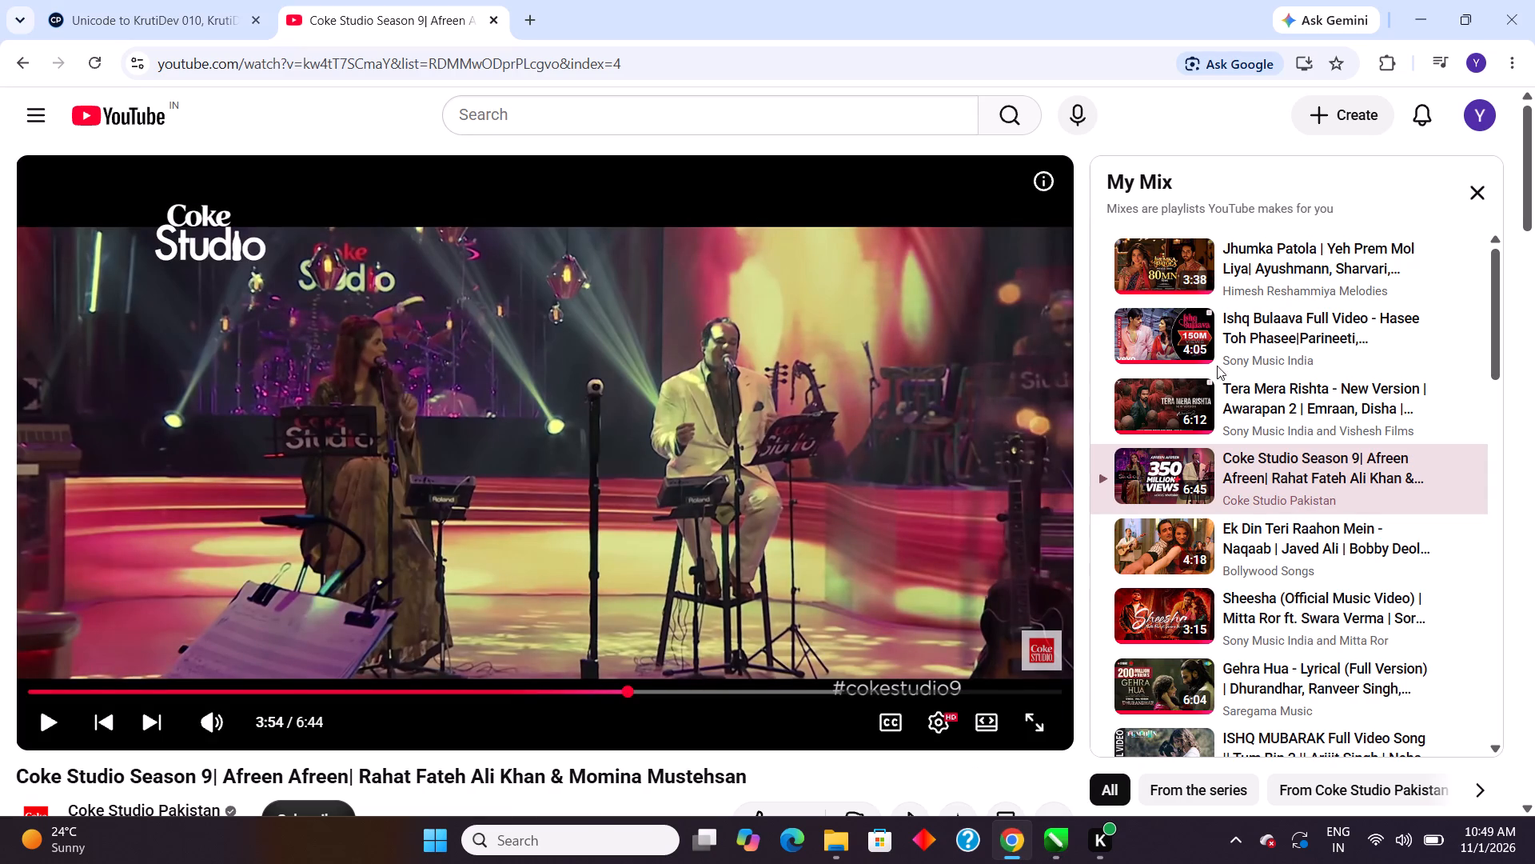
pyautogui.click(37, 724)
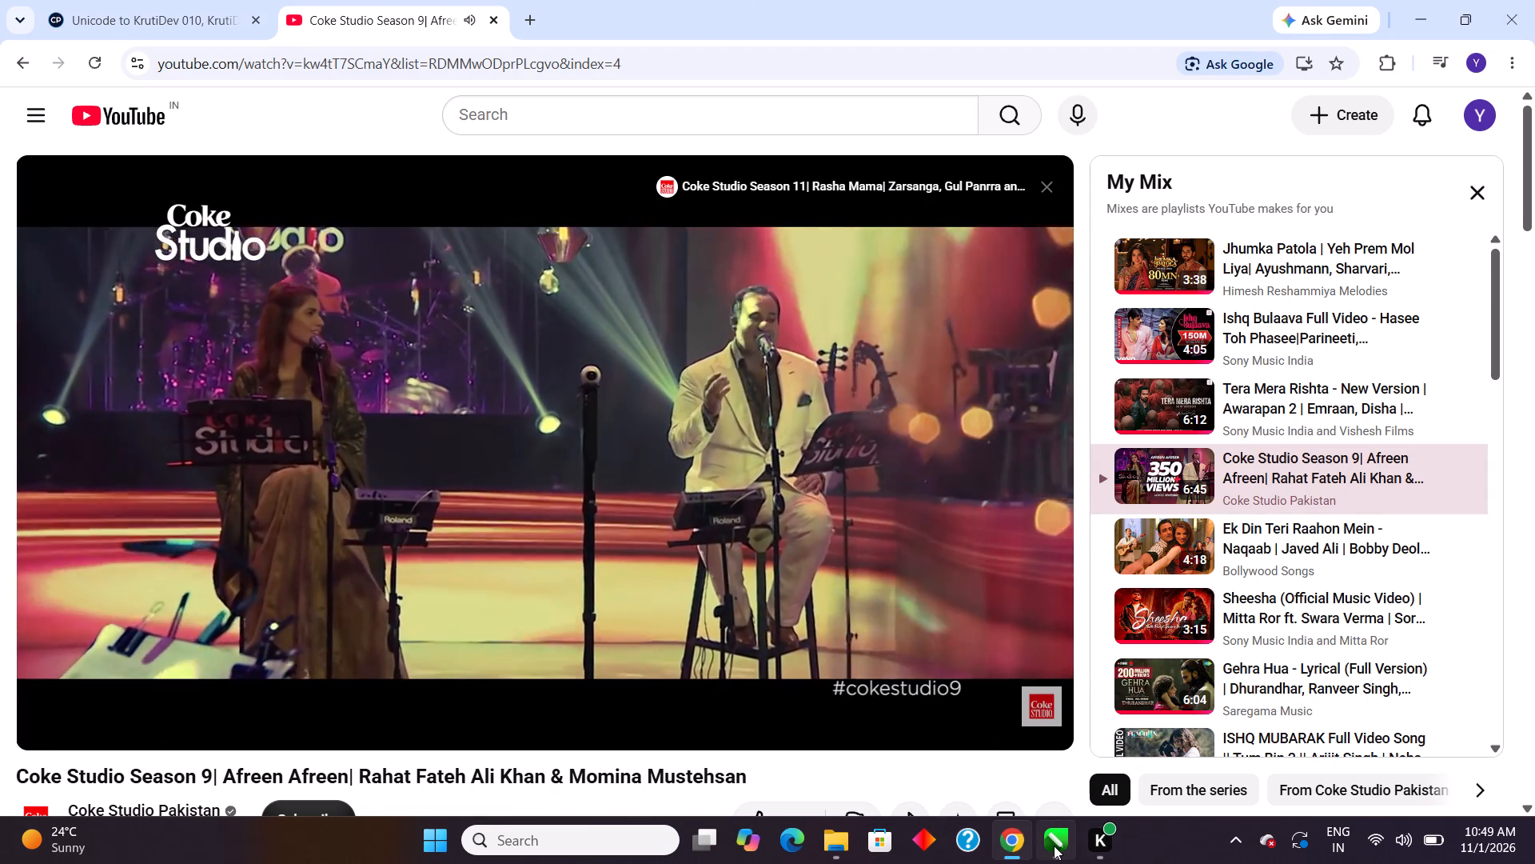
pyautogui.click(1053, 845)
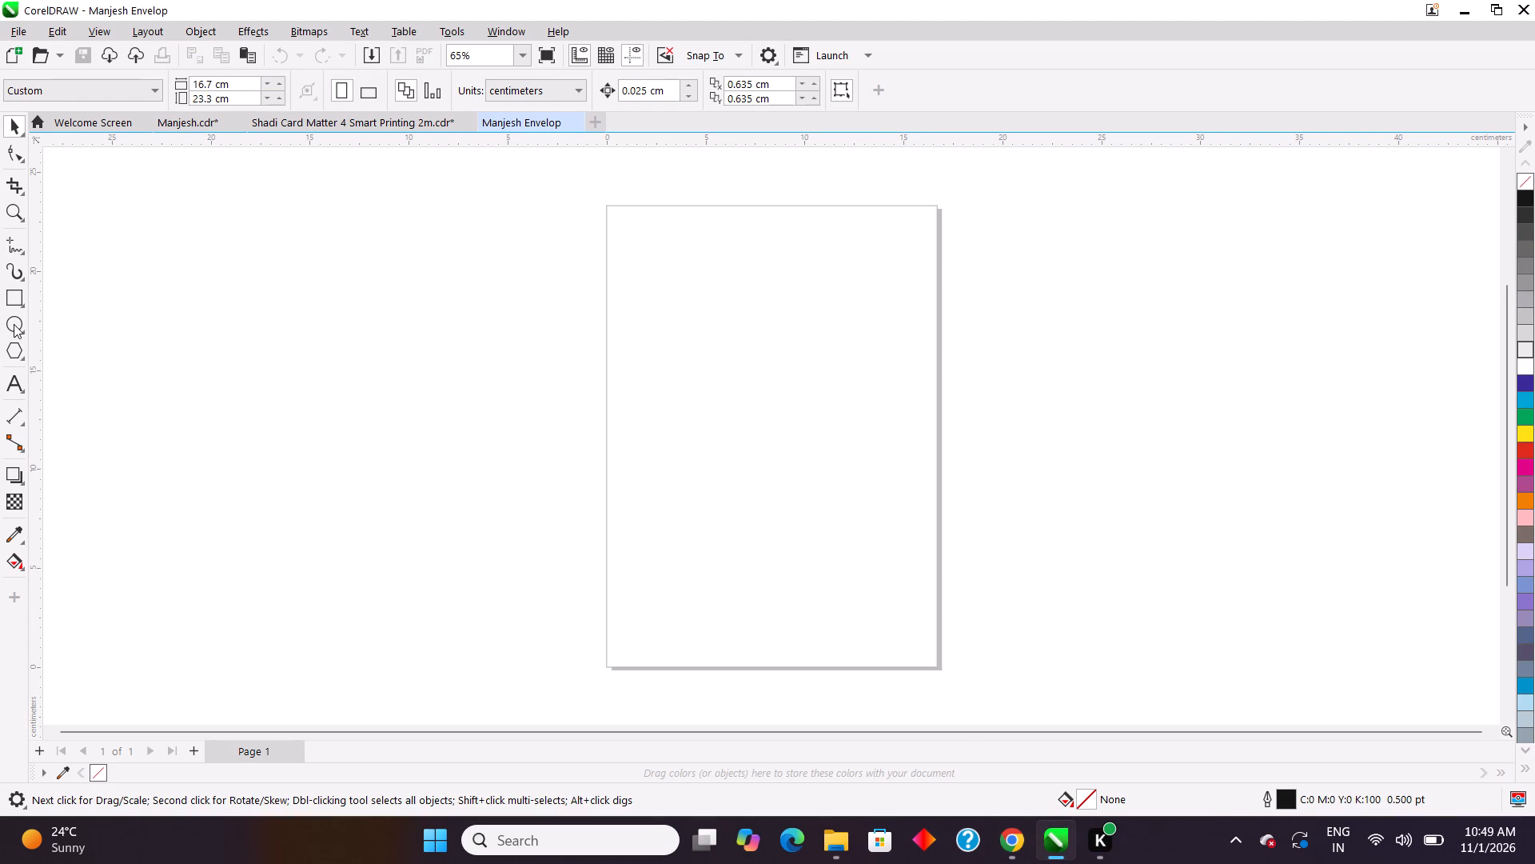
# Add a page-frame rectangle matching the full size of the envelope page.
pyautogui.doubleClick(18, 296)
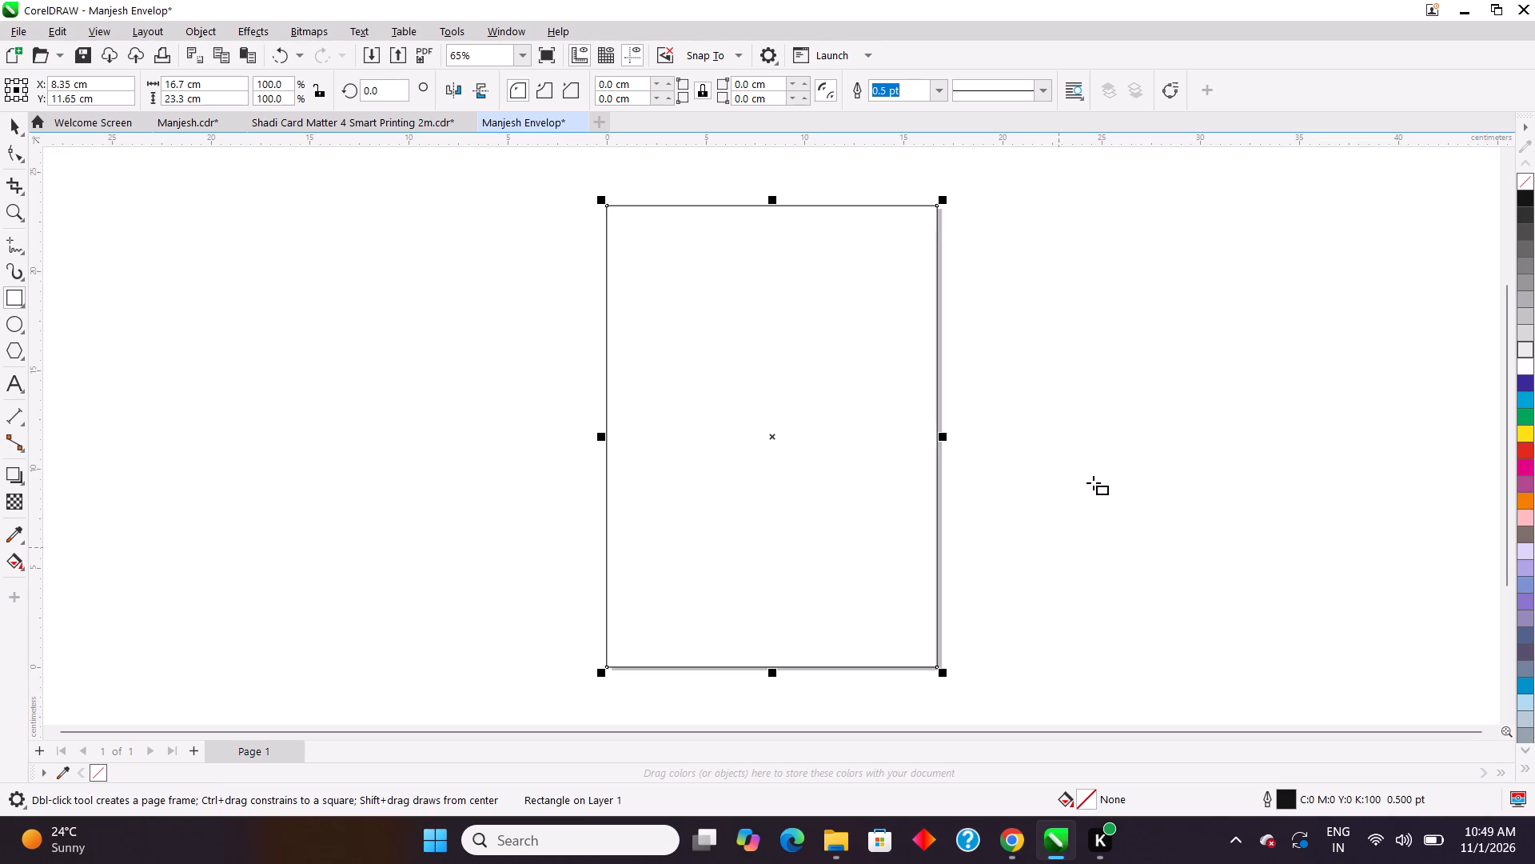
pyautogui.click(14, 126)
pyautogui.click(158, 258)
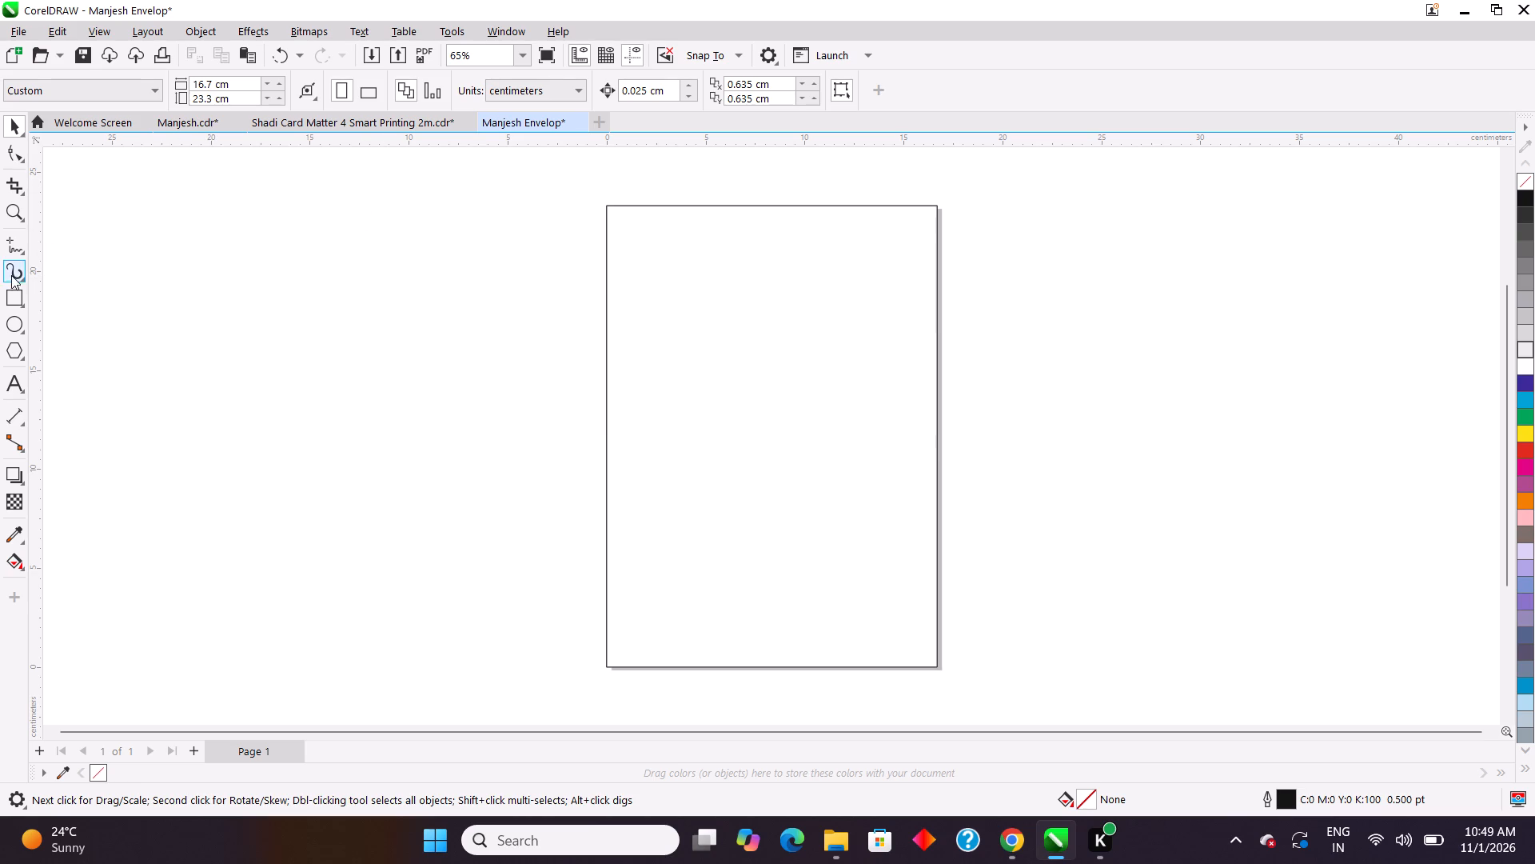
# Draw a rectangle on the empty area beside the page and set its size to 8.2 cm wide by 10.3 cm high.
pyautogui.click(20, 298)
pyautogui.moveTo(84, 270); pyautogui.dragTo(217, 439)
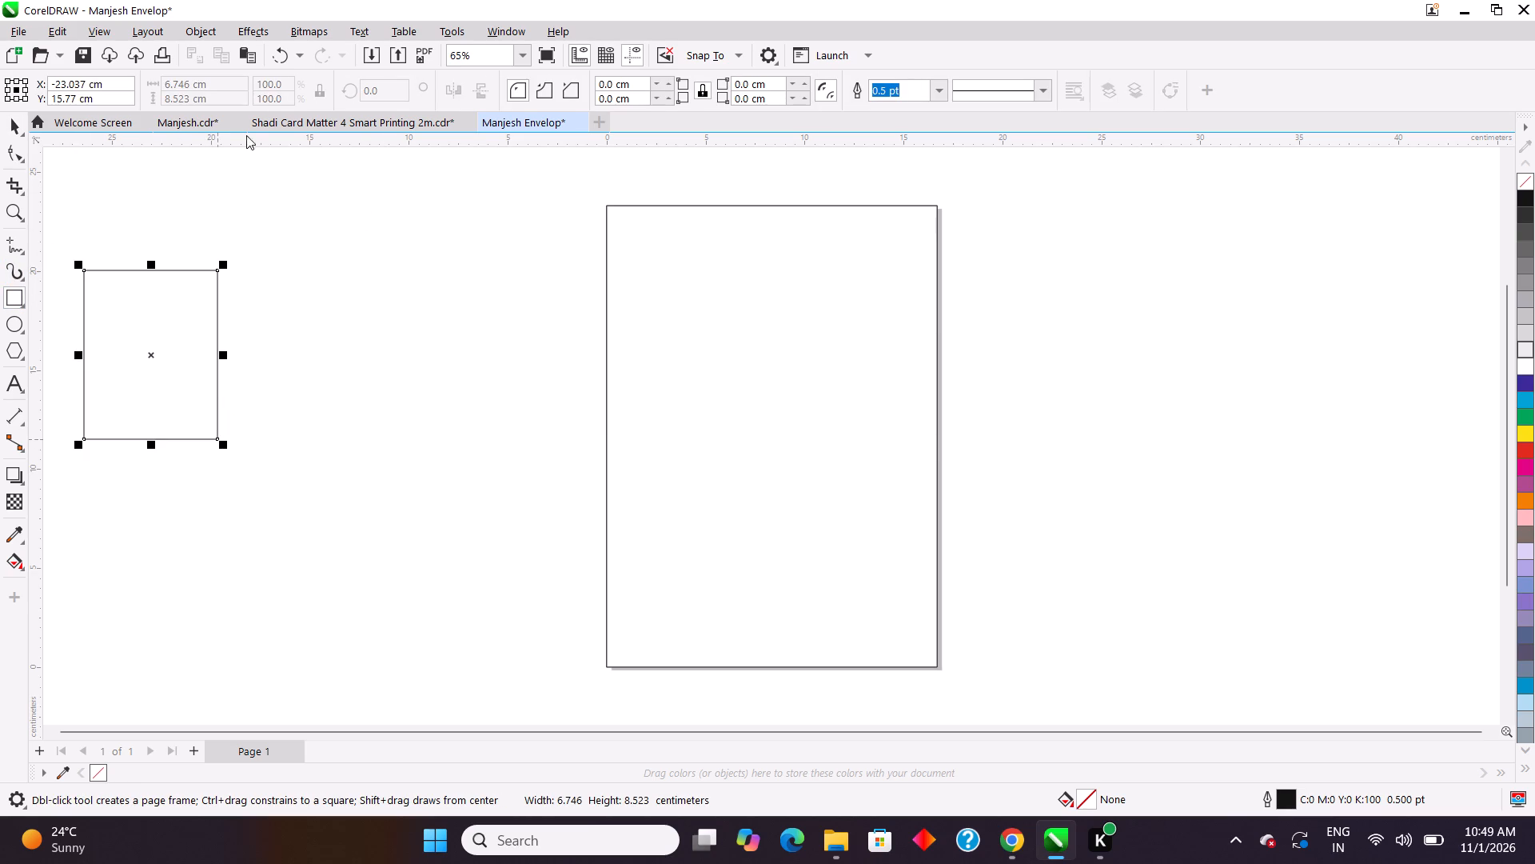
pyautogui.moveTo(213, 83); pyautogui.dragTo(182, 92)
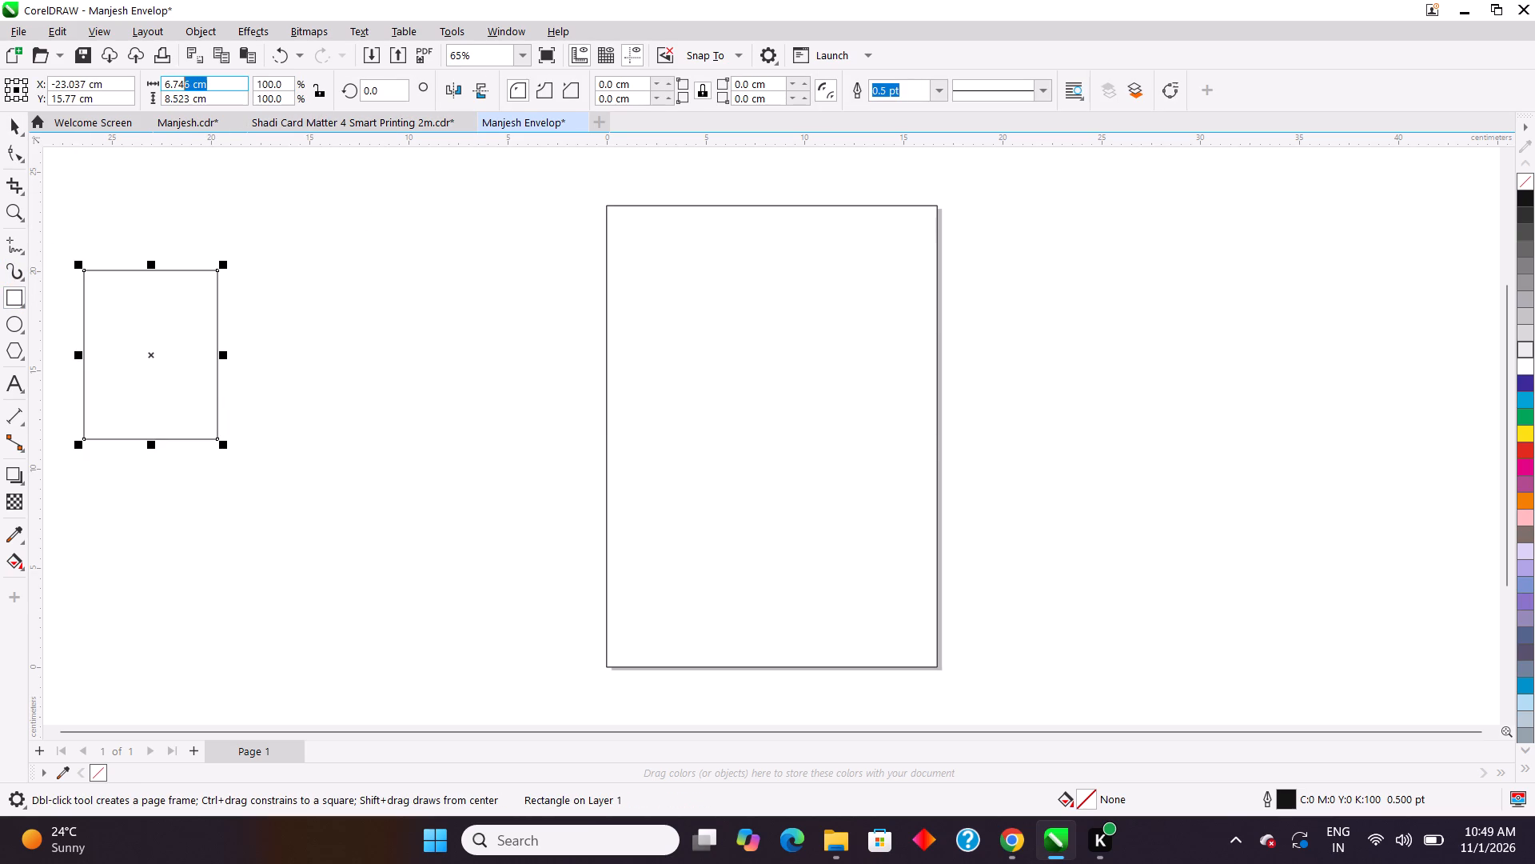
pyautogui.moveTo(182, 92); pyautogui.dragTo(152, 100)
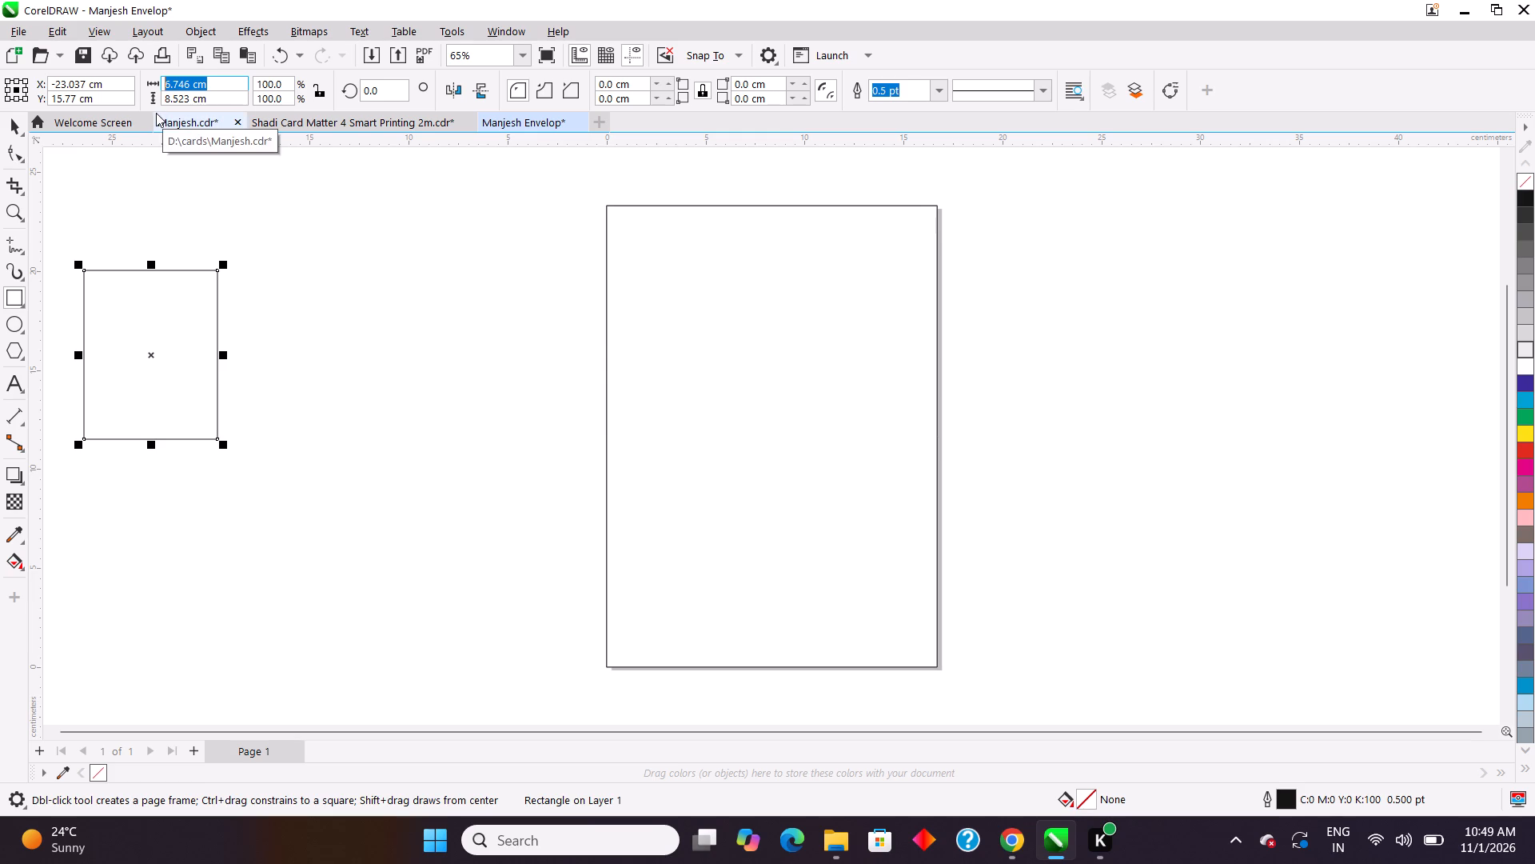
pyautogui.press('8')
pyautogui.write('.2')
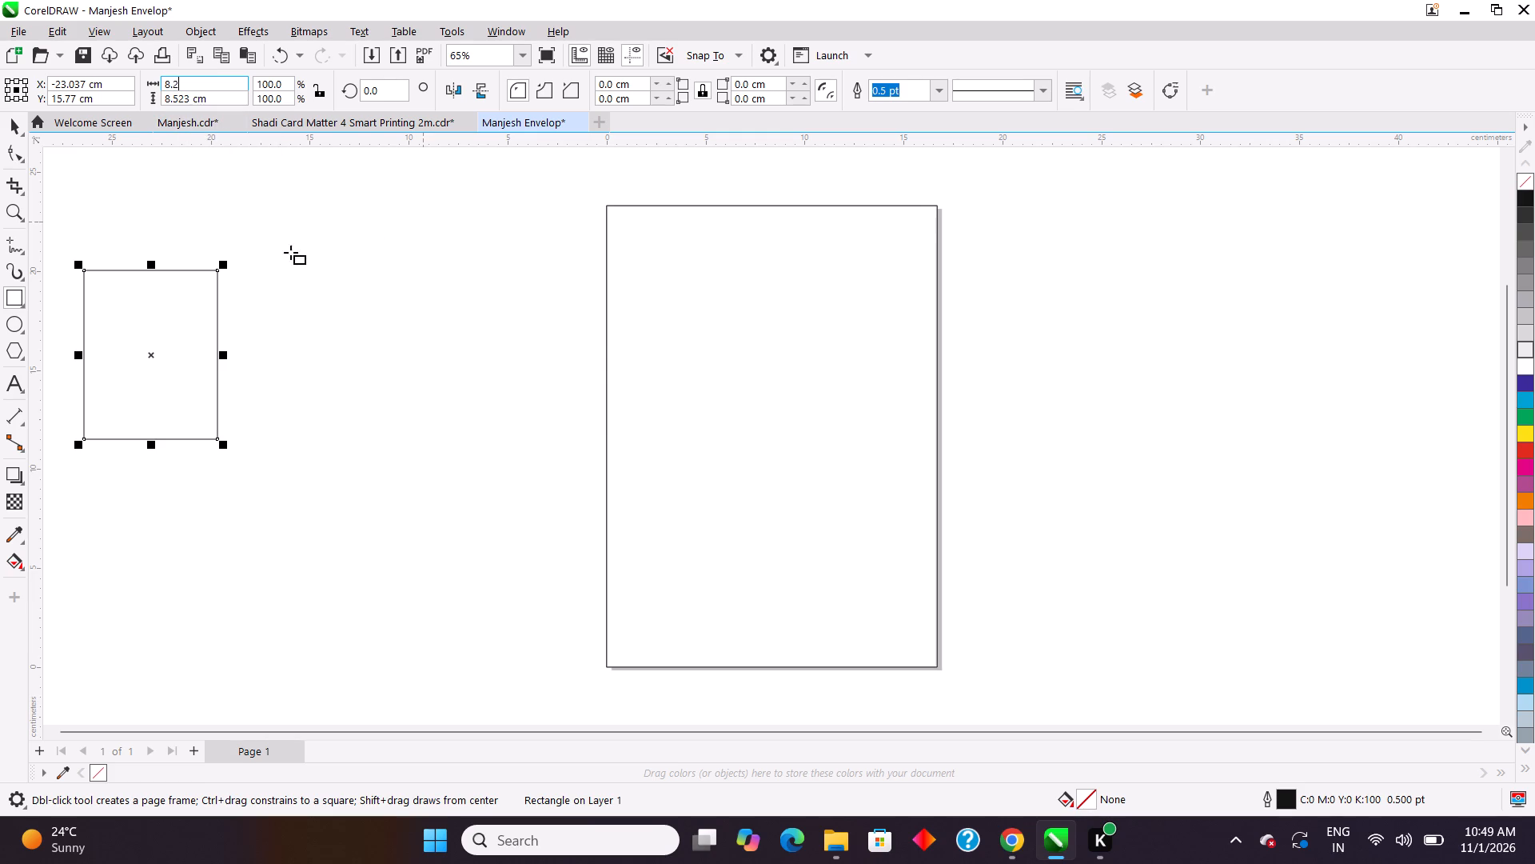
pyautogui.moveTo(215, 96); pyautogui.dragTo(142, 119)
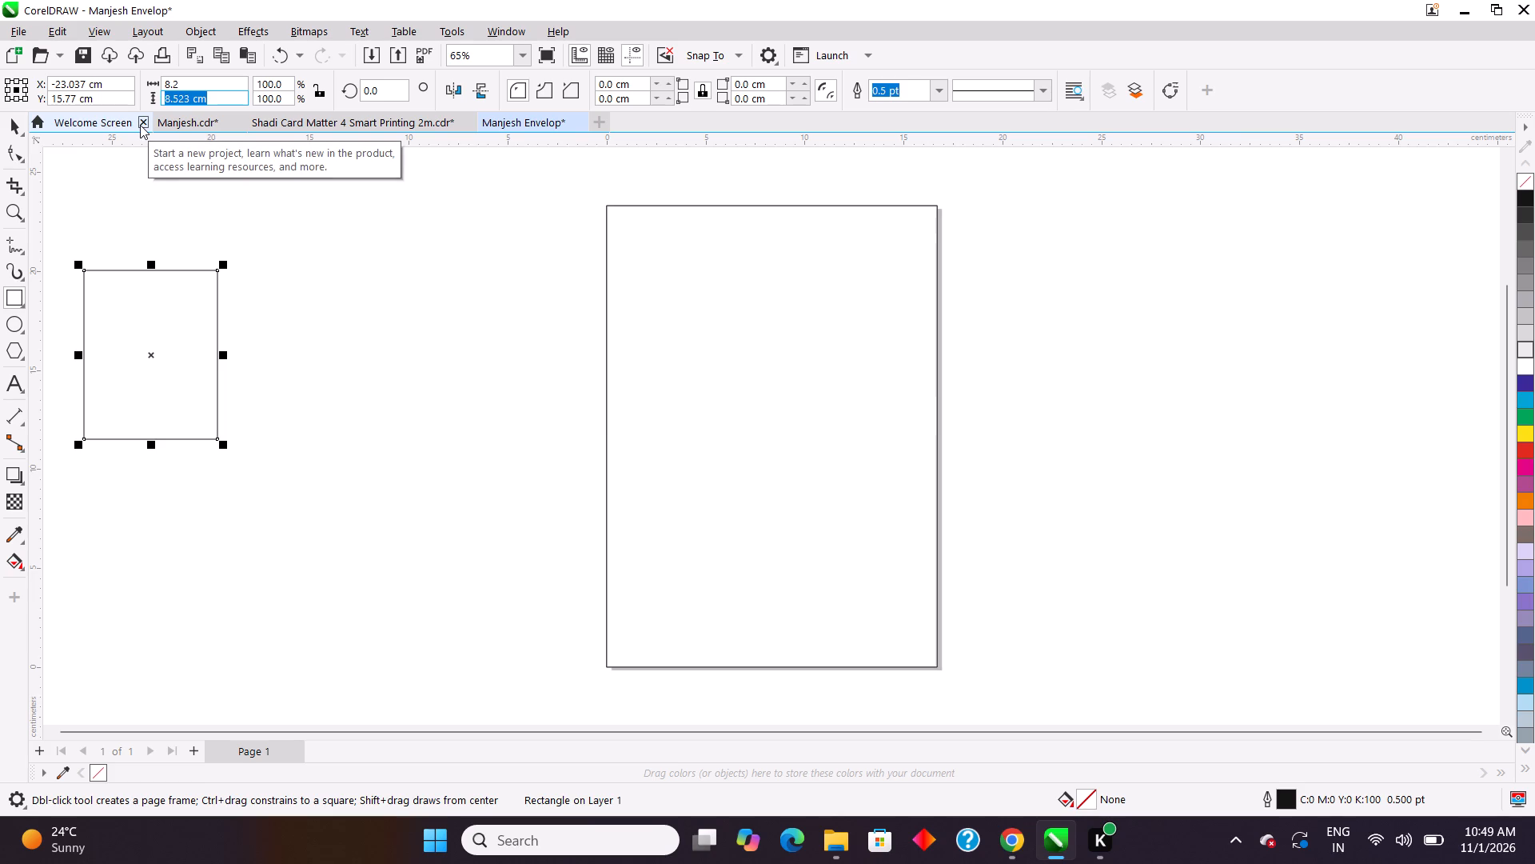
pyautogui.write('10.')
pyautogui.press('3')
pyautogui.press('Return')
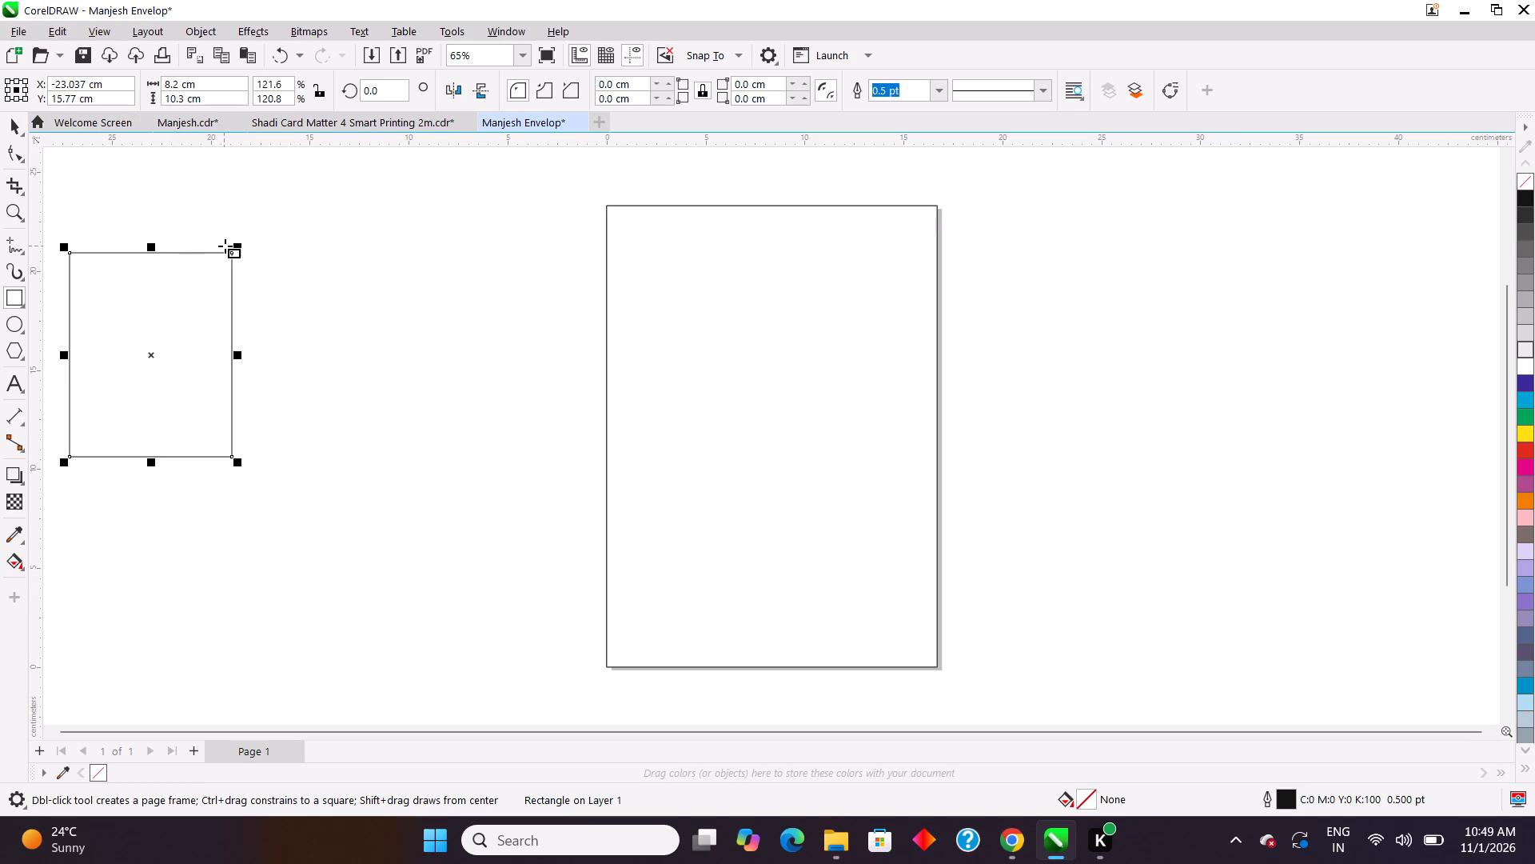
# Centre the 8.2 × 10.3 cm rectangle horizontally and vertically on the page-frame rectangle.
pyautogui.click(8, 128)
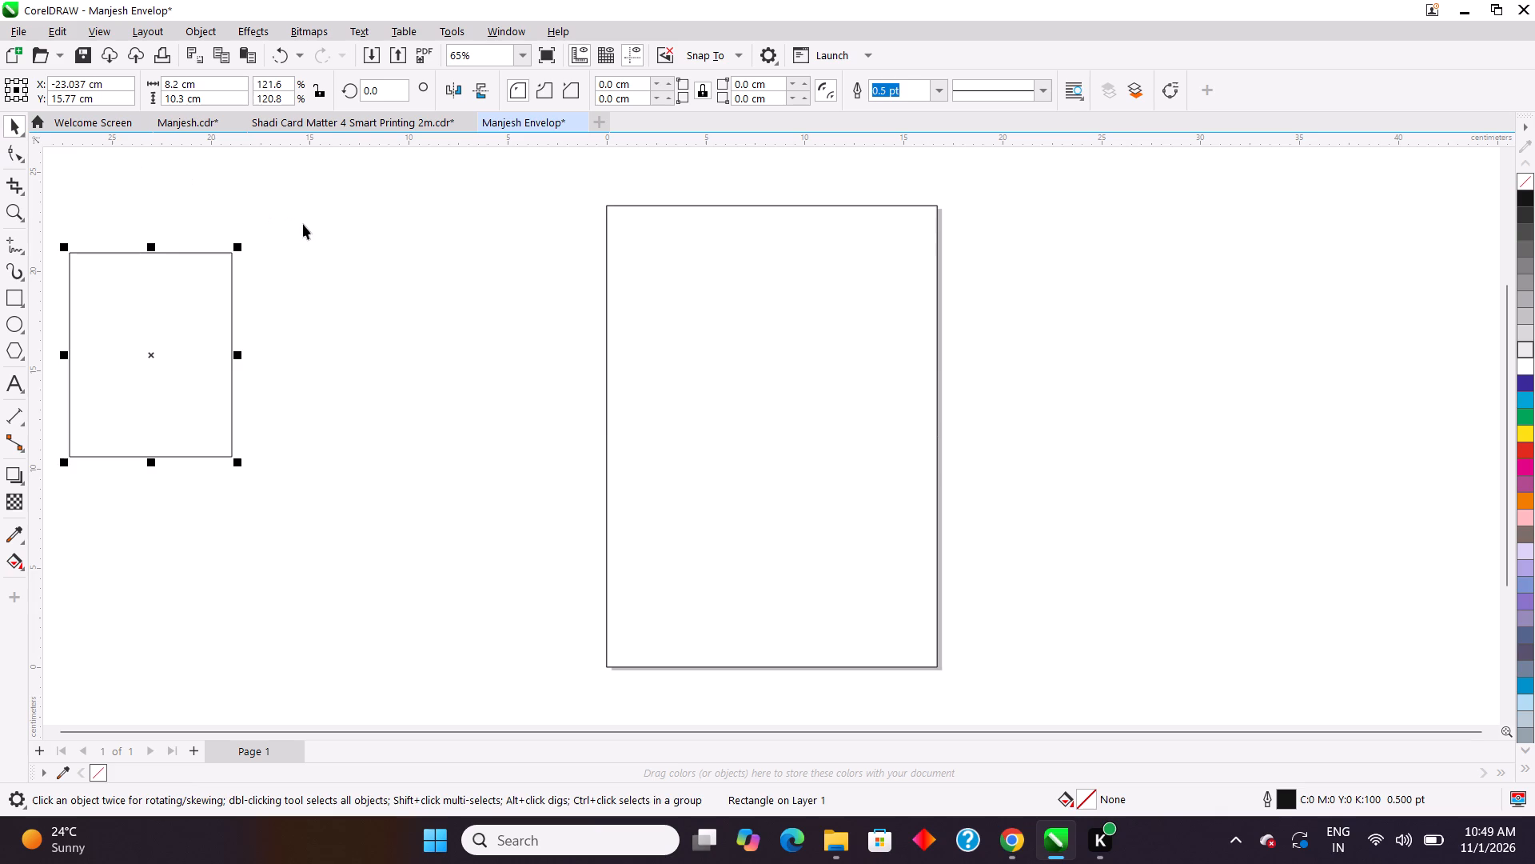
pyautogui.keyDown('shift'); pyautogui.click(667, 206); pyautogui.keyUp('shift')
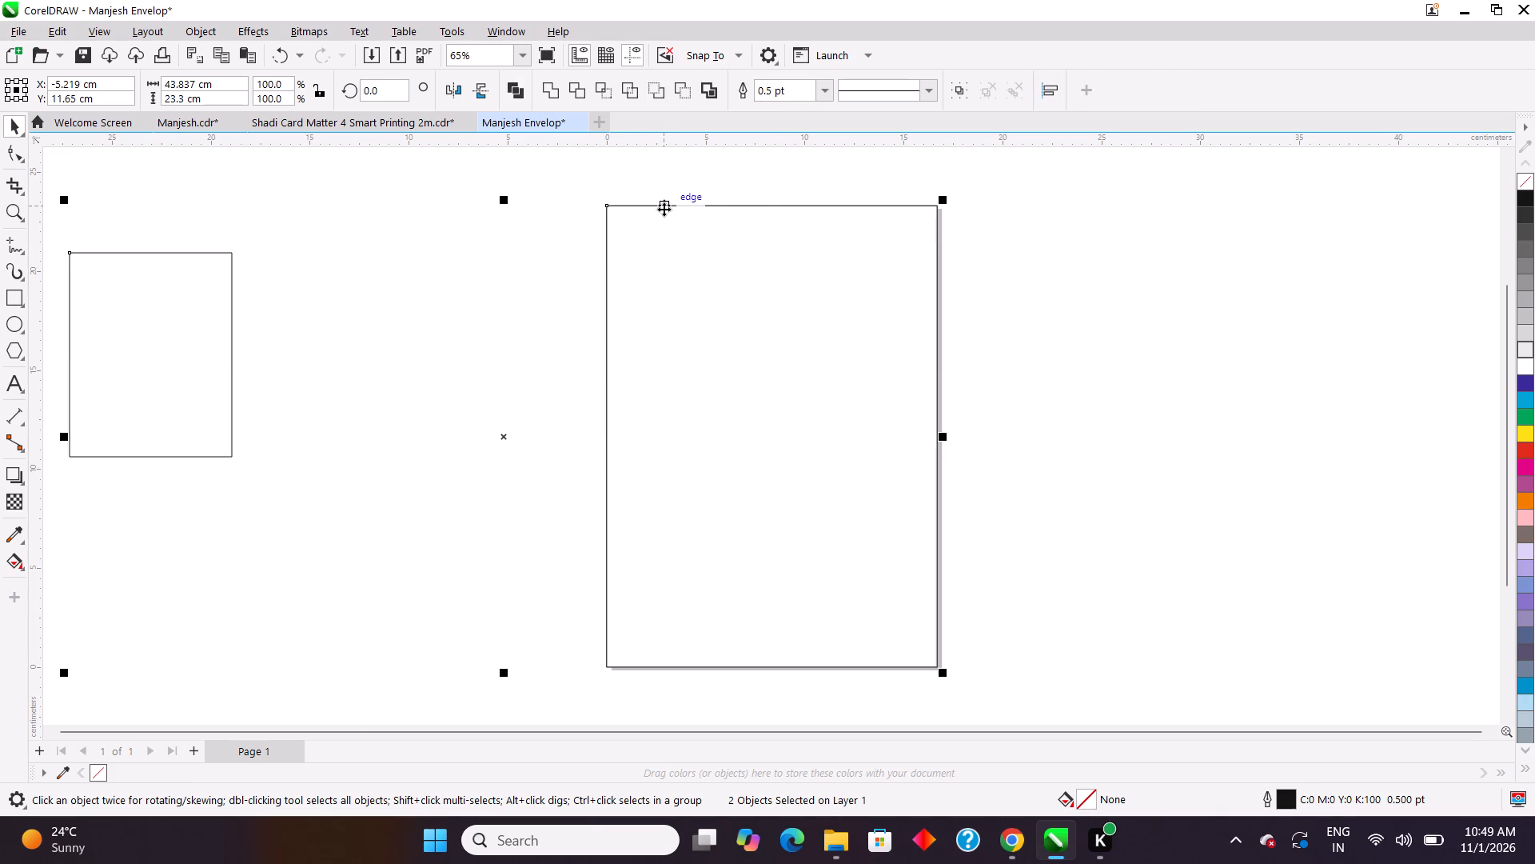
pyautogui.press('c')
pyautogui.press('e')
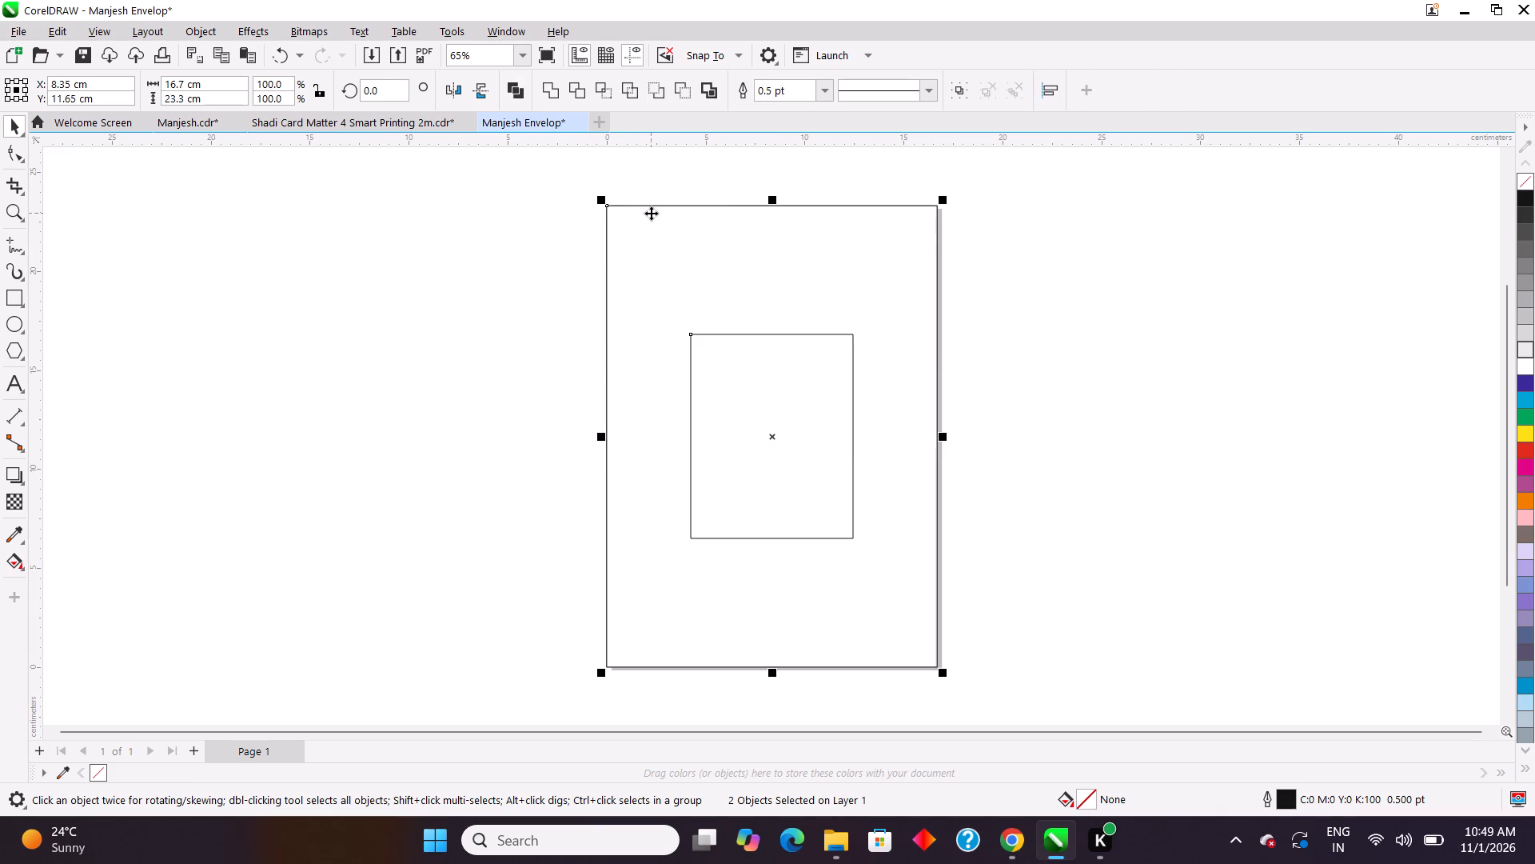
pyautogui.click(206, 293)
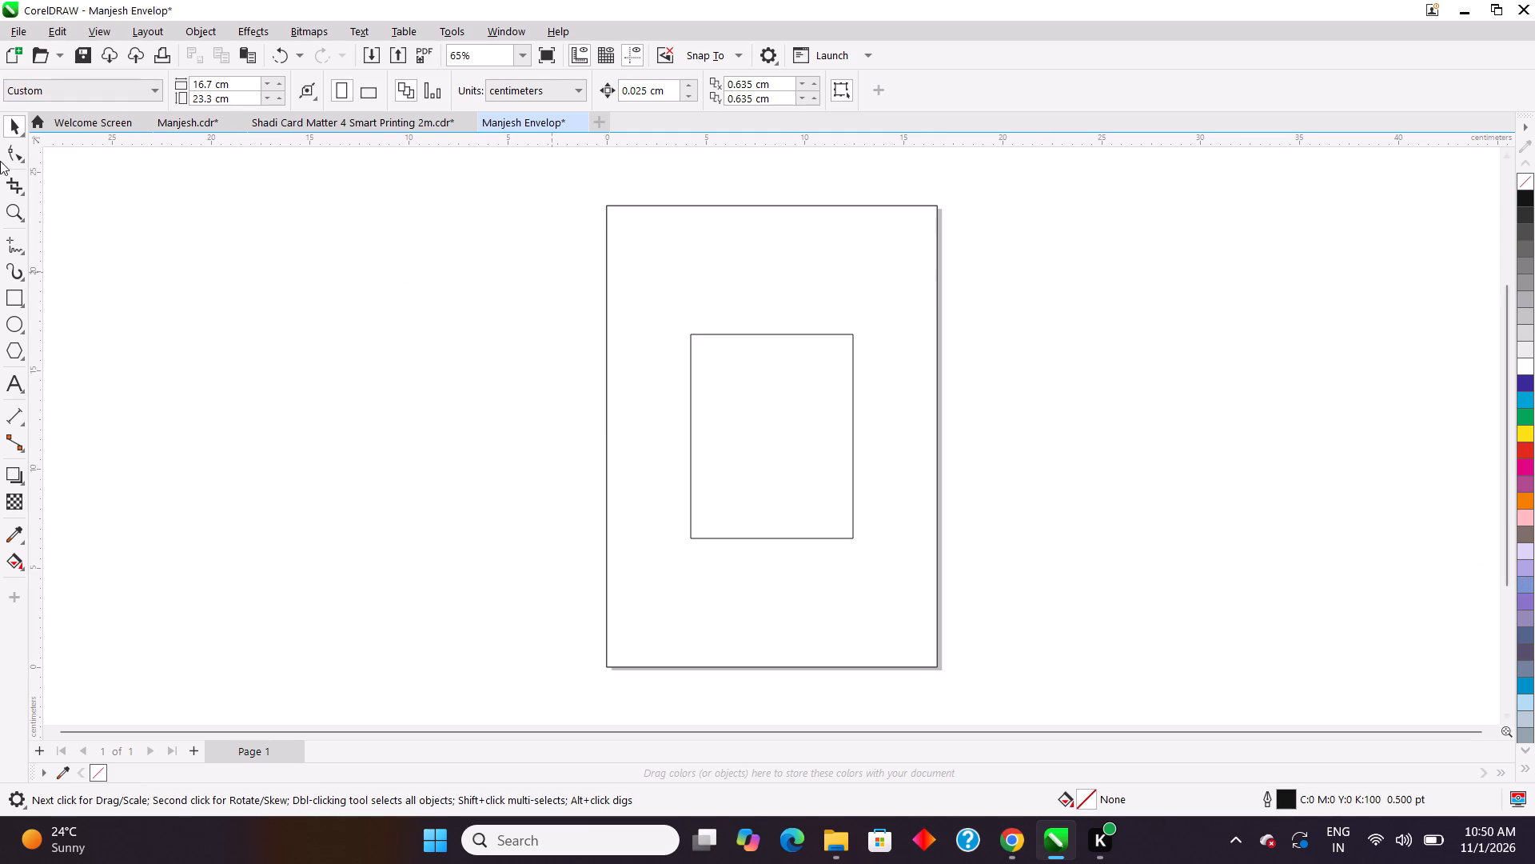
# Copy the श्री गणेशाय नमः lettering from page 4 of the Shadi Card Matter 4 document and paste it into Manjesh Envelop.
pyautogui.click(361, 128)
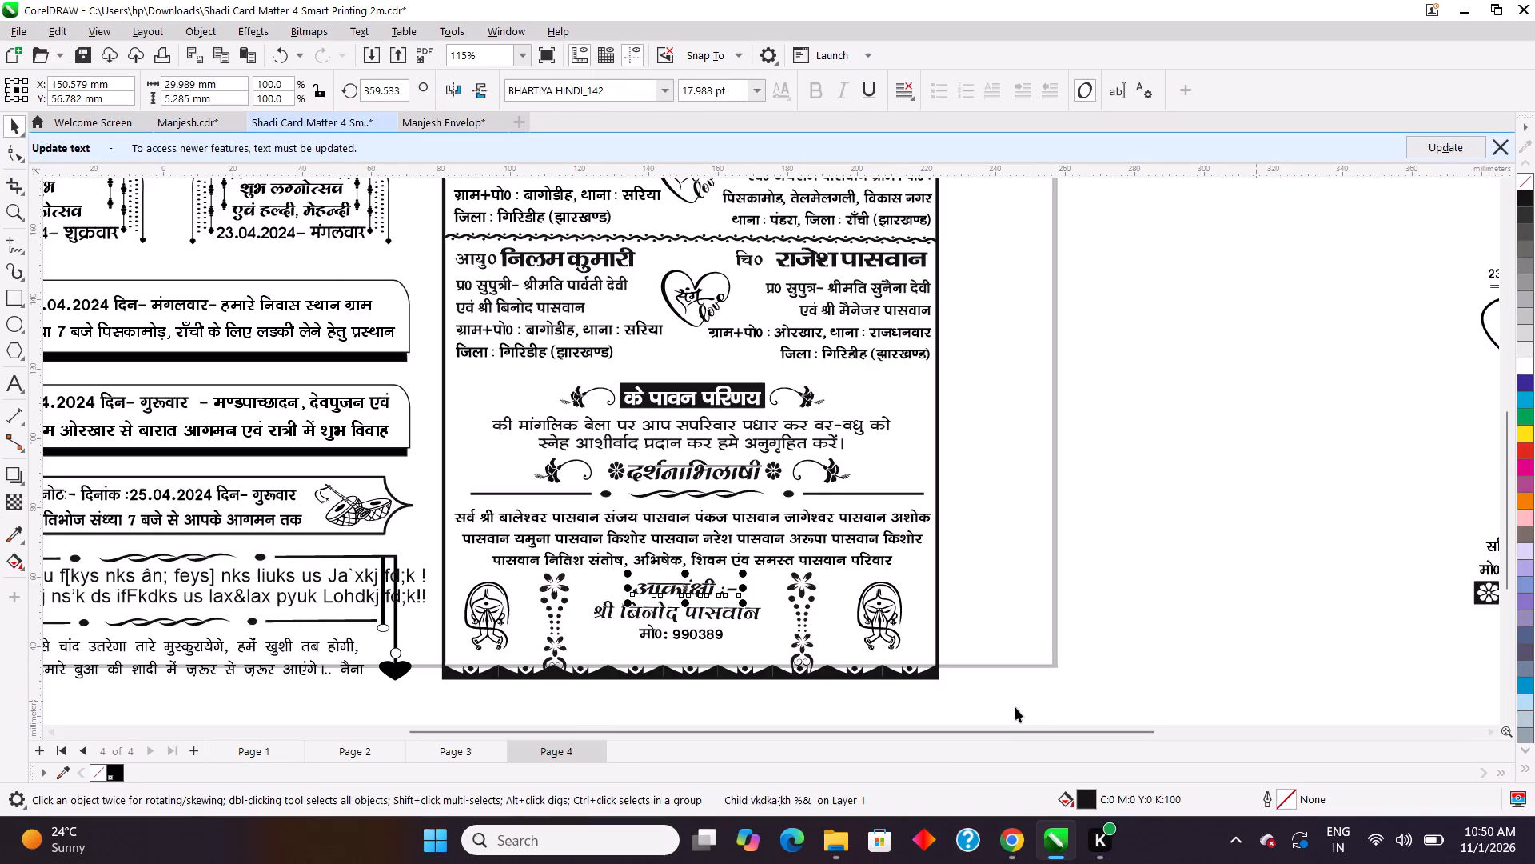
pyautogui.moveTo(1016, 736); pyautogui.dragTo(1385, 679)
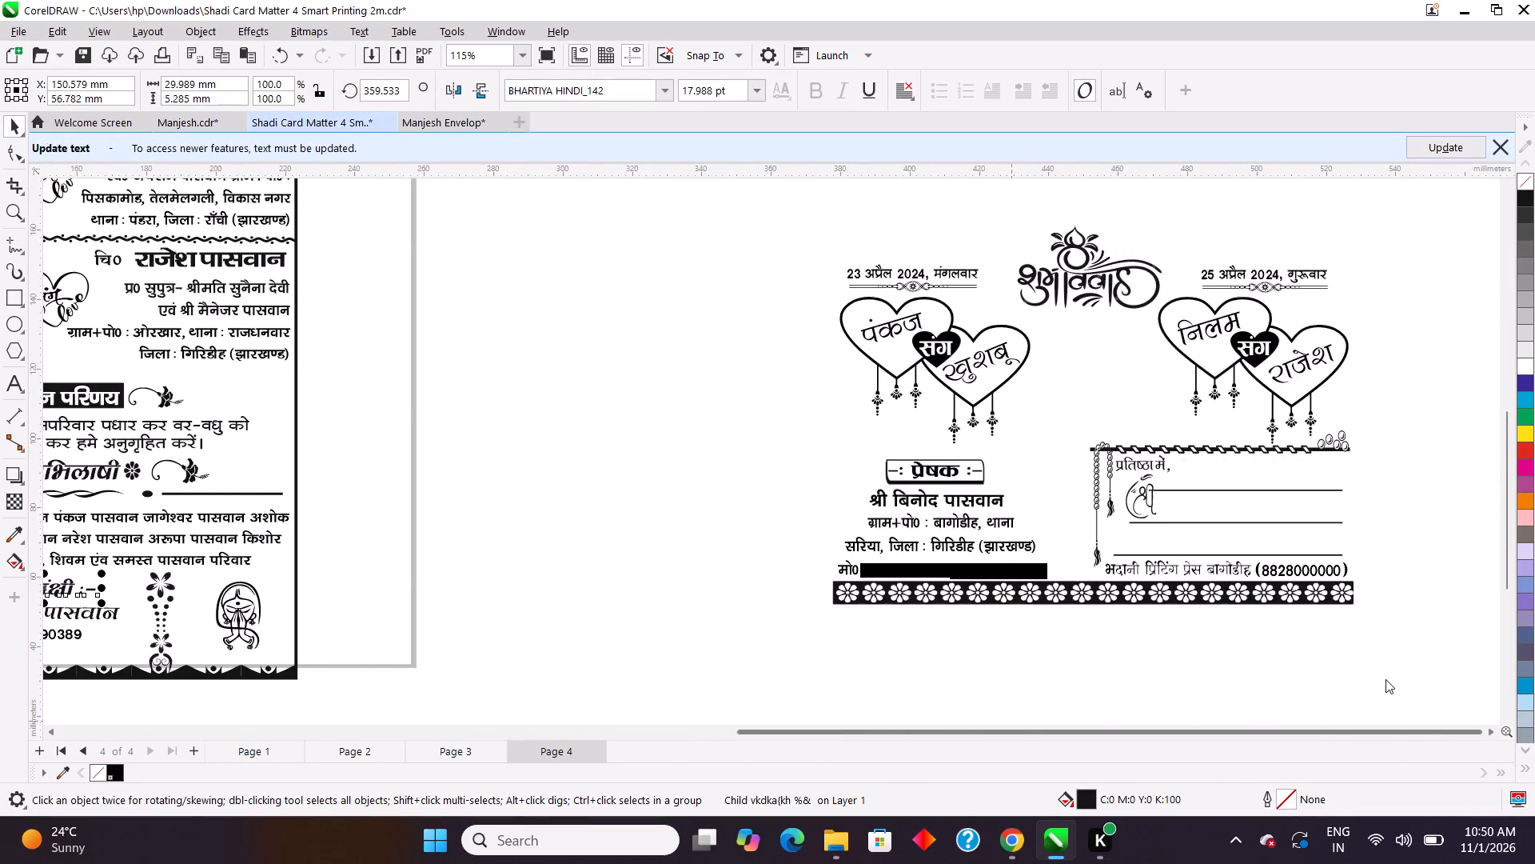
pyautogui.moveTo(1385, 679); pyautogui.dragTo(1392, 675)
pyautogui.moveTo(1506, 523); pyautogui.dragTo(1476, 426)
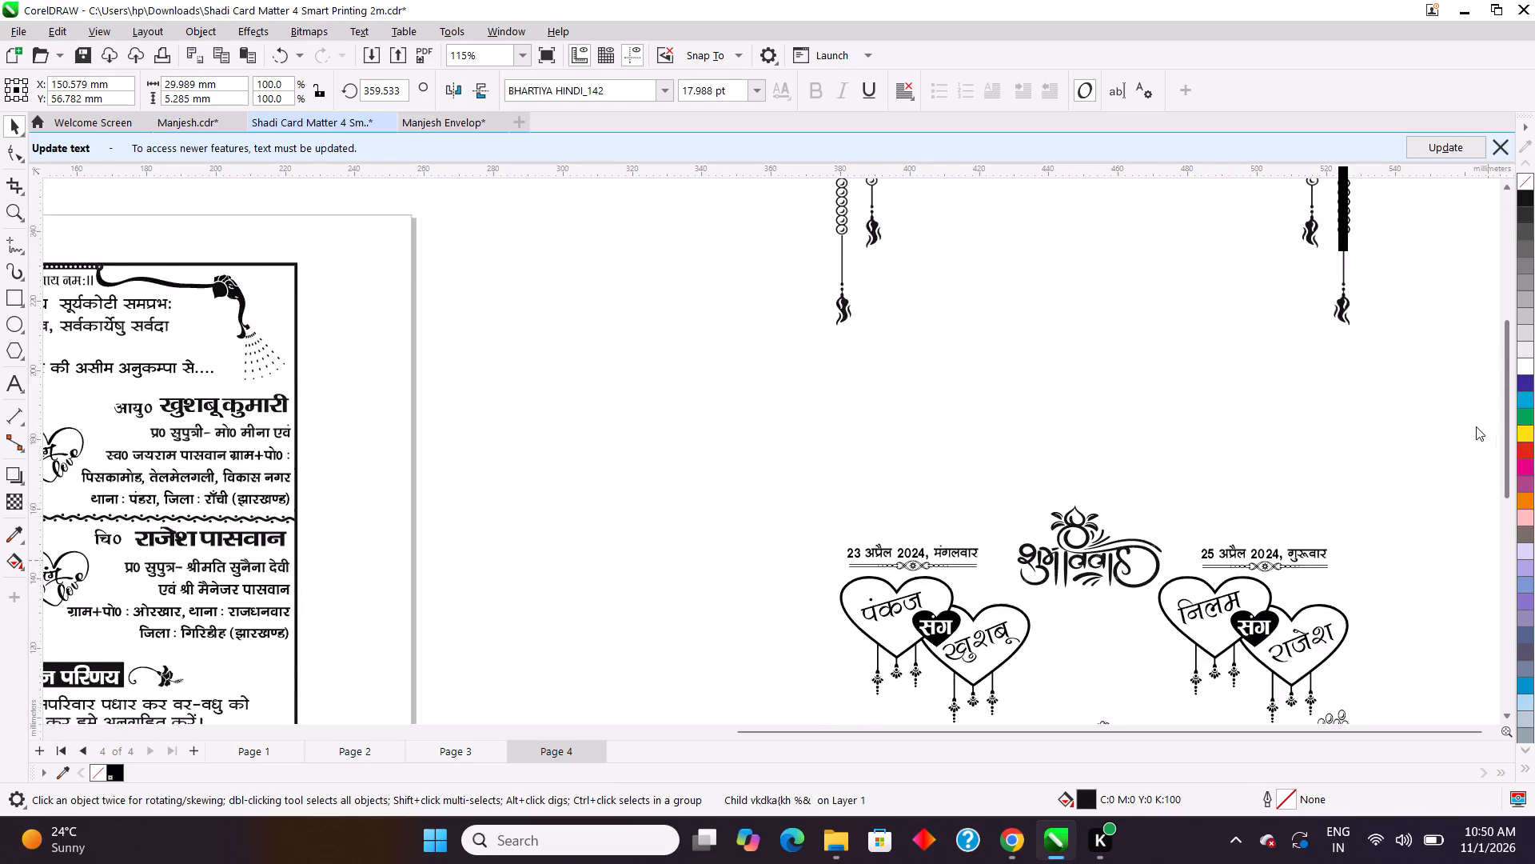
pyautogui.moveTo(1476, 426); pyautogui.dragTo(1470, 395)
pyautogui.click(1084, 266)
pyautogui.rightClick(1102, 283)
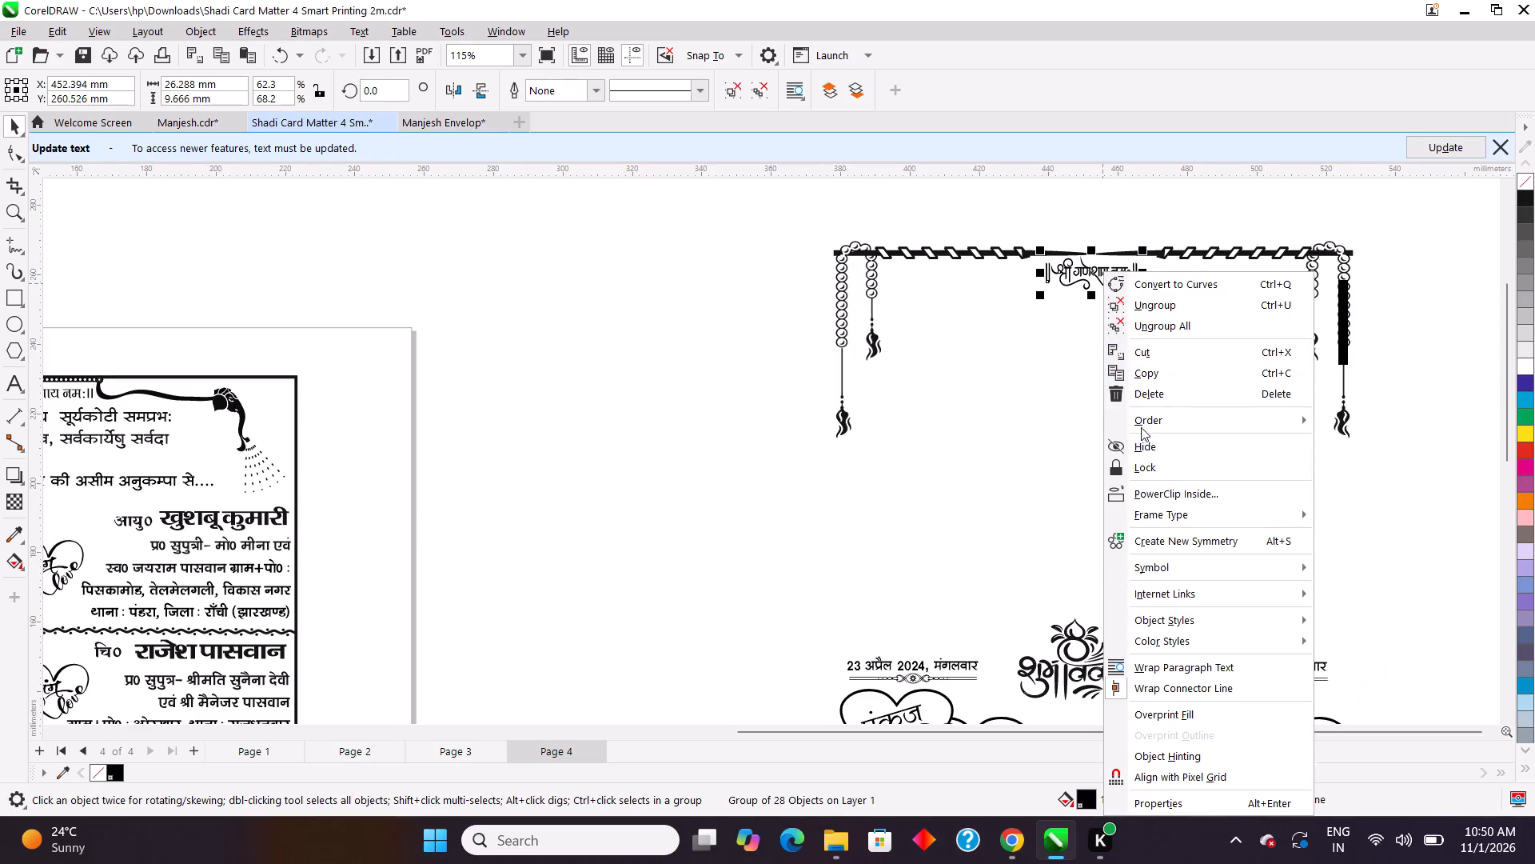
pyautogui.click(1149, 368)
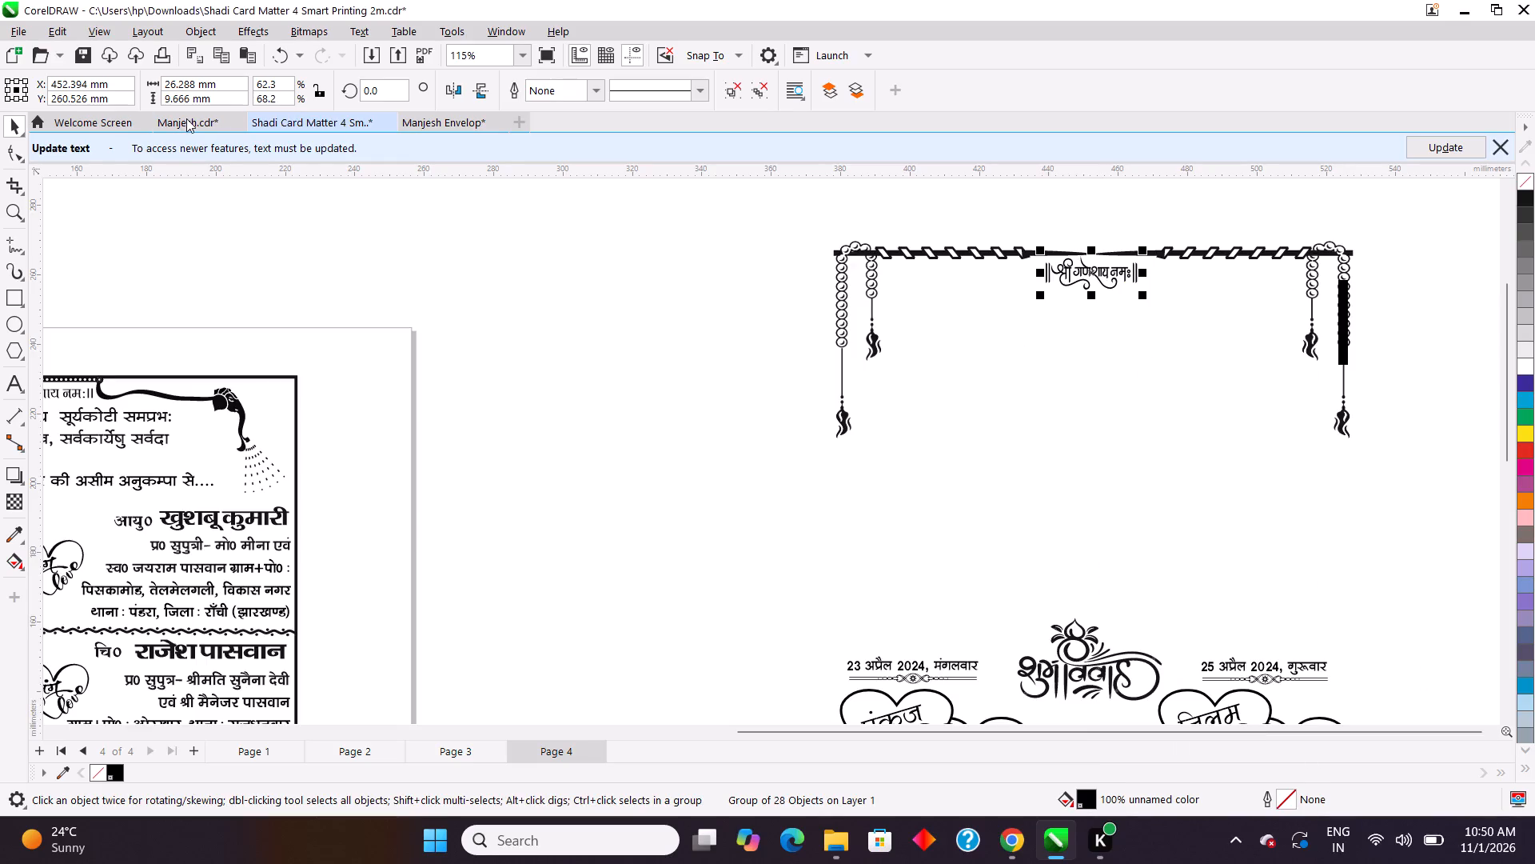
pyautogui.click(442, 121)
pyautogui.rightClick(269, 284)
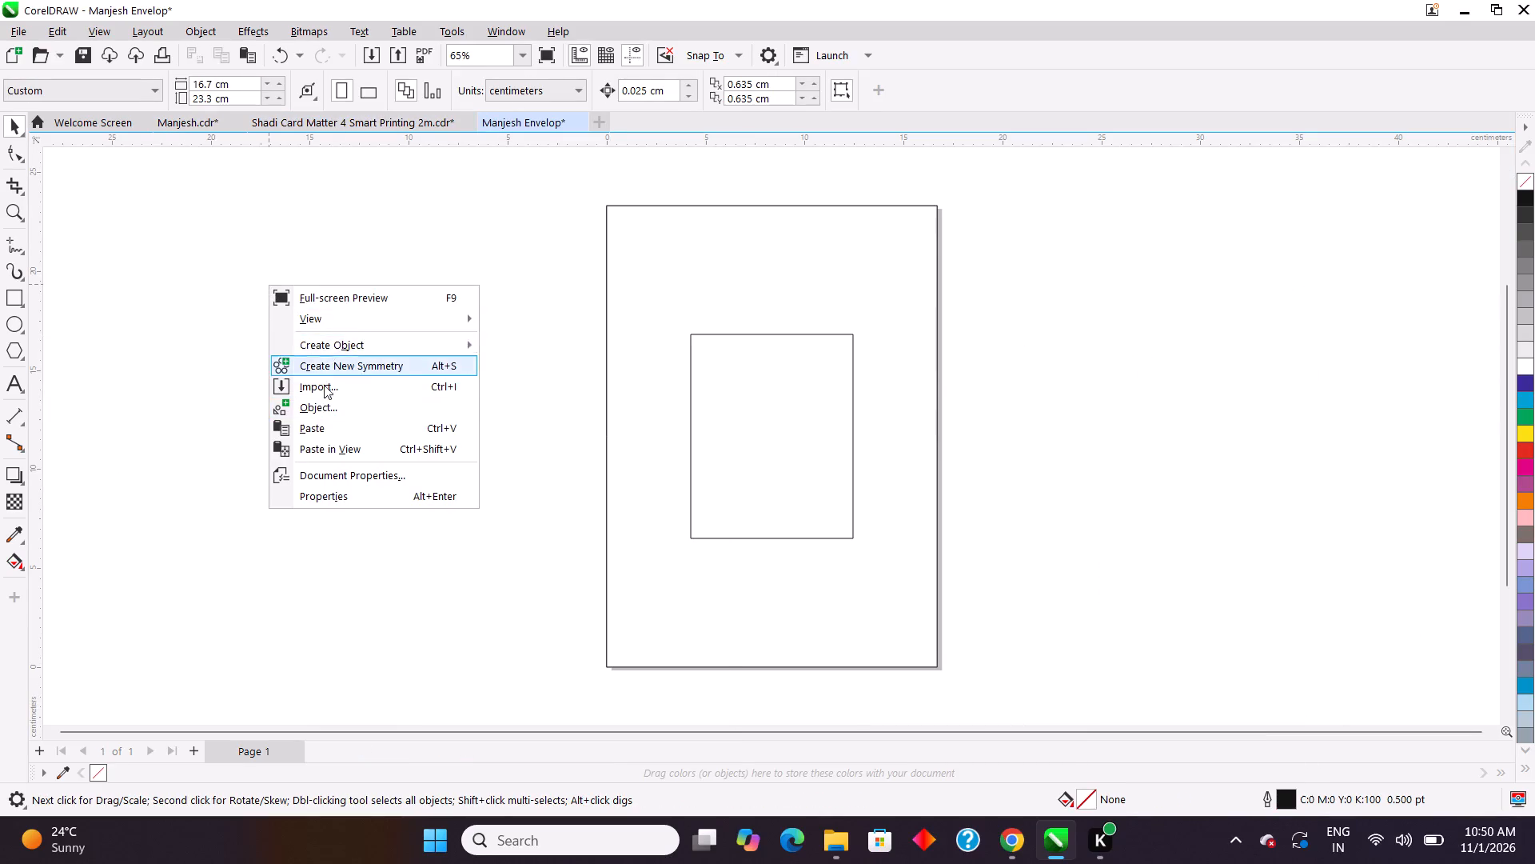
pyautogui.click(321, 426)
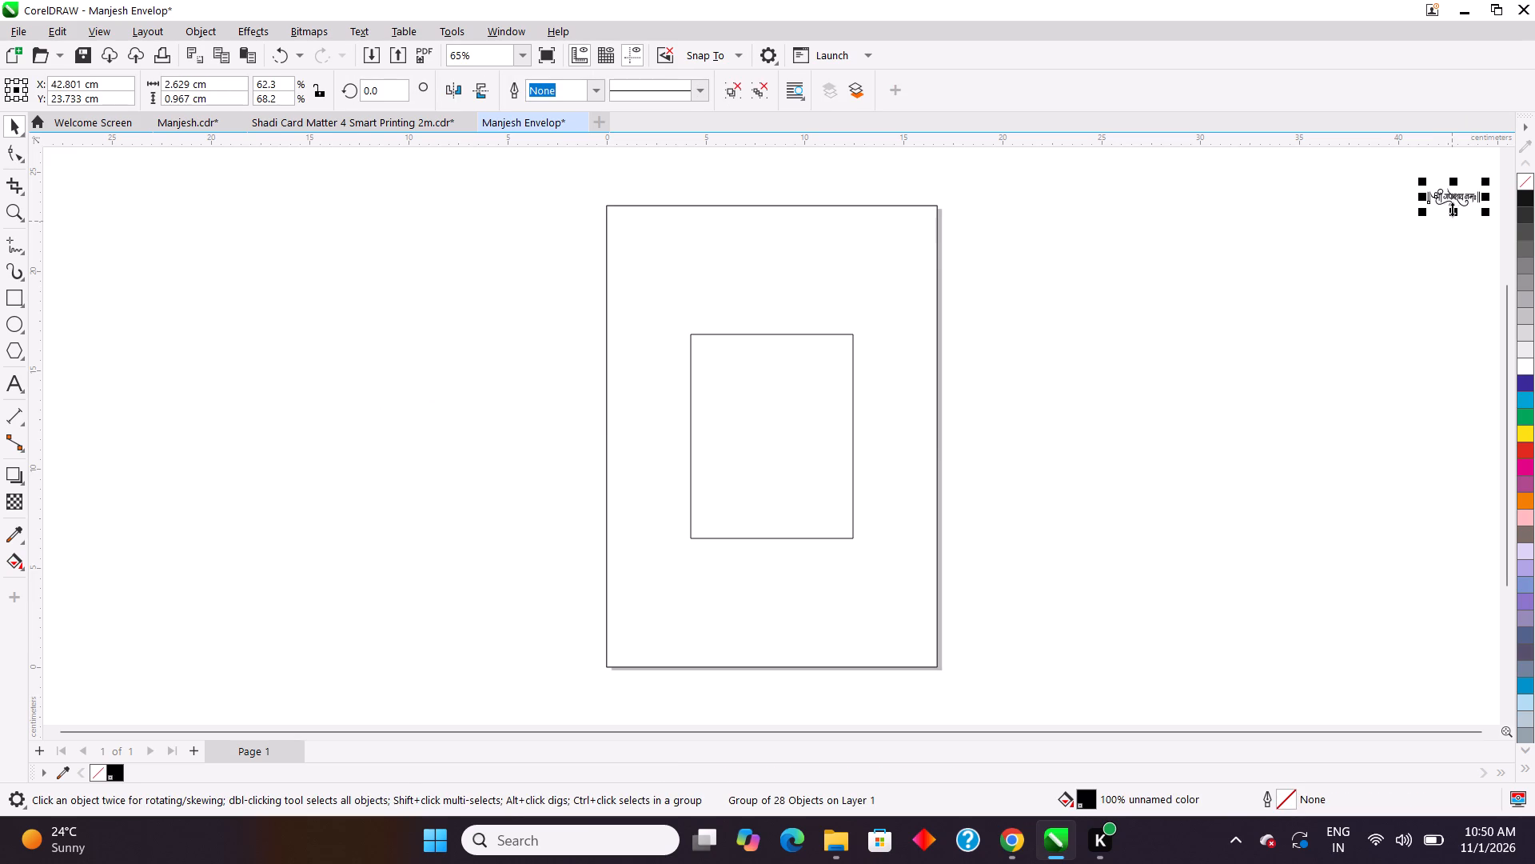
# Move the pasted श्री गणेशाय नमः lettering onto the page above the inner rectangle and centre it horizontally on the page frame.
pyautogui.moveTo(1454, 194); pyautogui.dragTo(785, 243)
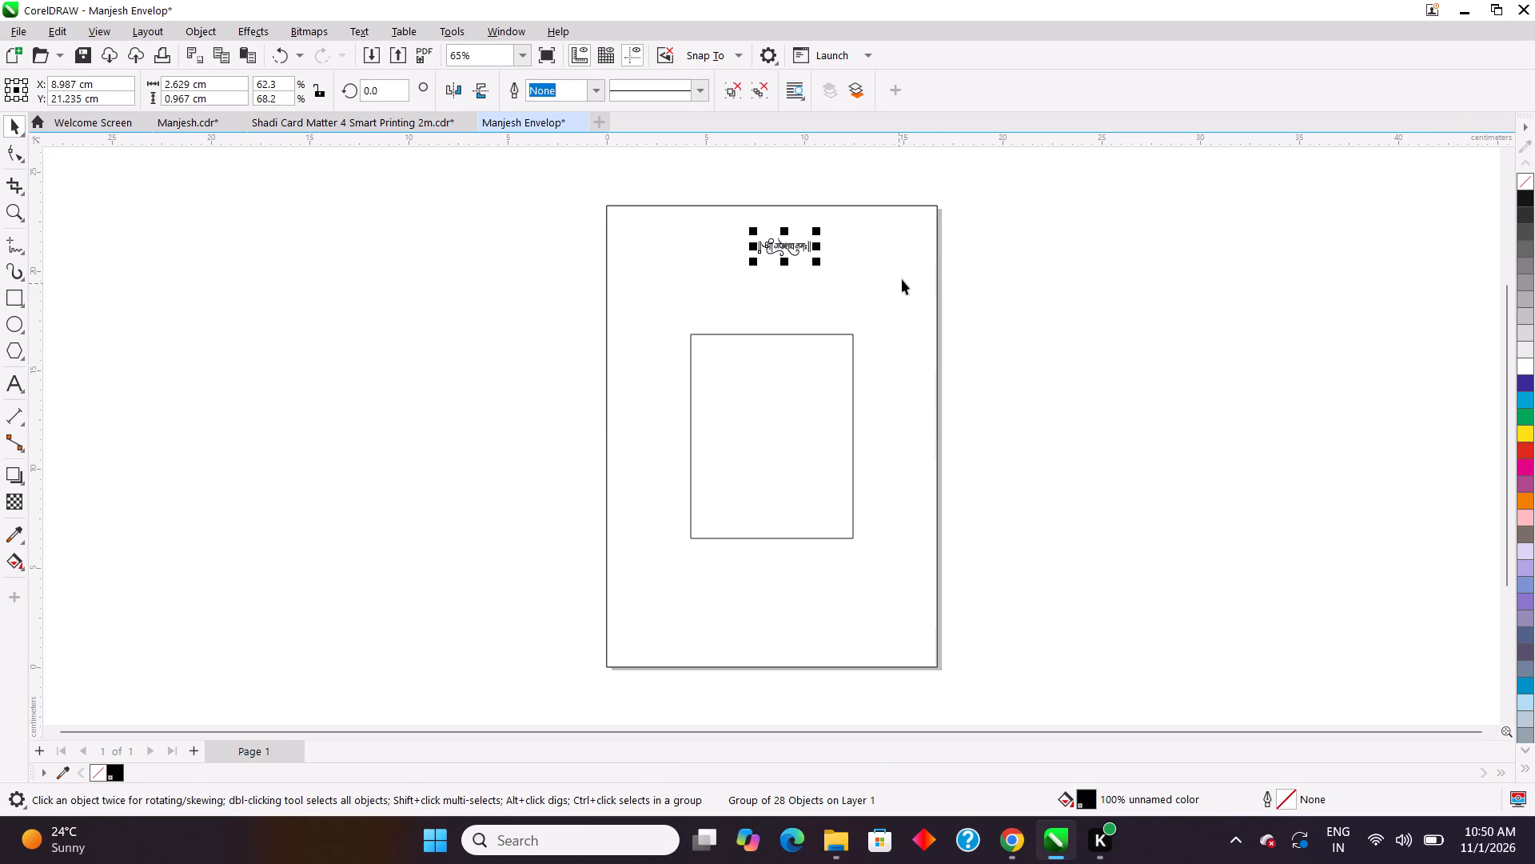
pyautogui.keyDown('shift'); pyautogui.click(937, 248); pyautogui.keyUp('shift')
pyautogui.press('c')
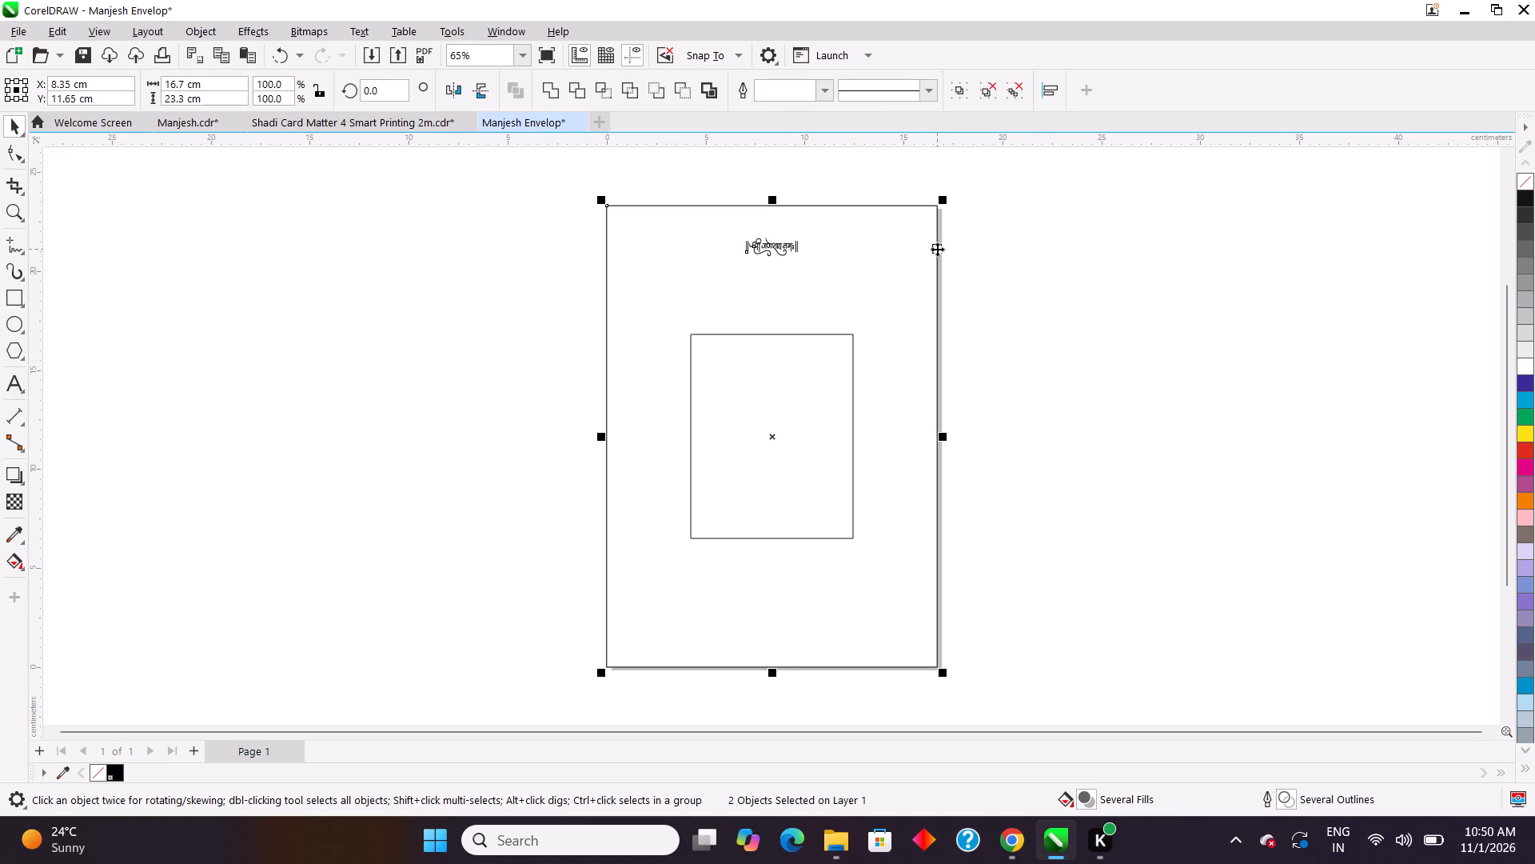
pyautogui.click(1052, 221)
# Nudge the श्री गणेशाय नमः lettering vertically until it sits just below the page's upper edge, at about Y 22.5 cm.
pyautogui.click(776, 245)
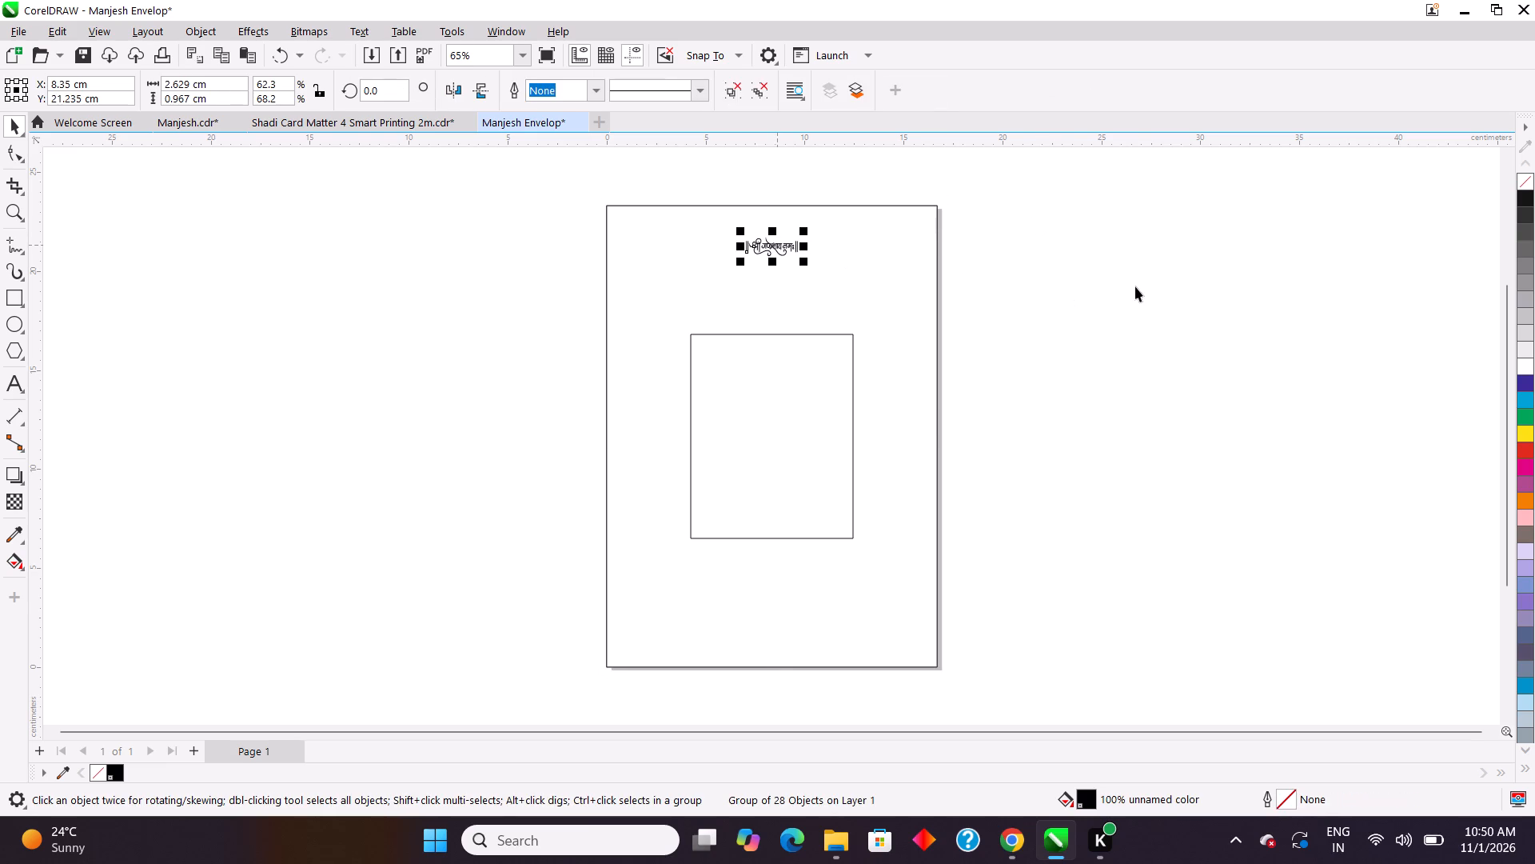
pyautogui.press('Up')
pyautogui.press('Up')
pyautogui.press('Up')
pyautogui.press('Up')
pyautogui.press('Up')
pyautogui.press('Up')
pyautogui.press('Up')
pyautogui.press('Up')
pyautogui.press('Up')
pyautogui.press('Up')
pyautogui.press('Up')
pyautogui.press('Up')
pyautogui.press('Up')
pyautogui.press('Up')
pyautogui.press('Up')
pyautogui.press('Up')
pyautogui.press('Up')
pyautogui.press('Up')
pyautogui.press('Up')
pyautogui.press('Up')
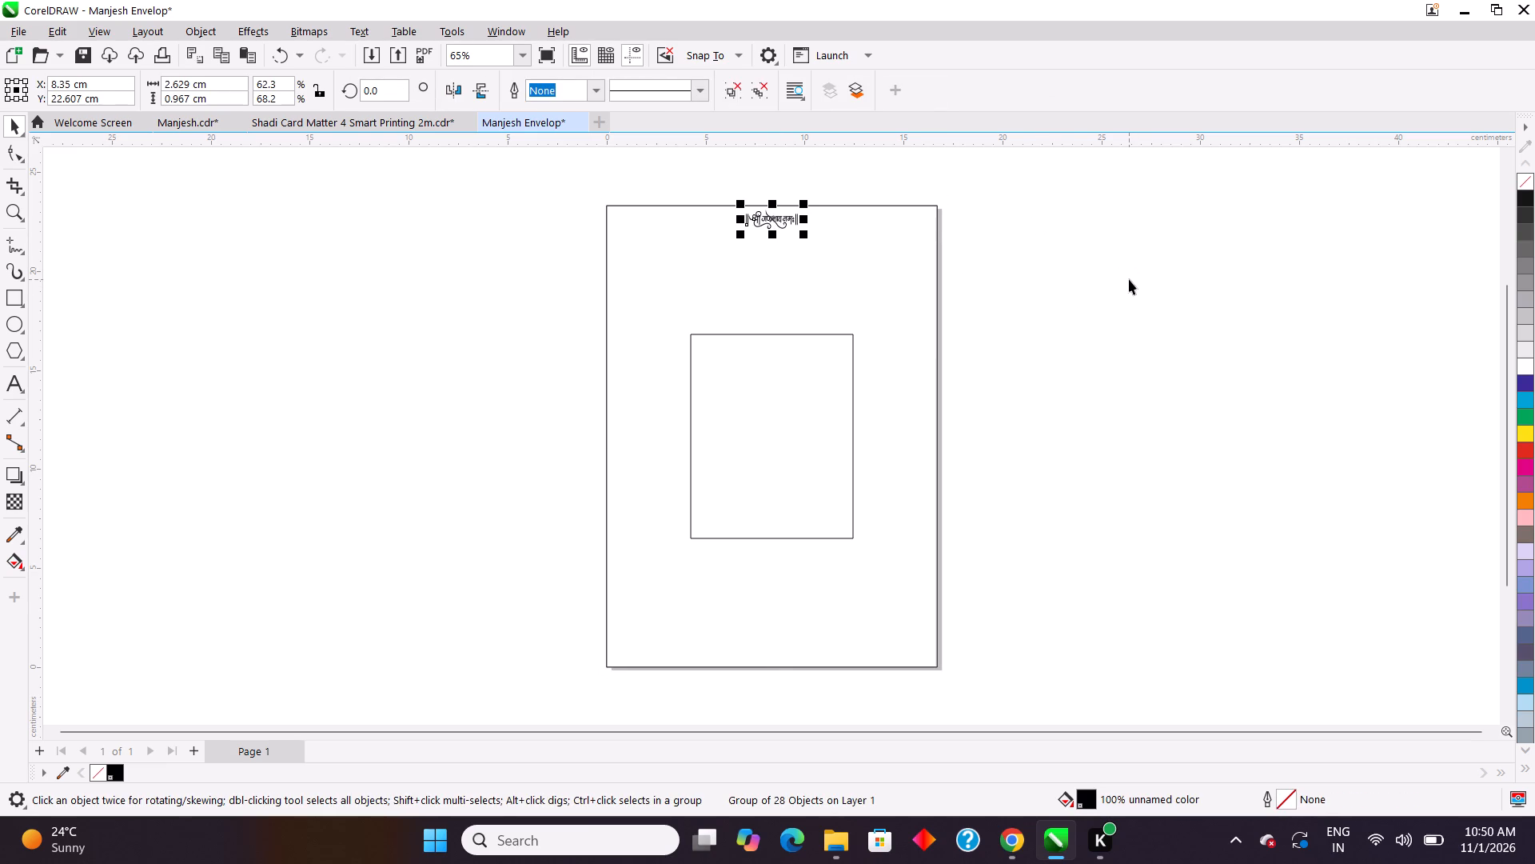
pyautogui.click(1082, 283)
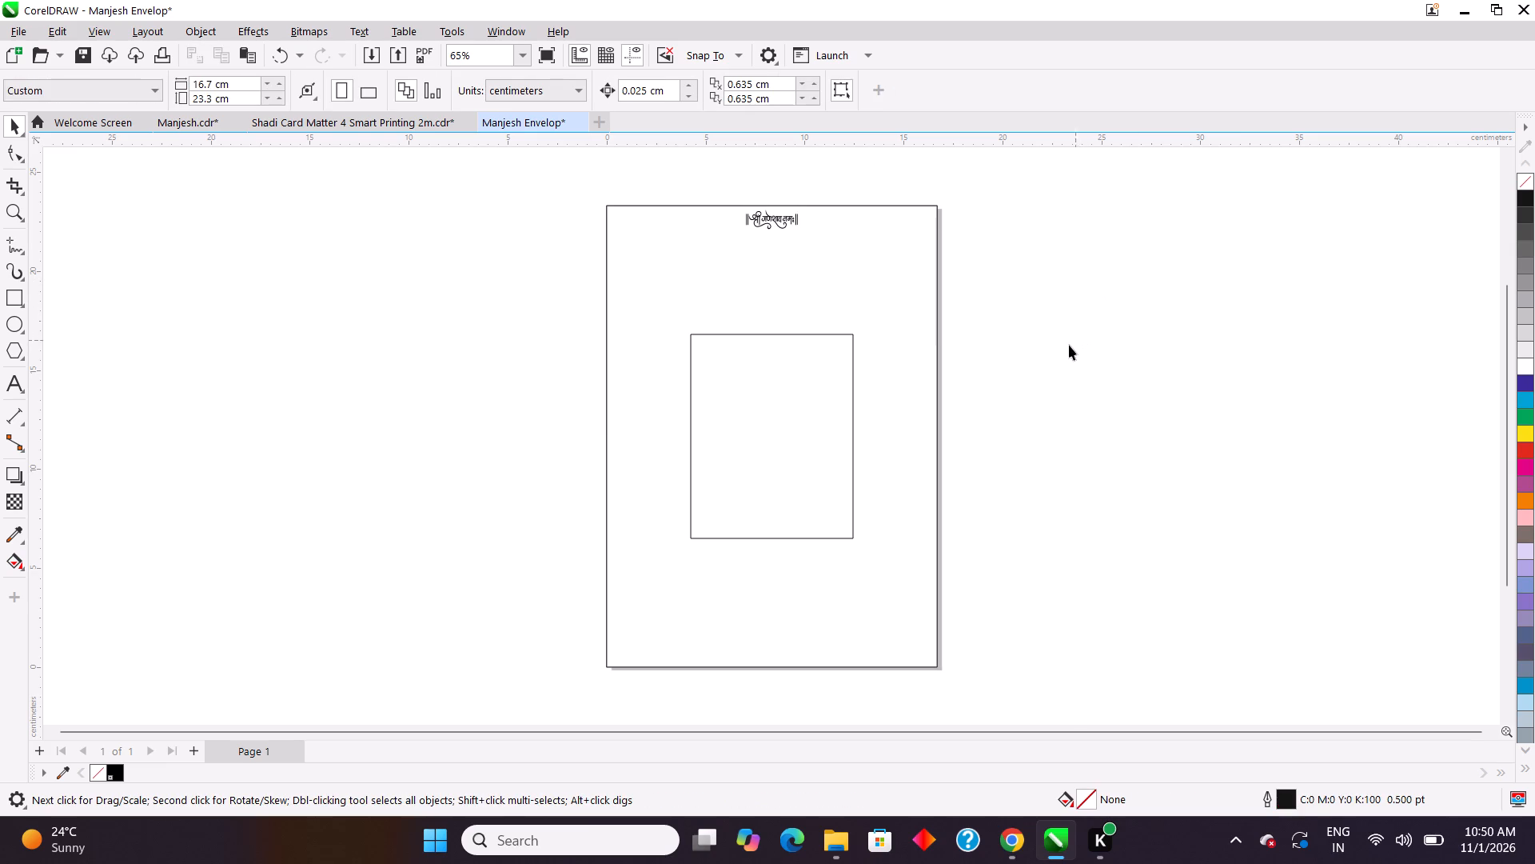
pyautogui.click(767, 218)
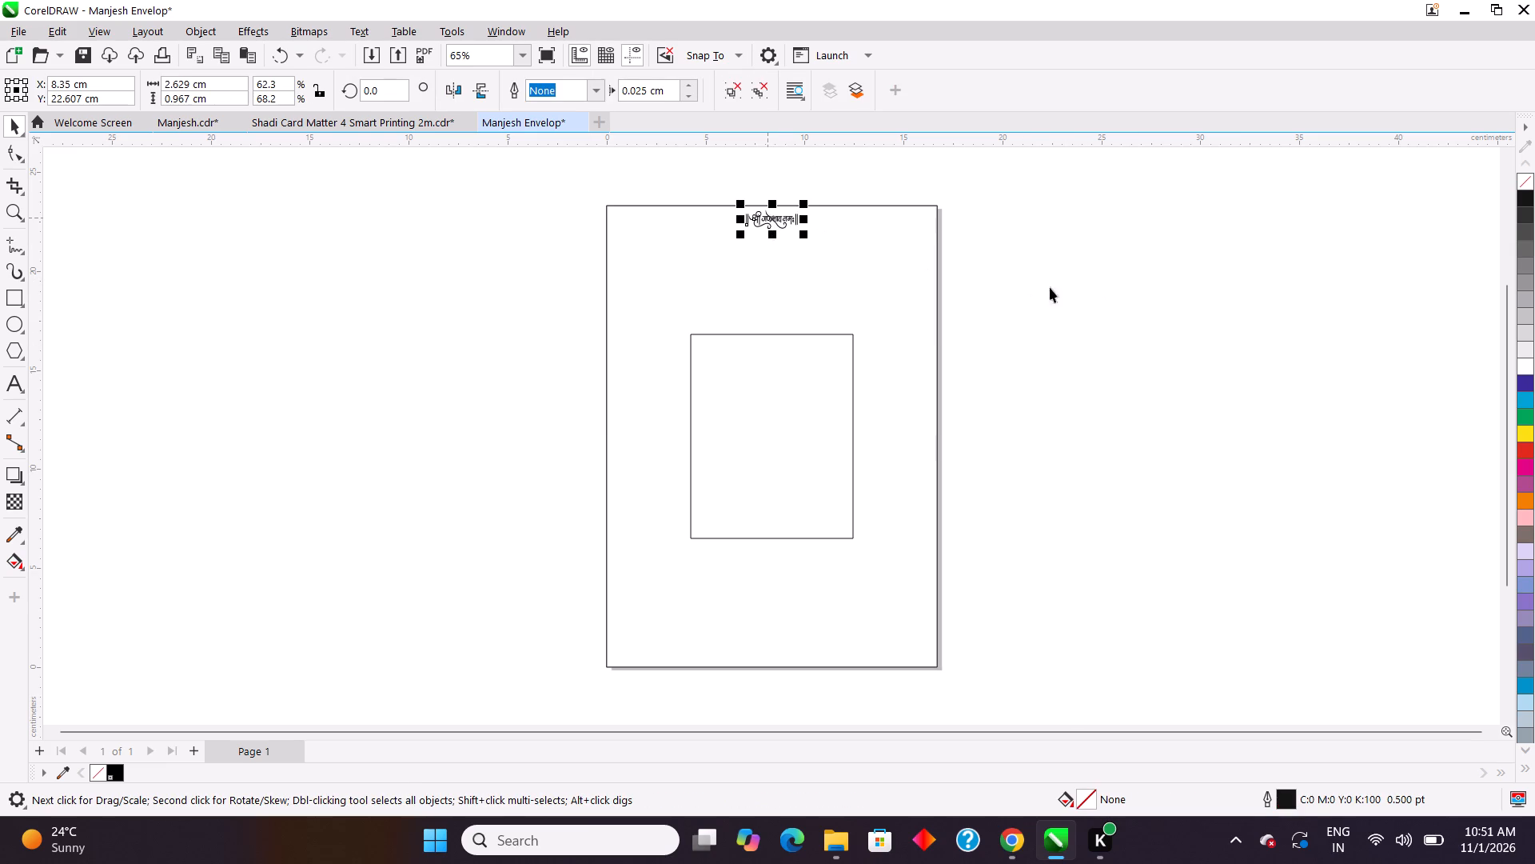
pyautogui.press('Down')
pyautogui.press('Down')
pyautogui.press('Down')
pyautogui.press('Down')
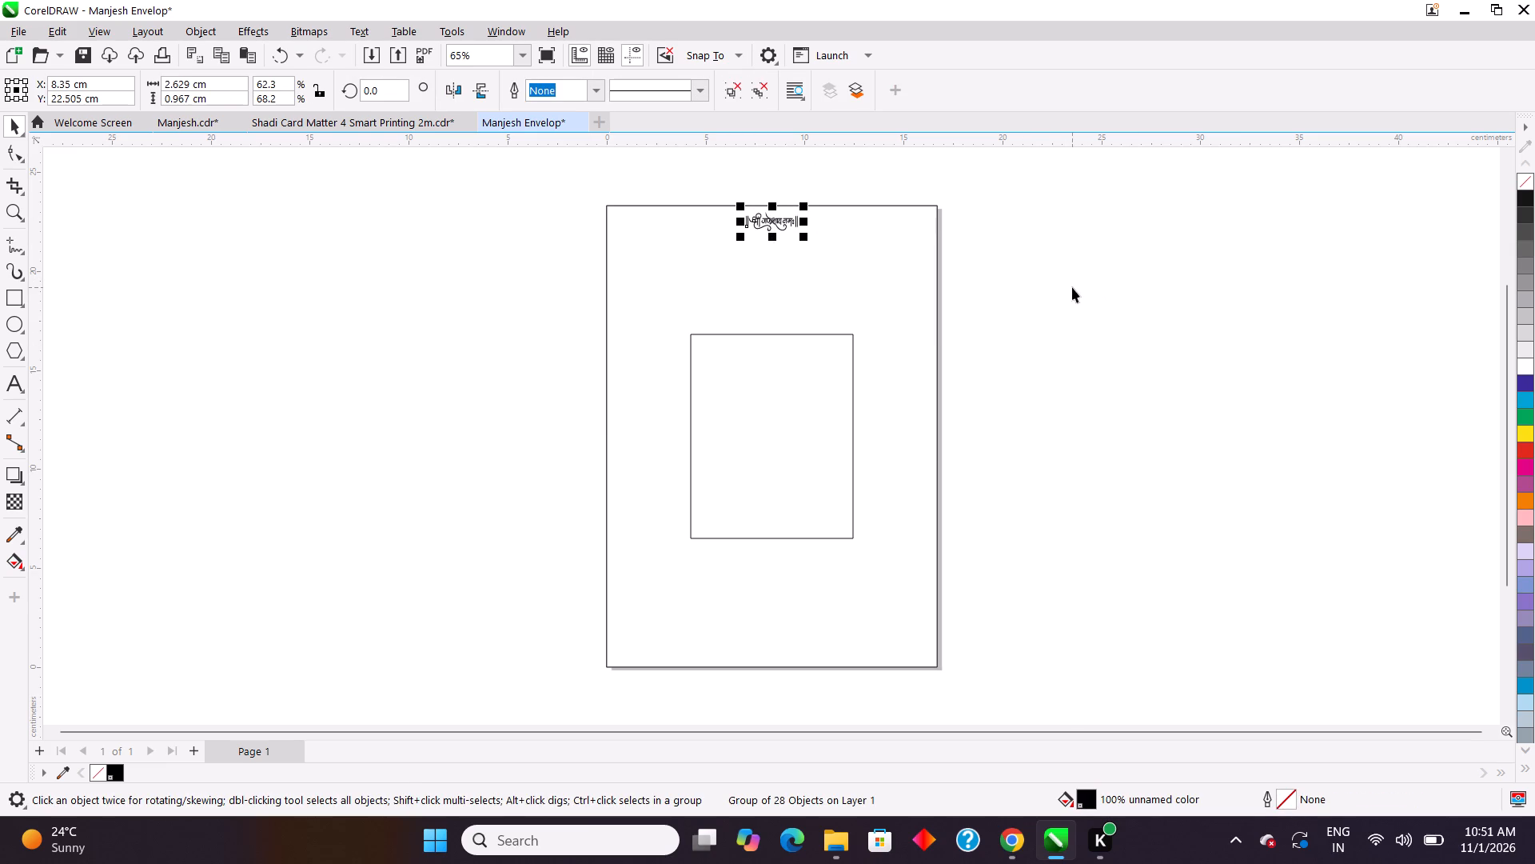
pyautogui.click(1072, 287)
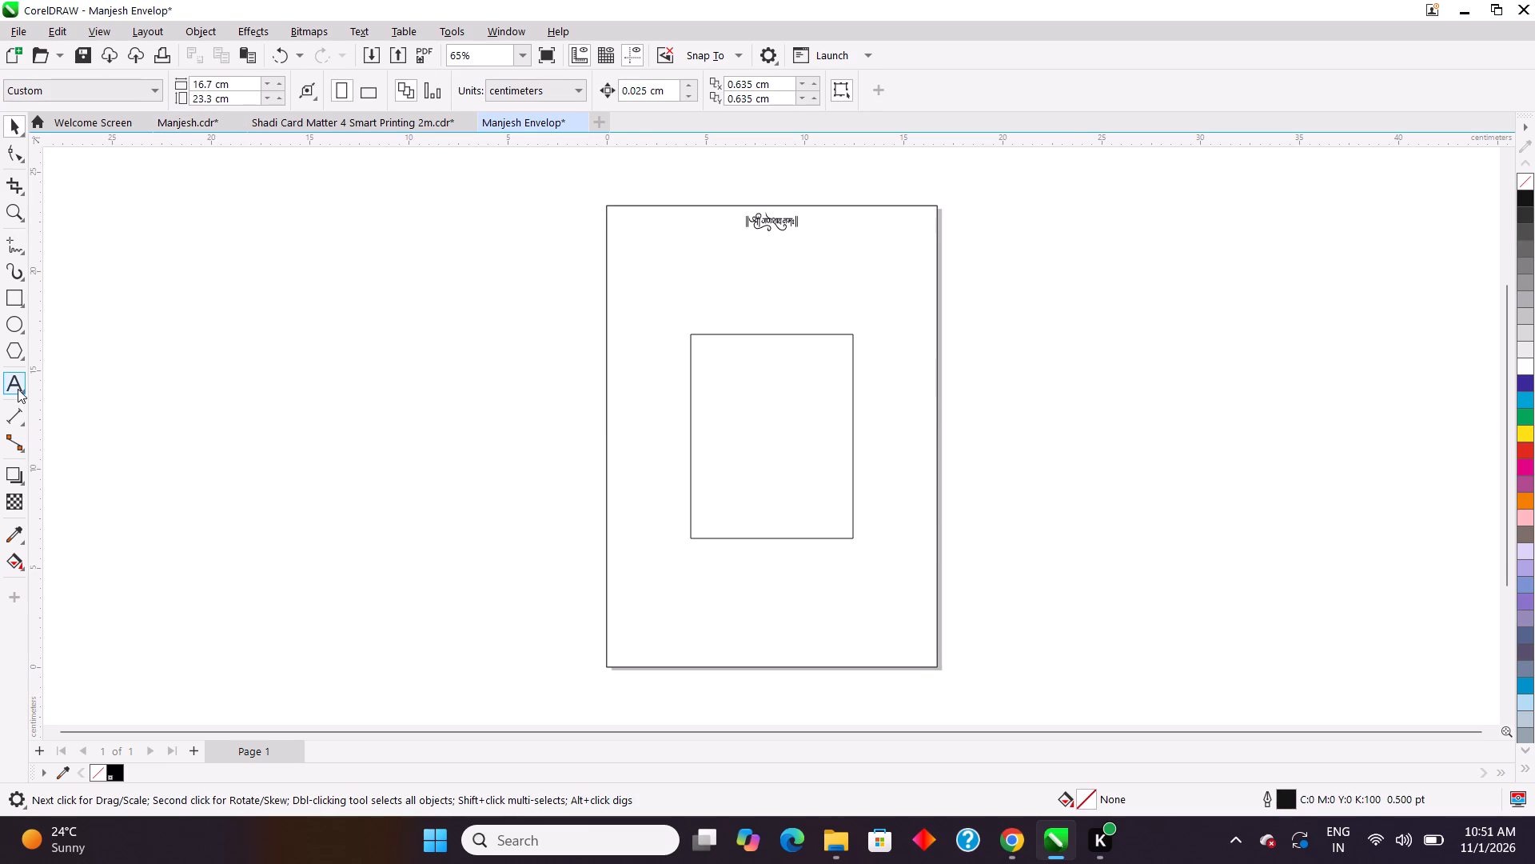
# Switch to File Explorer and examine the images in the wedding png folder on New Volume (D:).
pyautogui.click(836, 842)
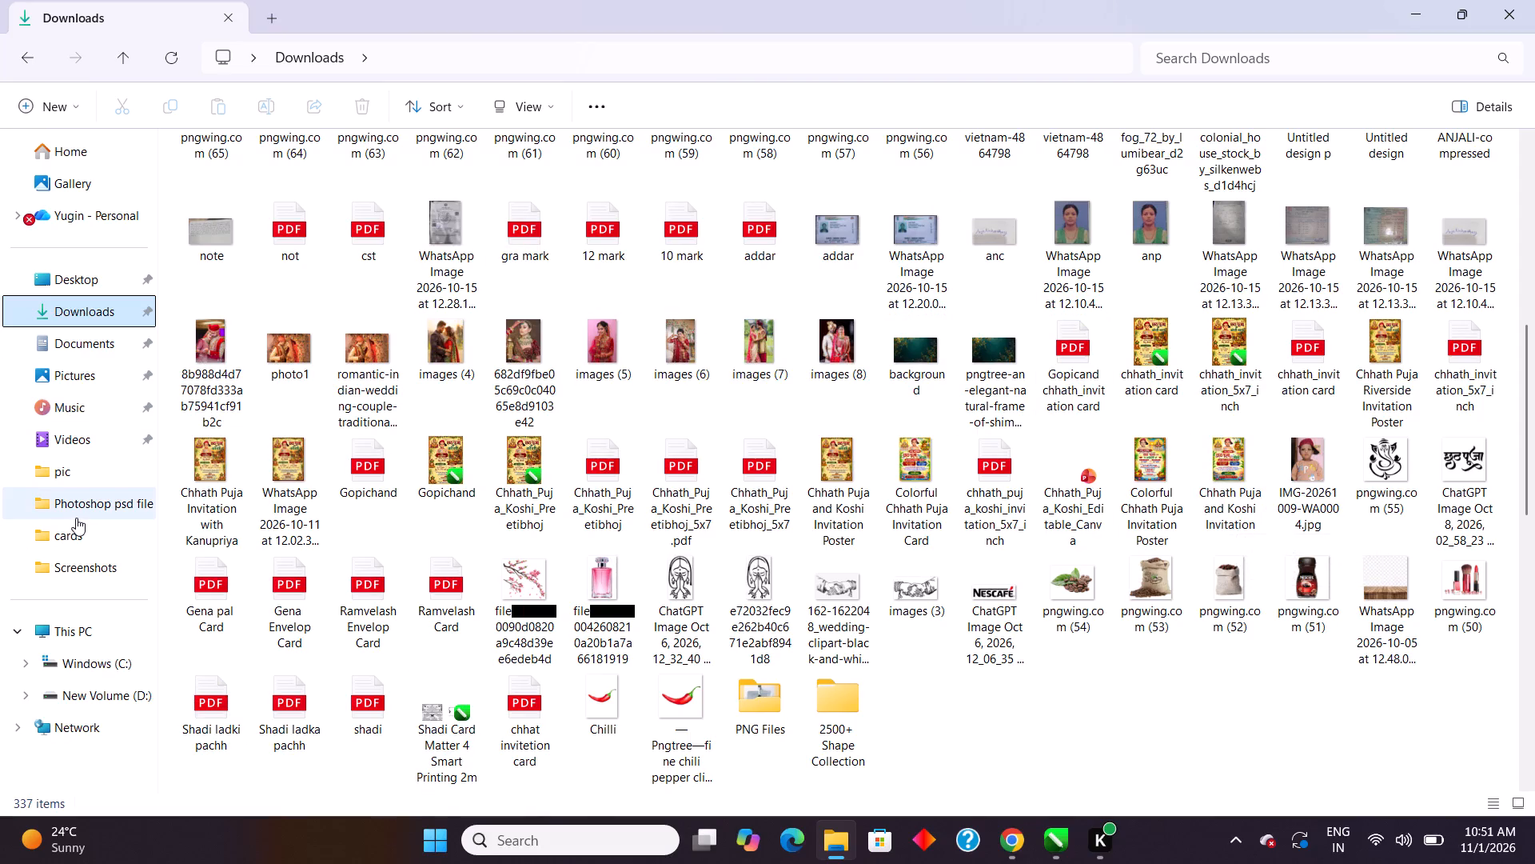
pyautogui.click(106, 686)
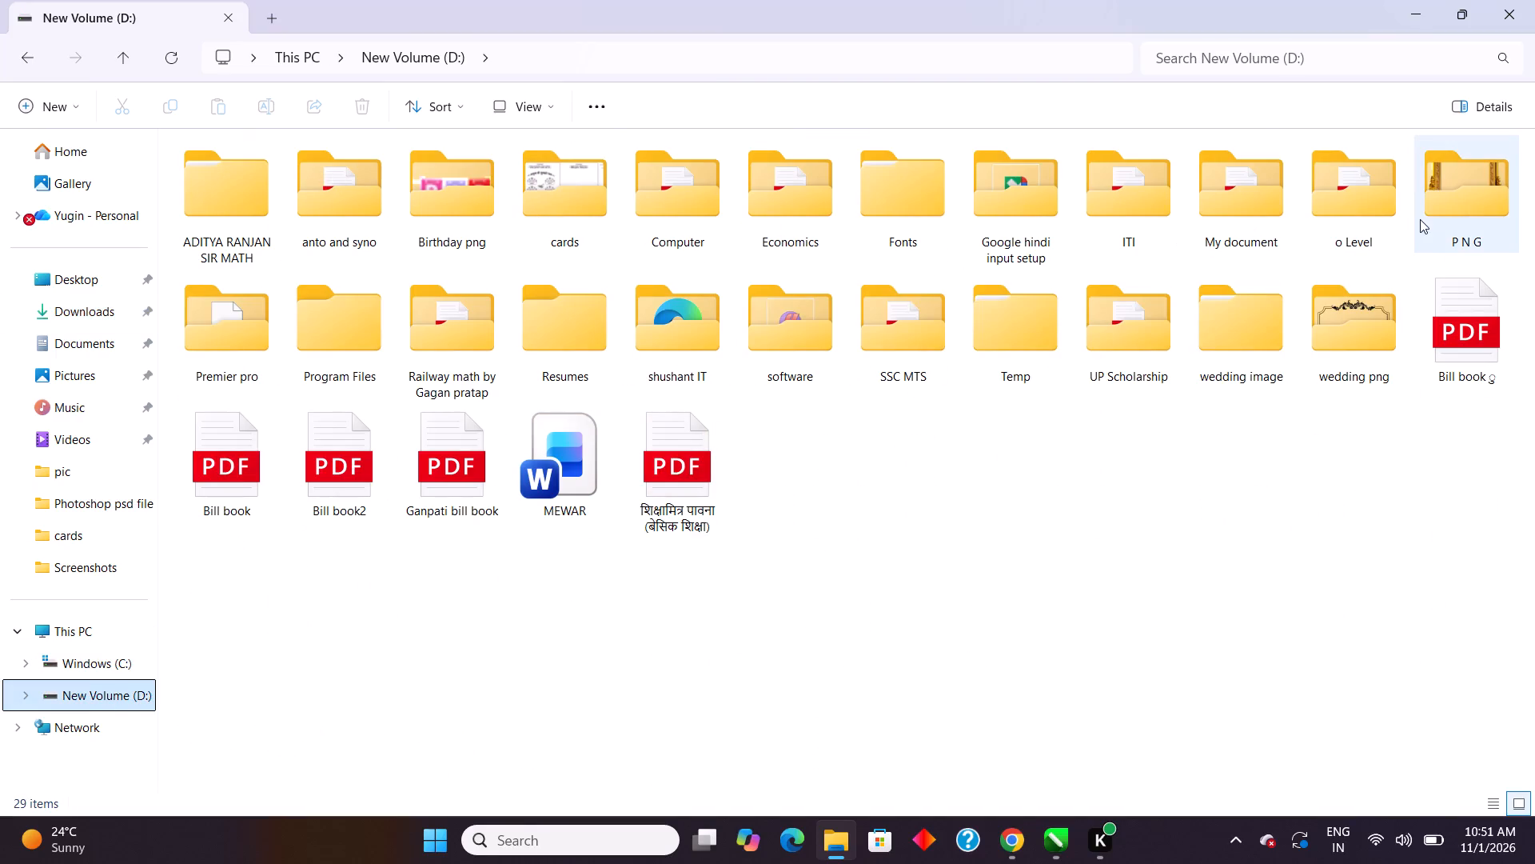
pyautogui.doubleClick(1342, 346)
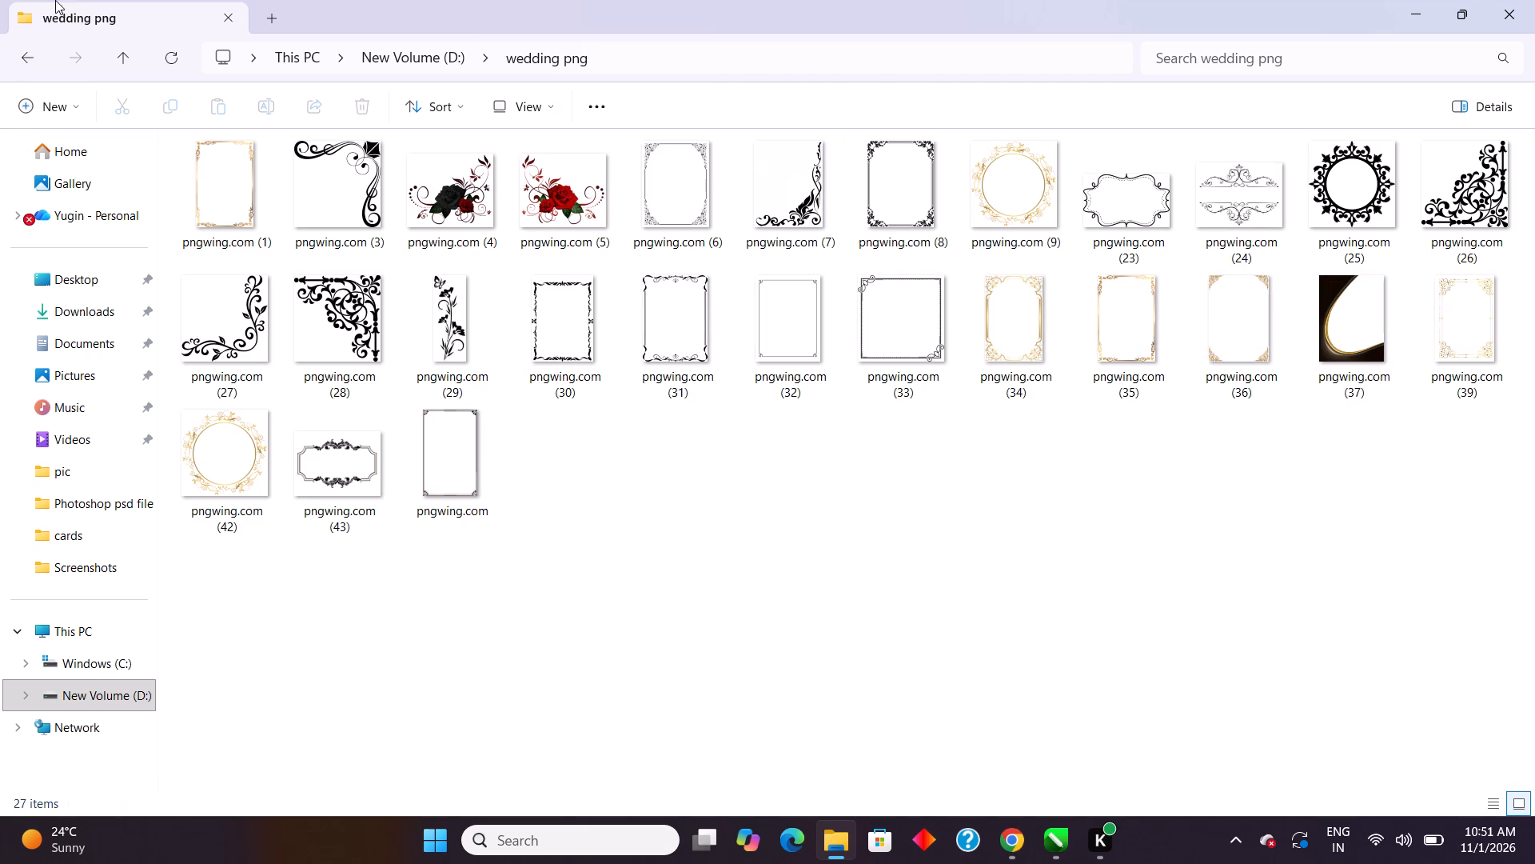
pyautogui.click(30, 62)
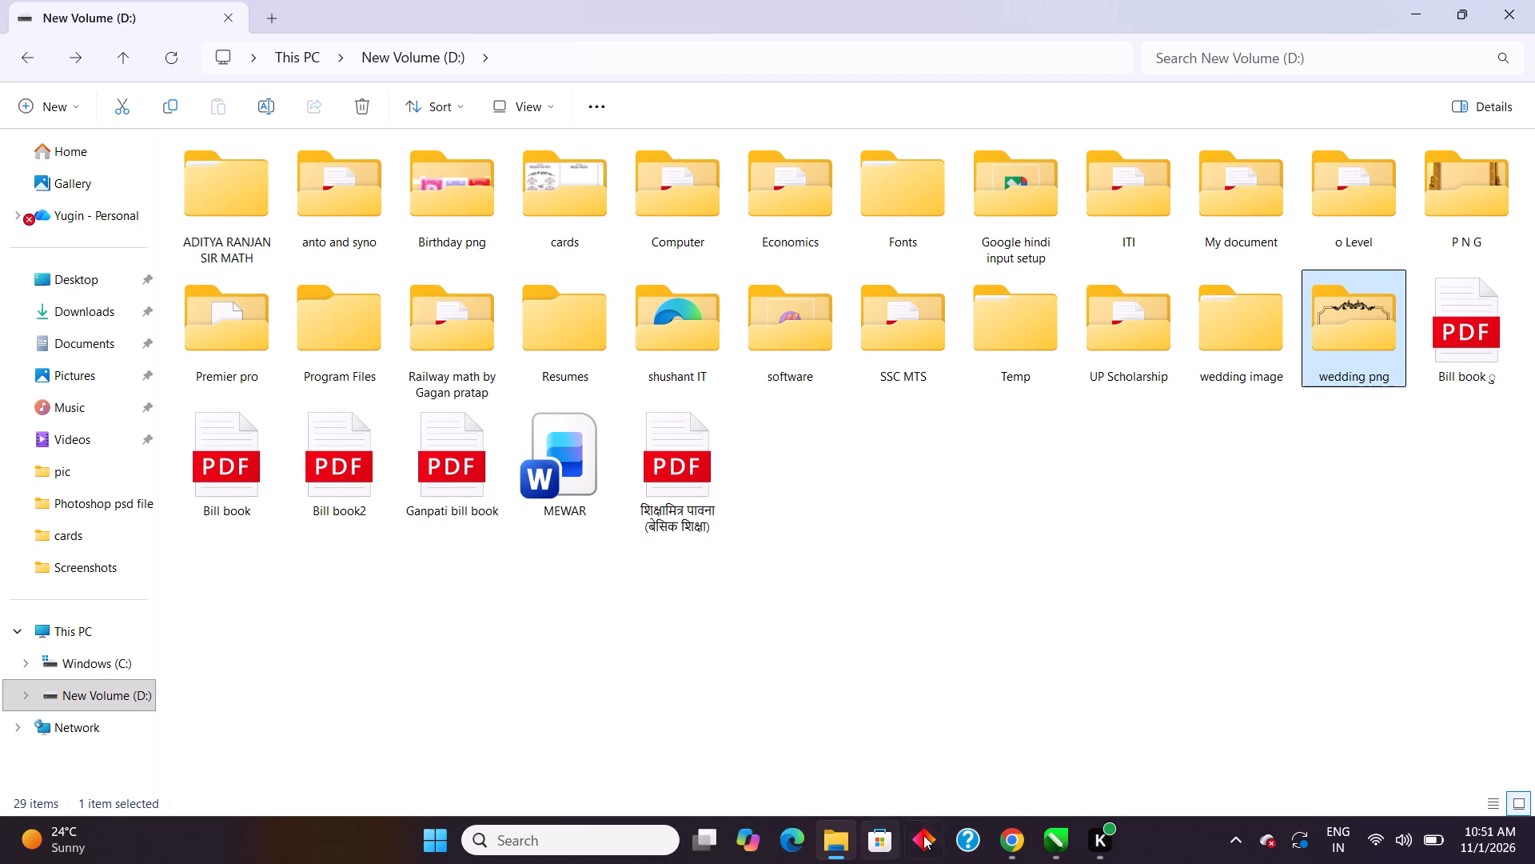
# Switch to Chrome and search Google for "shubh vivah logo png" in a new tab.
pyautogui.click(1012, 846)
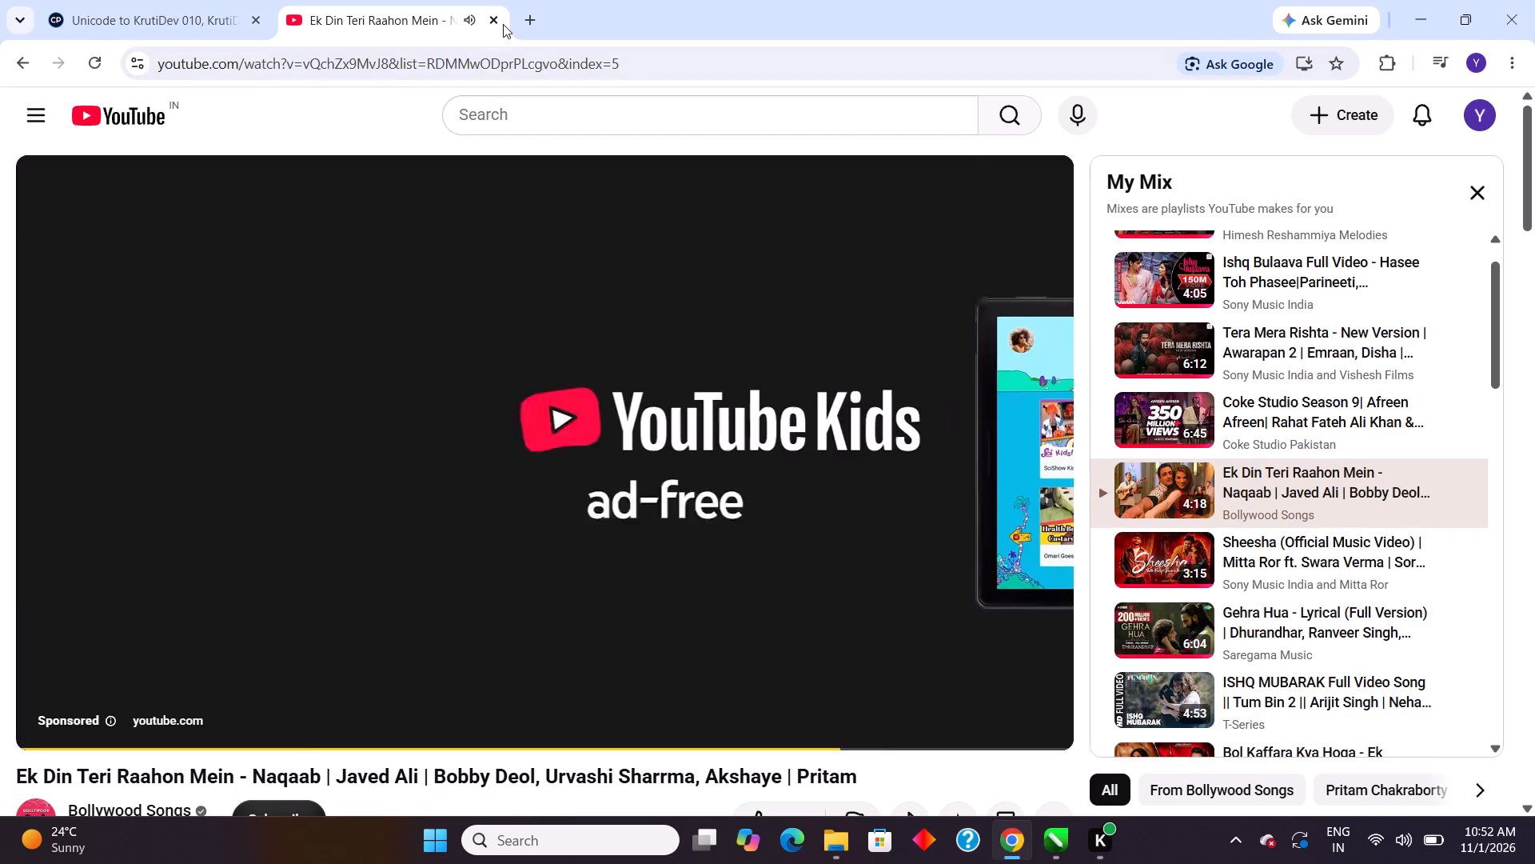
pyautogui.click(532, 21)
pyautogui.click(640, 383)
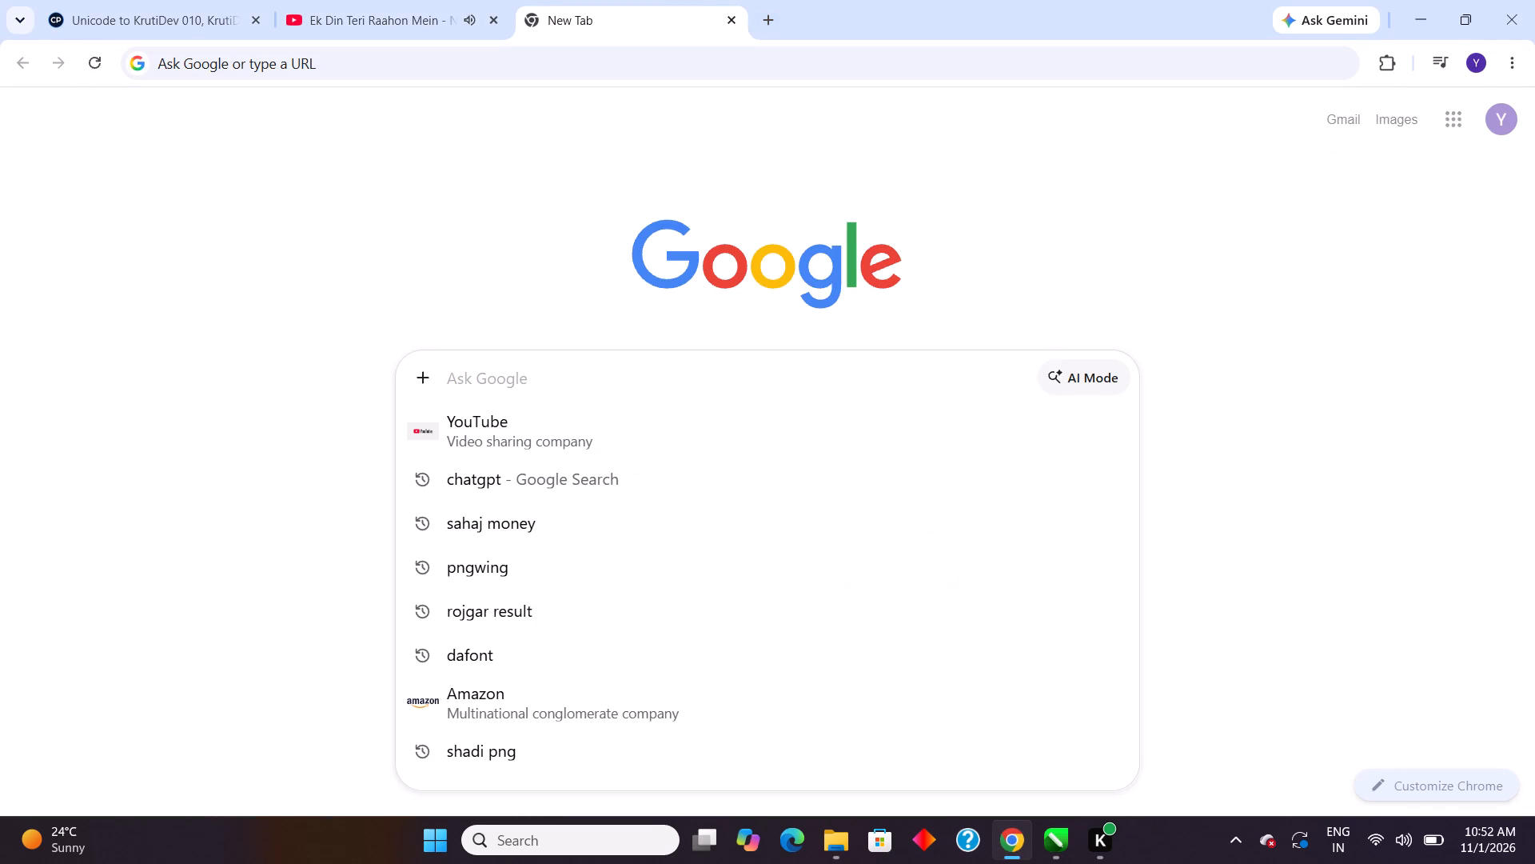
pyautogui.write('sh')
pyautogui.write('ubh')
pyautogui.press('space')
pyautogui.write('vi')
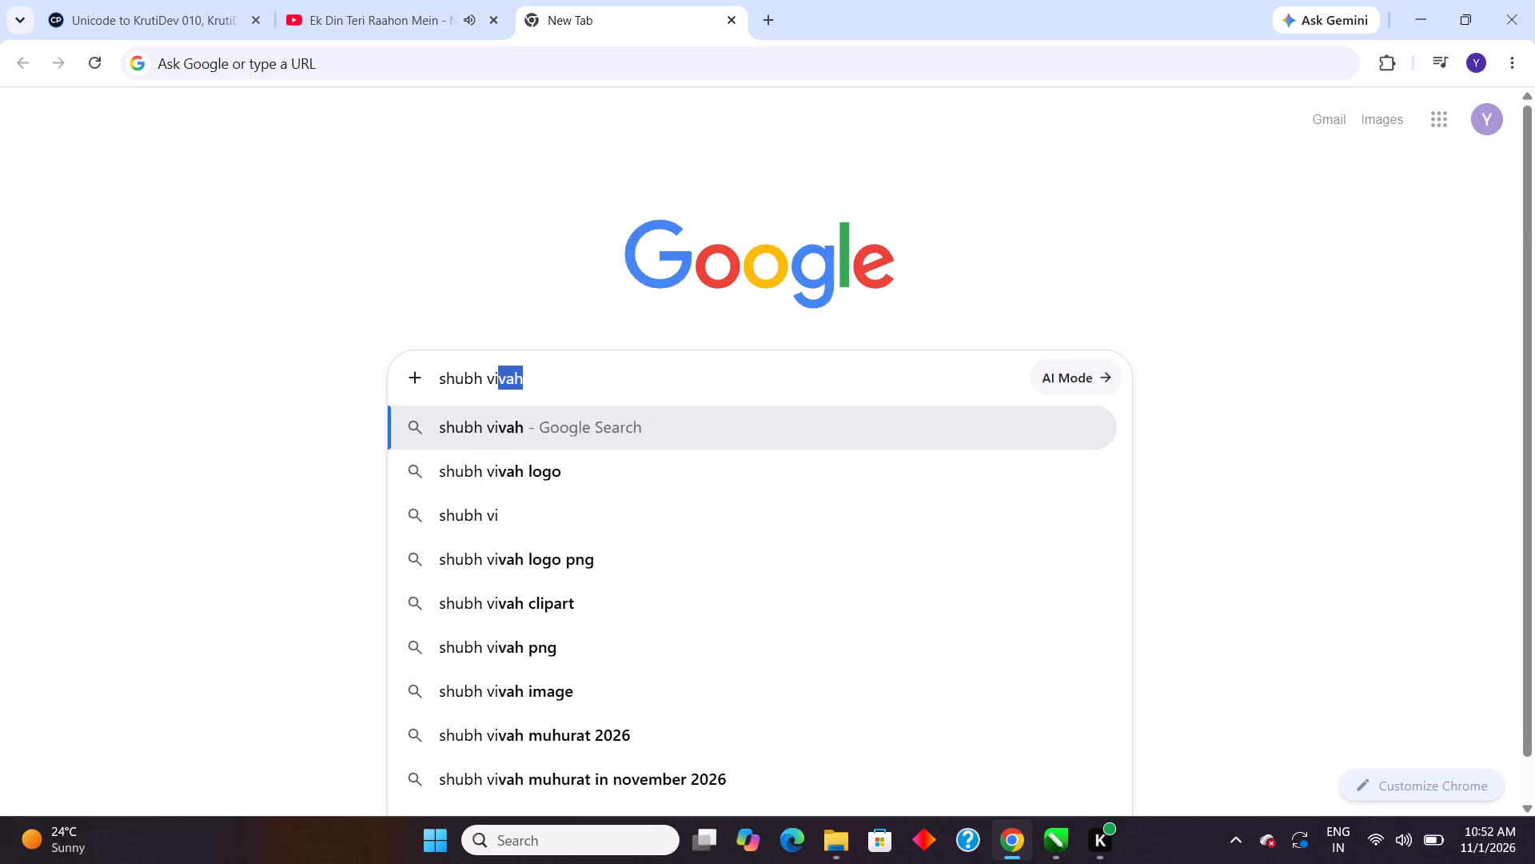
pyautogui.write('wa')
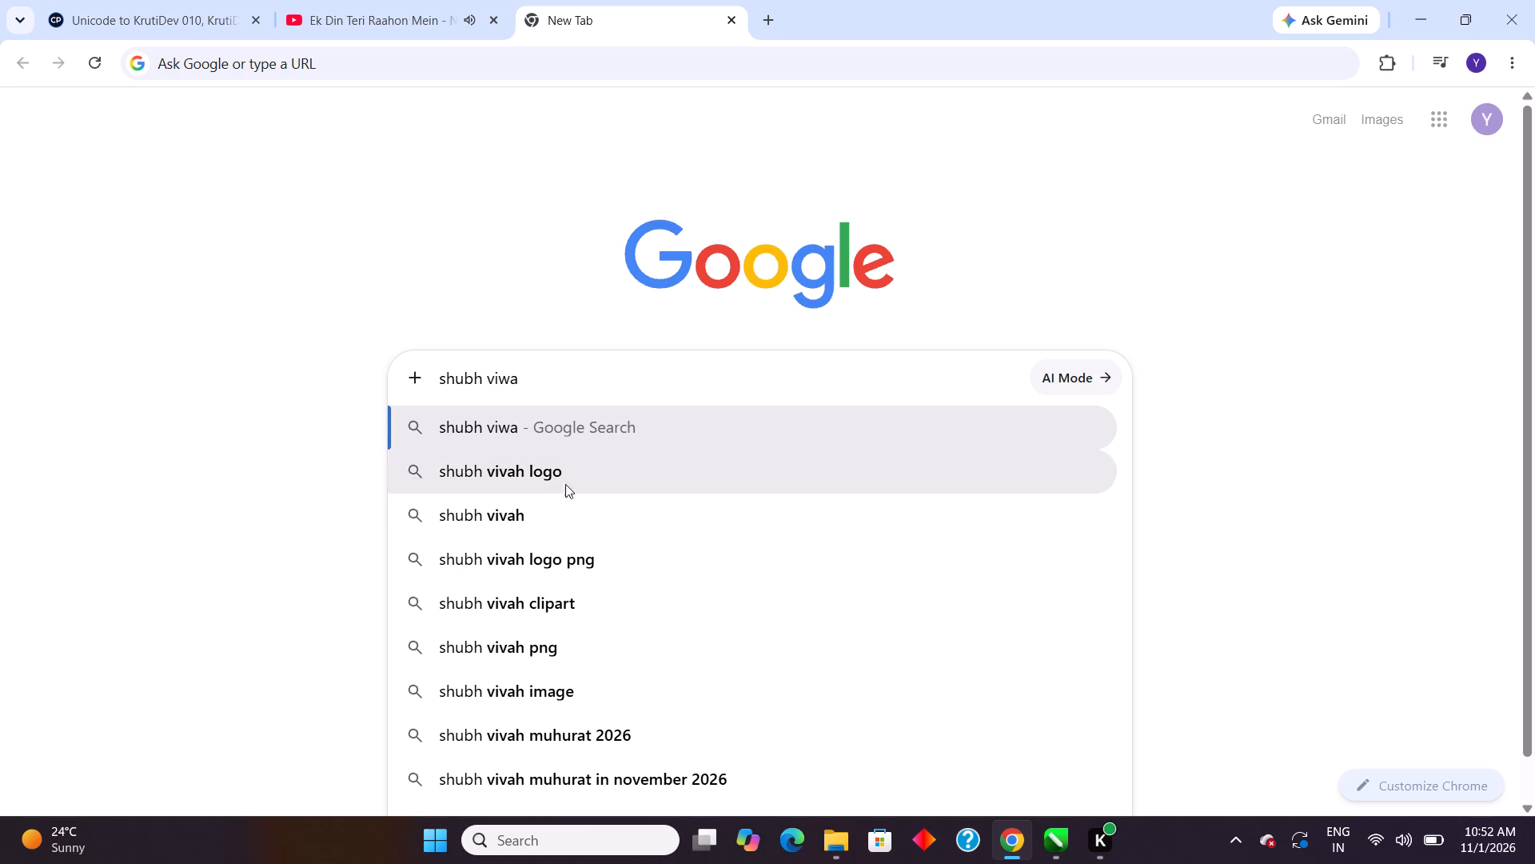
pyautogui.click(572, 558)
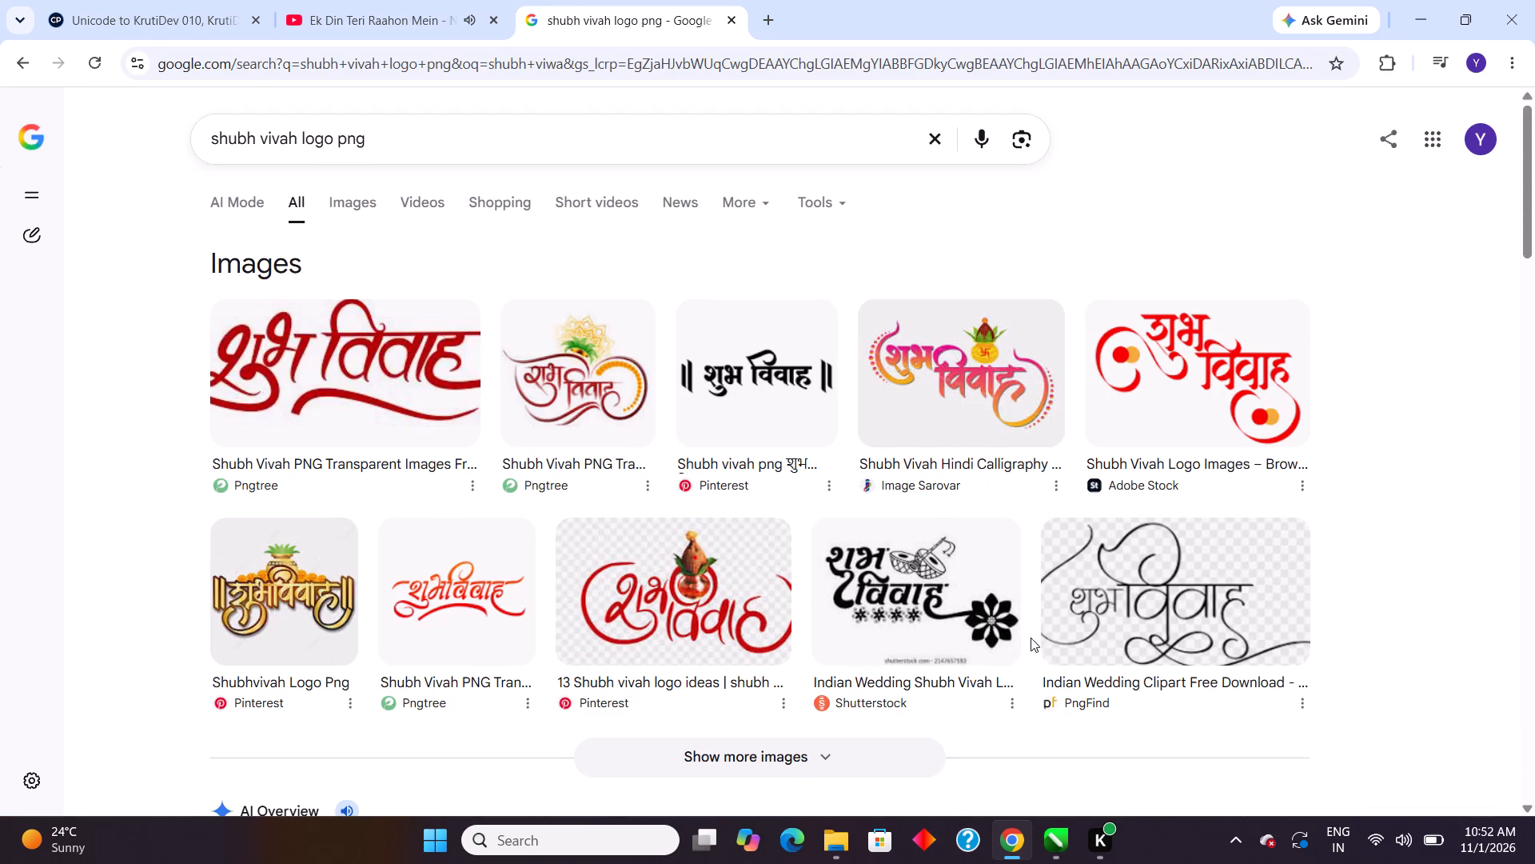
# Open the Pngtree Shubh Vivah PNG page from the search results and examine its logo designs.
pyautogui.scroll(-4, 829, 538)
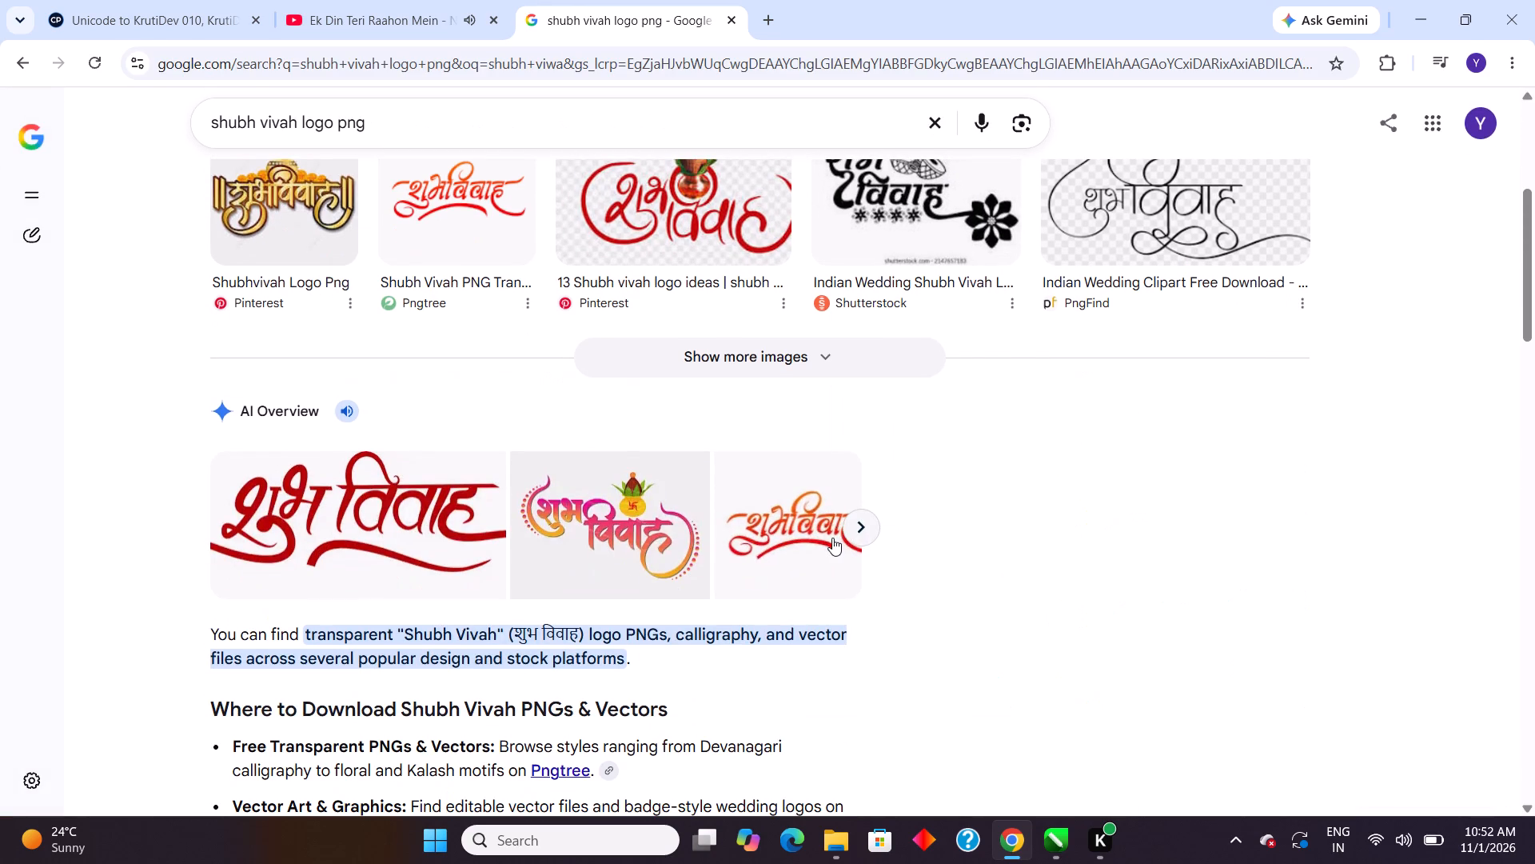
pyautogui.scroll(-5, 834, 538)
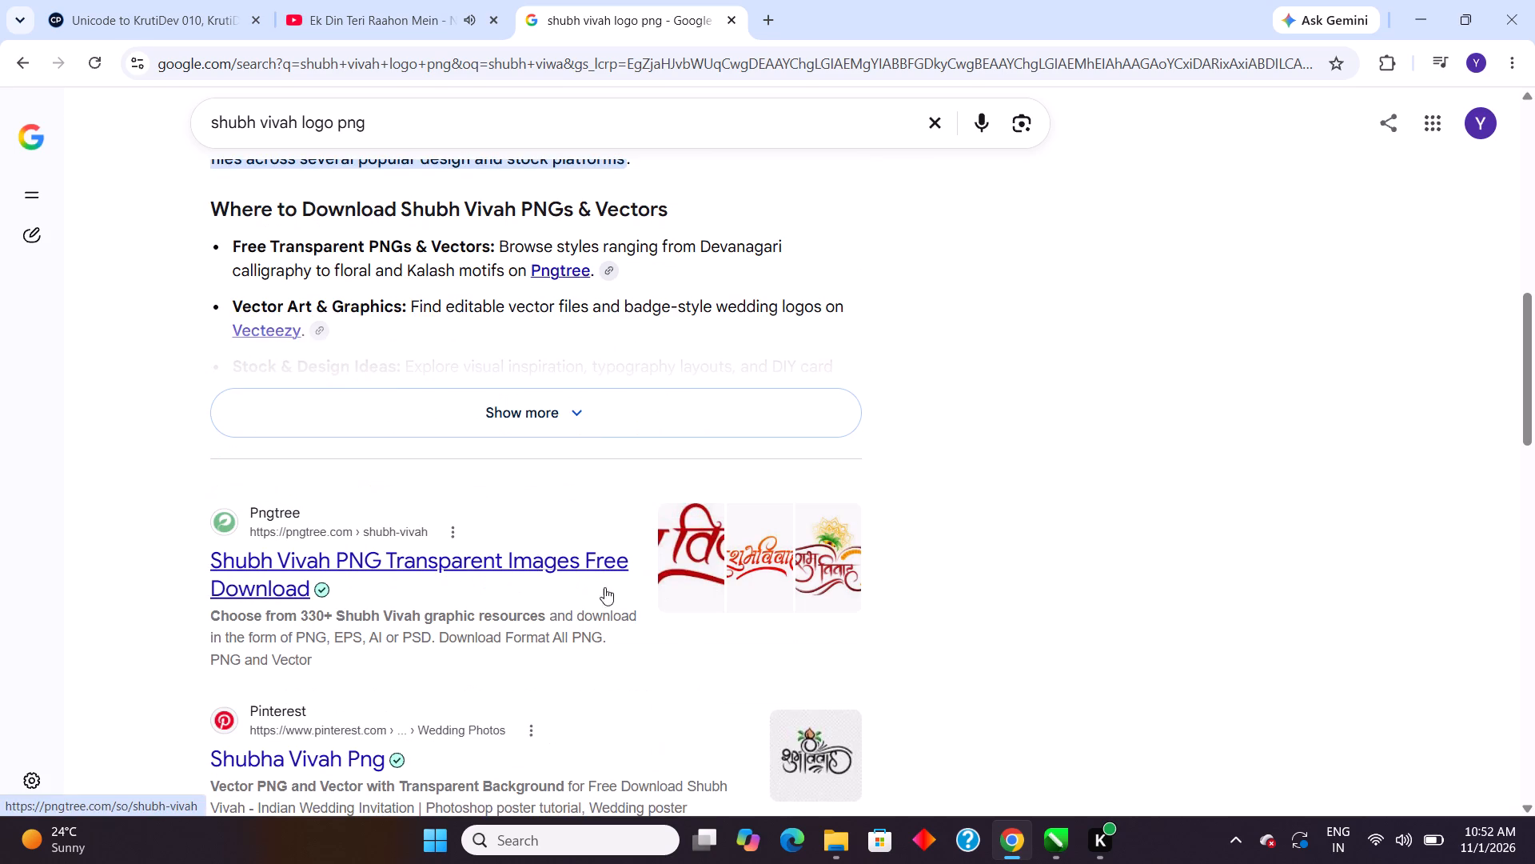
pyautogui.click(498, 558)
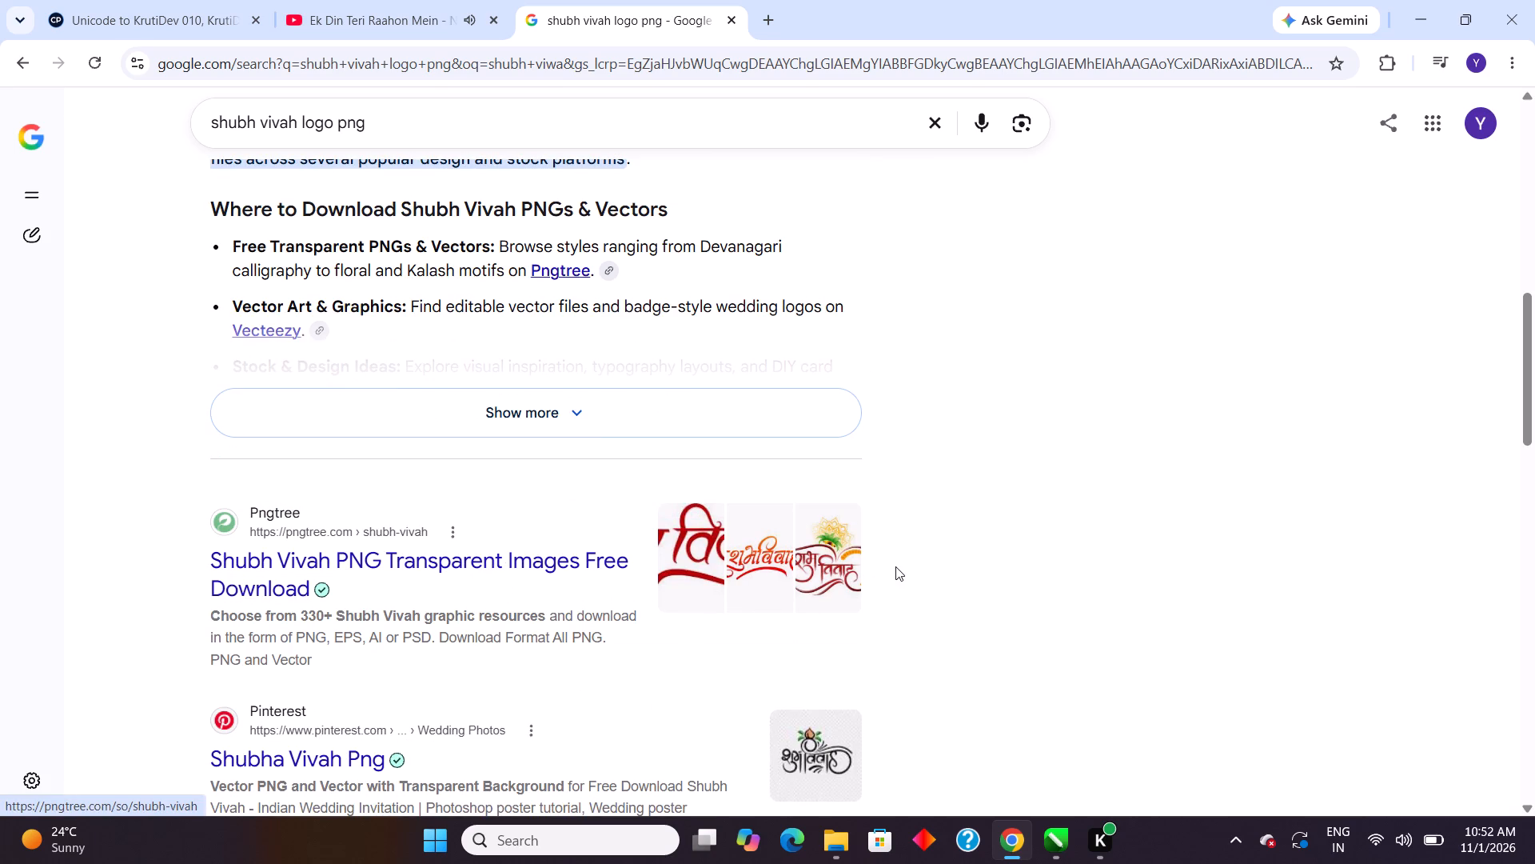
pyautogui.click(469, 561)
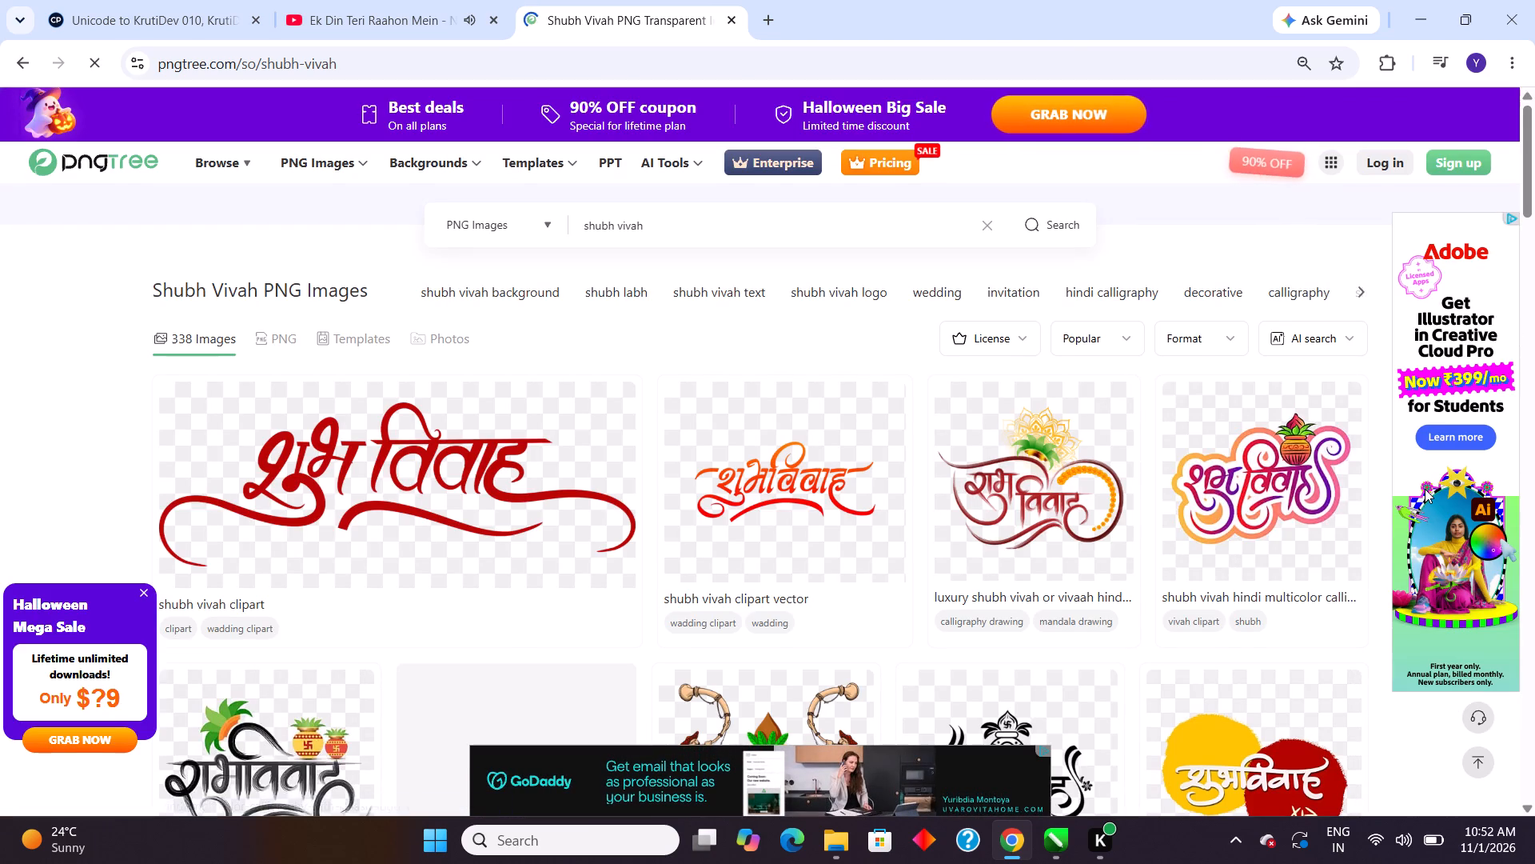
pyautogui.scroll(-3, 1427, 490)
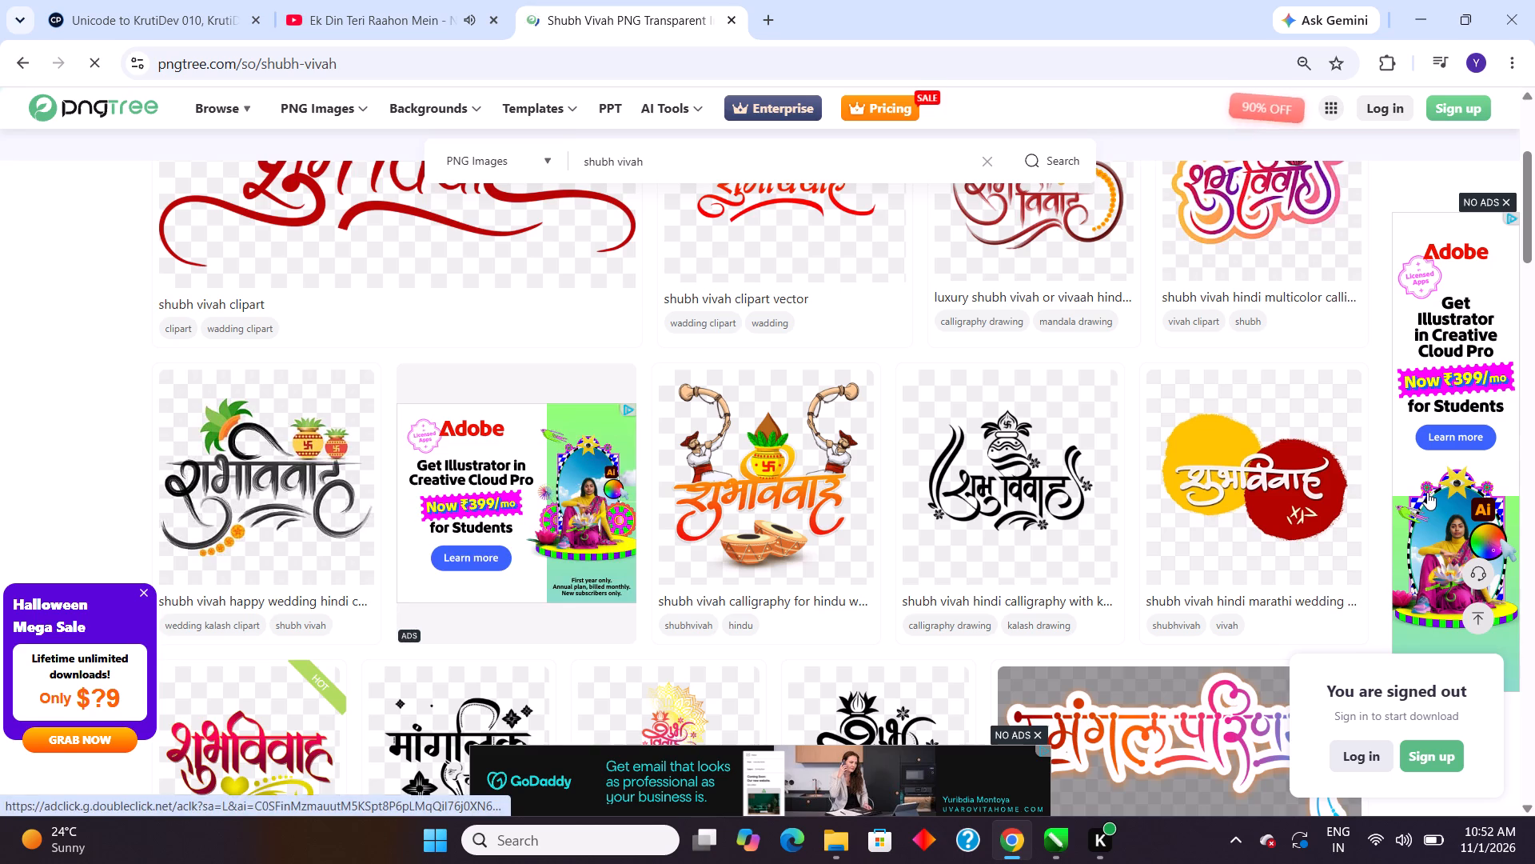
pyautogui.scroll(-2, 1427, 492)
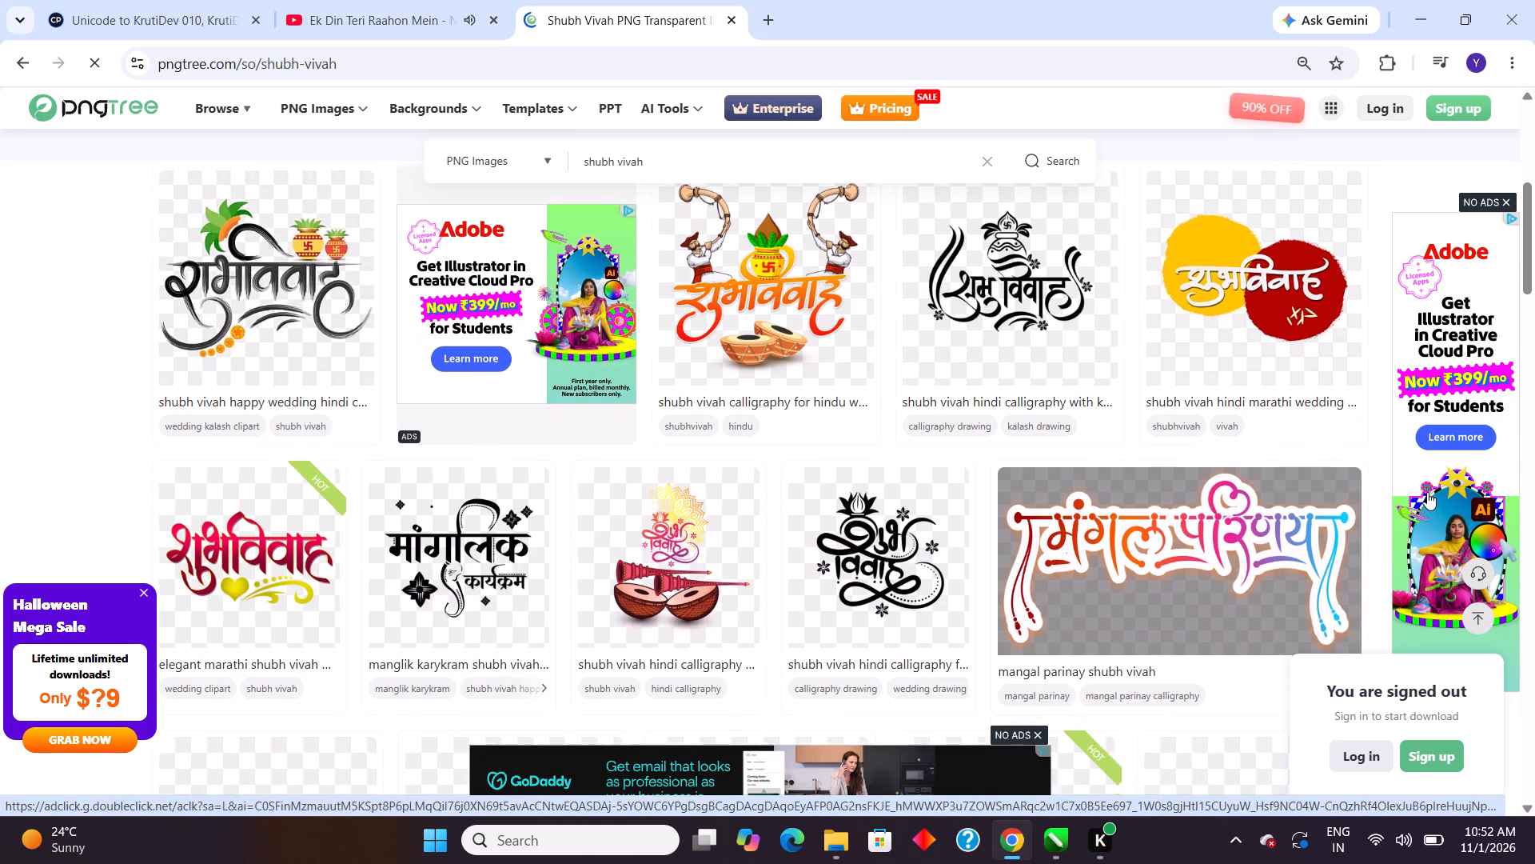
pyautogui.scroll(-2, 1427, 492)
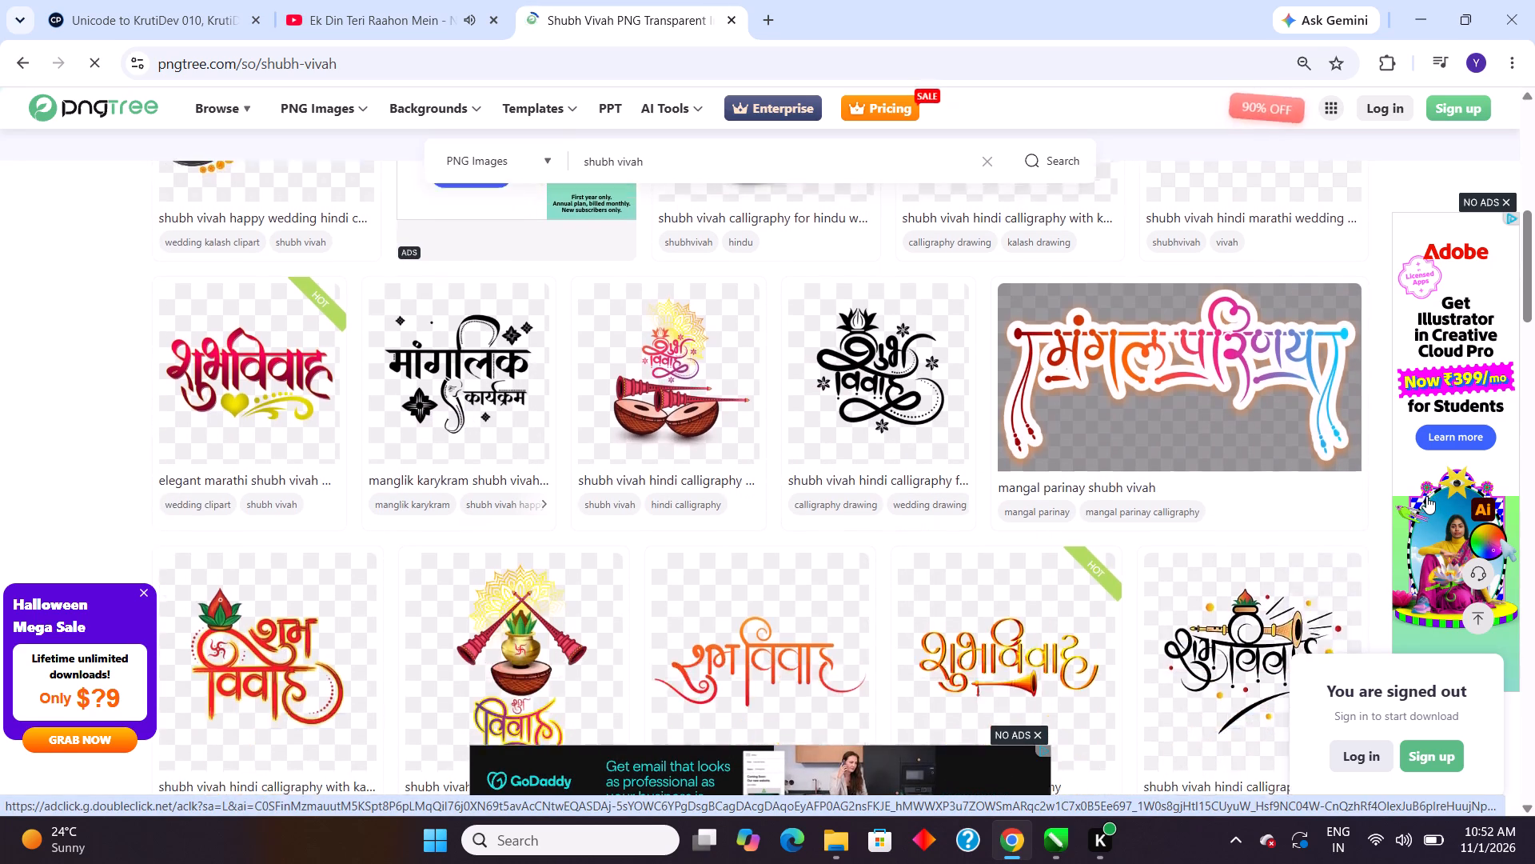
pyautogui.scroll(-1, 1425, 496)
pyautogui.scroll(3, 1425, 496)
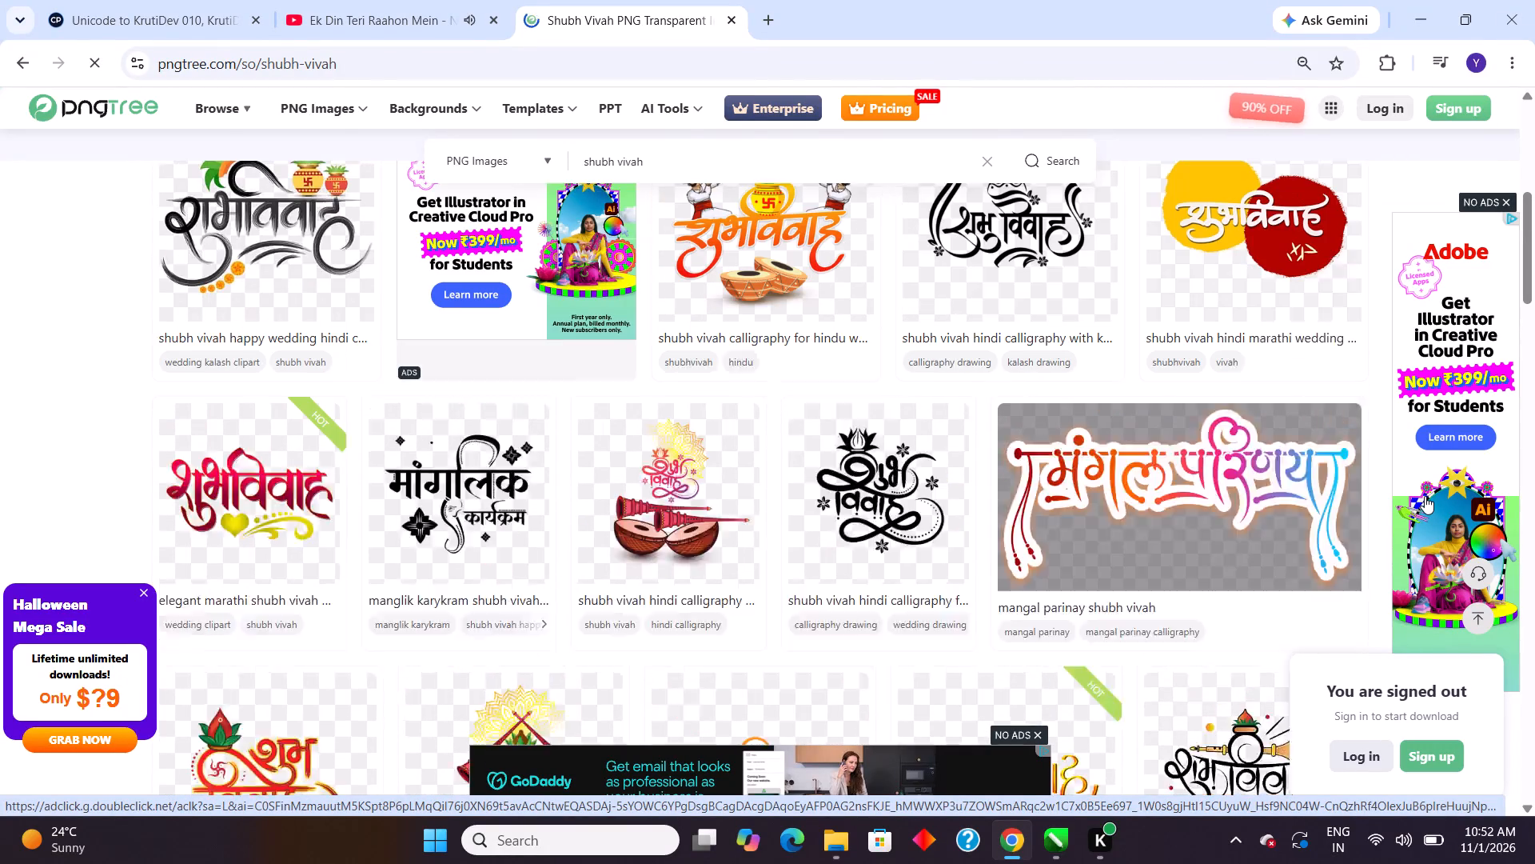
pyautogui.scroll(-7, 1425, 496)
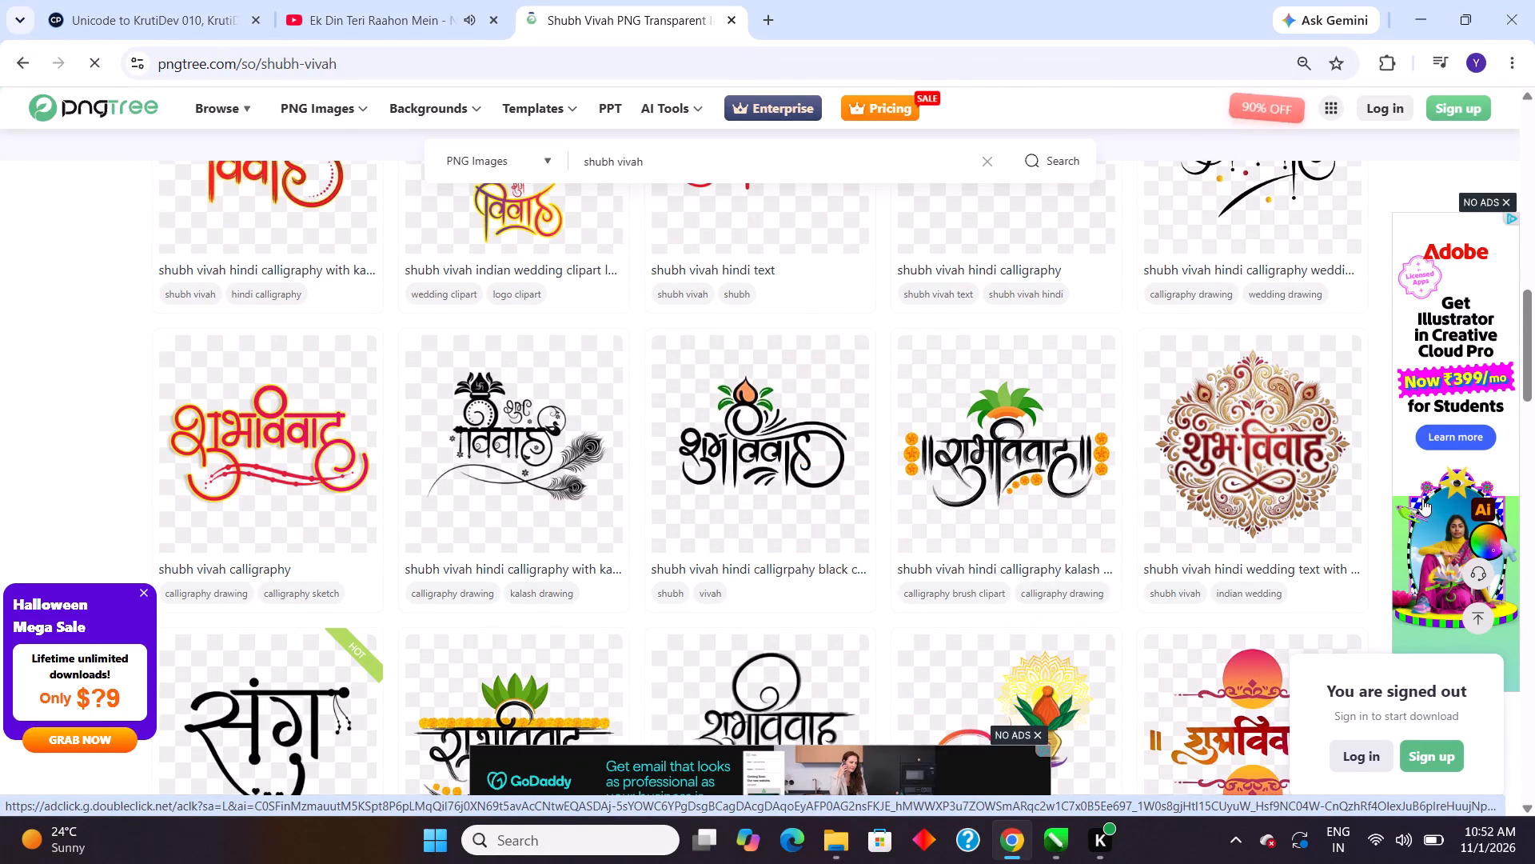
pyautogui.scroll(-4, 1422, 498)
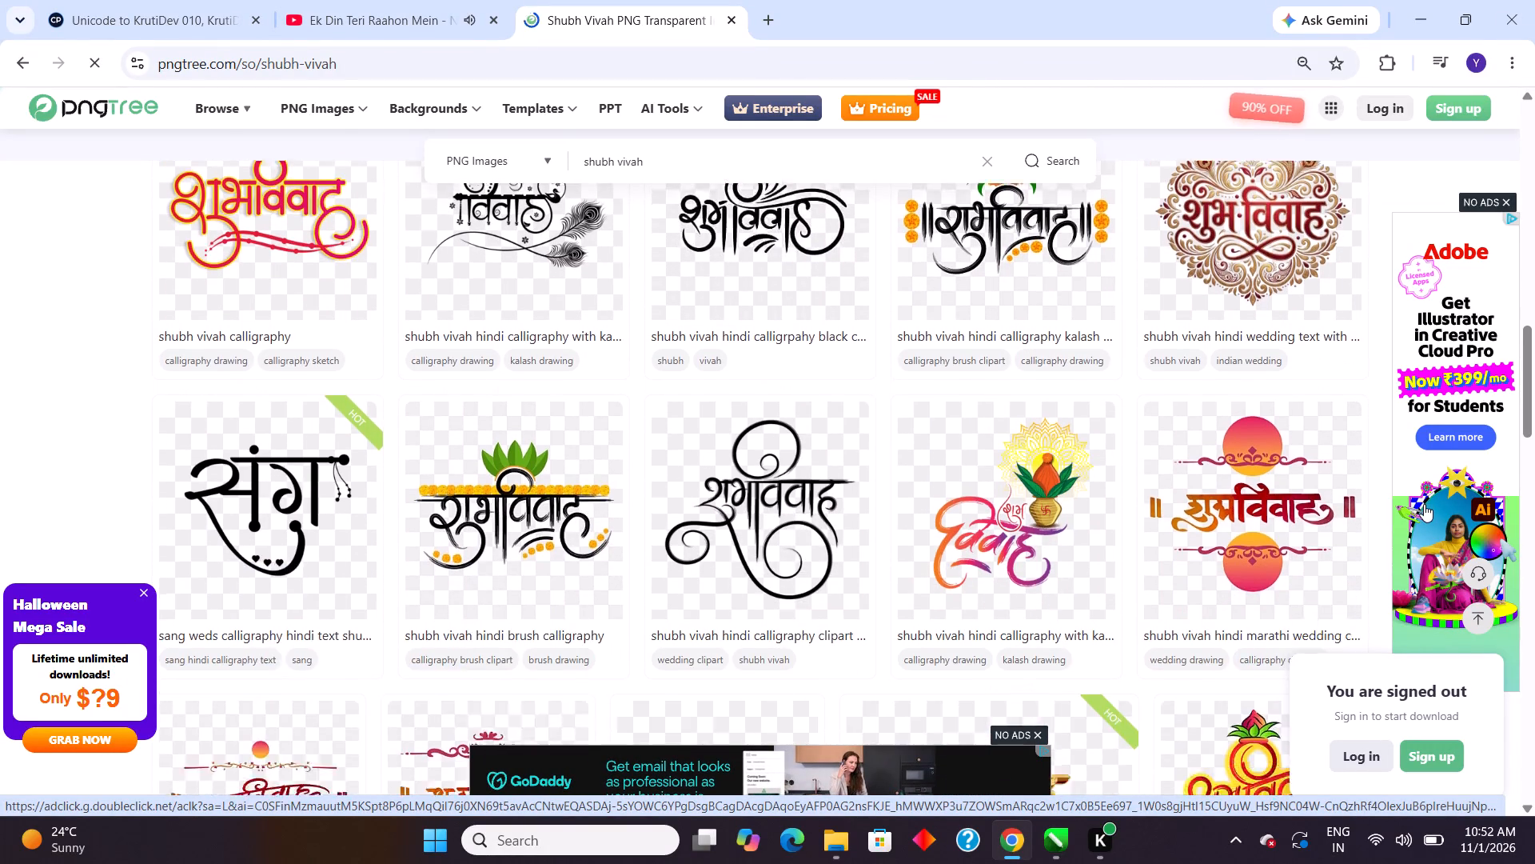
pyautogui.scroll(-4, 1424, 504)
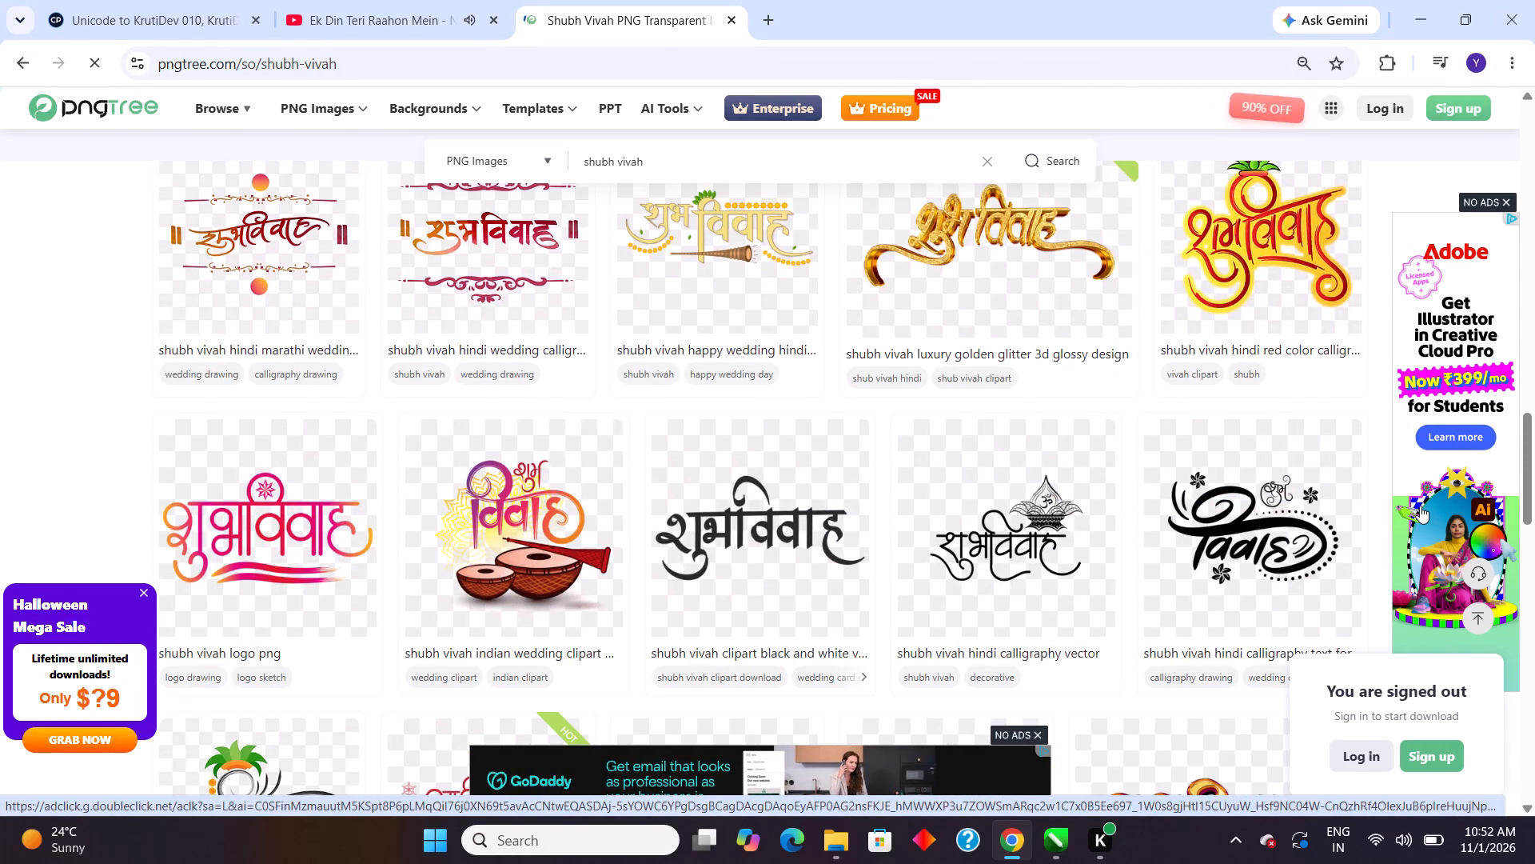
pyautogui.scroll(15, 1420, 506)
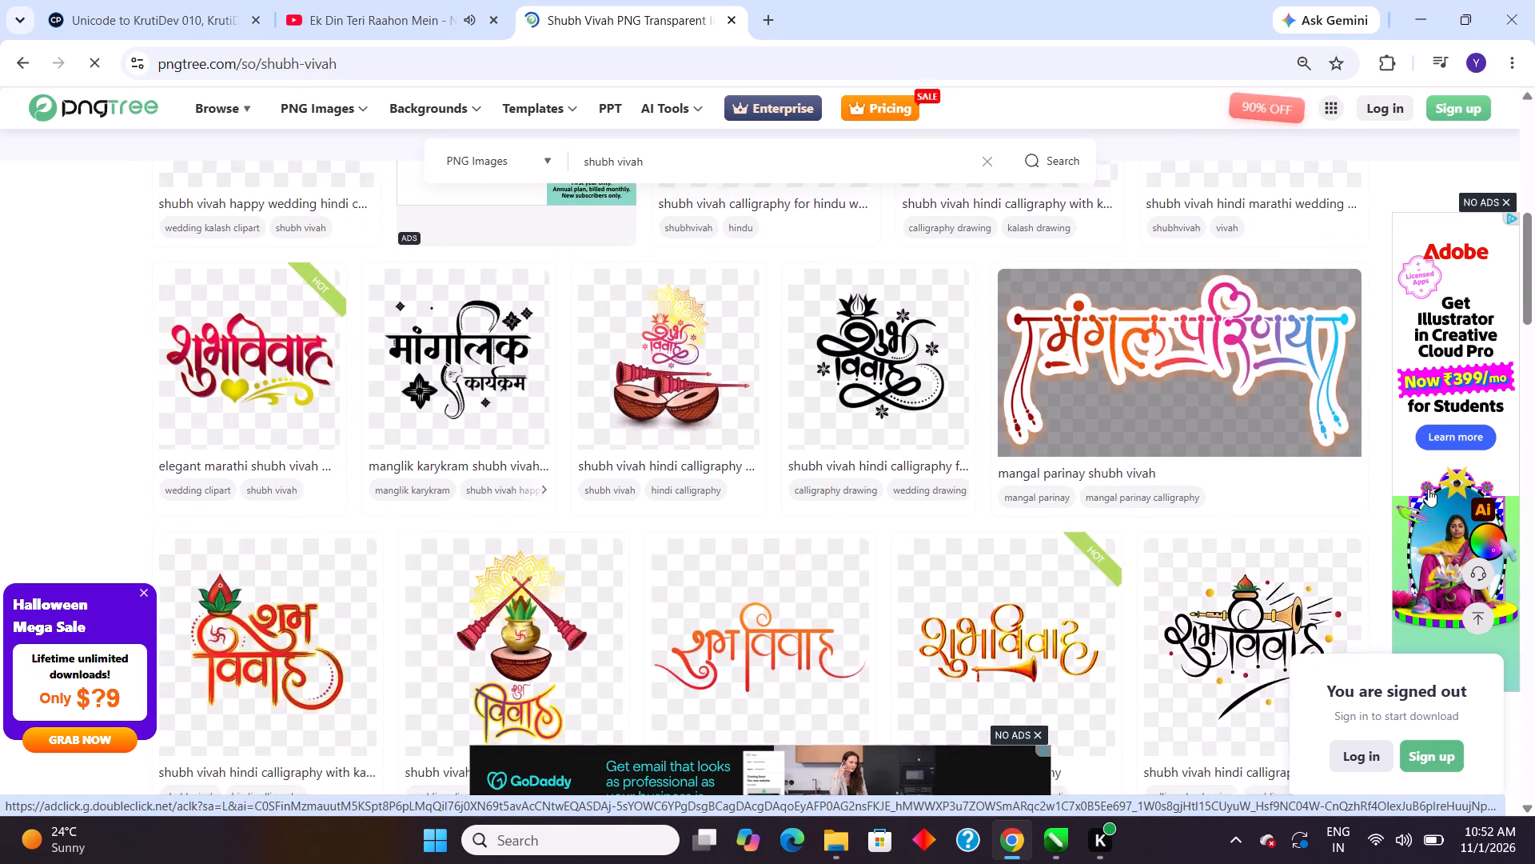
pyautogui.scroll(5, 1428, 489)
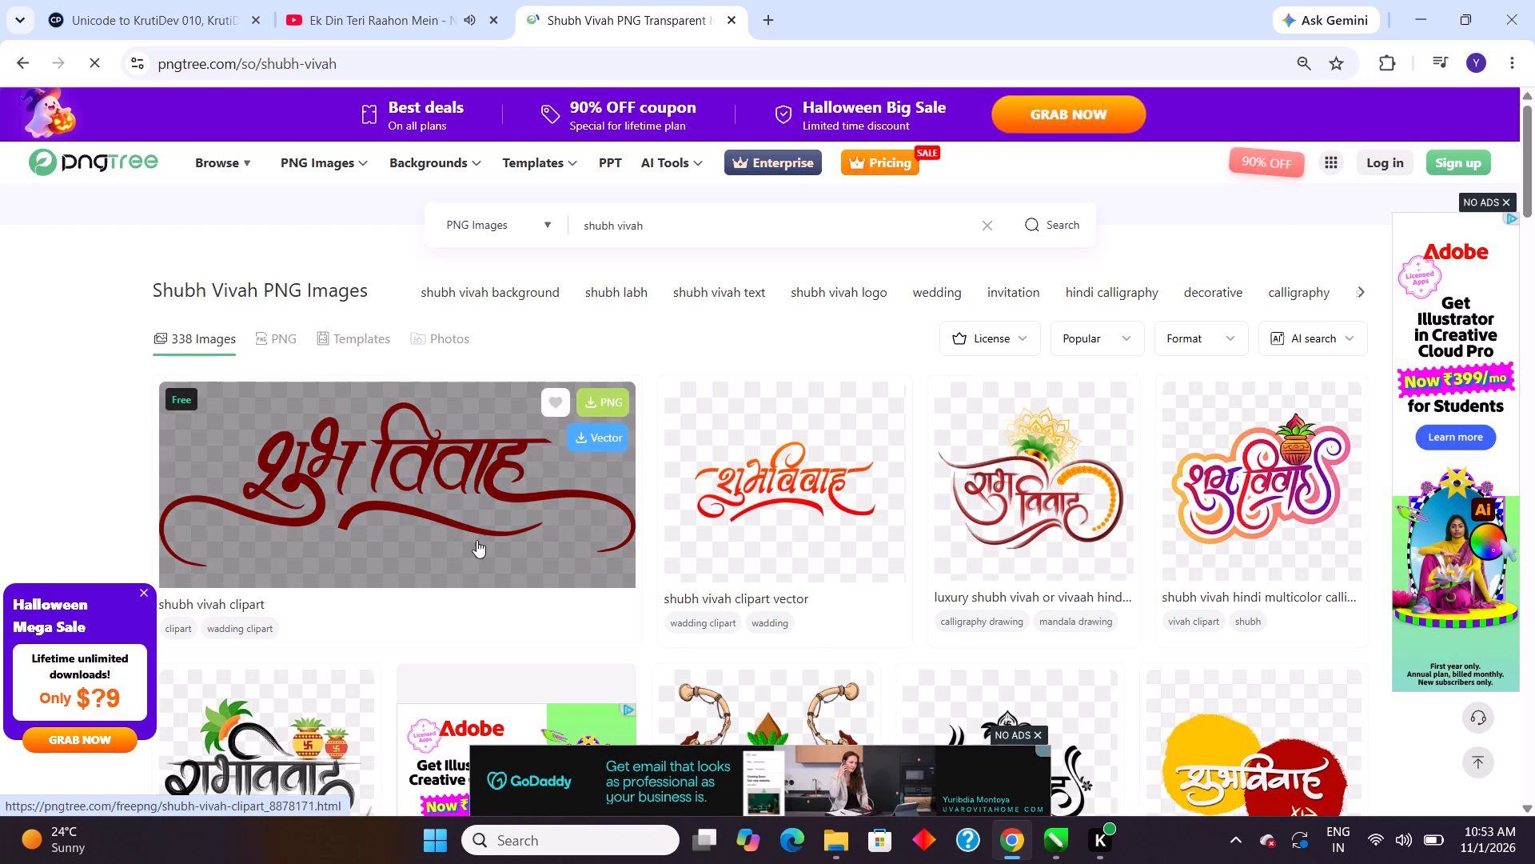
# Switch to CorelDRAW and copy the शुभ विवाह logo from page 4 of the Shadi Card Matter document into Manjesh Envelop.
pyautogui.click(1043, 838)
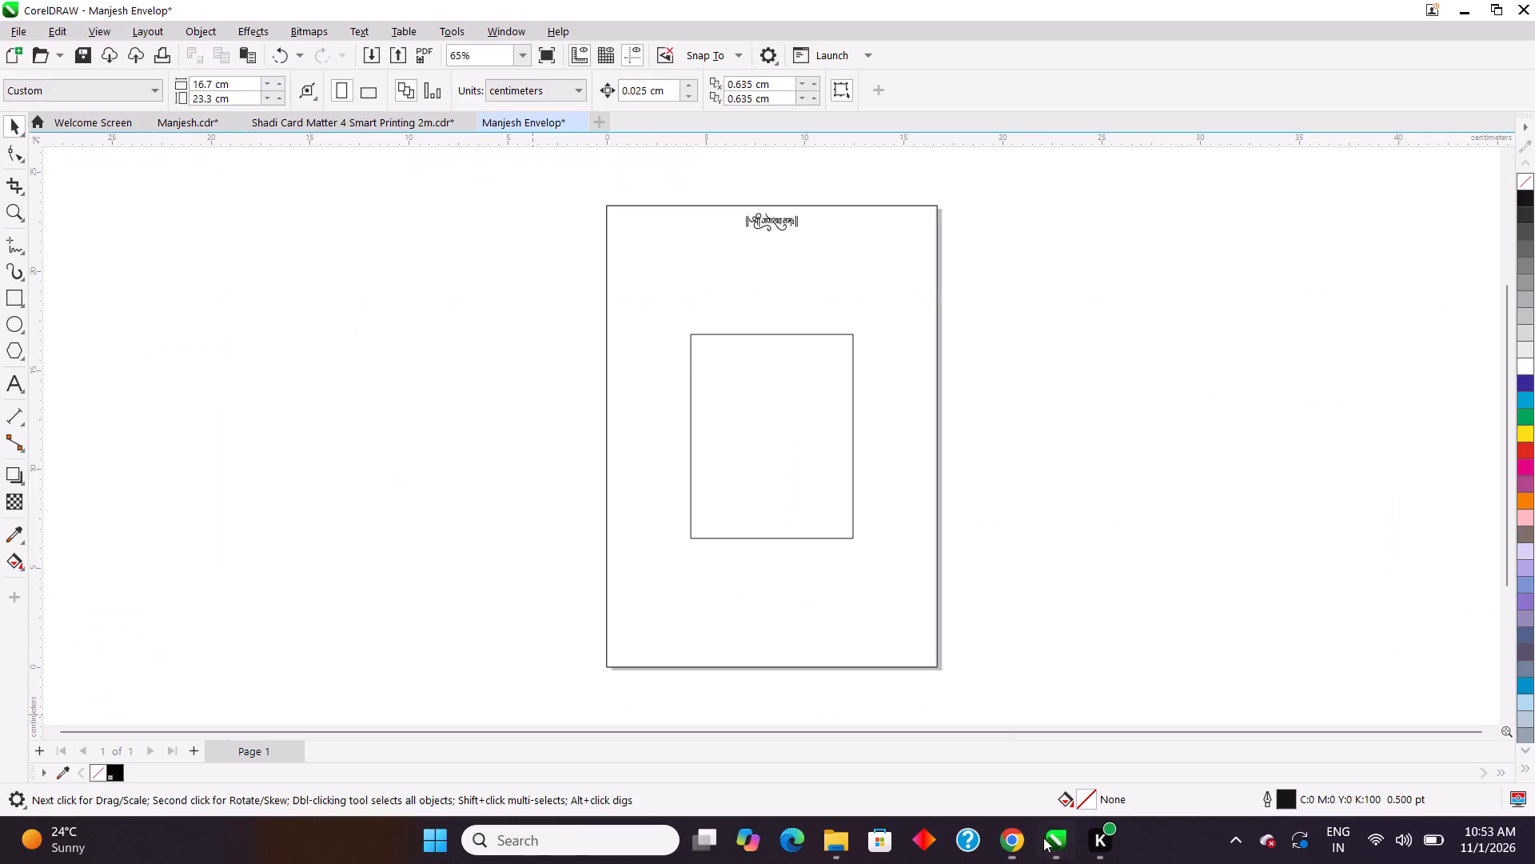
pyautogui.click(352, 117)
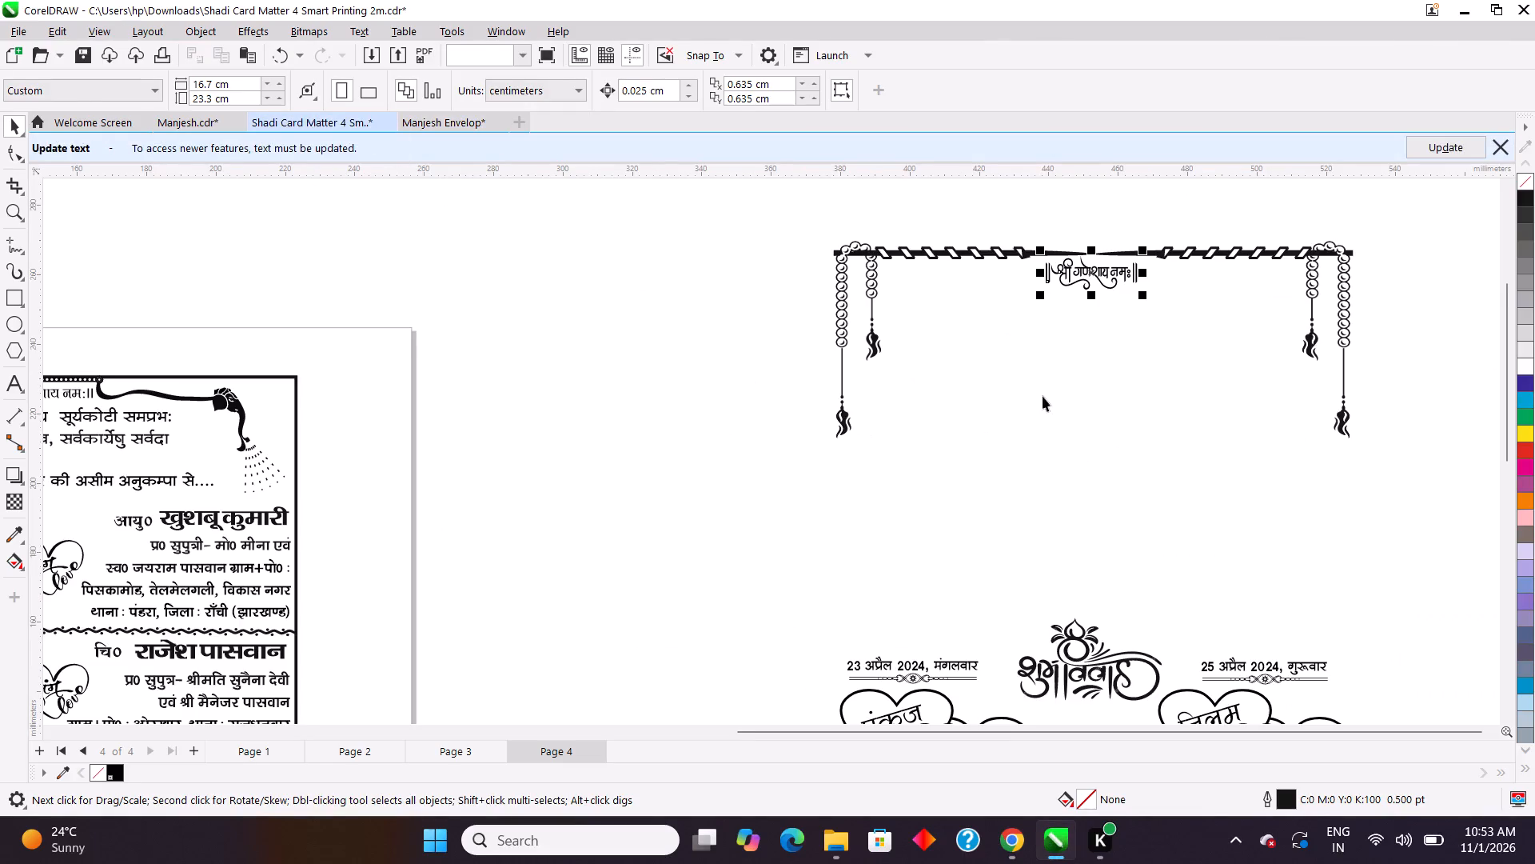
pyautogui.scroll(-1, 1084, 543)
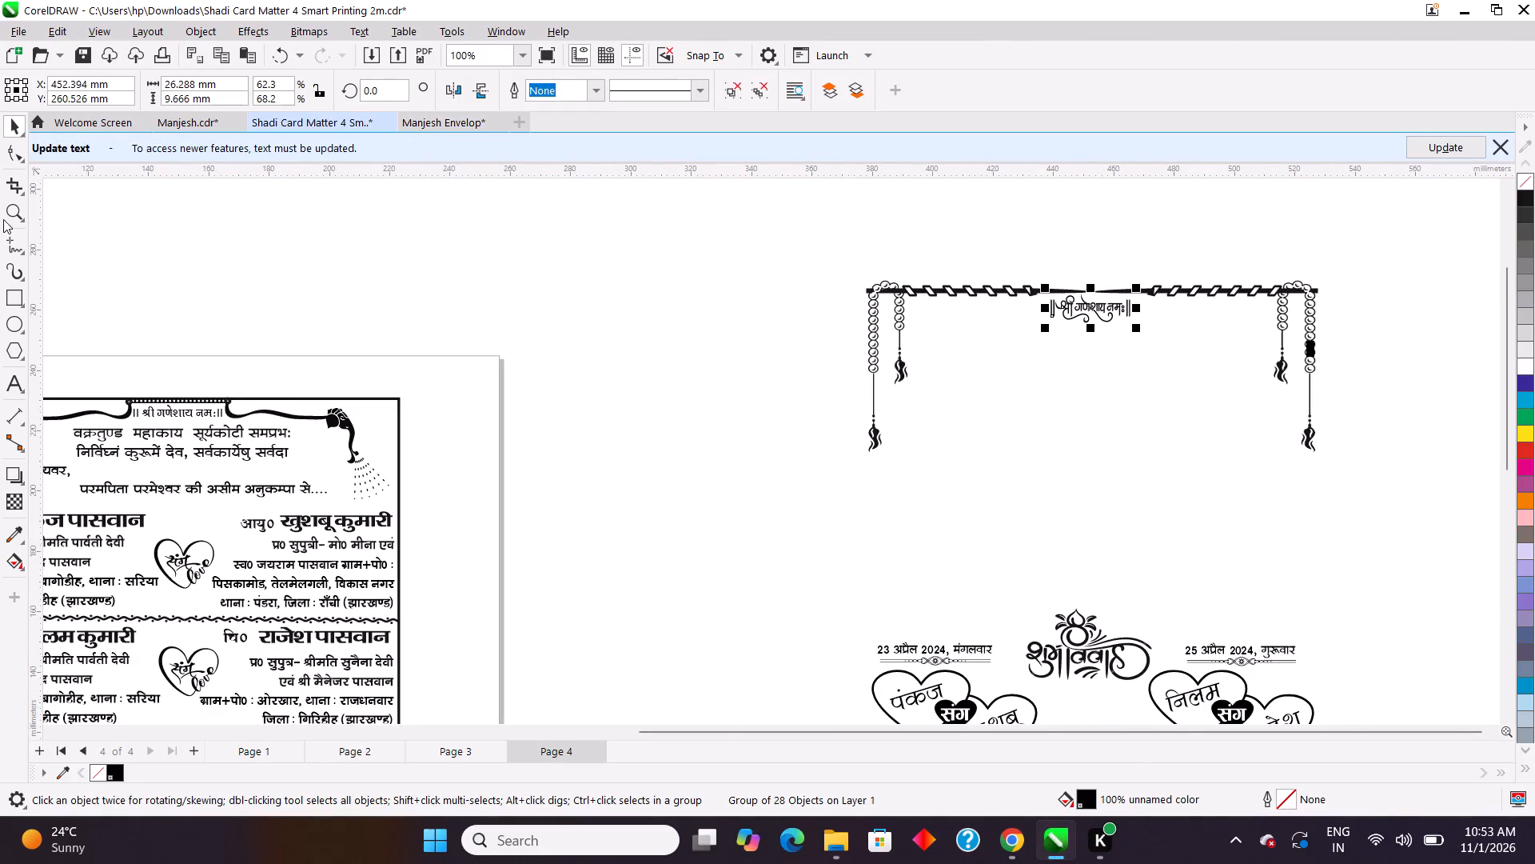
pyautogui.click(457, 754)
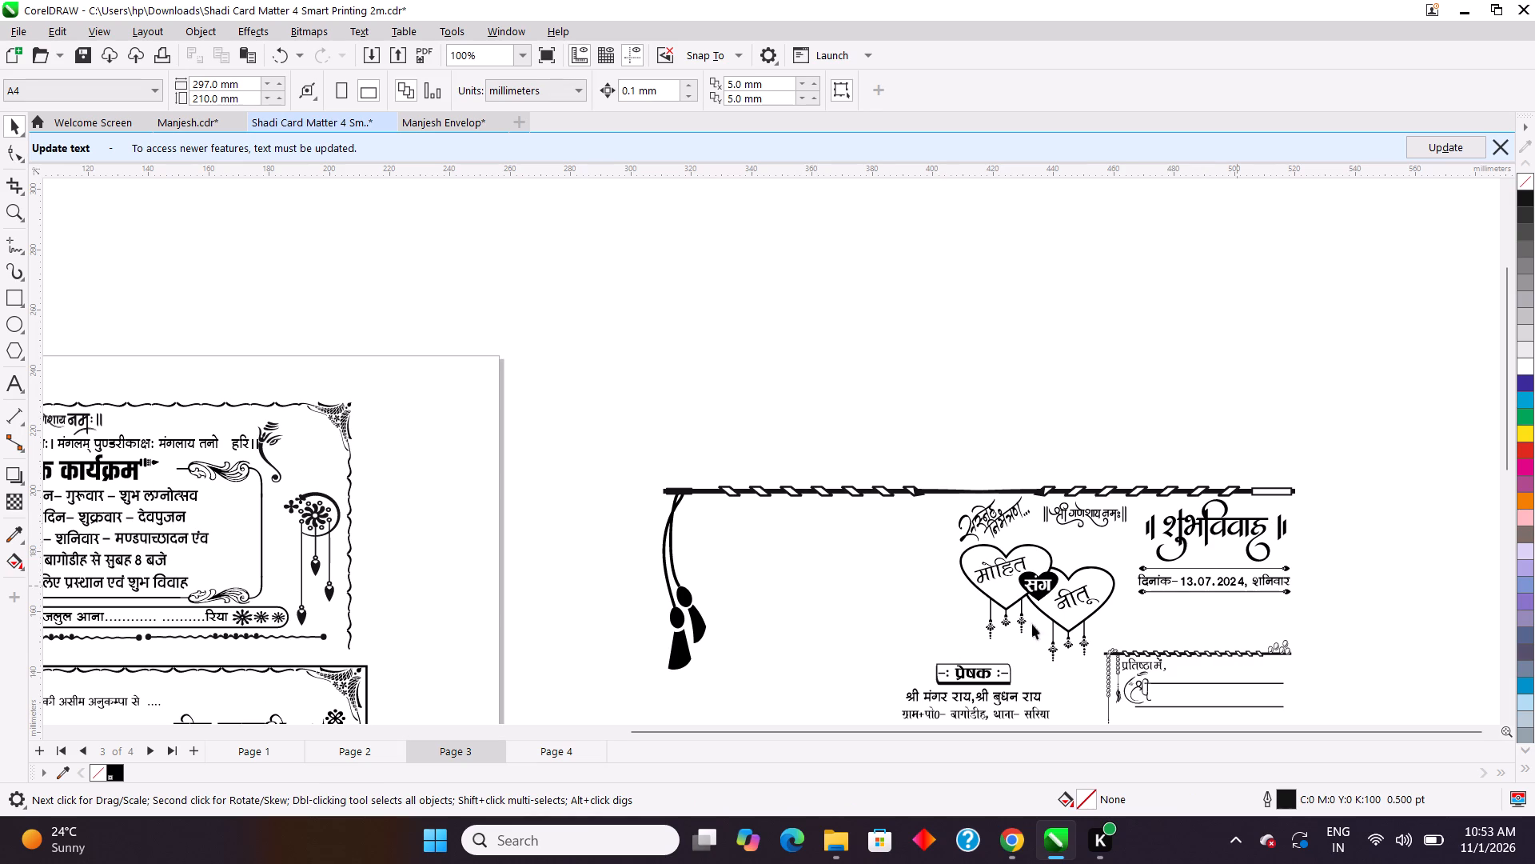
pyautogui.click(360, 752)
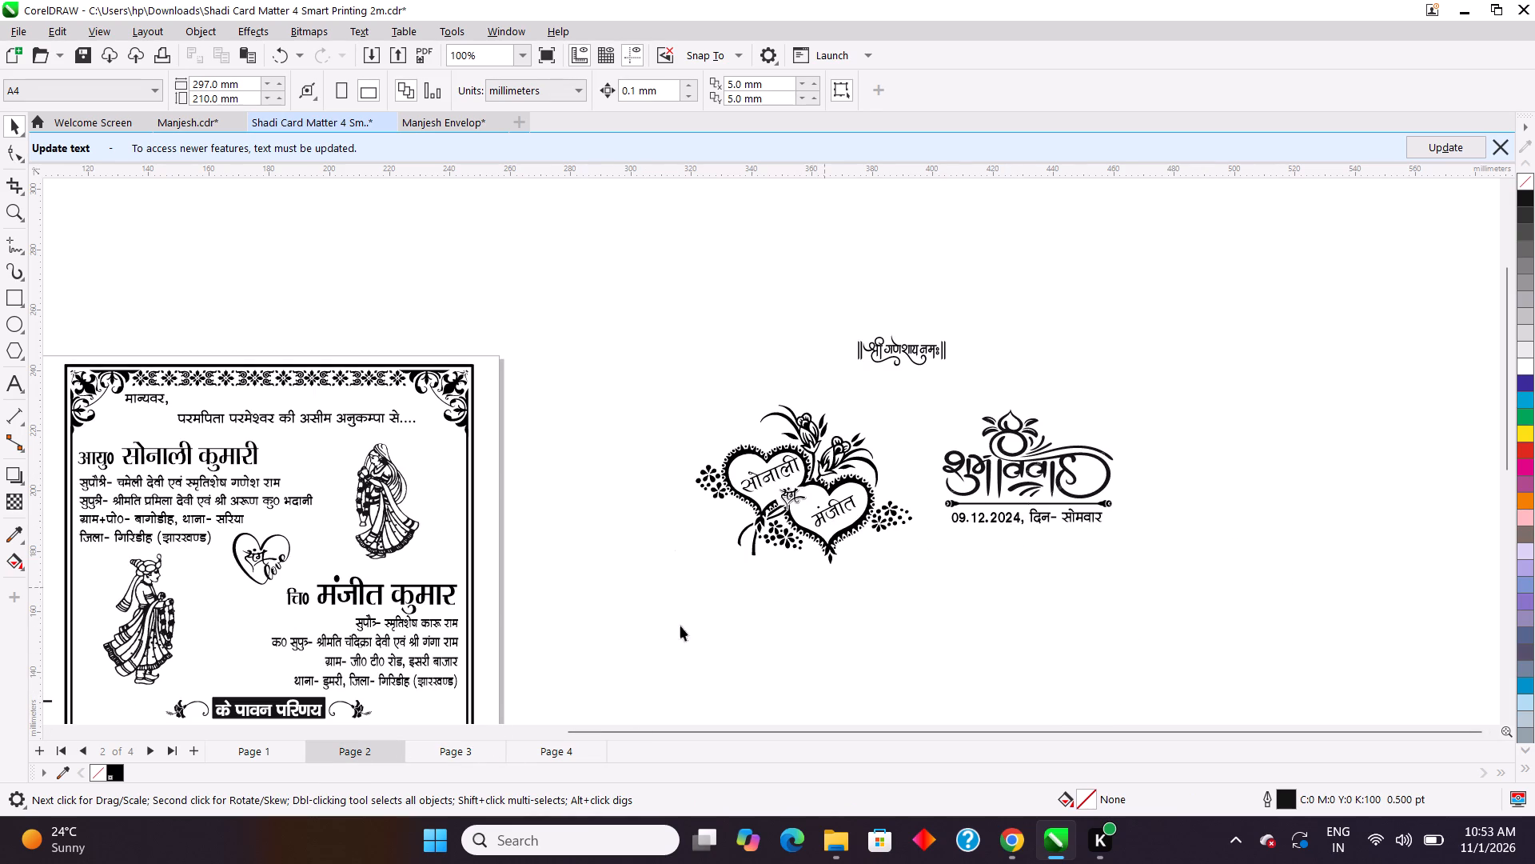
pyautogui.click(562, 747)
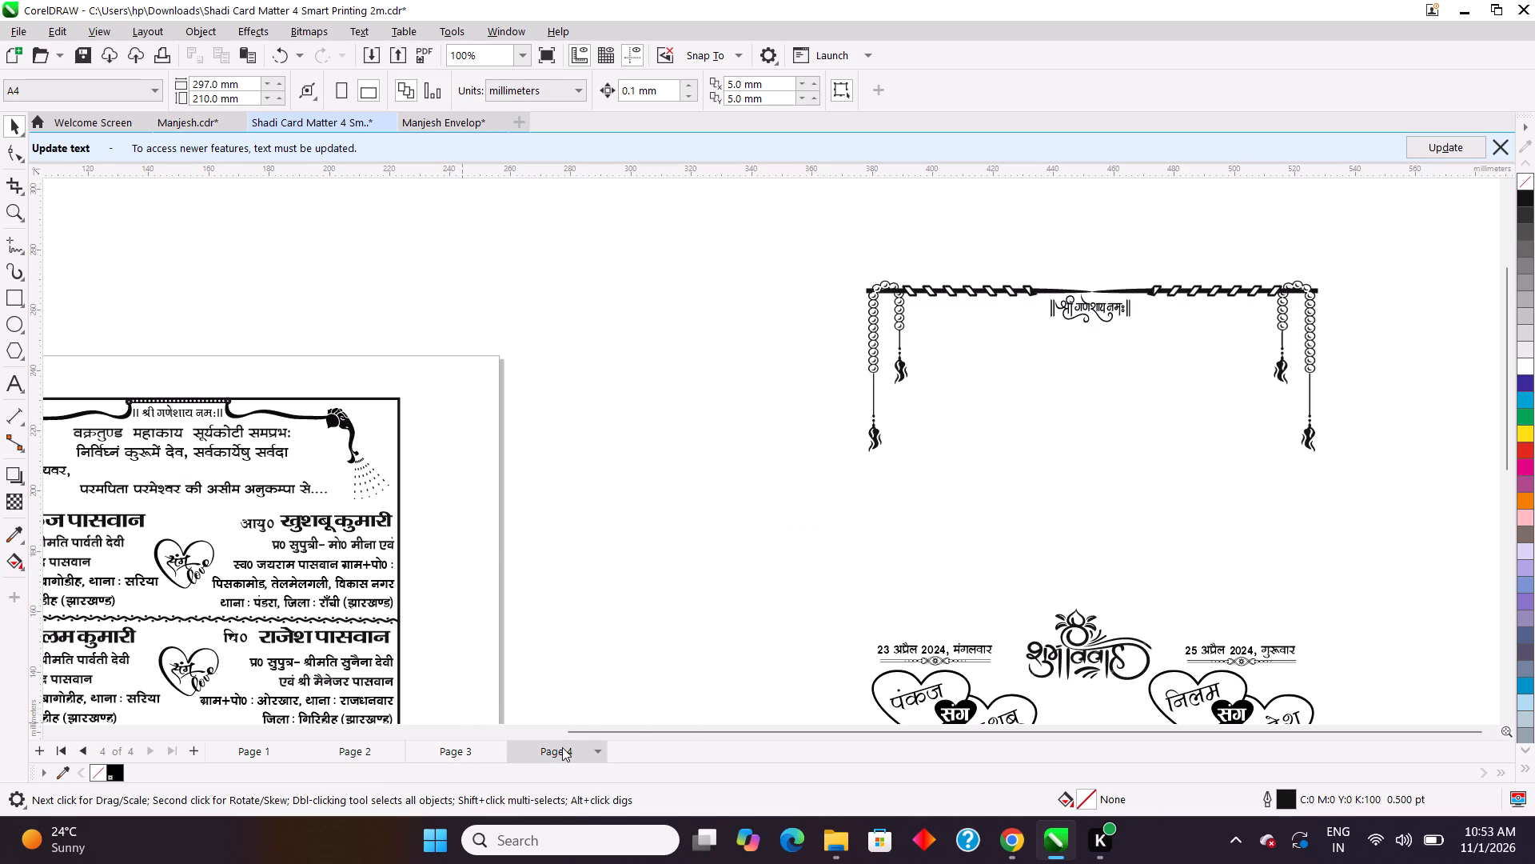
pyautogui.click(1076, 638)
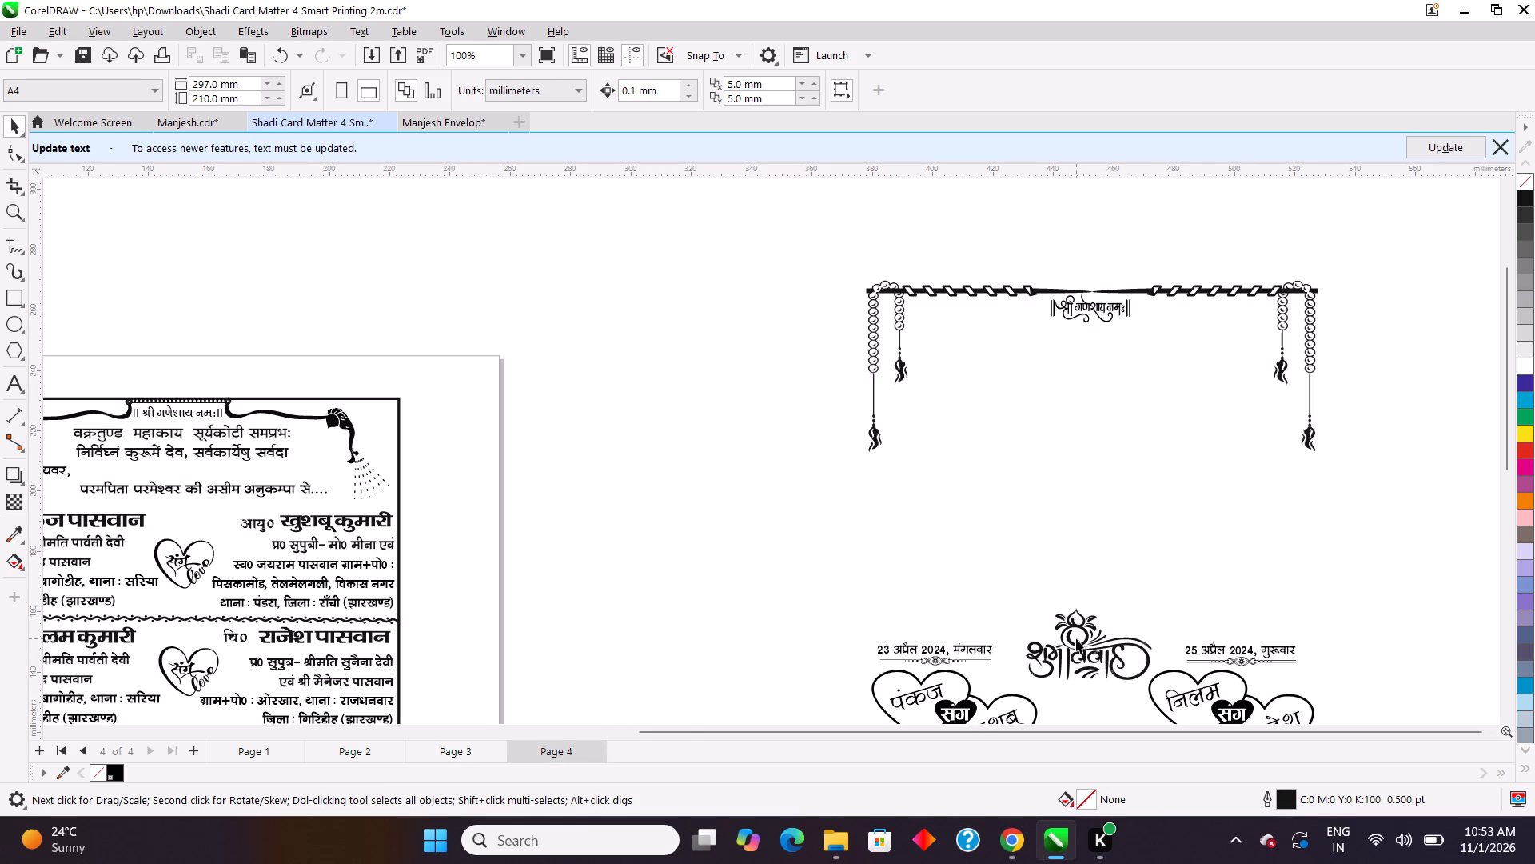
pyautogui.click(1083, 630)
pyautogui.rightClick(1083, 630)
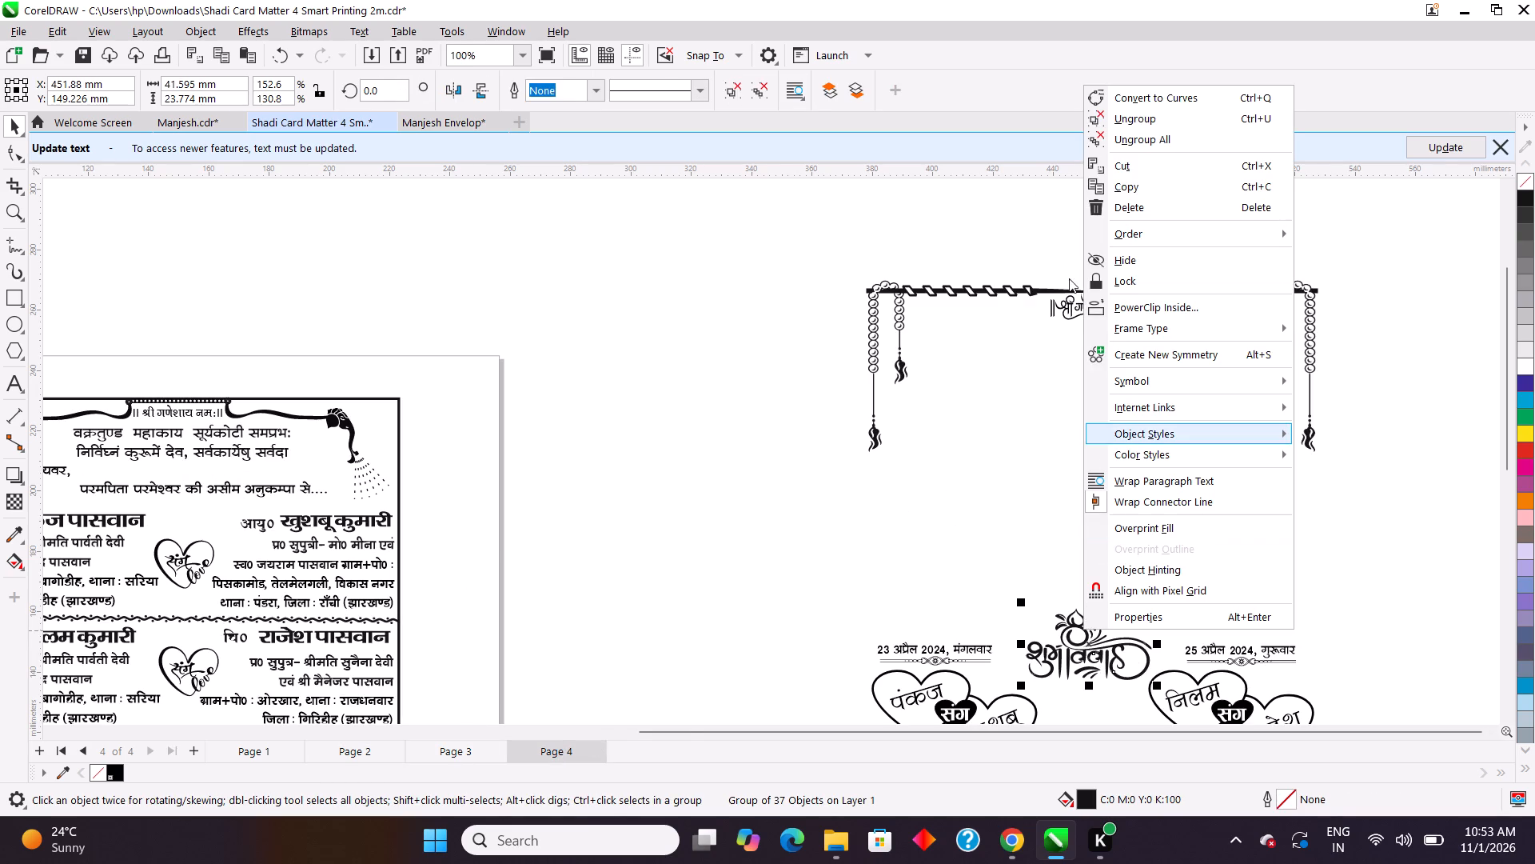
pyautogui.click(1125, 186)
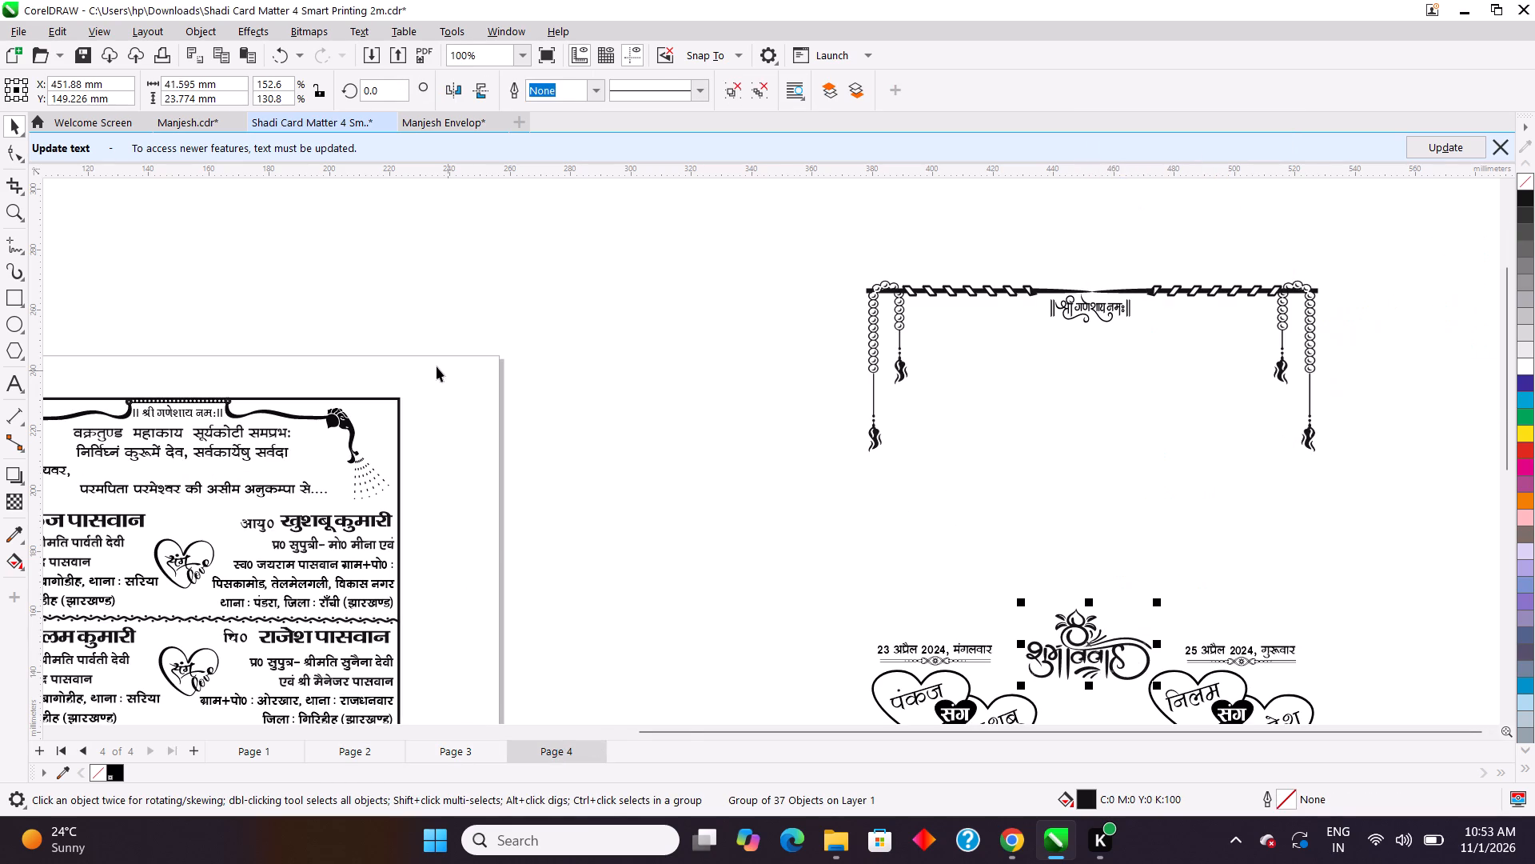
pyautogui.click(445, 119)
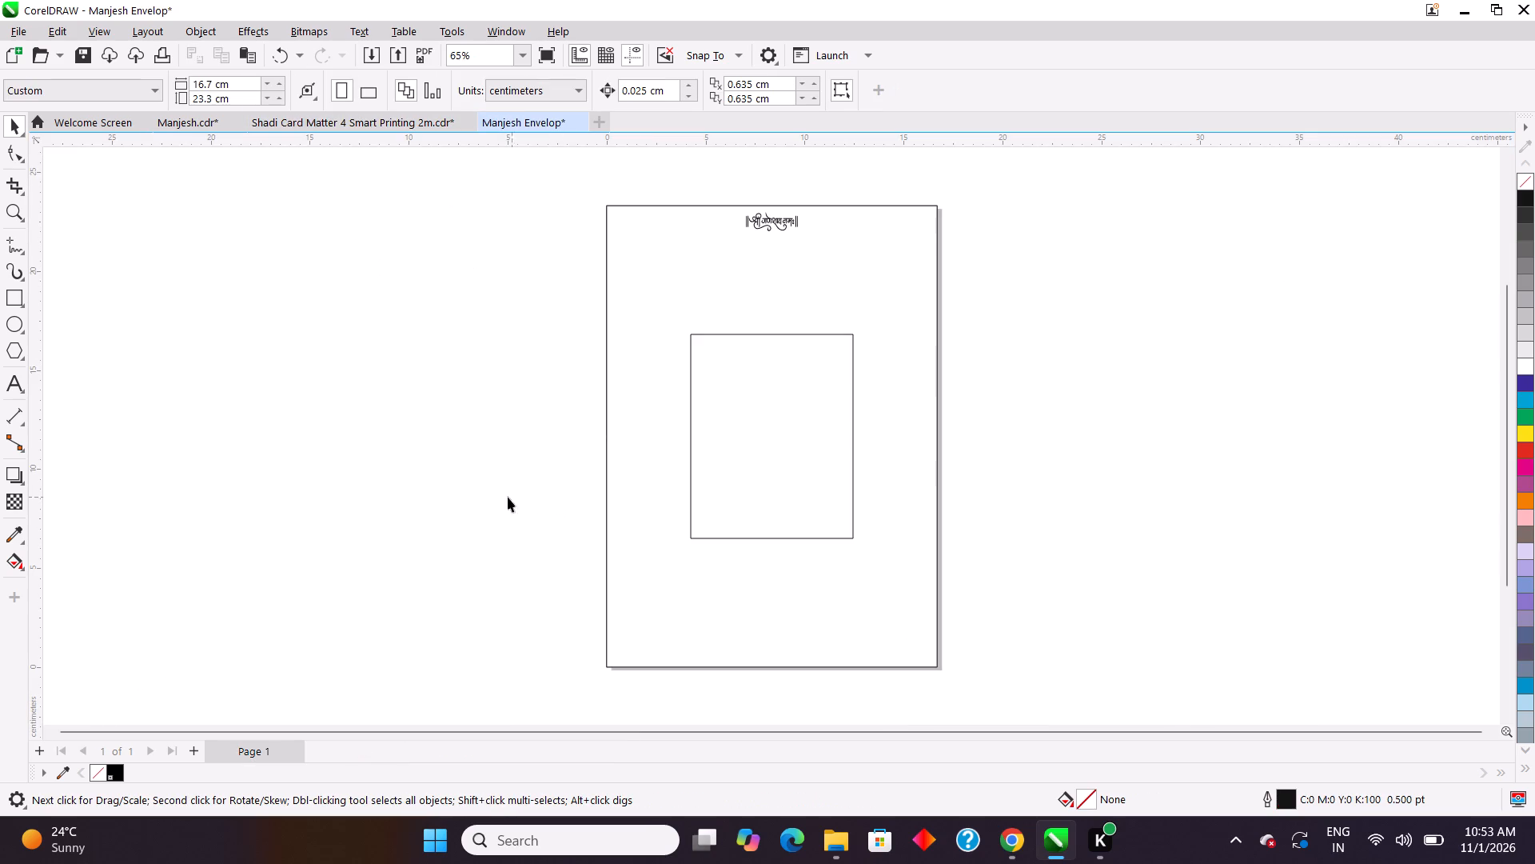
pyautogui.rightClick(264, 400)
pyautogui.click(306, 543)
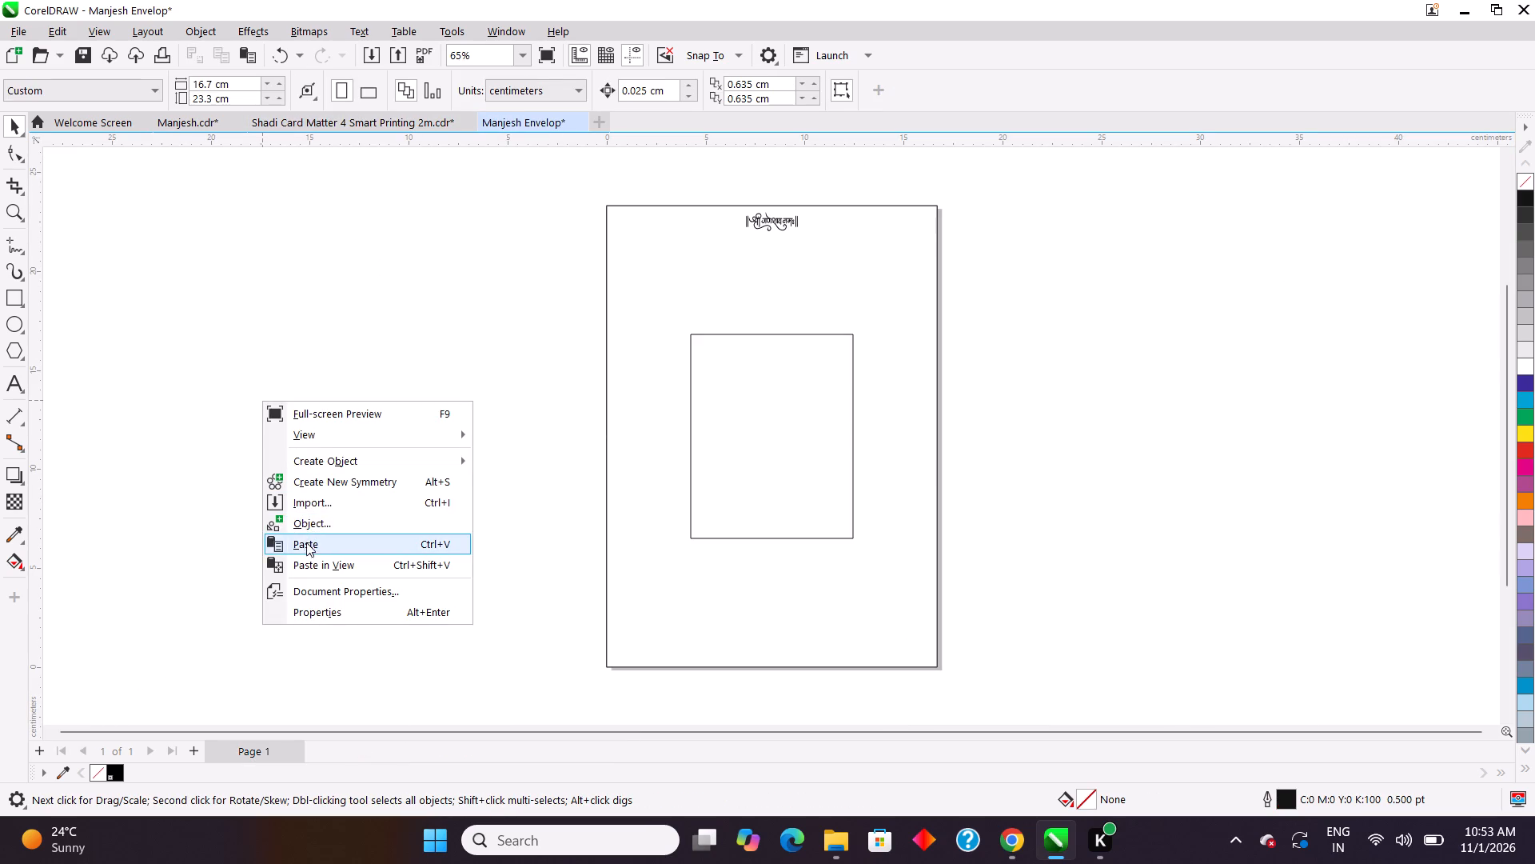
# Move the pasted शुभ विवाह logo between the heading and the inner rectangle and enlarge it to about 5.2 × 3 cm.
pyautogui.moveTo(1451, 417); pyautogui.dragTo(1095, 370)
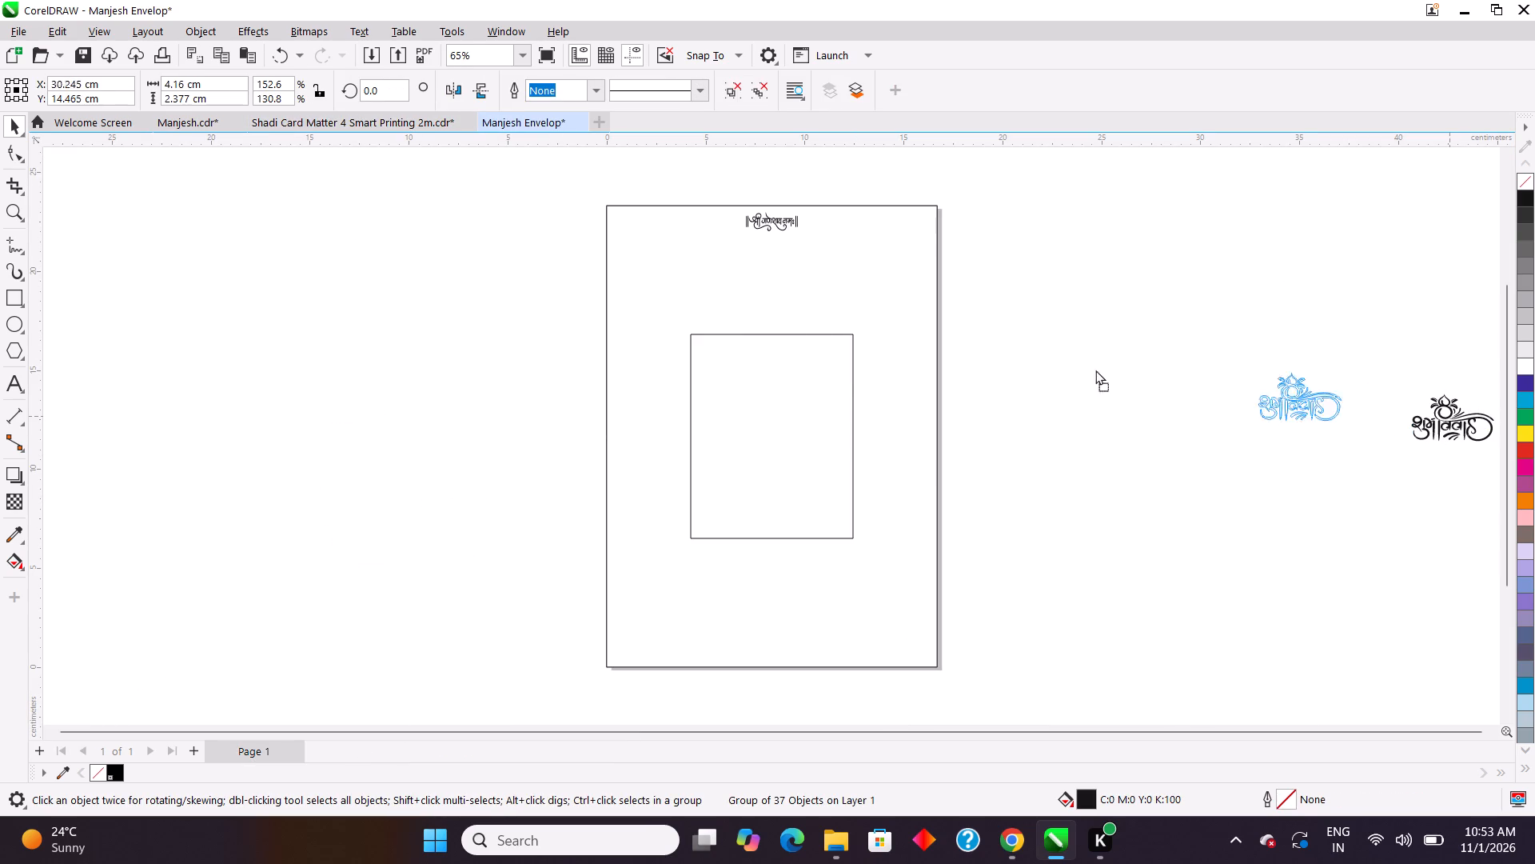
pyautogui.moveTo(1095, 370); pyautogui.dragTo(772, 286)
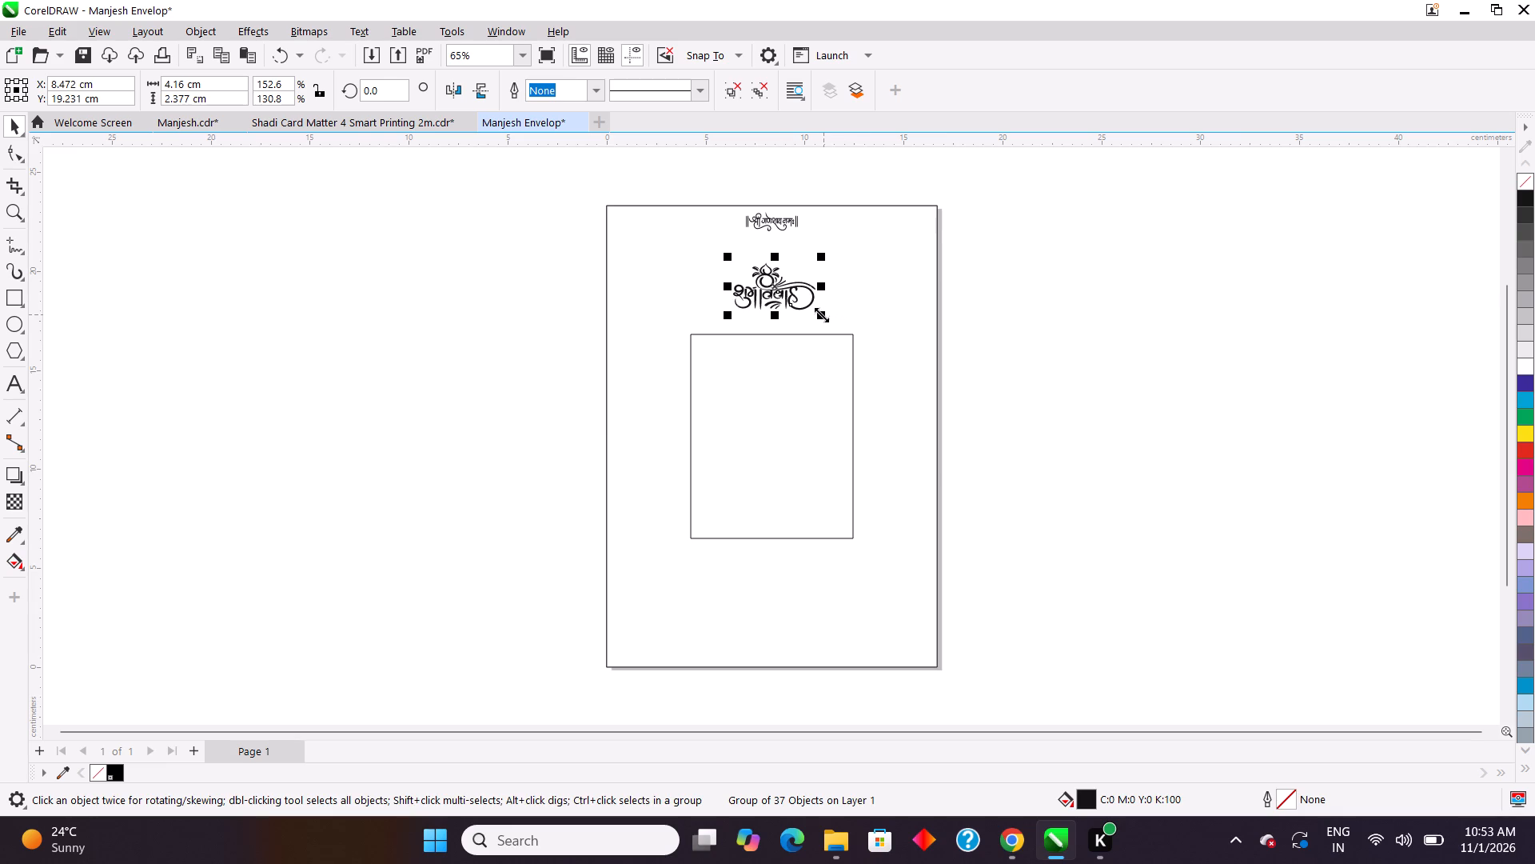
pyautogui.moveTo(821, 314); pyautogui.dragTo(842, 329)
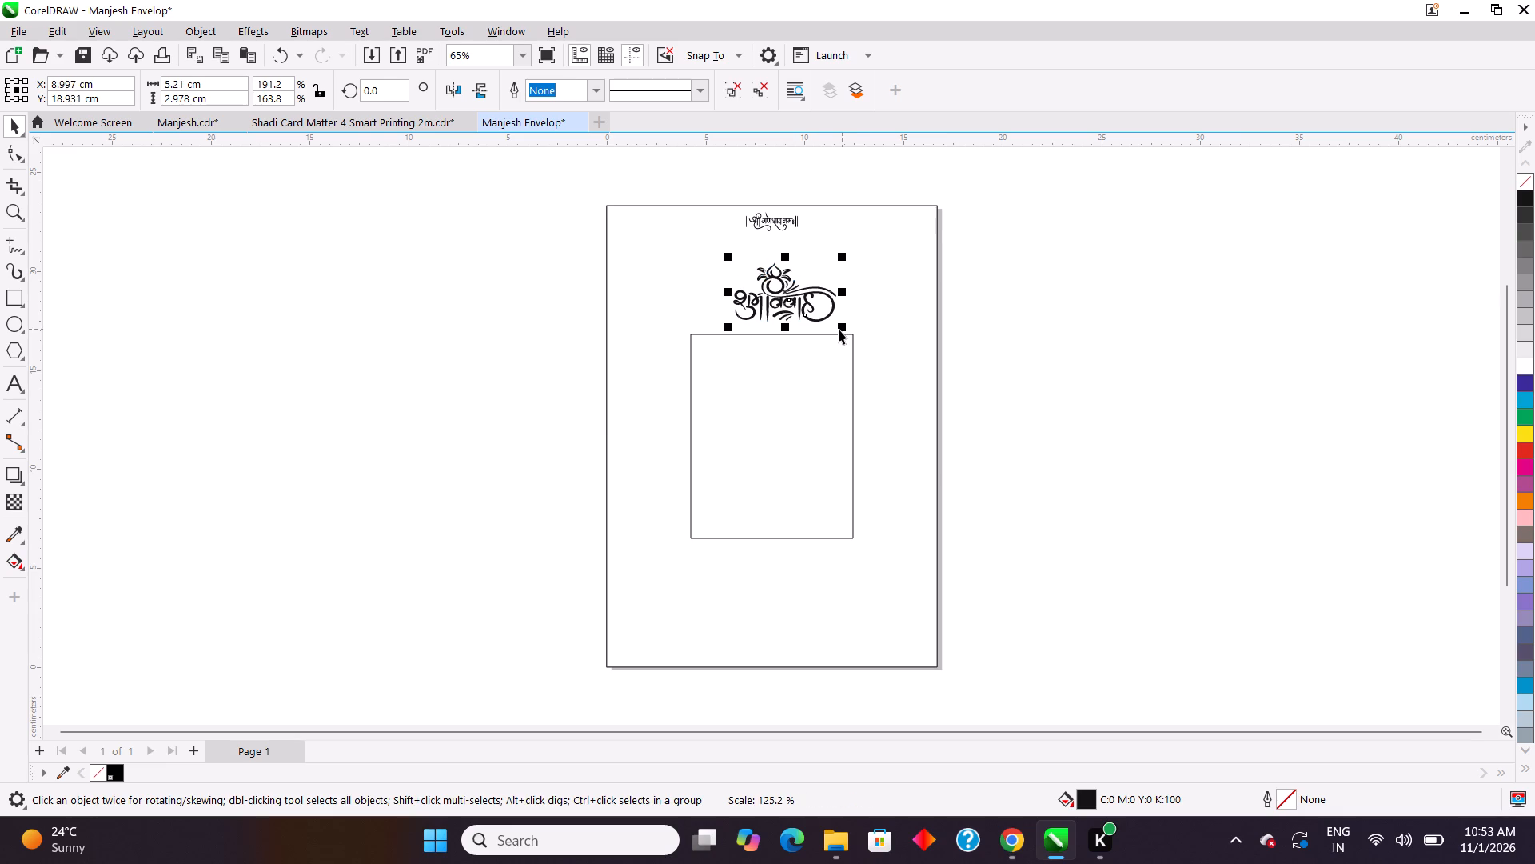
# Centre the शुभ विवाह logo horizontally on the page frame.
pyautogui.keyDown('shift'); pyautogui.click(938, 308); pyautogui.keyUp('shift')
pyautogui.press('c')
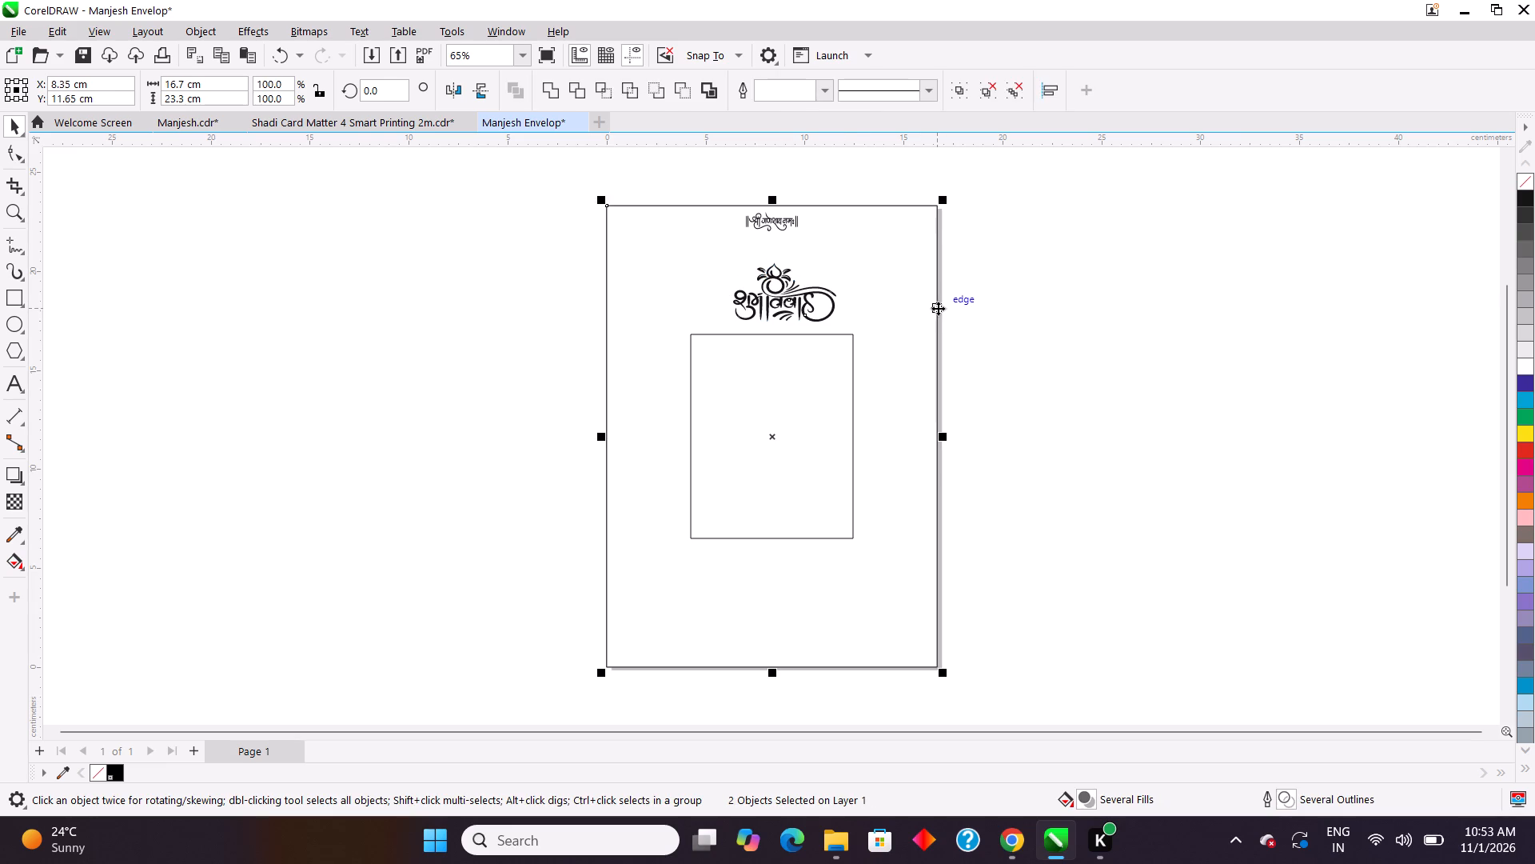
pyautogui.click(1004, 320)
# Nudge the शुभ विवाह logo up until it sits just below the श्री गणेशाय नमः heading, at about Y 20.2 cm.
pyautogui.click(777, 286)
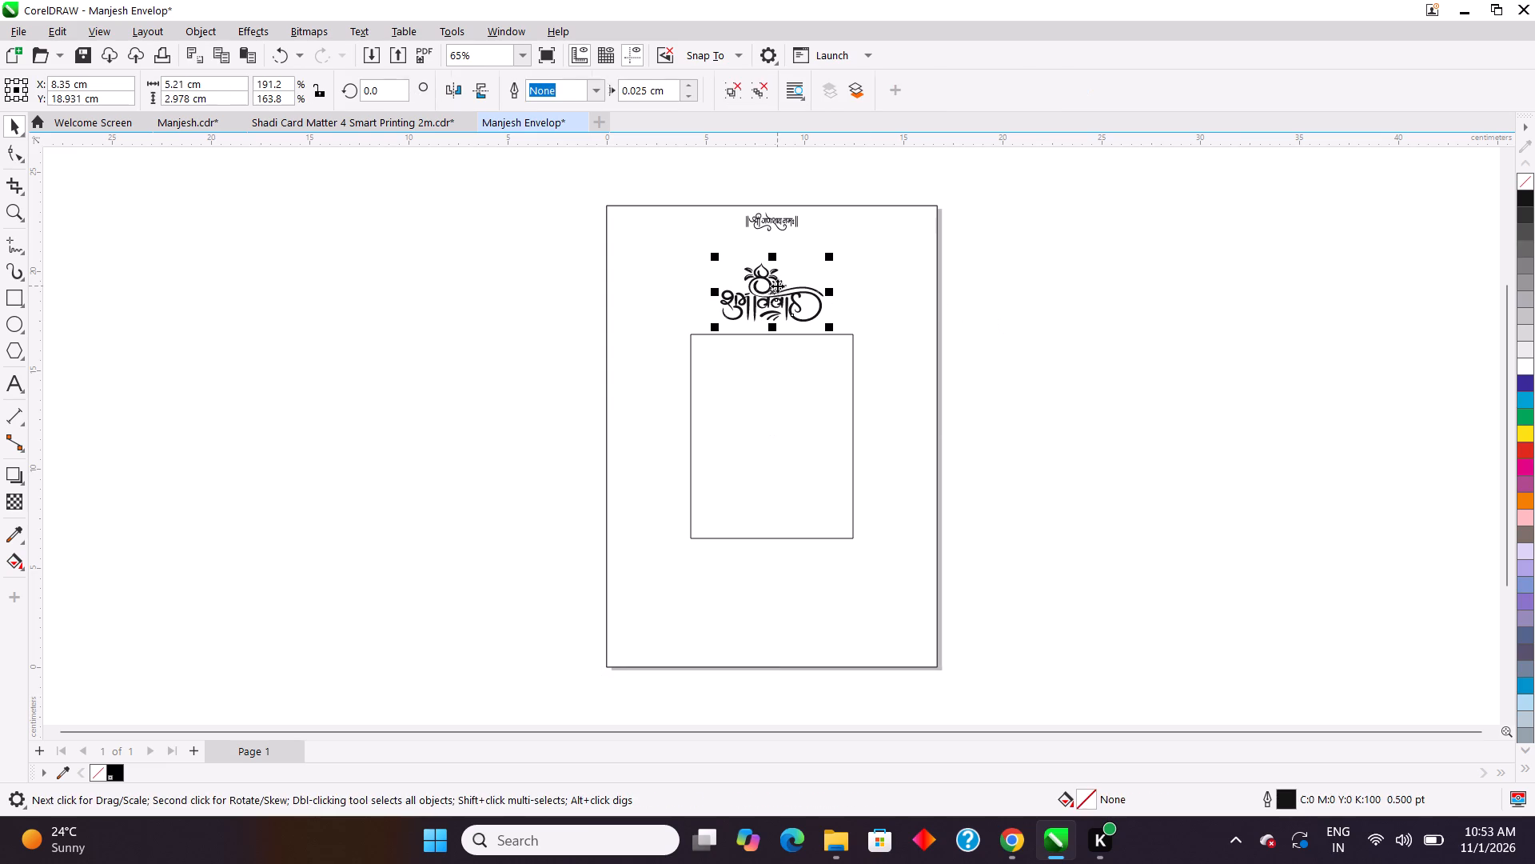
pyautogui.press('Up')
pyautogui.press('Up')
pyautogui.press('Up')
pyautogui.press('Up')
pyautogui.press('Up')
pyautogui.press('Up')
pyautogui.press('Up')
pyautogui.press('Up')
pyautogui.press('Up')
pyautogui.press('Up')
pyautogui.press('Up')
pyautogui.press('Up')
pyautogui.press('Up')
pyautogui.press('Up')
pyautogui.press('Up')
pyautogui.press('Up')
pyautogui.press('Up')
pyautogui.press('Up')
pyautogui.press('Up')
pyautogui.press('Up')
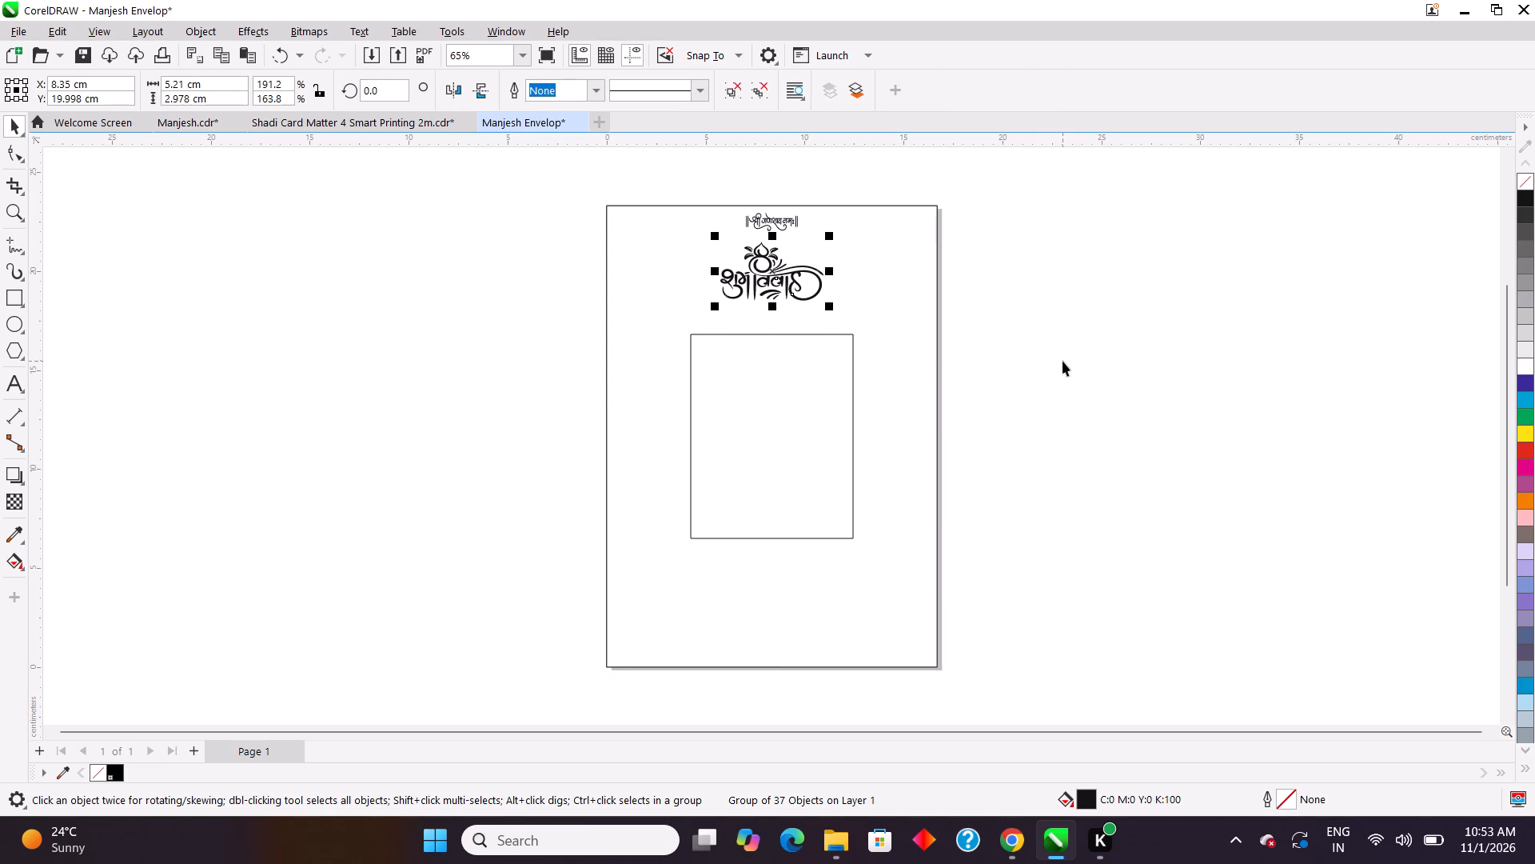
pyautogui.press('Up')
pyautogui.press('Up')
pyautogui.press('Up')
pyautogui.press('Up')
pyautogui.press('Up')
pyautogui.press('Up')
pyautogui.press('Up')
pyautogui.press('Up')
pyautogui.press('Up')
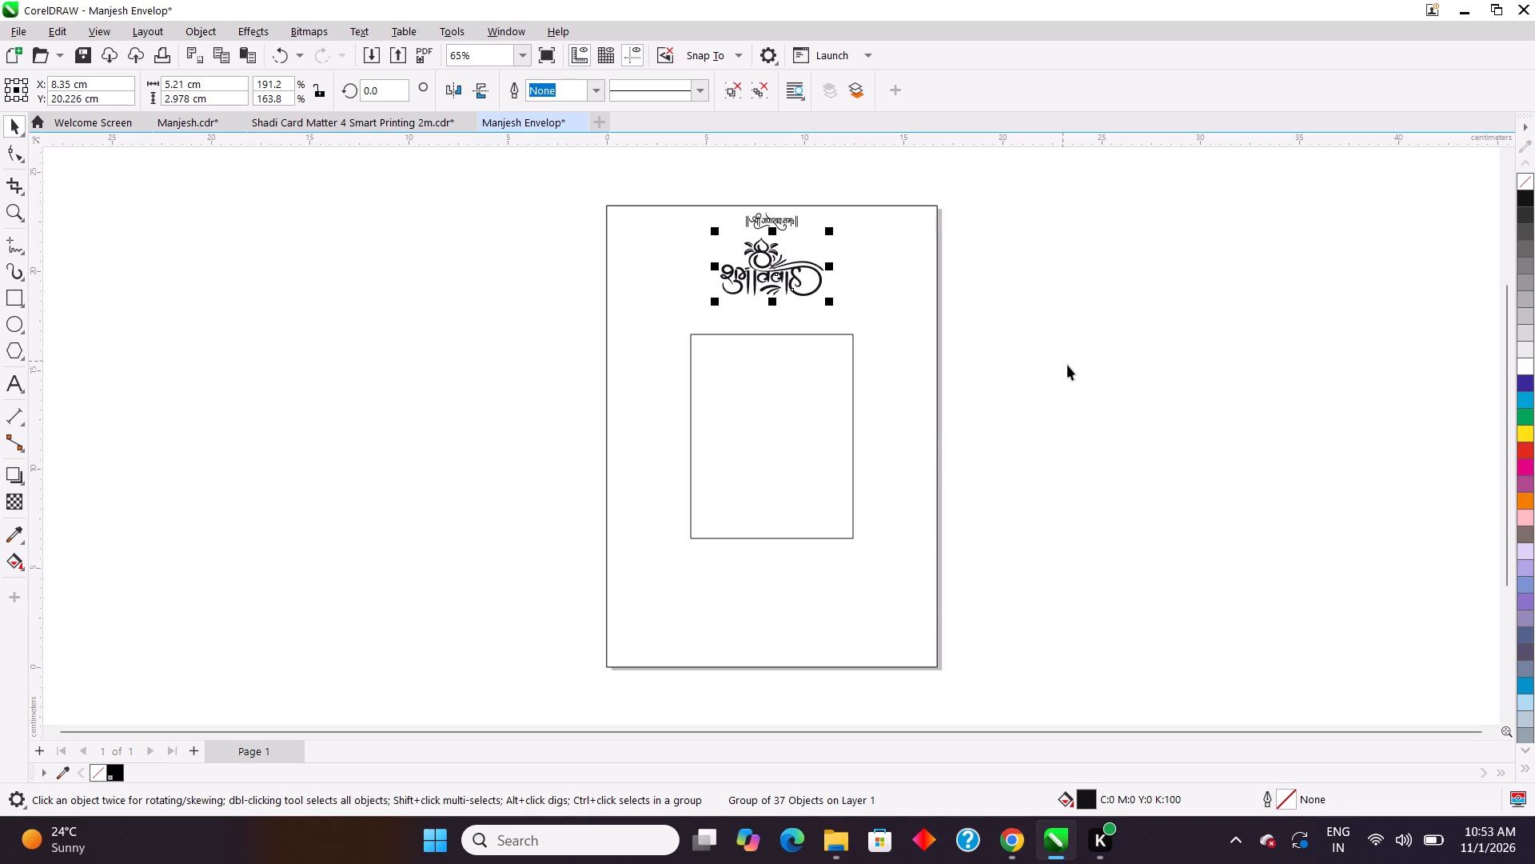
pyautogui.click(1081, 339)
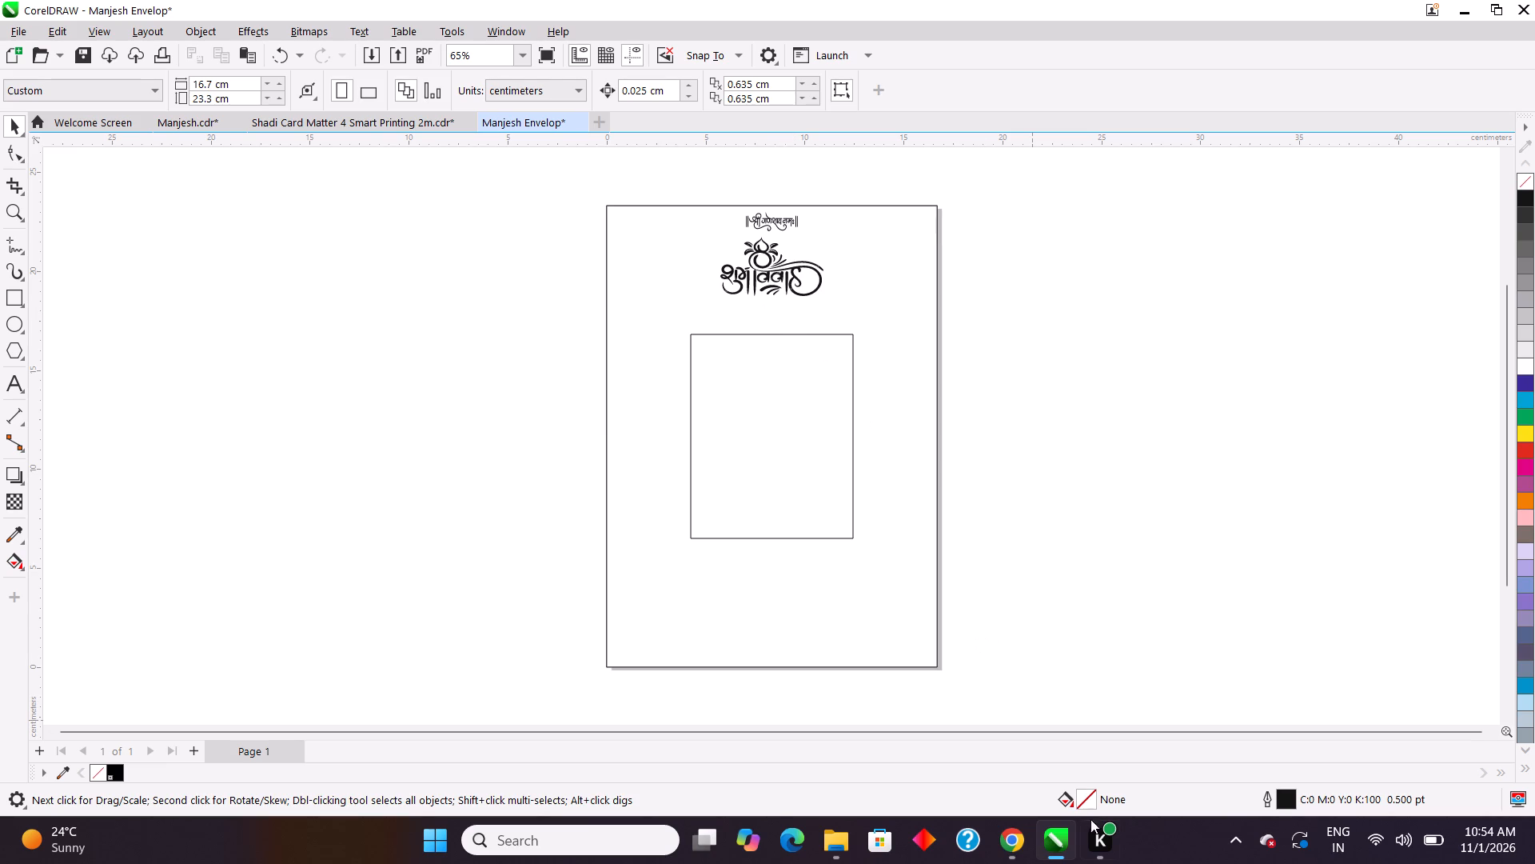
# Ungroup the मोहित संग नीतू envelope design on page 3 of the Shadi Card Matter document.
pyautogui.click(367, 118)
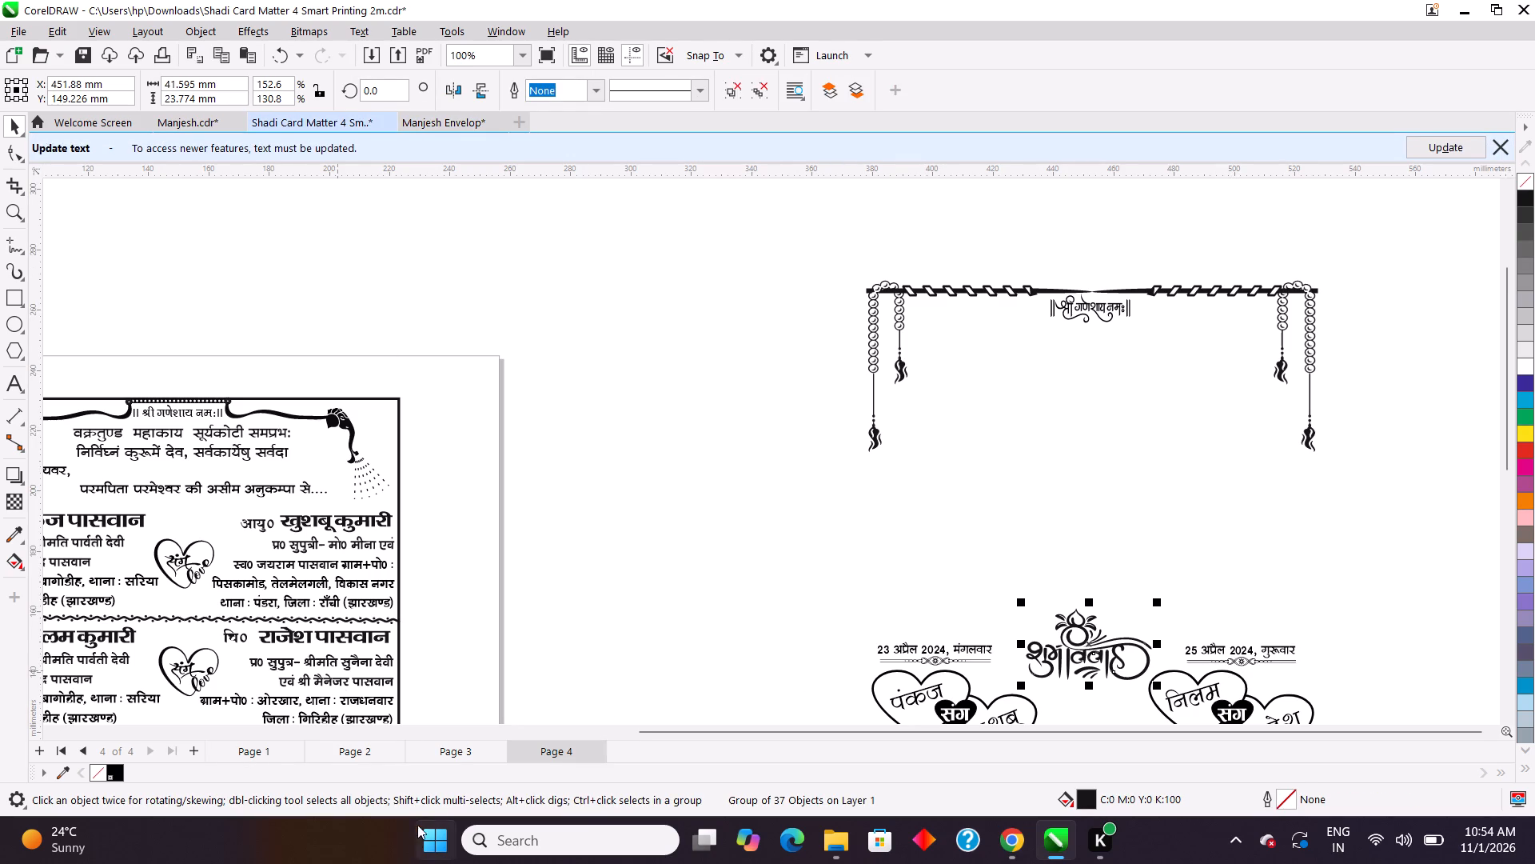
pyautogui.click(451, 741)
pyautogui.click(449, 748)
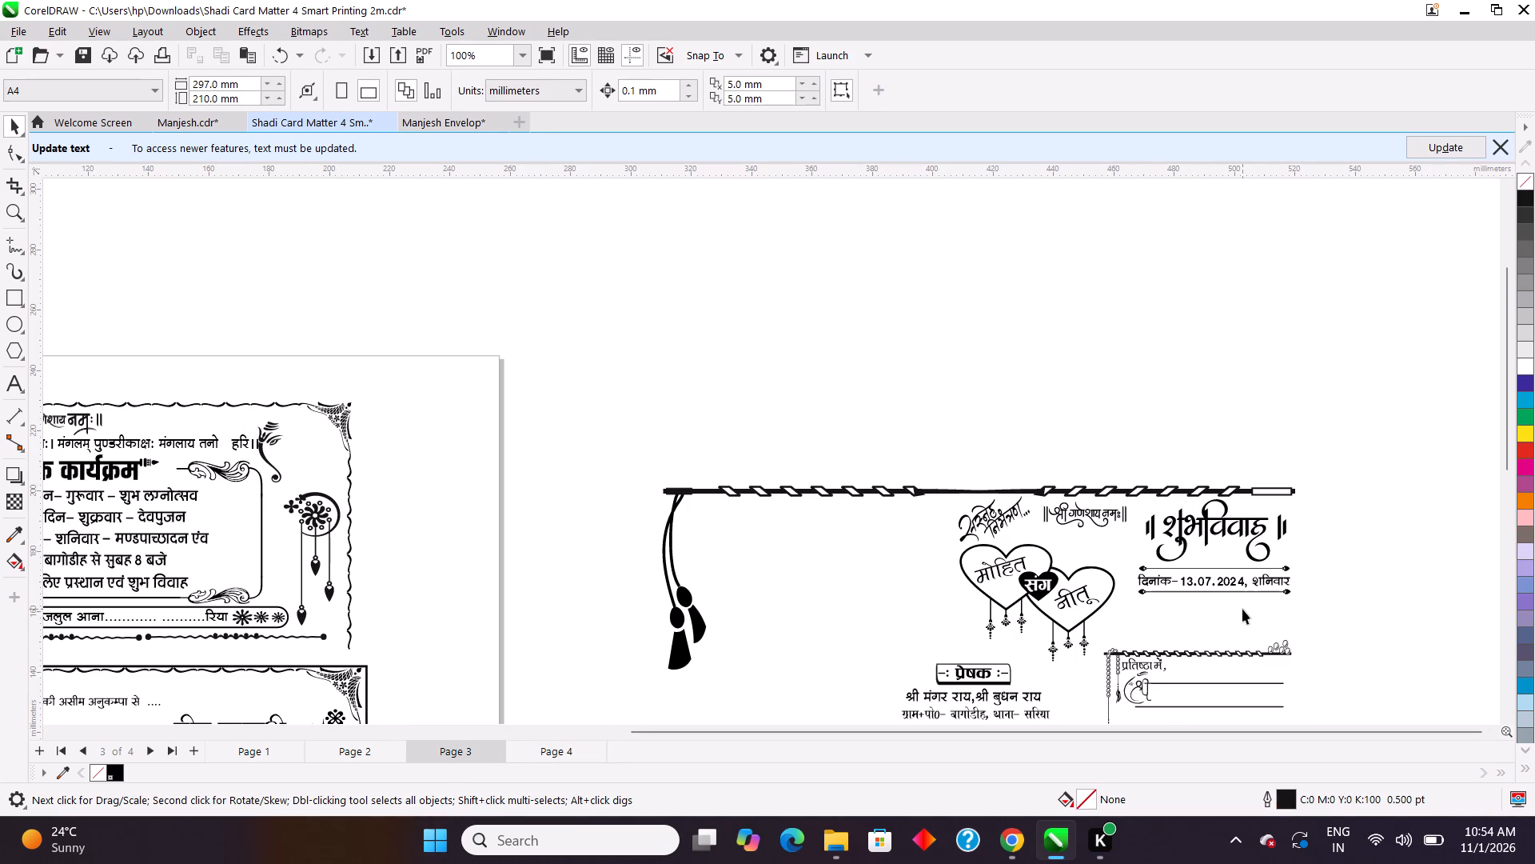
pyautogui.click(1210, 568)
pyautogui.click(1350, 590)
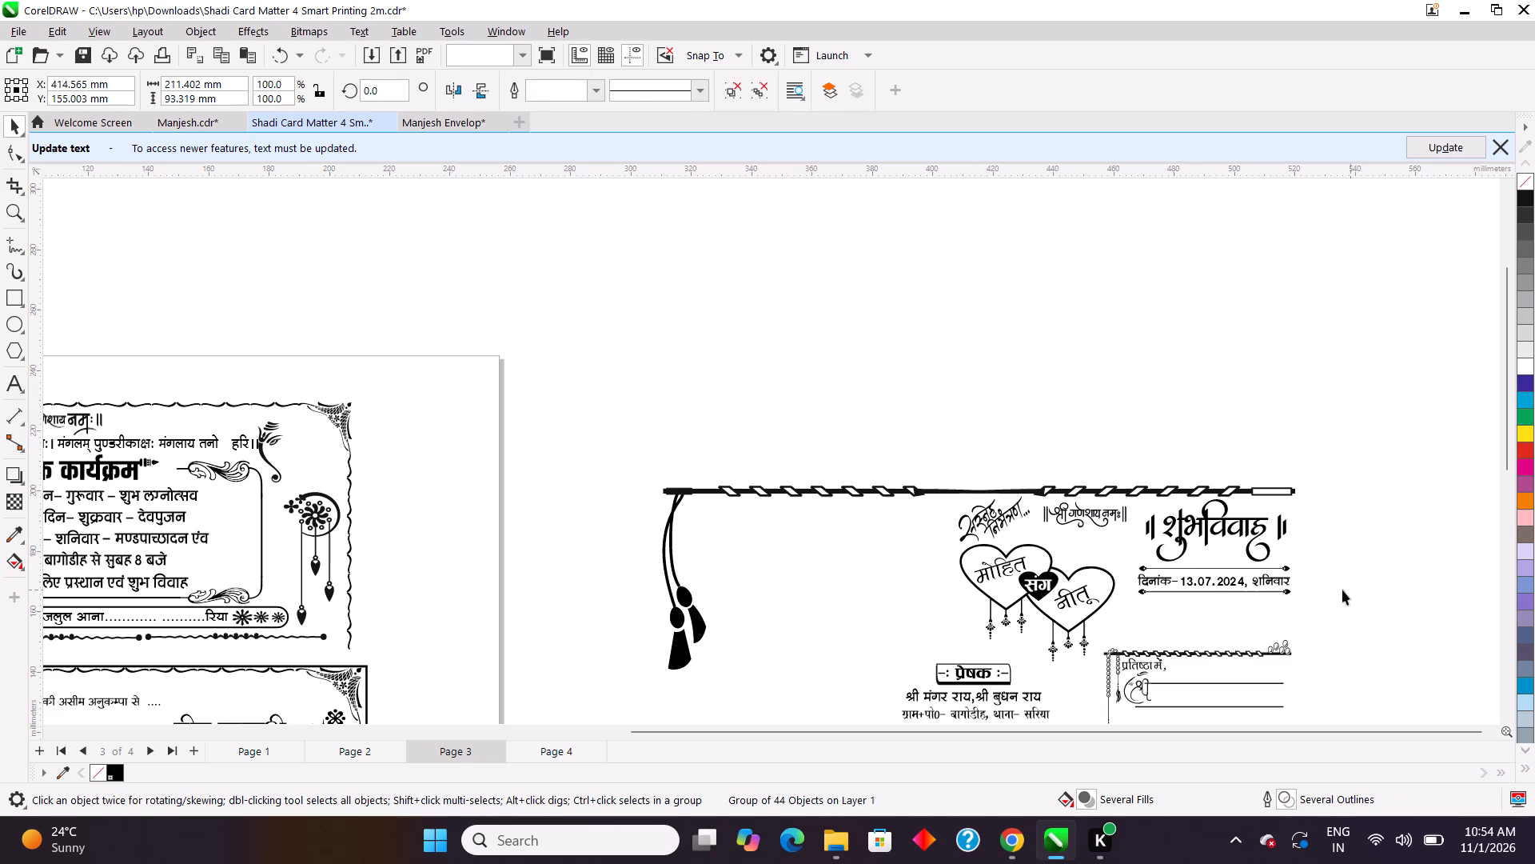
pyautogui.click(1212, 589)
pyautogui.click(1212, 582)
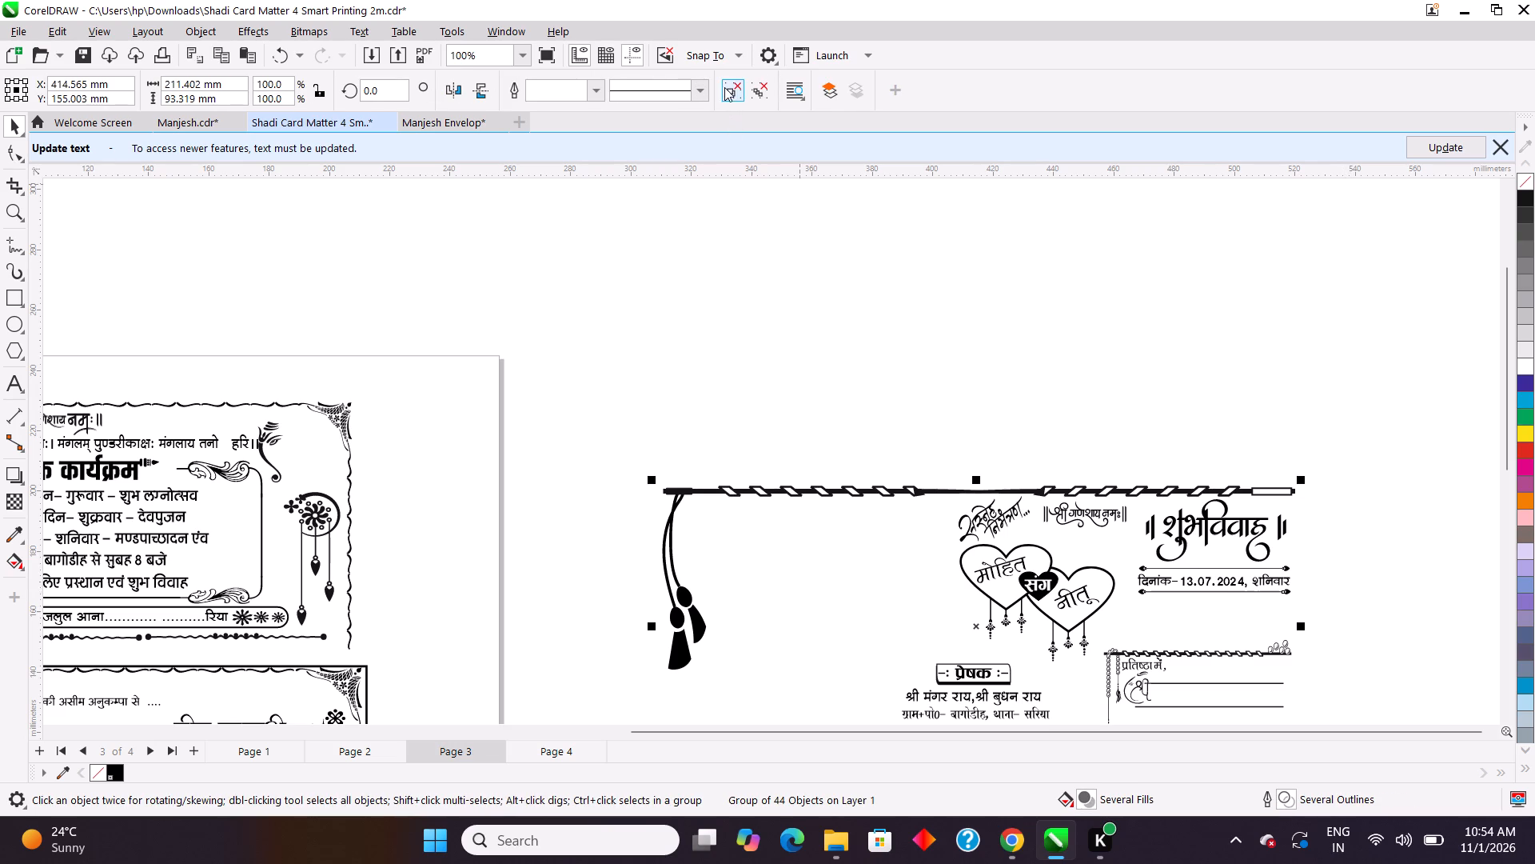
pyautogui.click(724, 87)
pyautogui.click(959, 302)
# Move the two decorative lines around the दिनांक date out above the page 3 envelope design and copy them.
pyautogui.click(1205, 589)
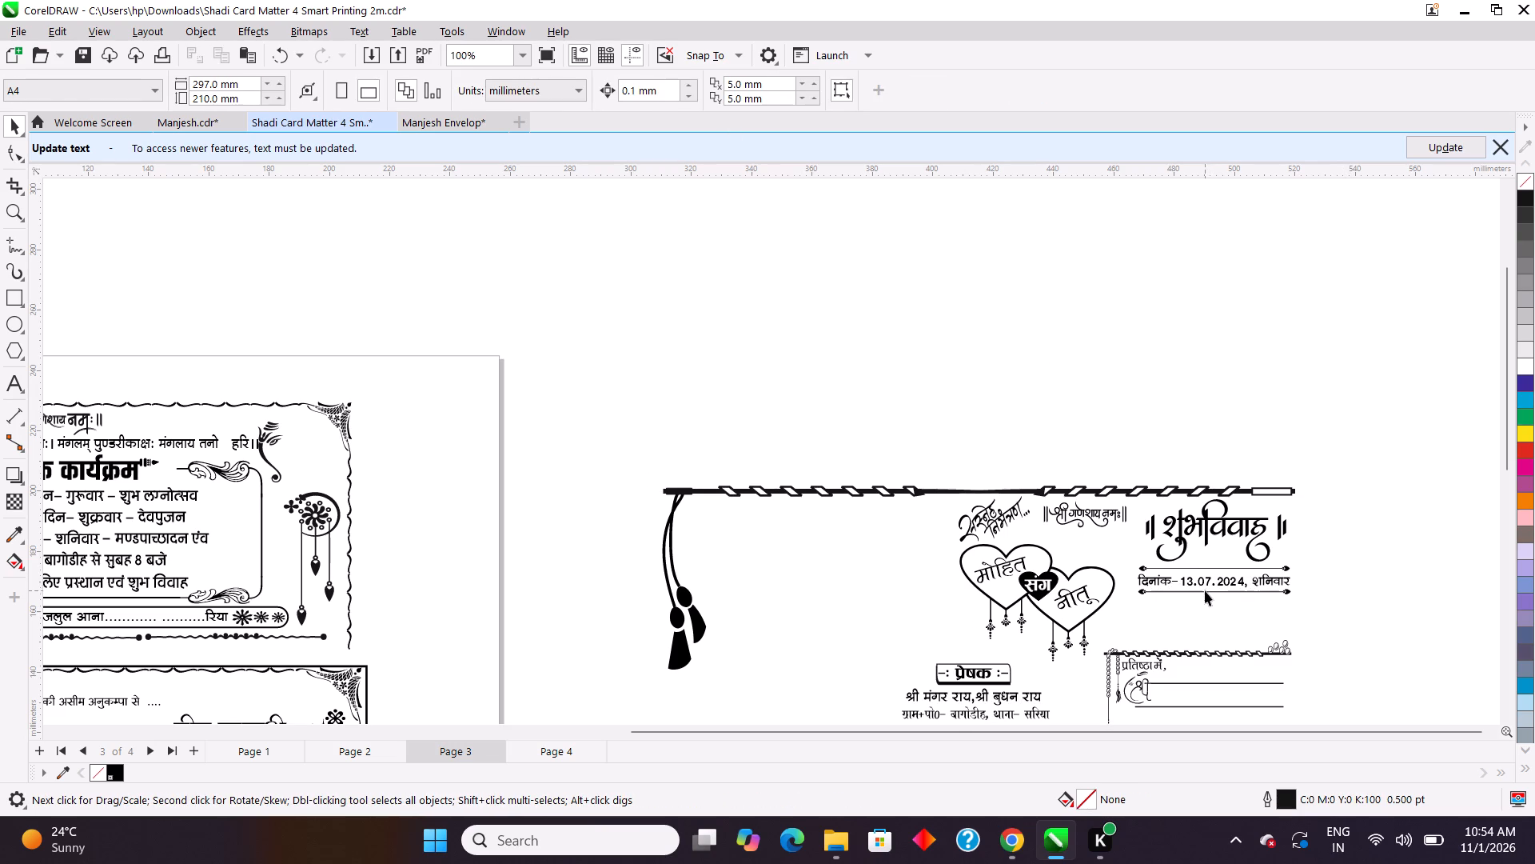
pyautogui.click(1206, 590)
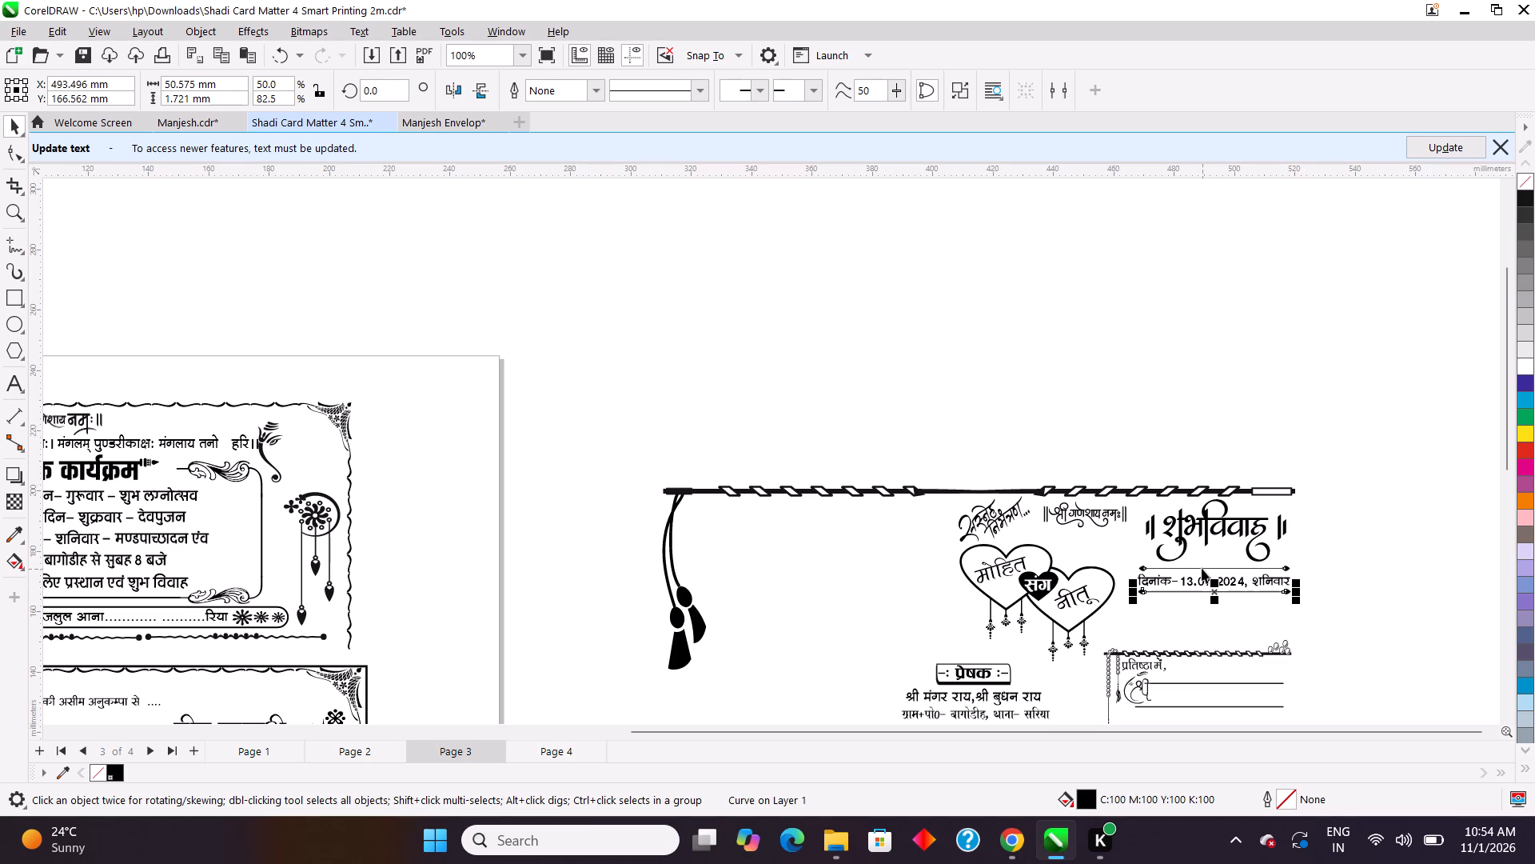
pyautogui.keyDown('shift'); pyautogui.click(1202, 568); pyautogui.keyUp('shift')
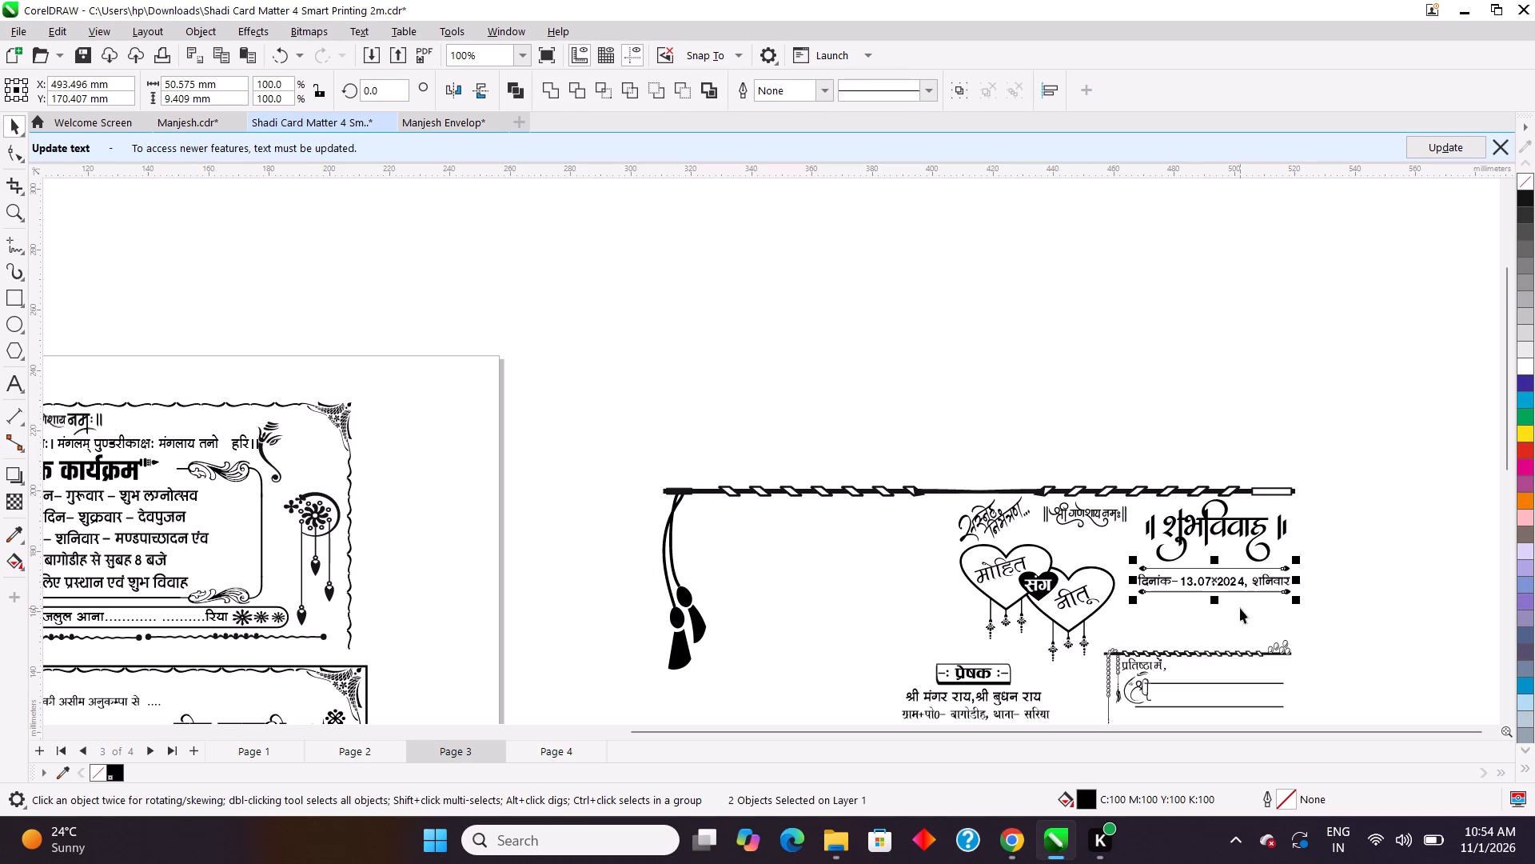
pyautogui.rightClick(1214, 574)
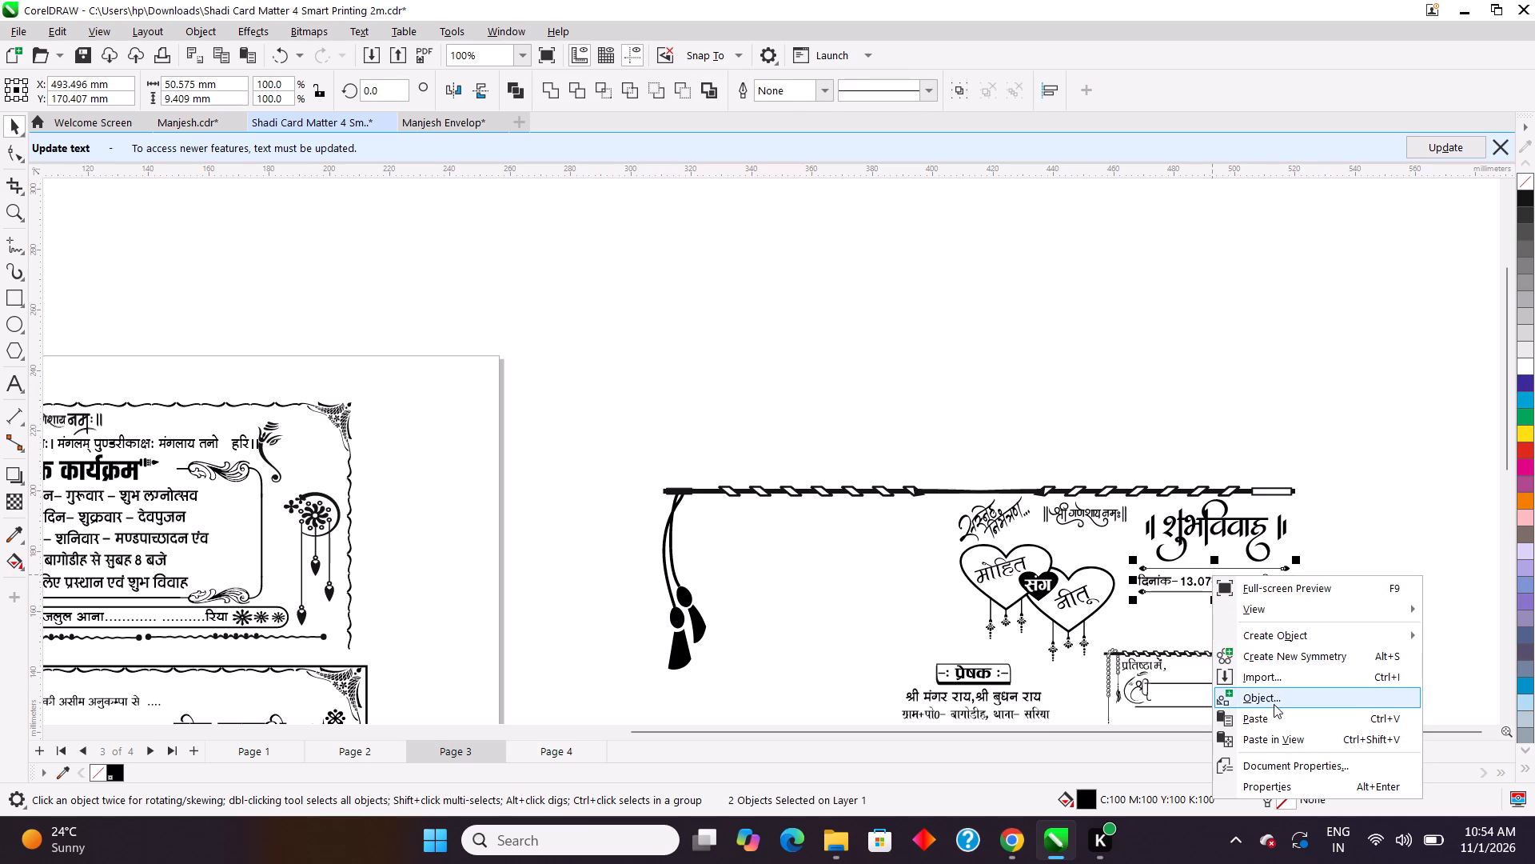
pyautogui.rightClick(1189, 570)
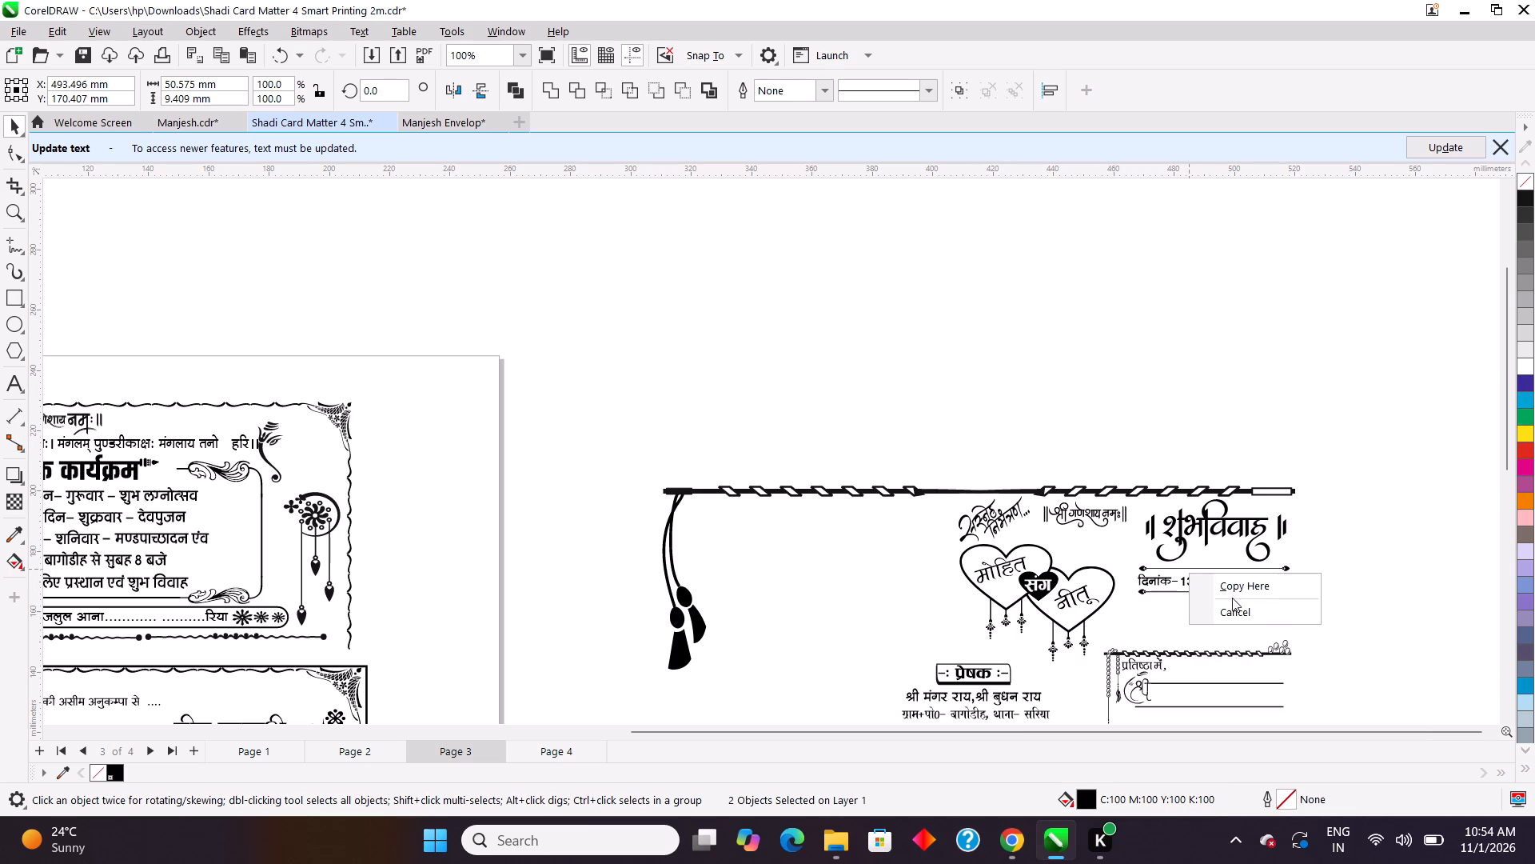
pyautogui.click(1375, 593)
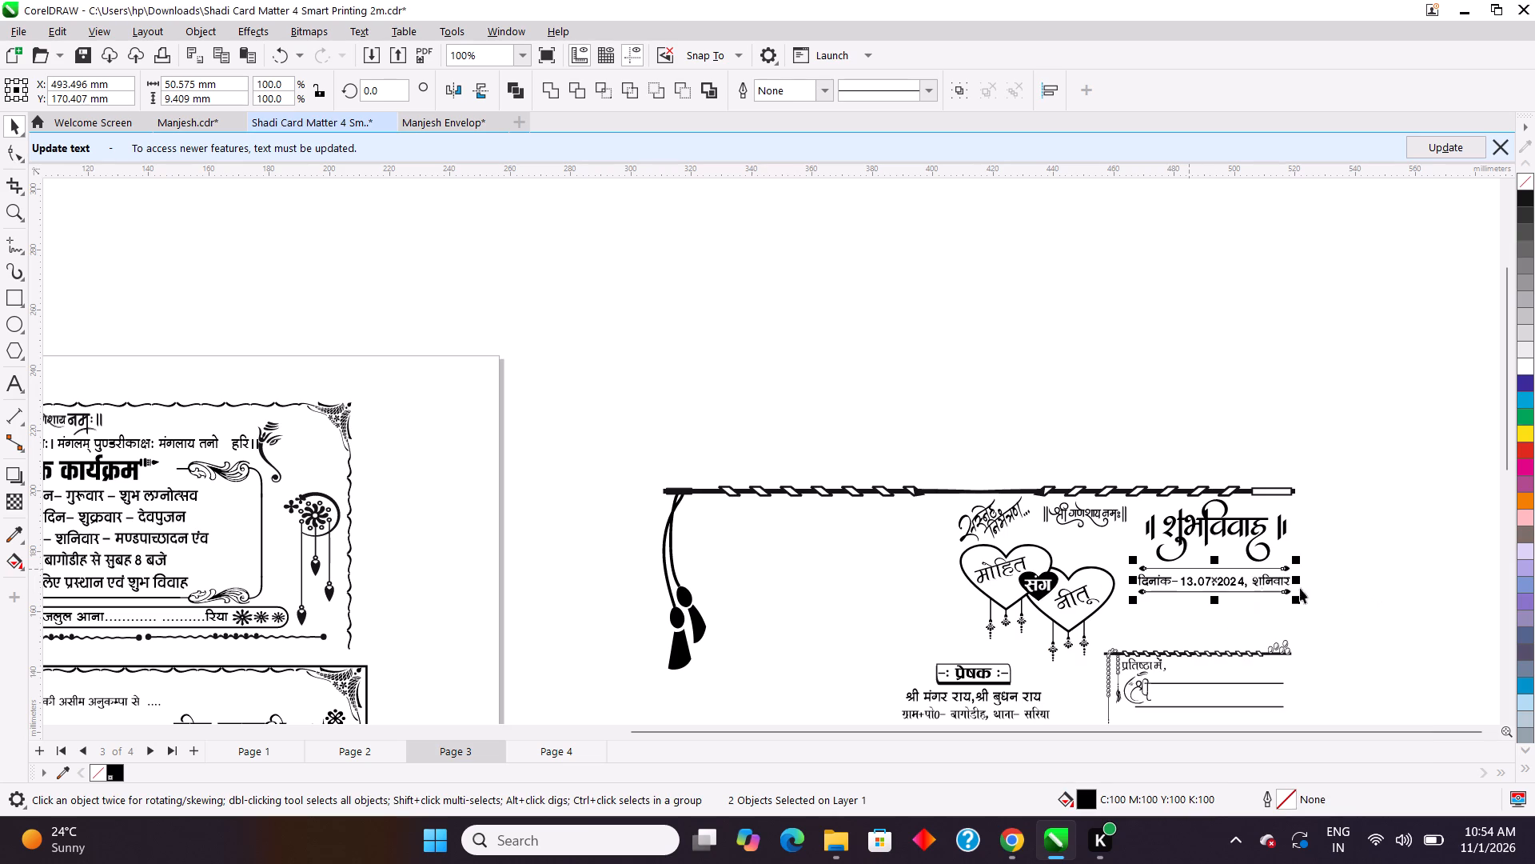
pyautogui.moveTo(1216, 579); pyautogui.dragTo(1201, 554)
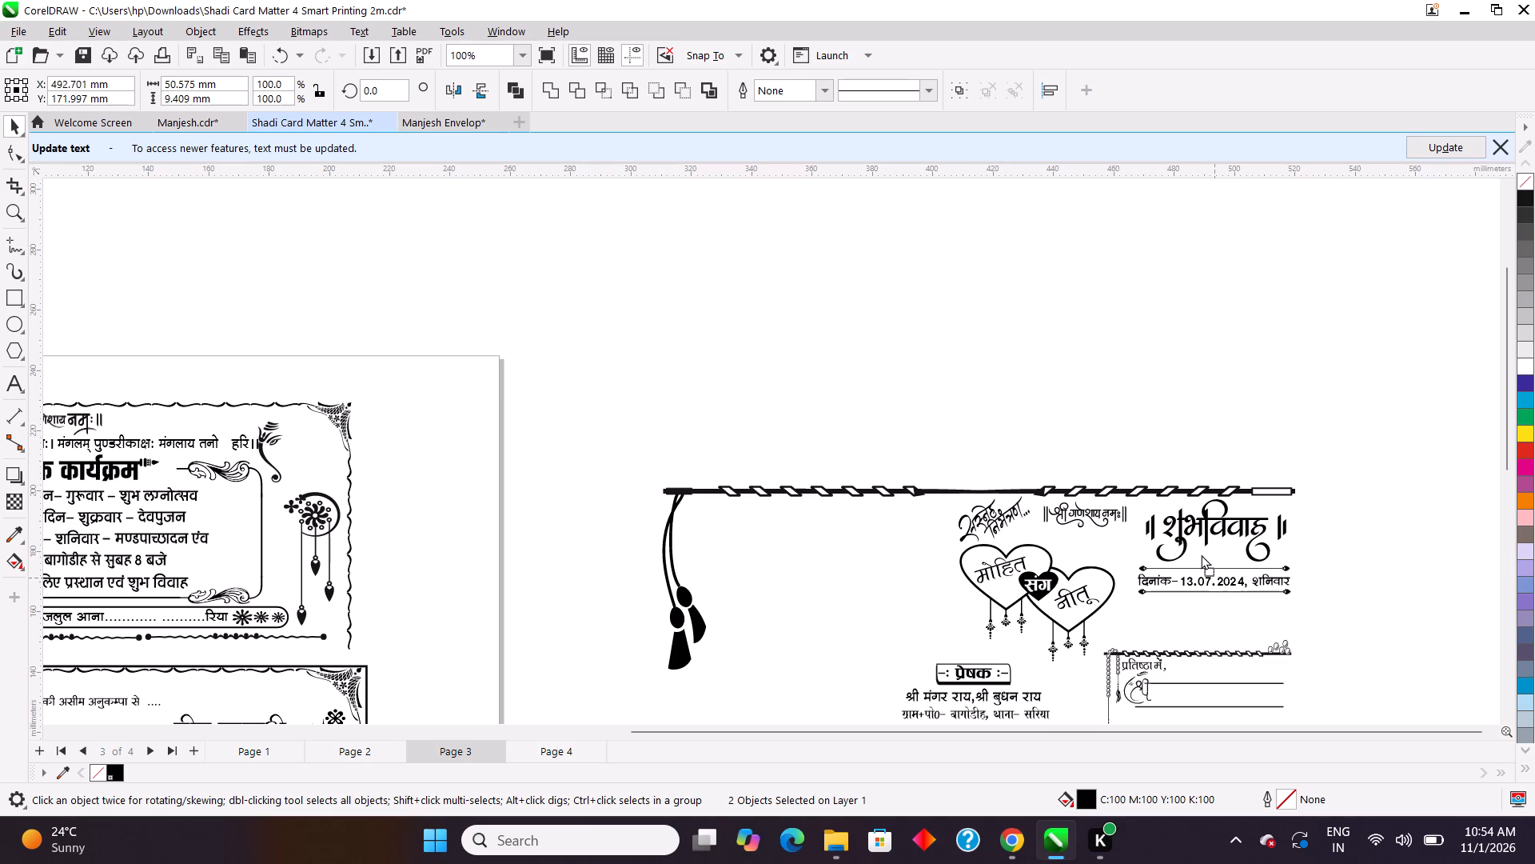
pyautogui.moveTo(1201, 554); pyautogui.dragTo(1146, 429)
pyautogui.rightClick(1146, 428)
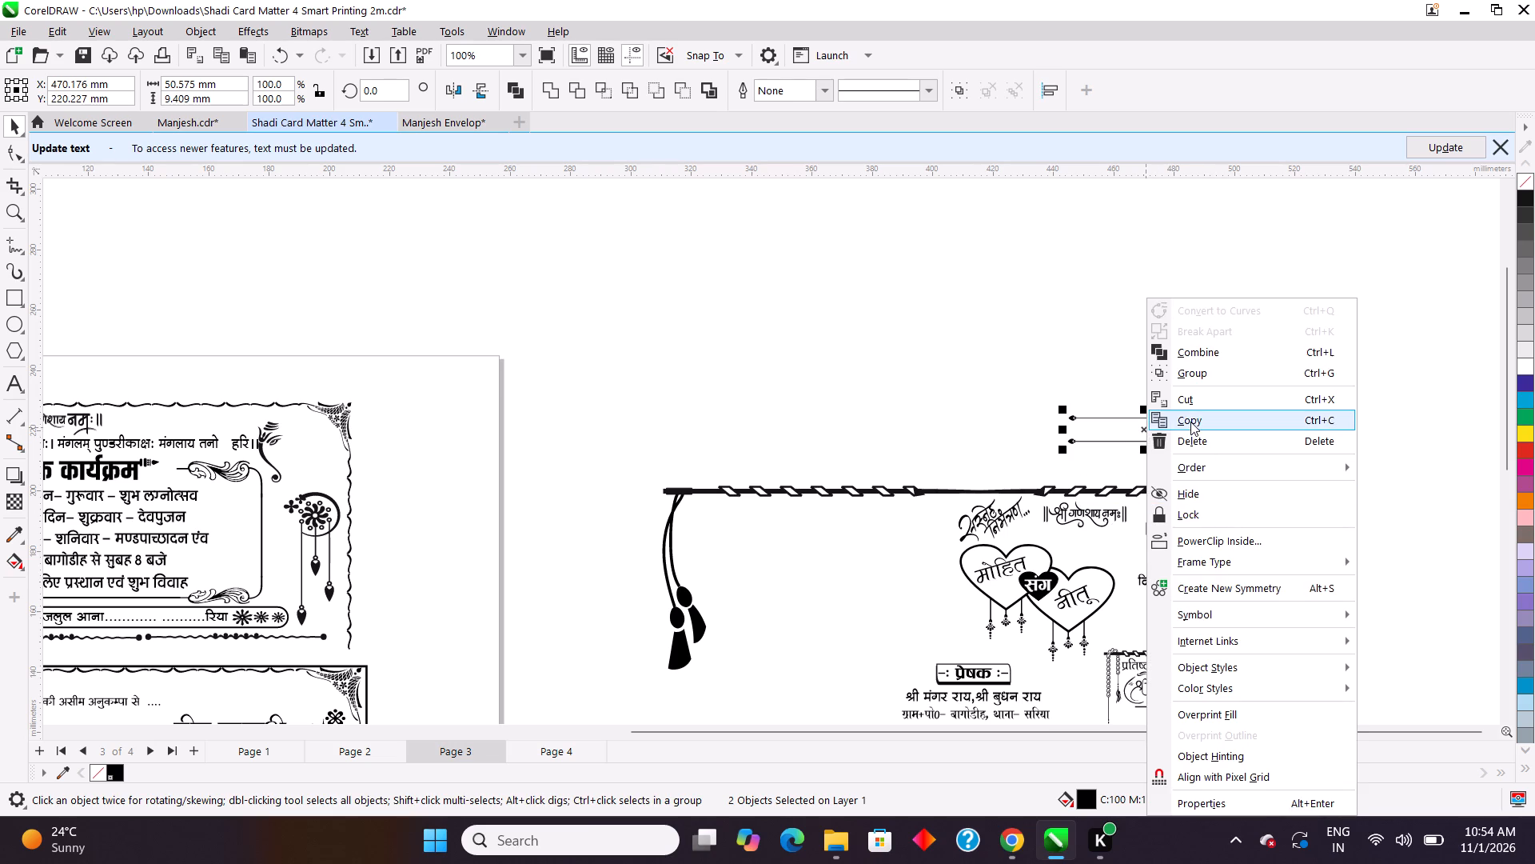
pyautogui.click(1190, 422)
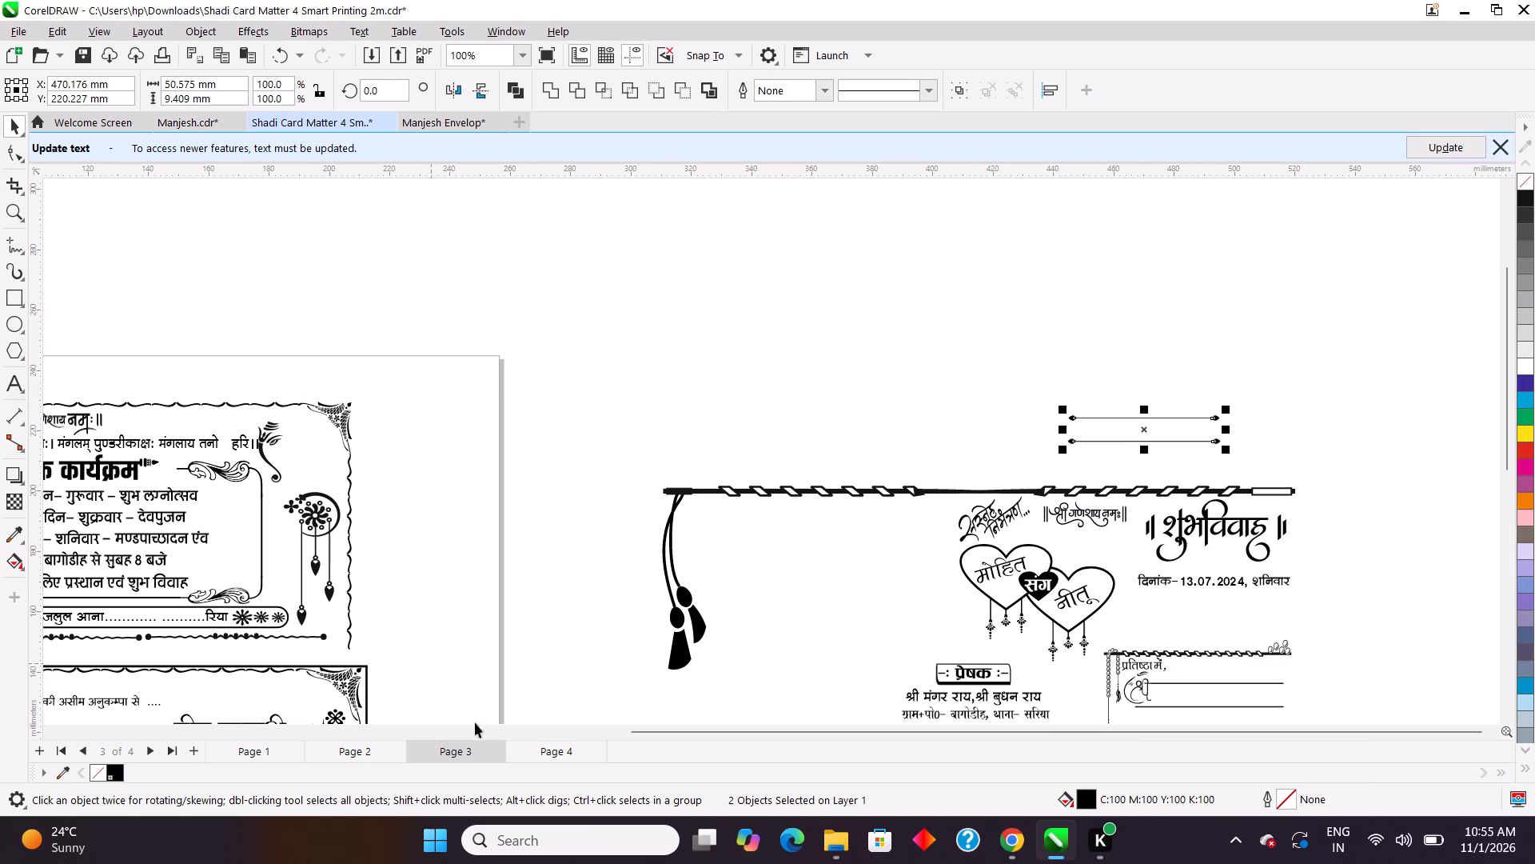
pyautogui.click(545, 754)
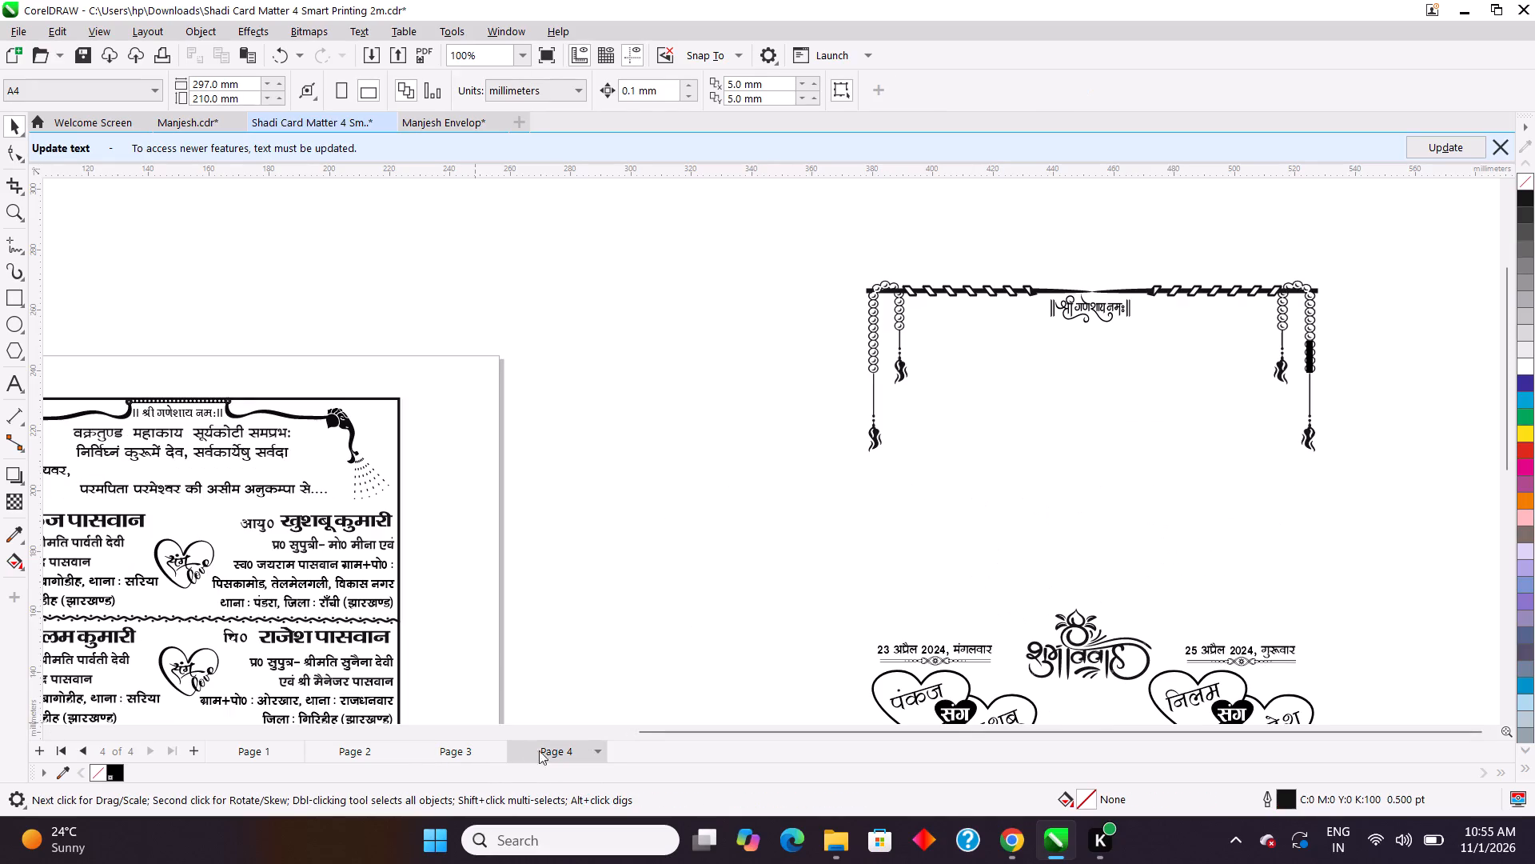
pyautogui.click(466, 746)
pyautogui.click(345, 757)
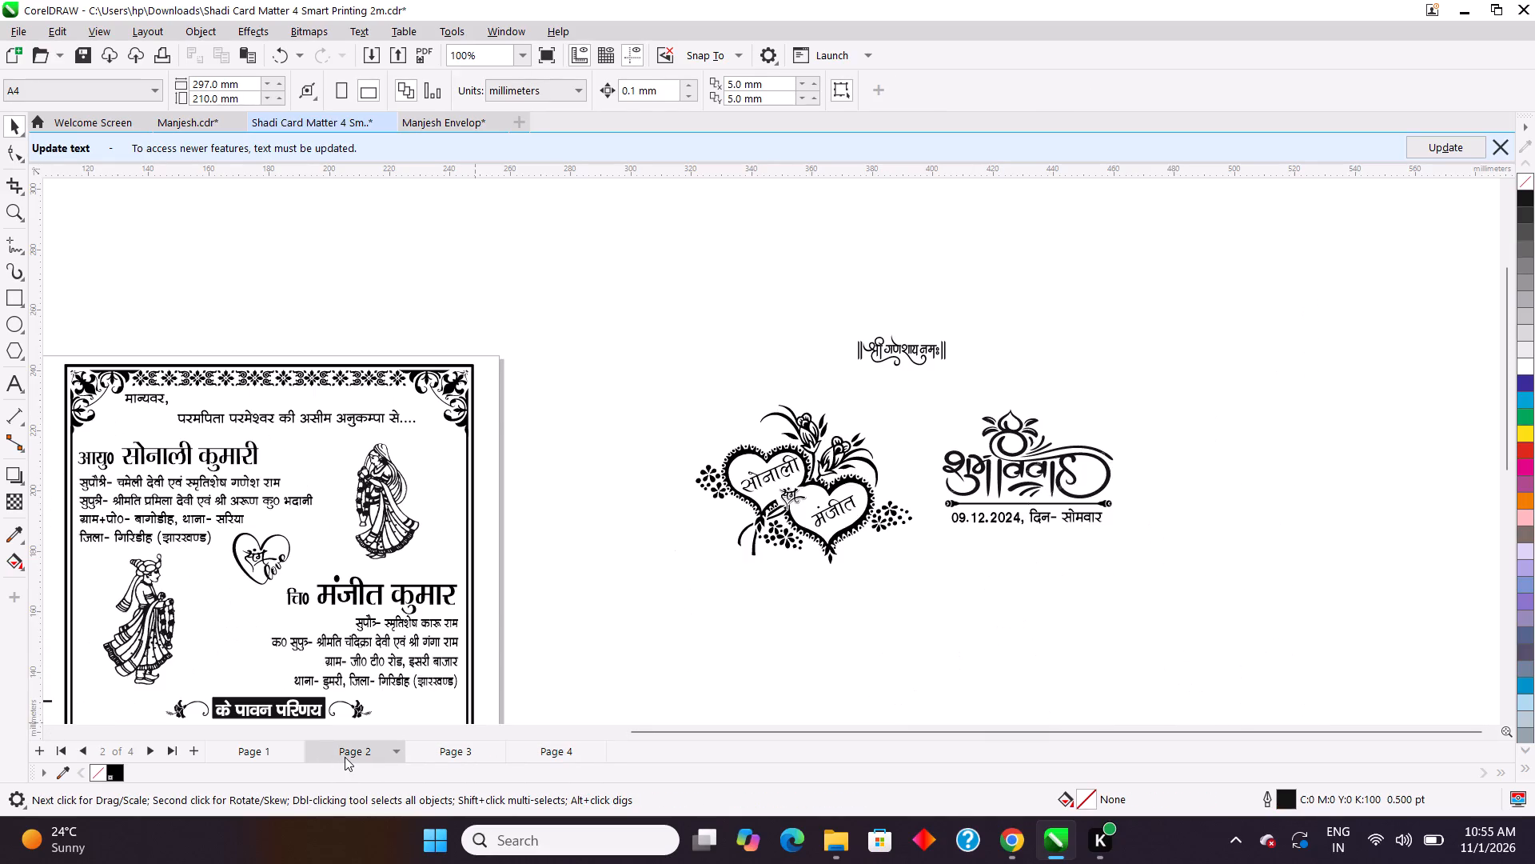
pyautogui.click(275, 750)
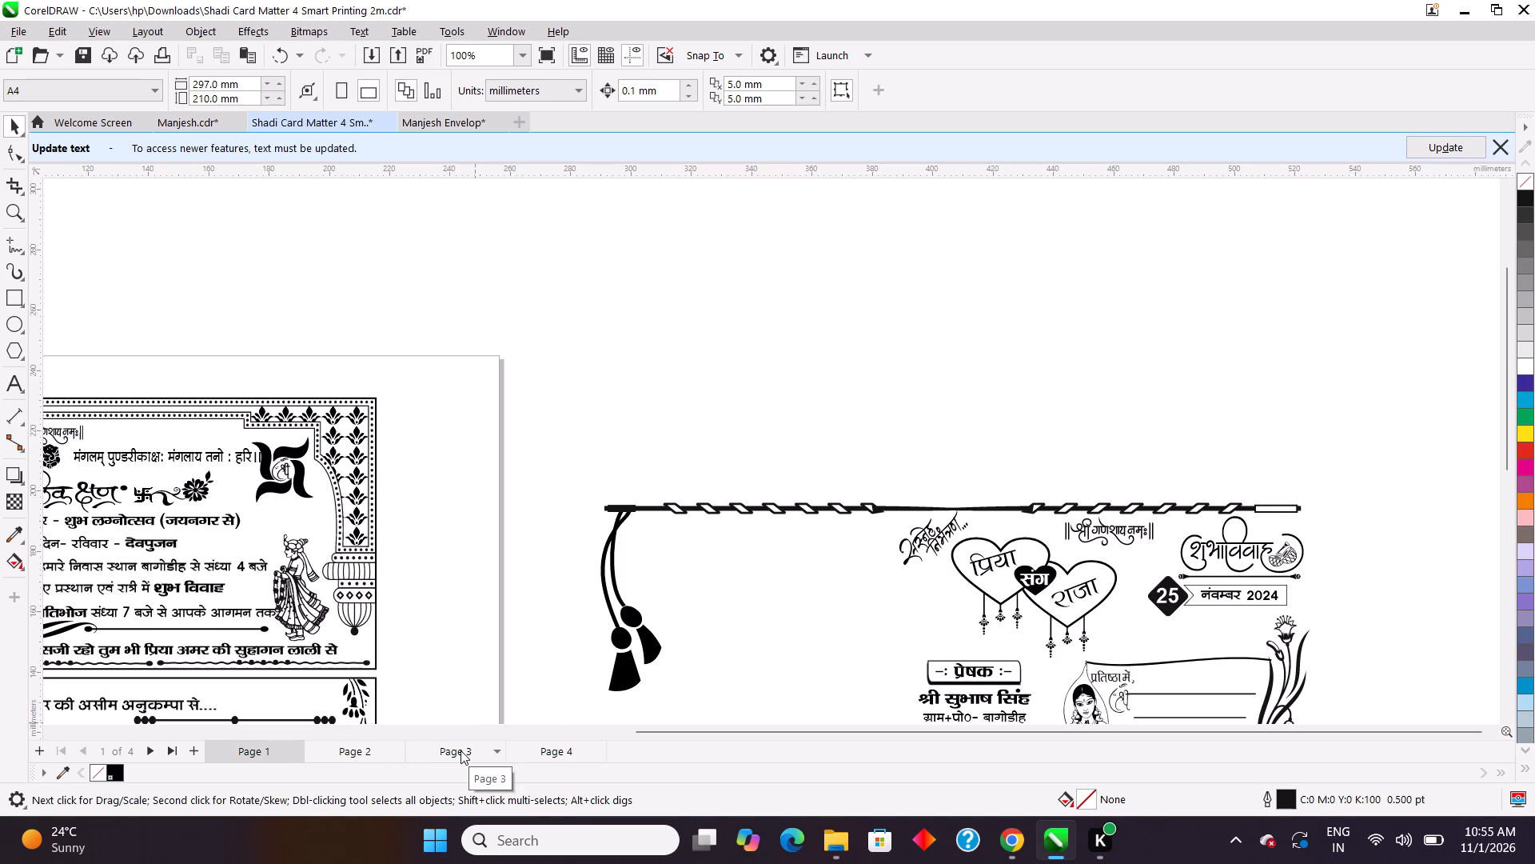
# Paste the two decorative lines into Manjesh Envelop and place them between the शुभ विवाह logo and the inner rectangle.
pyautogui.click(453, 123)
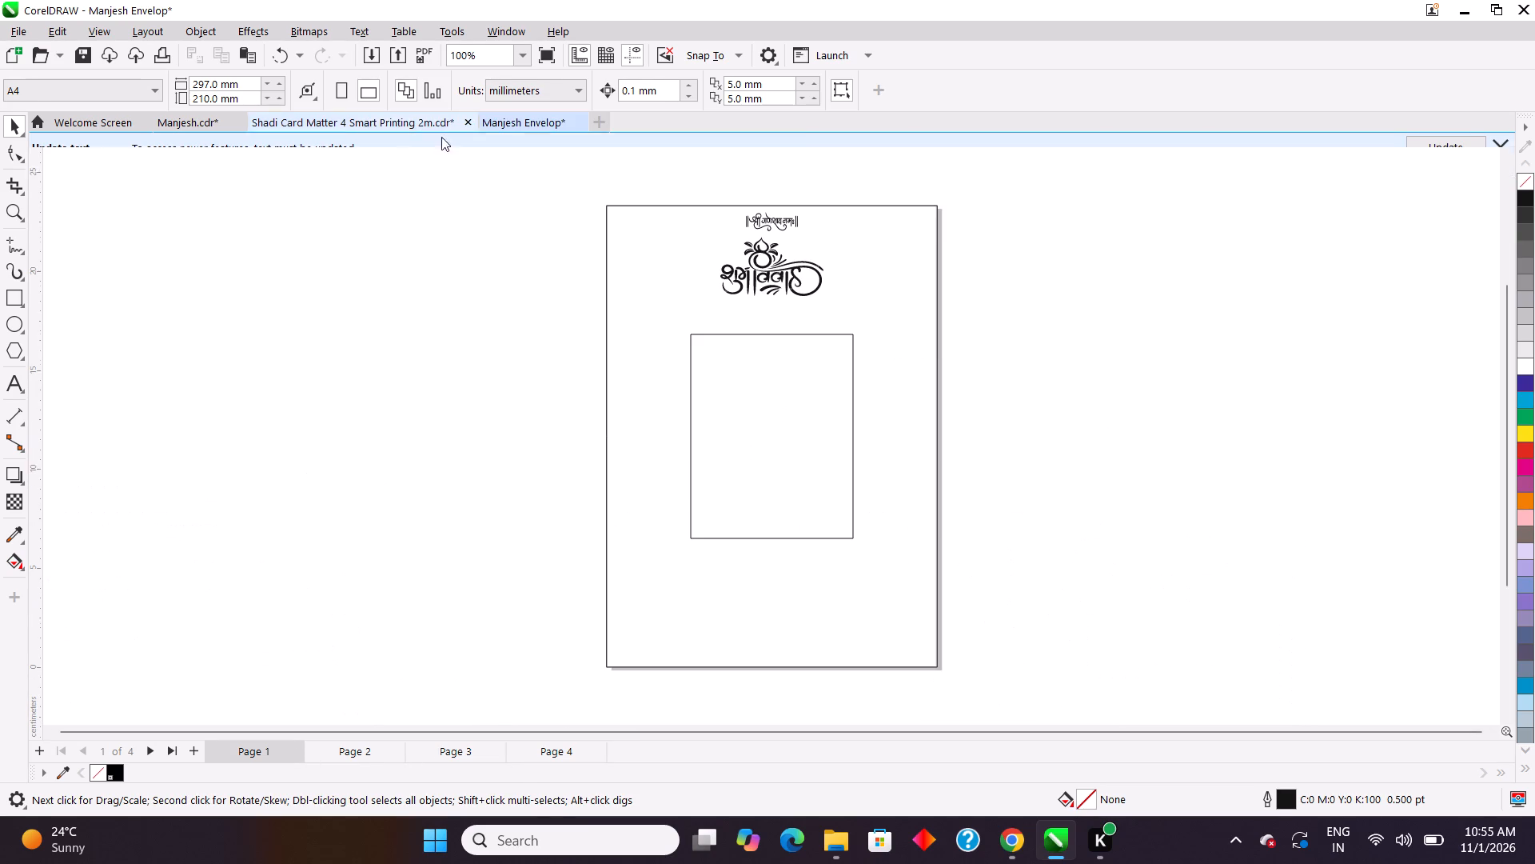
pyautogui.rightClick(374, 266)
pyautogui.click(420, 406)
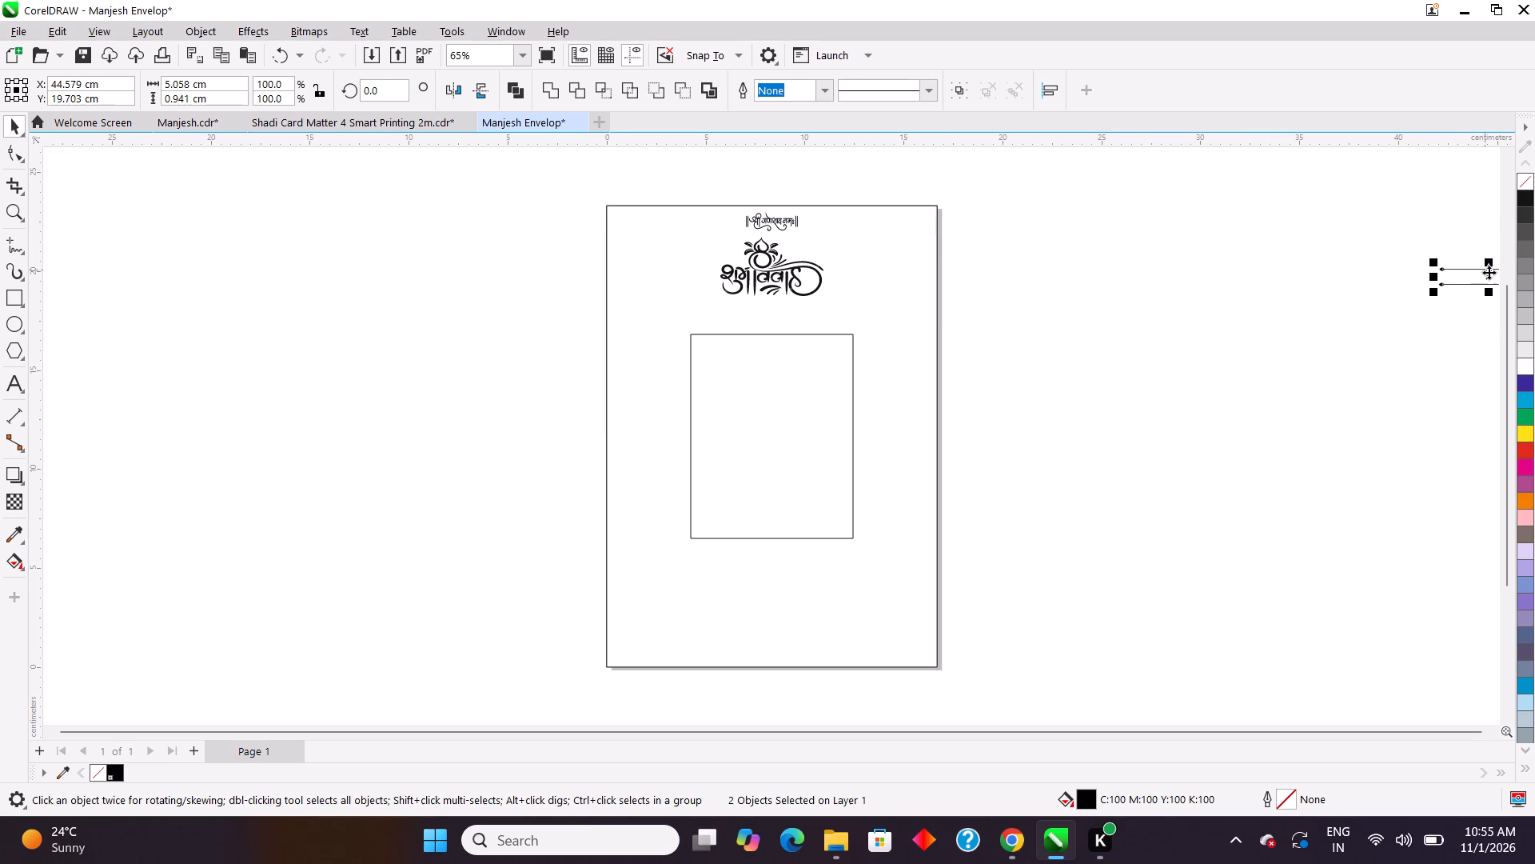
pyautogui.moveTo(1487, 273); pyautogui.dragTo(740, 303)
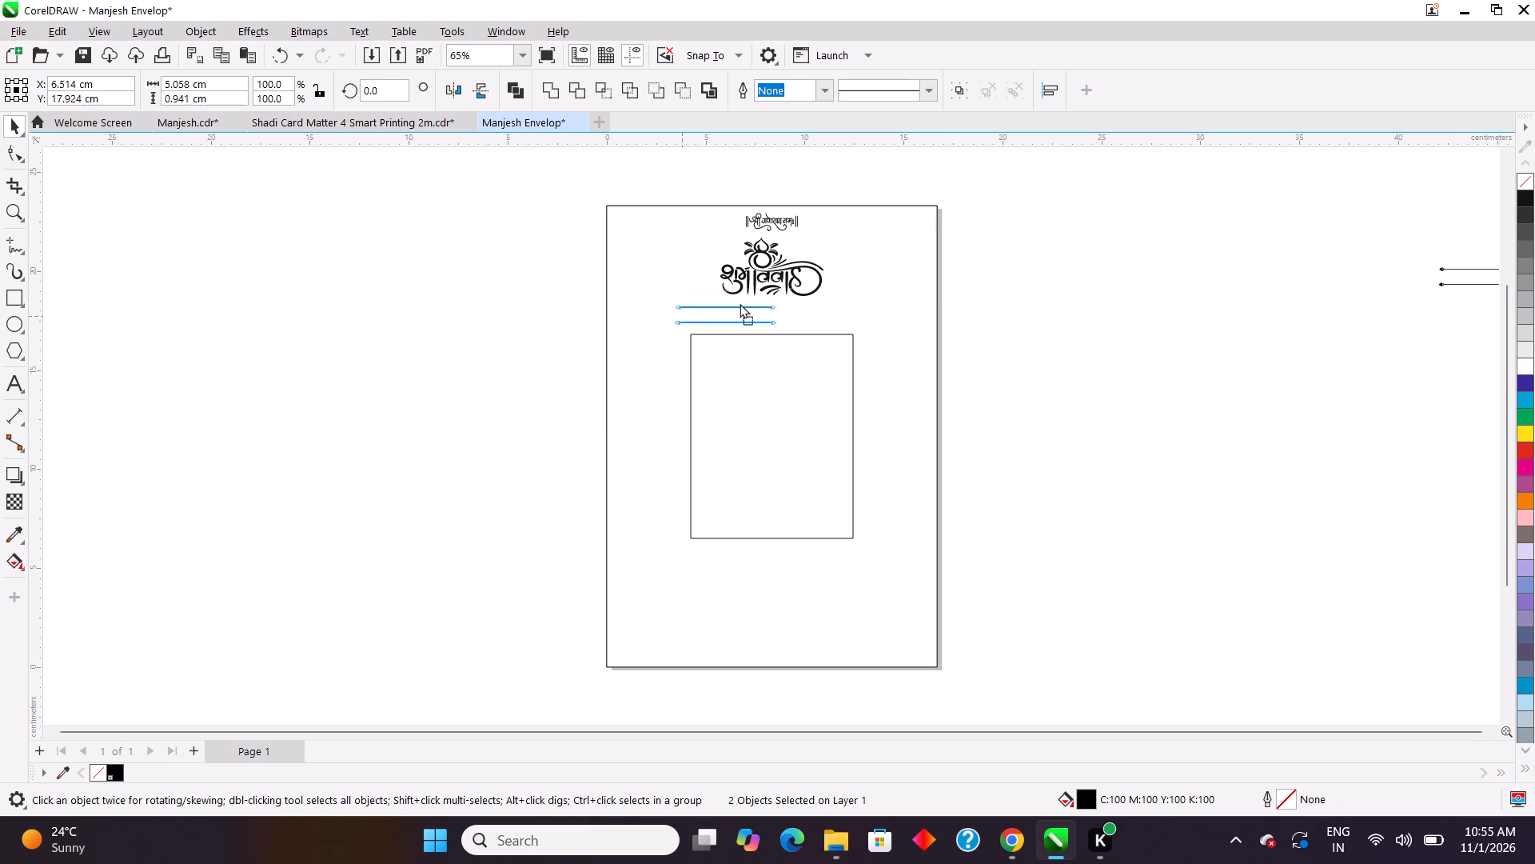
pyautogui.moveTo(740, 303); pyautogui.dragTo(766, 305)
pyautogui.click(1015, 344)
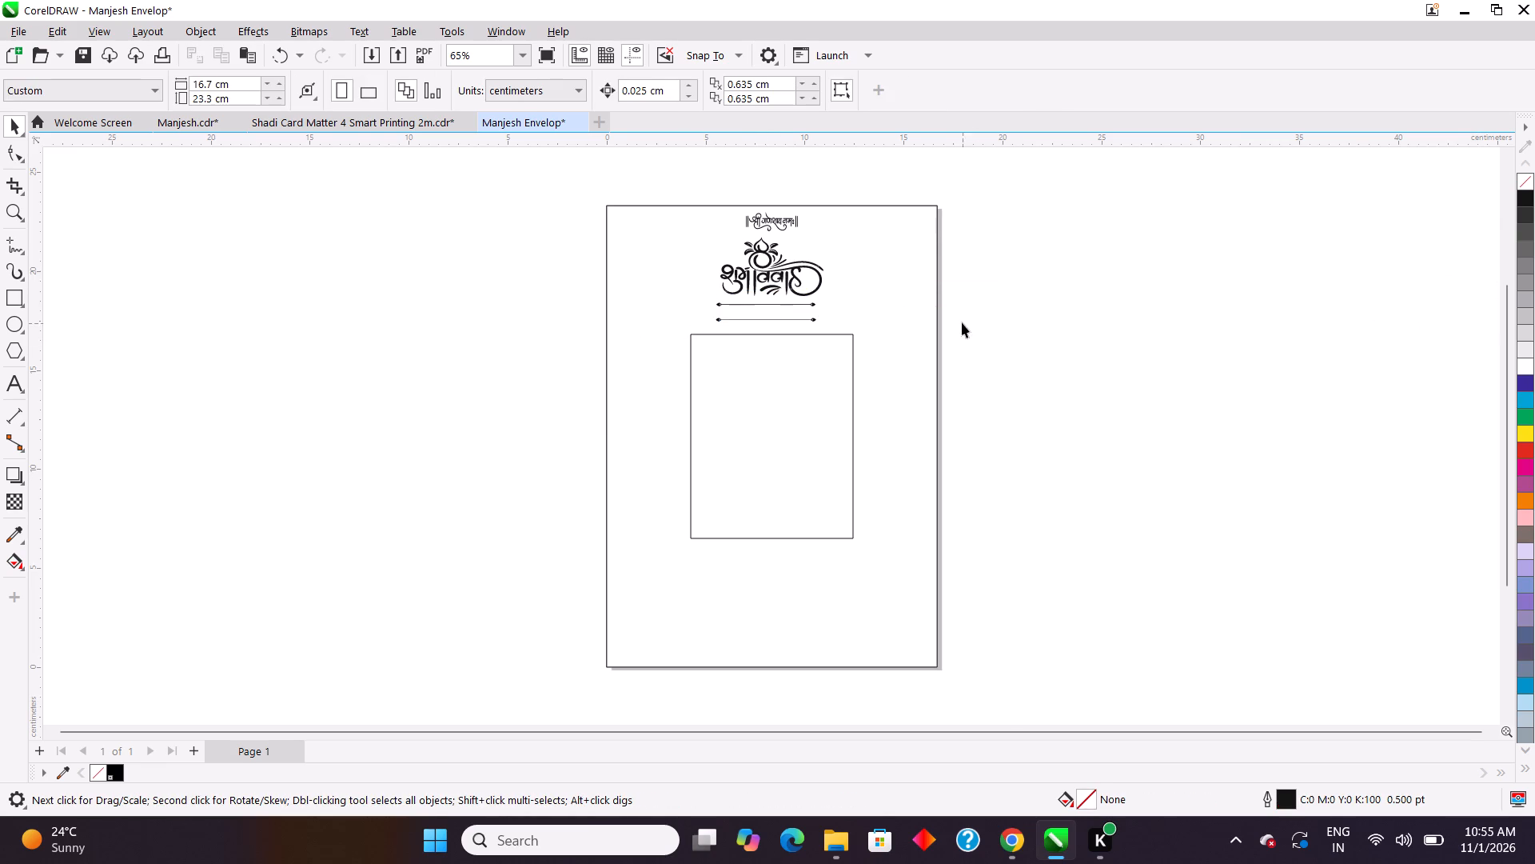
pyautogui.scroll(8, 760, 275)
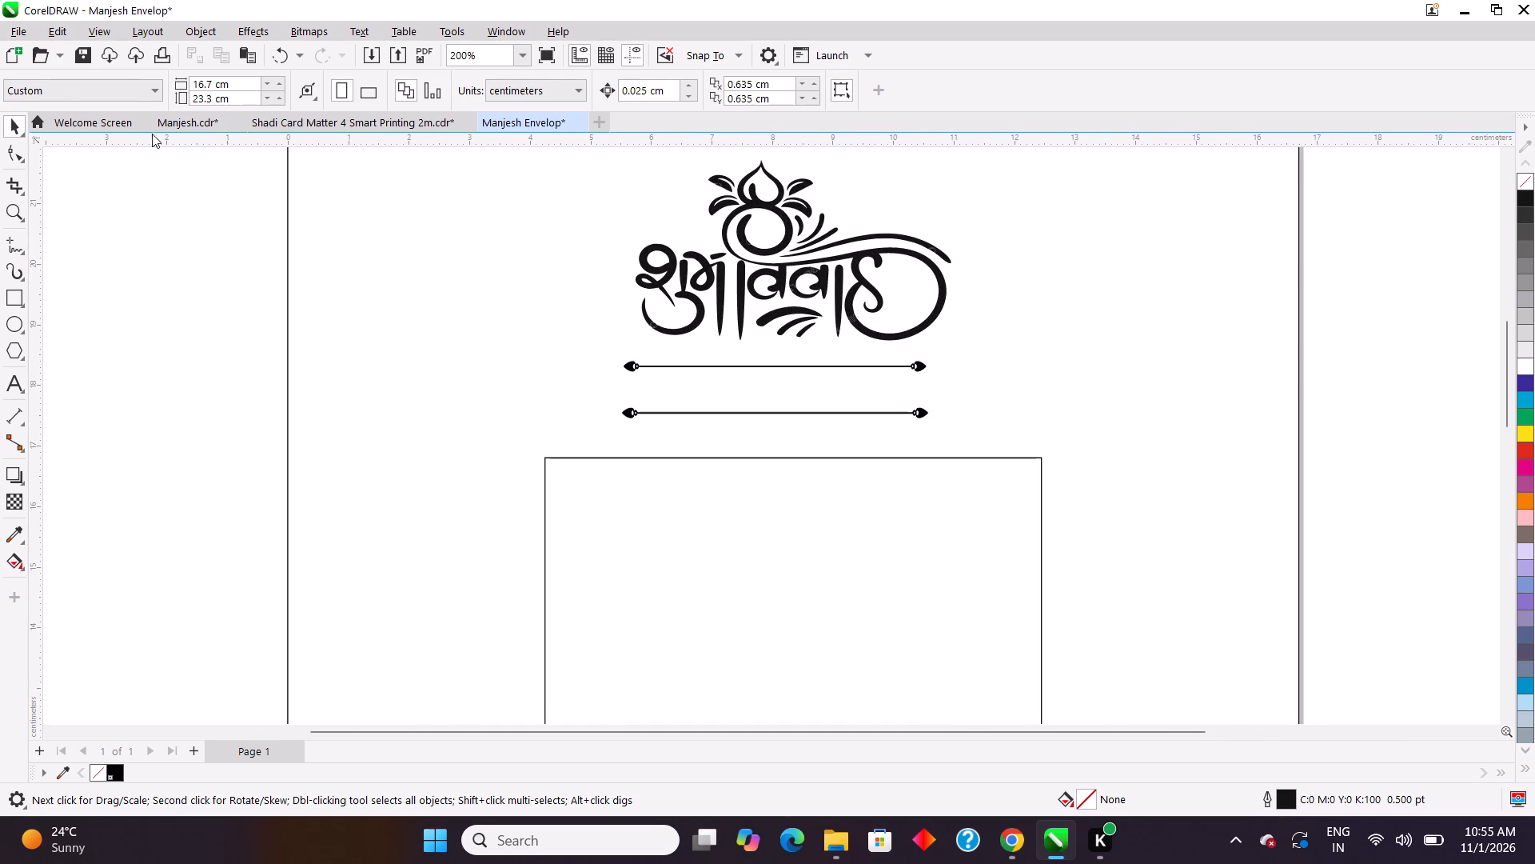
pyautogui.click(205, 122)
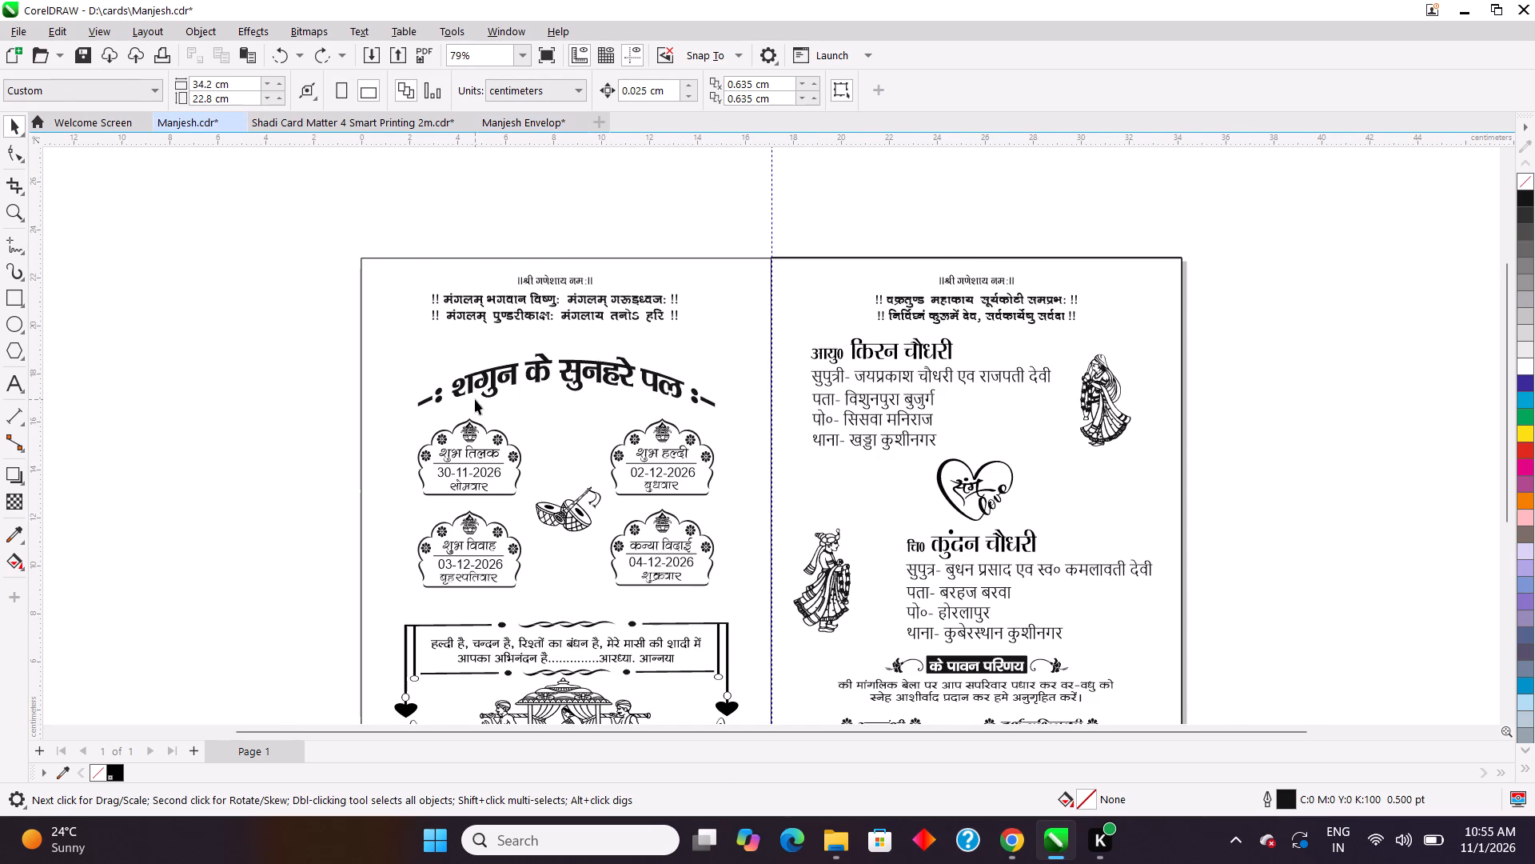
pyautogui.click(466, 563)
pyautogui.rightClick(466, 563)
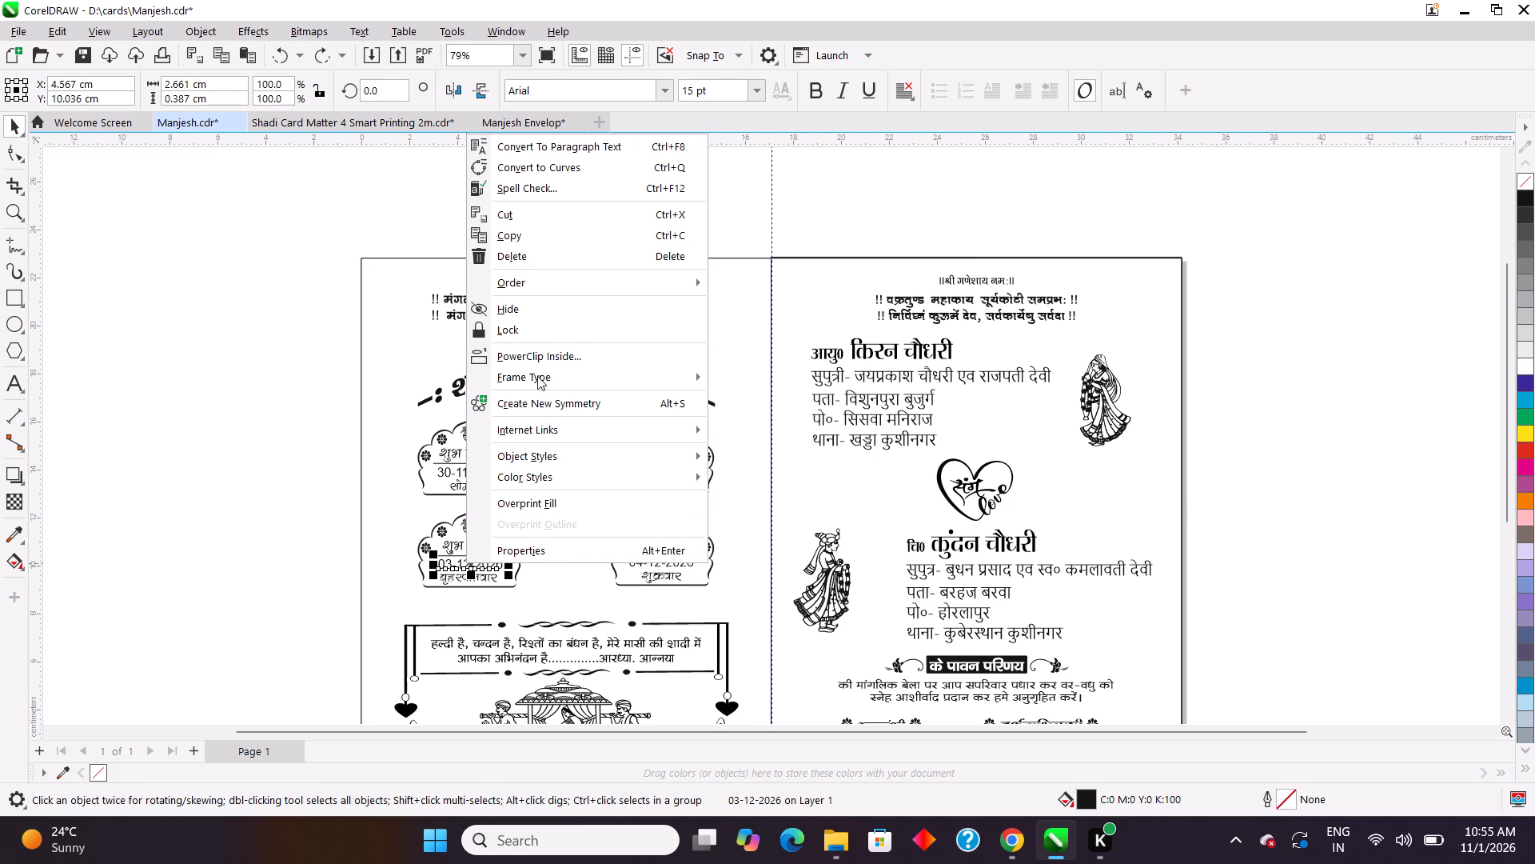
pyautogui.click(520, 238)
pyautogui.click(511, 119)
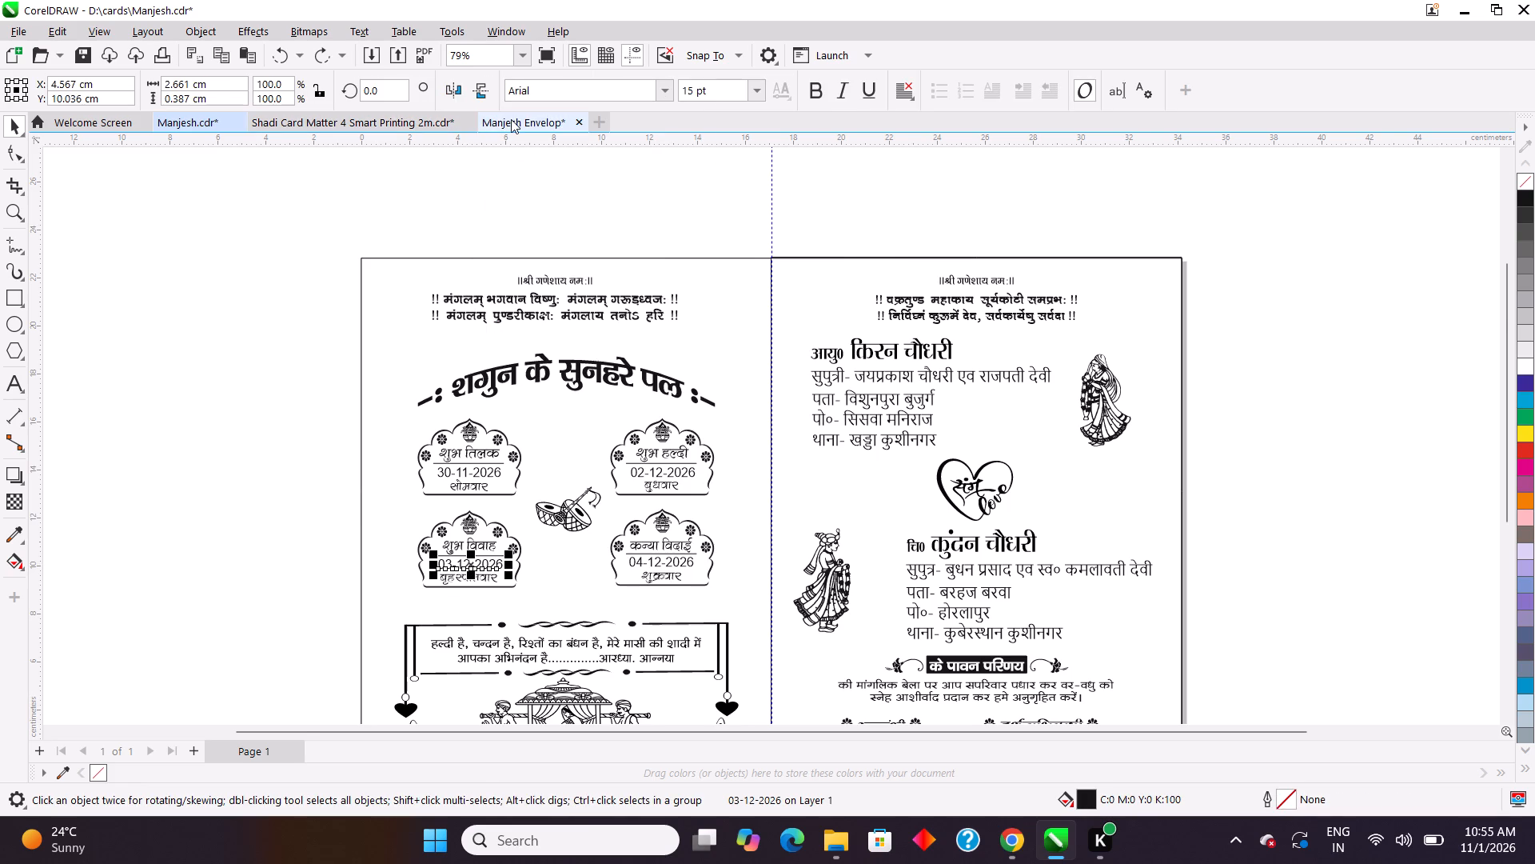
pyautogui.rightClick(181, 349)
pyautogui.click(218, 492)
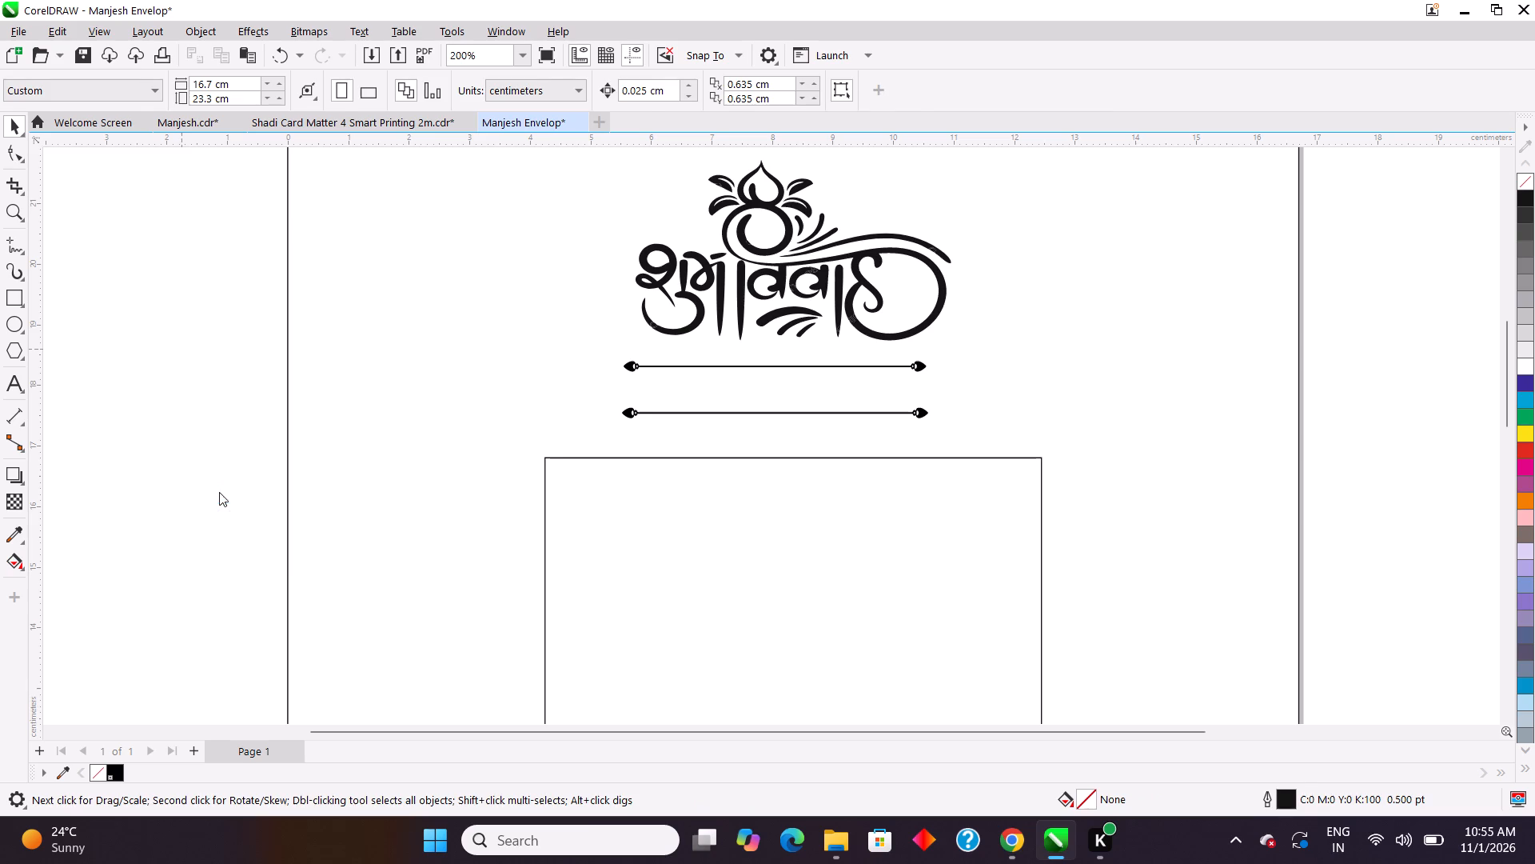
# Move the pasted date between the two decorative lines near their starting end, at about X 7.1, Y 17.9 cm.
pyautogui.scroll(-4, 739, 462)
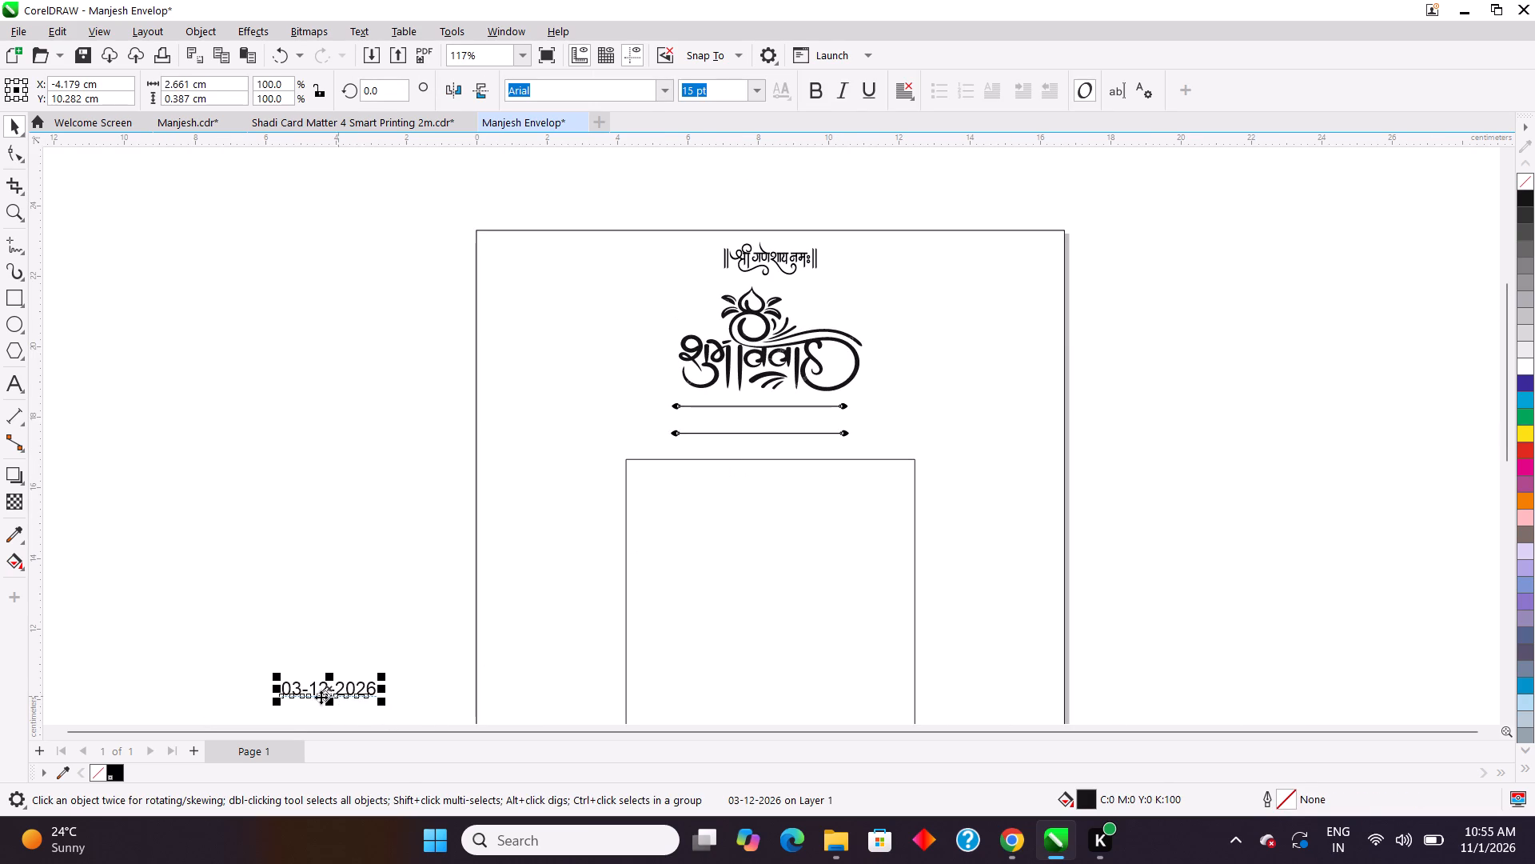
pyautogui.moveTo(330, 686); pyautogui.dragTo(738, 422)
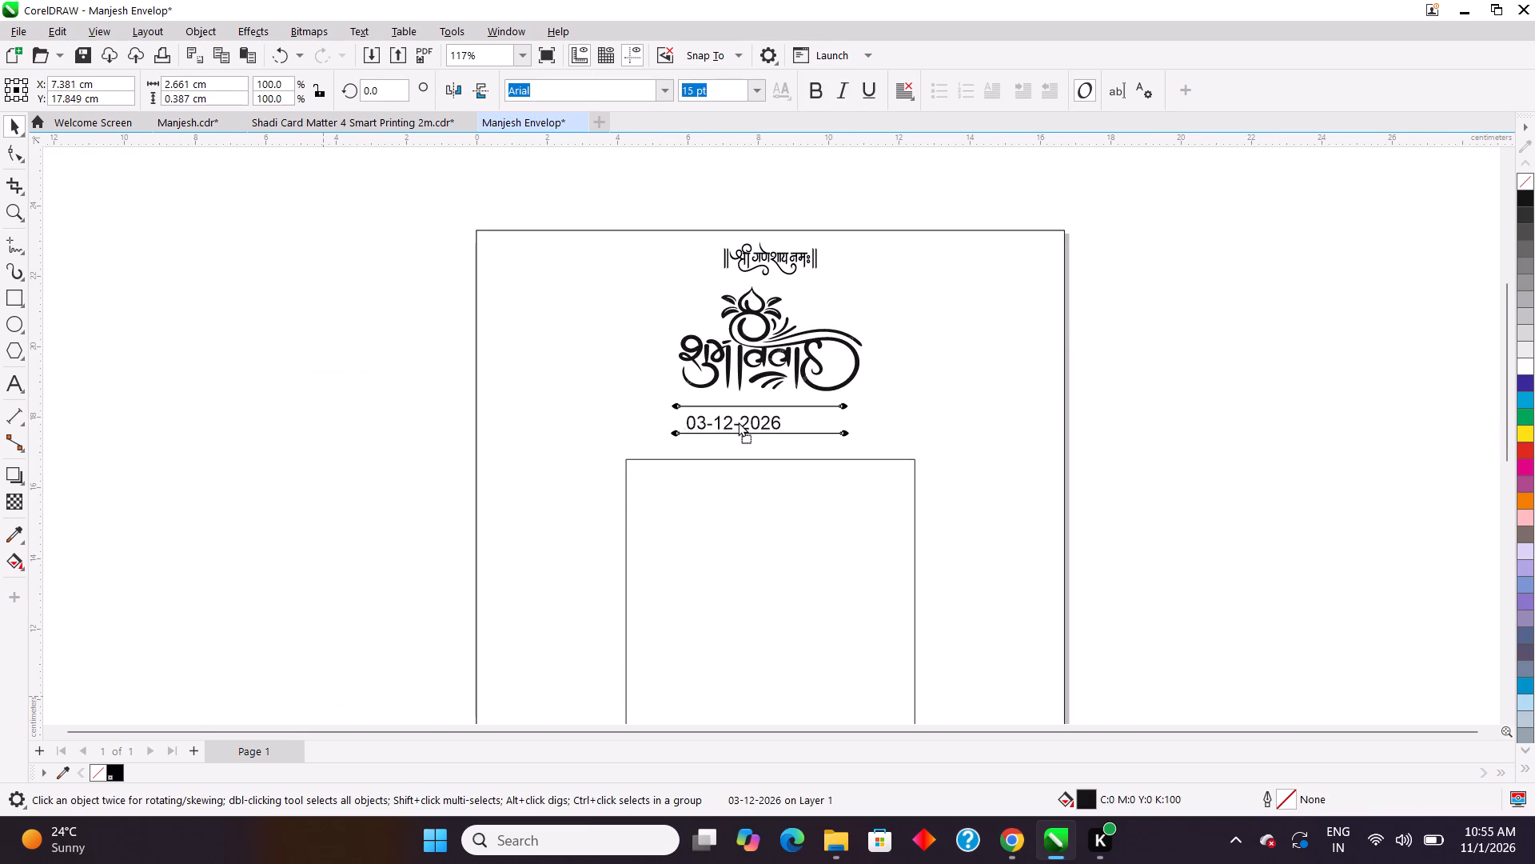
pyautogui.moveTo(738, 422); pyautogui.dragTo(734, 418)
pyautogui.moveTo(734, 418); pyautogui.dragTo(726, 422)
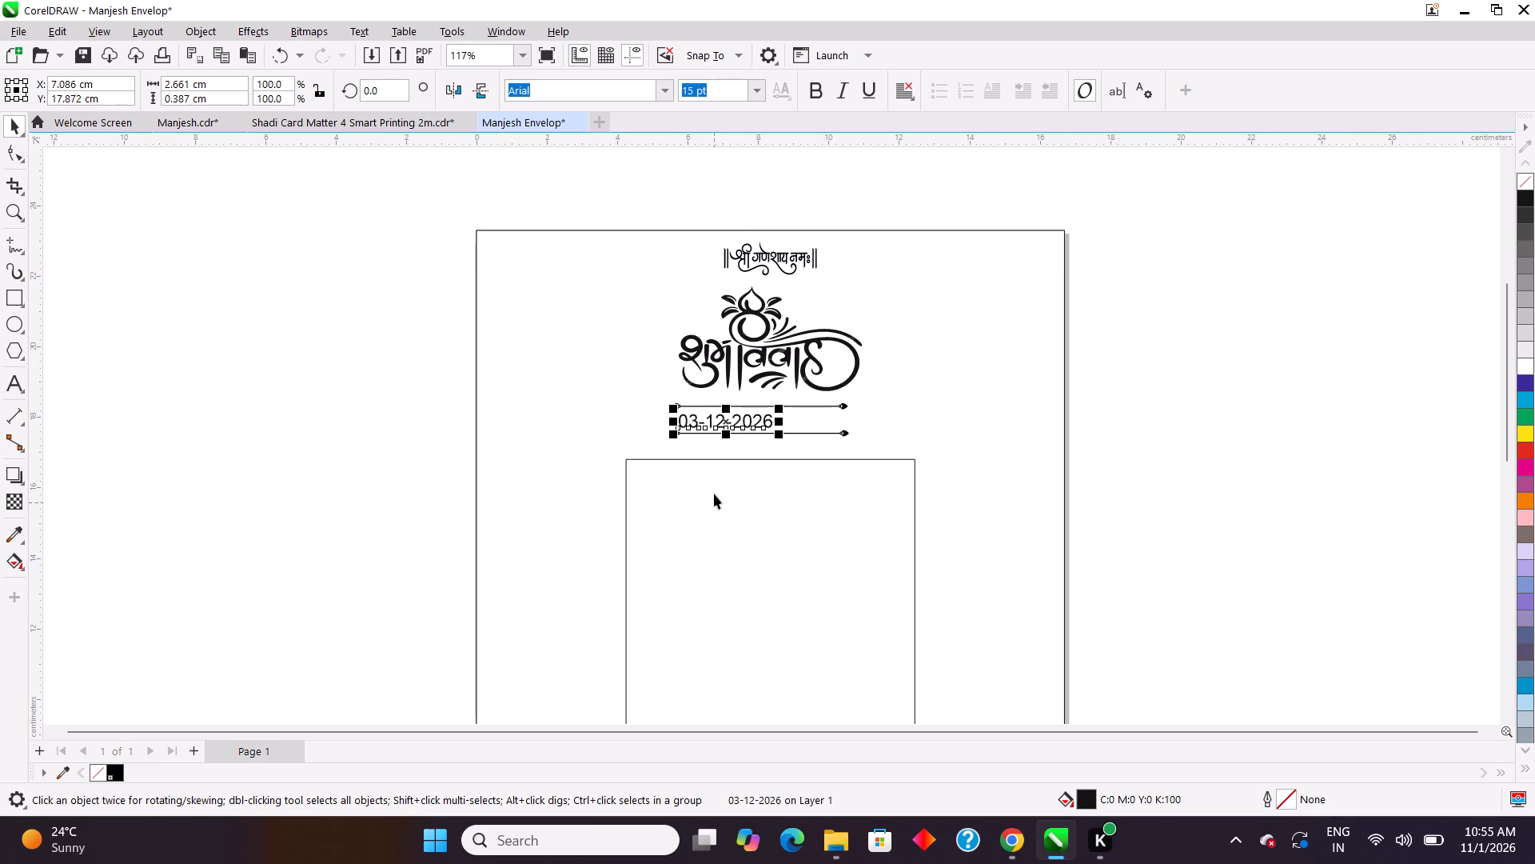
# Set the font size of the 03-12-2026 date between the decorative lines to 12 pt.
pyautogui.scroll(8, 718, 476)
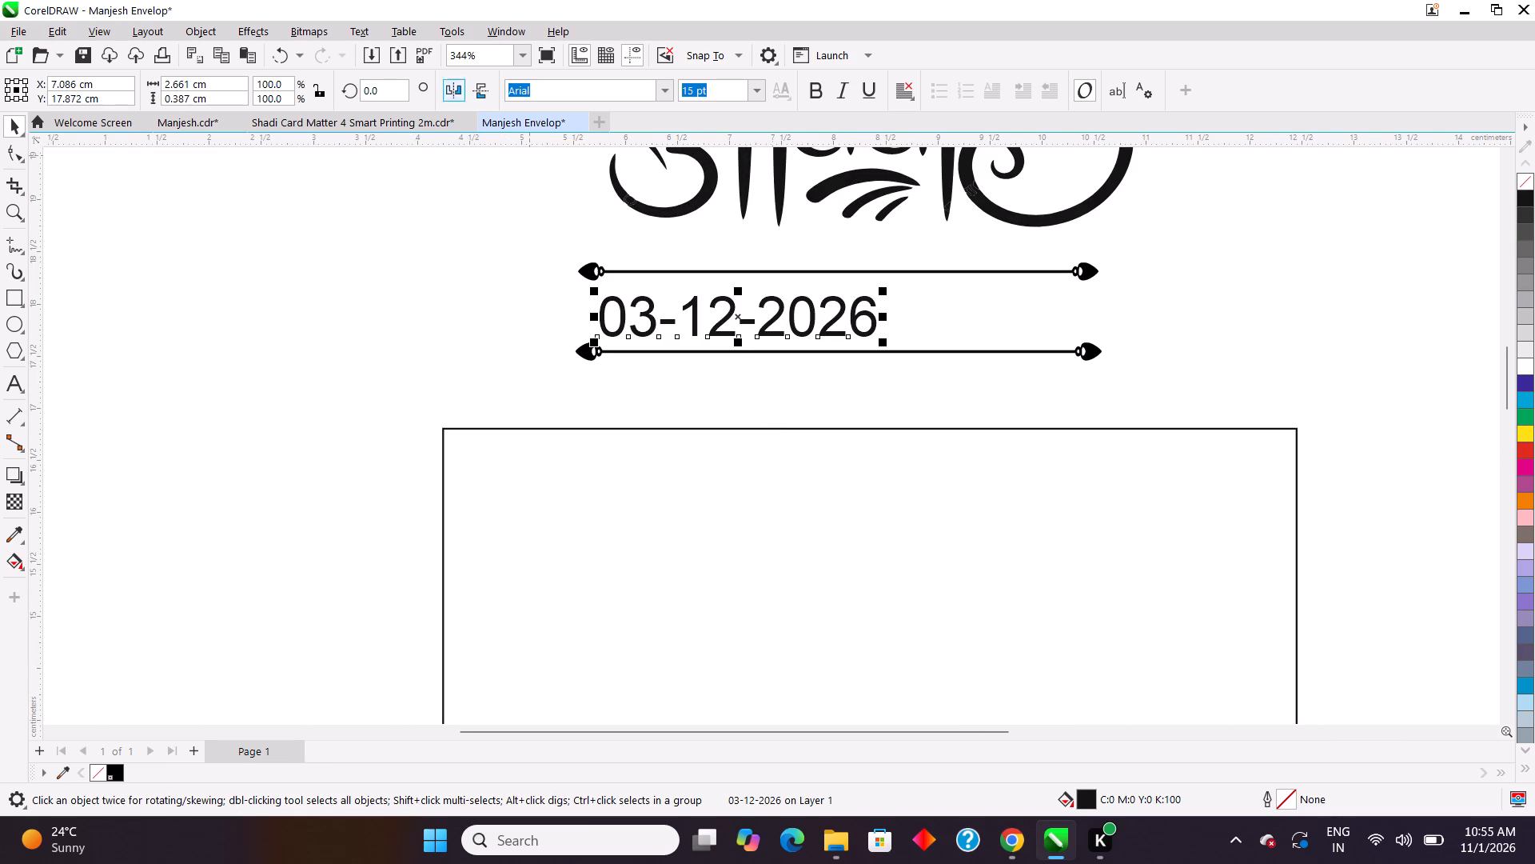
pyautogui.moveTo(720, 91); pyautogui.dragTo(669, 102)
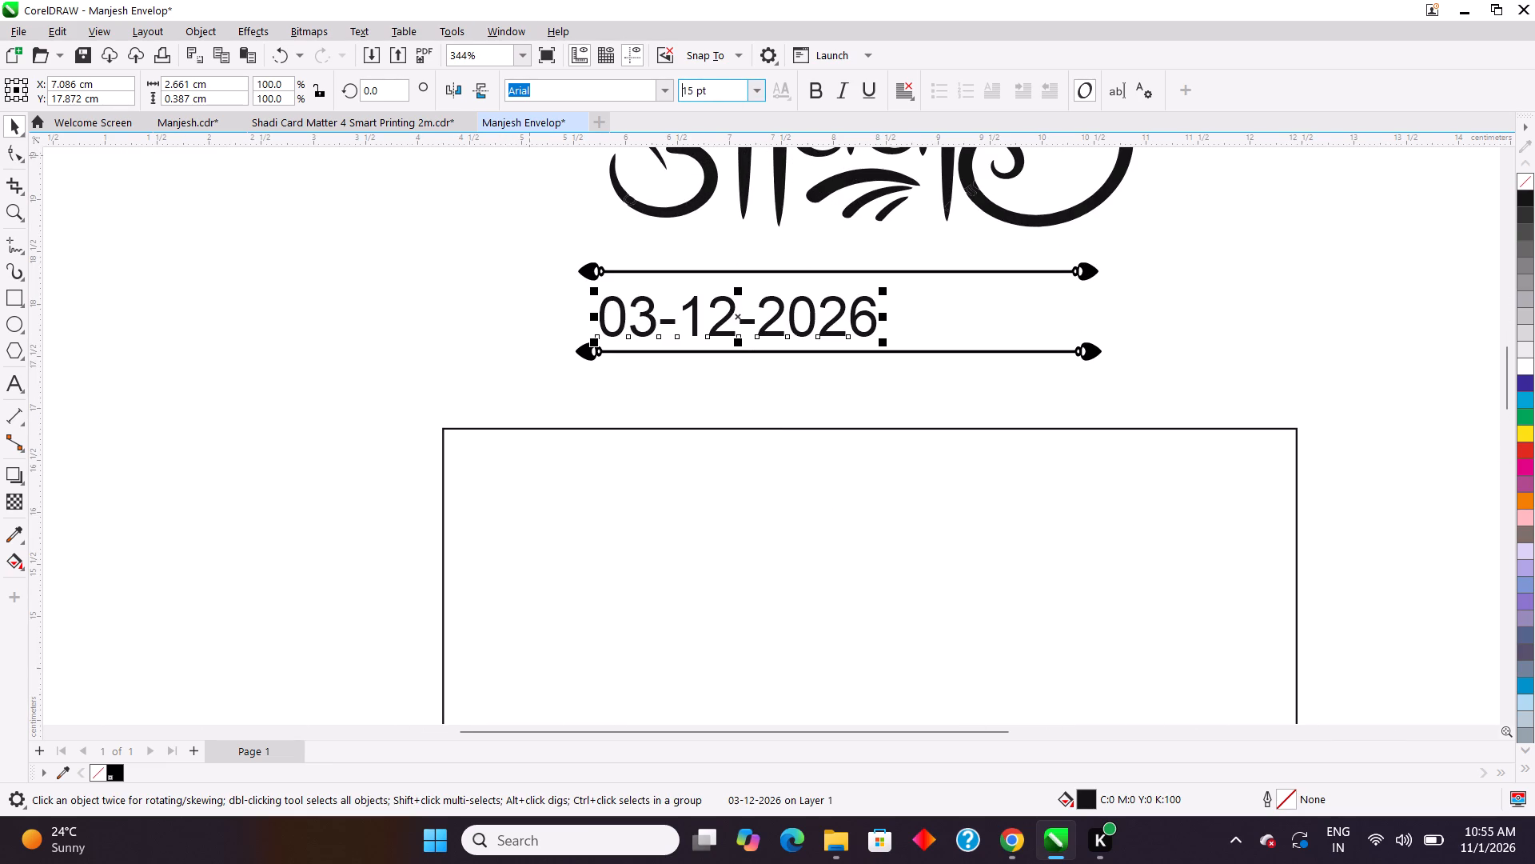
pyautogui.moveTo(716, 88); pyautogui.dragTo(653, 106)
pyautogui.write('12')
pyautogui.press('Return')
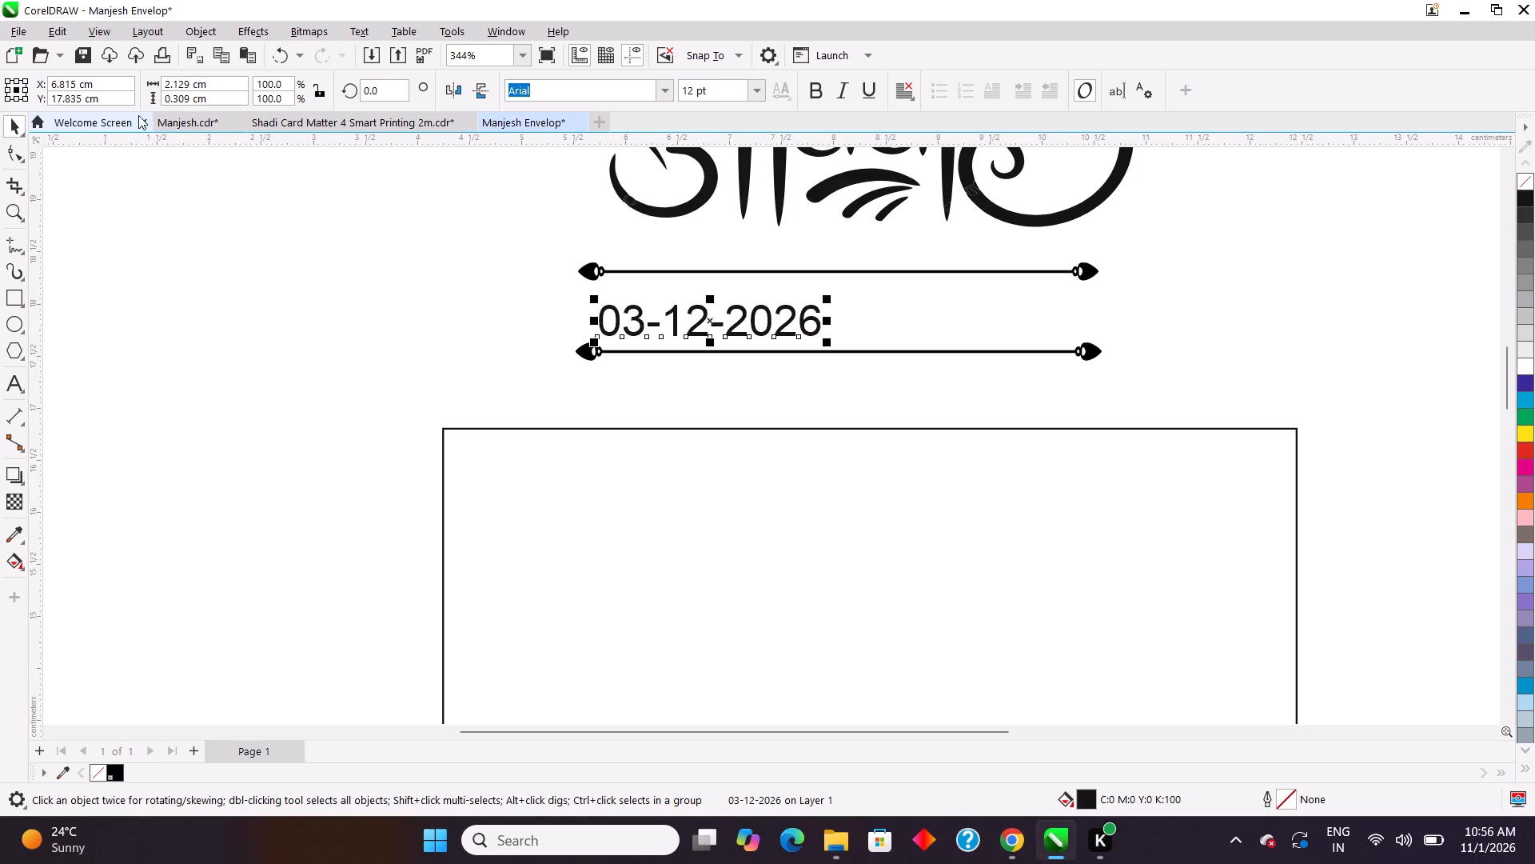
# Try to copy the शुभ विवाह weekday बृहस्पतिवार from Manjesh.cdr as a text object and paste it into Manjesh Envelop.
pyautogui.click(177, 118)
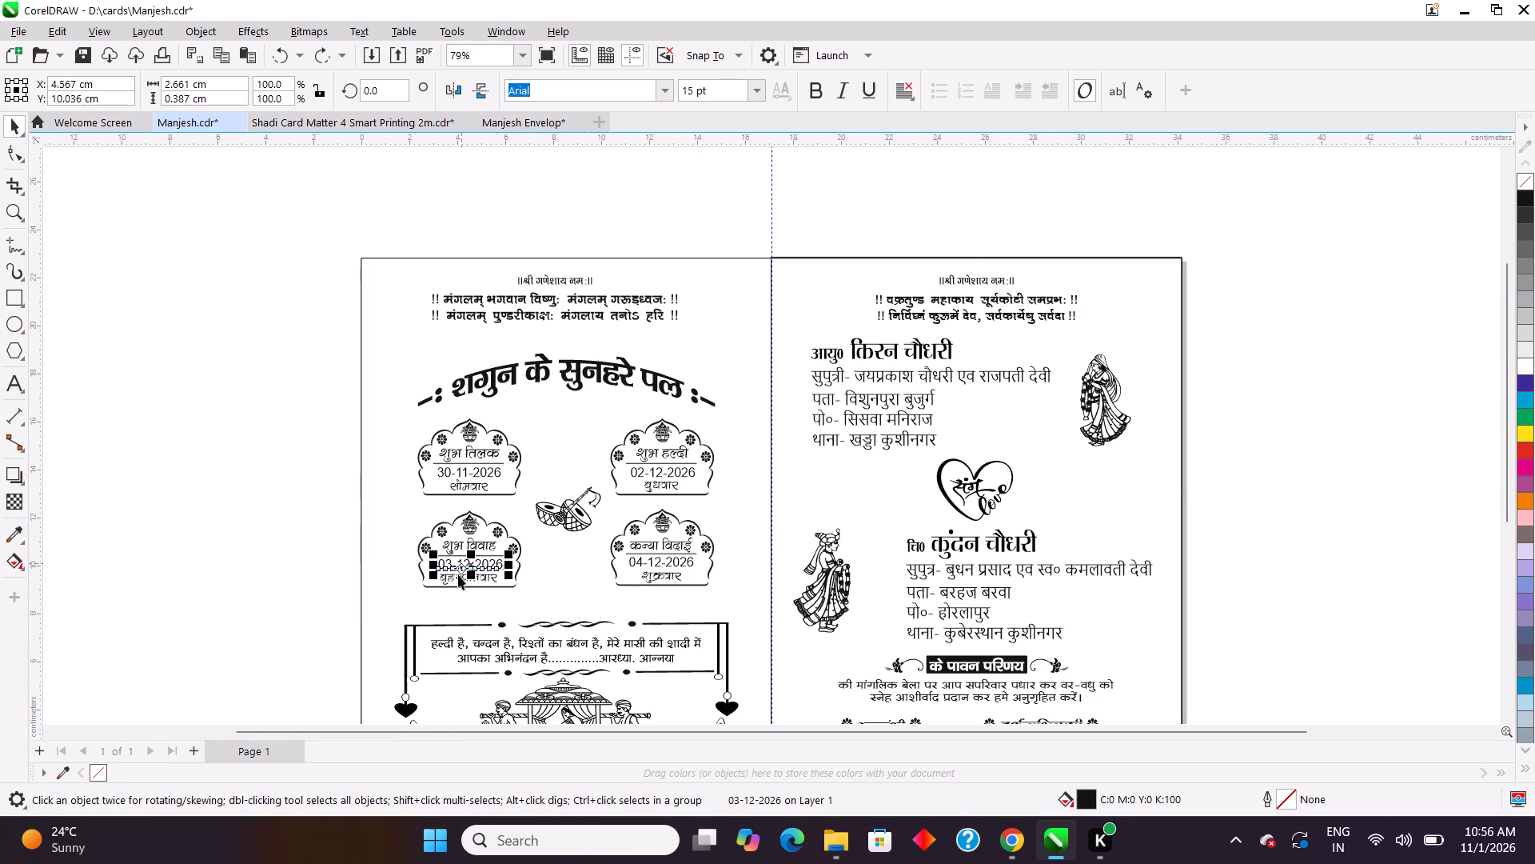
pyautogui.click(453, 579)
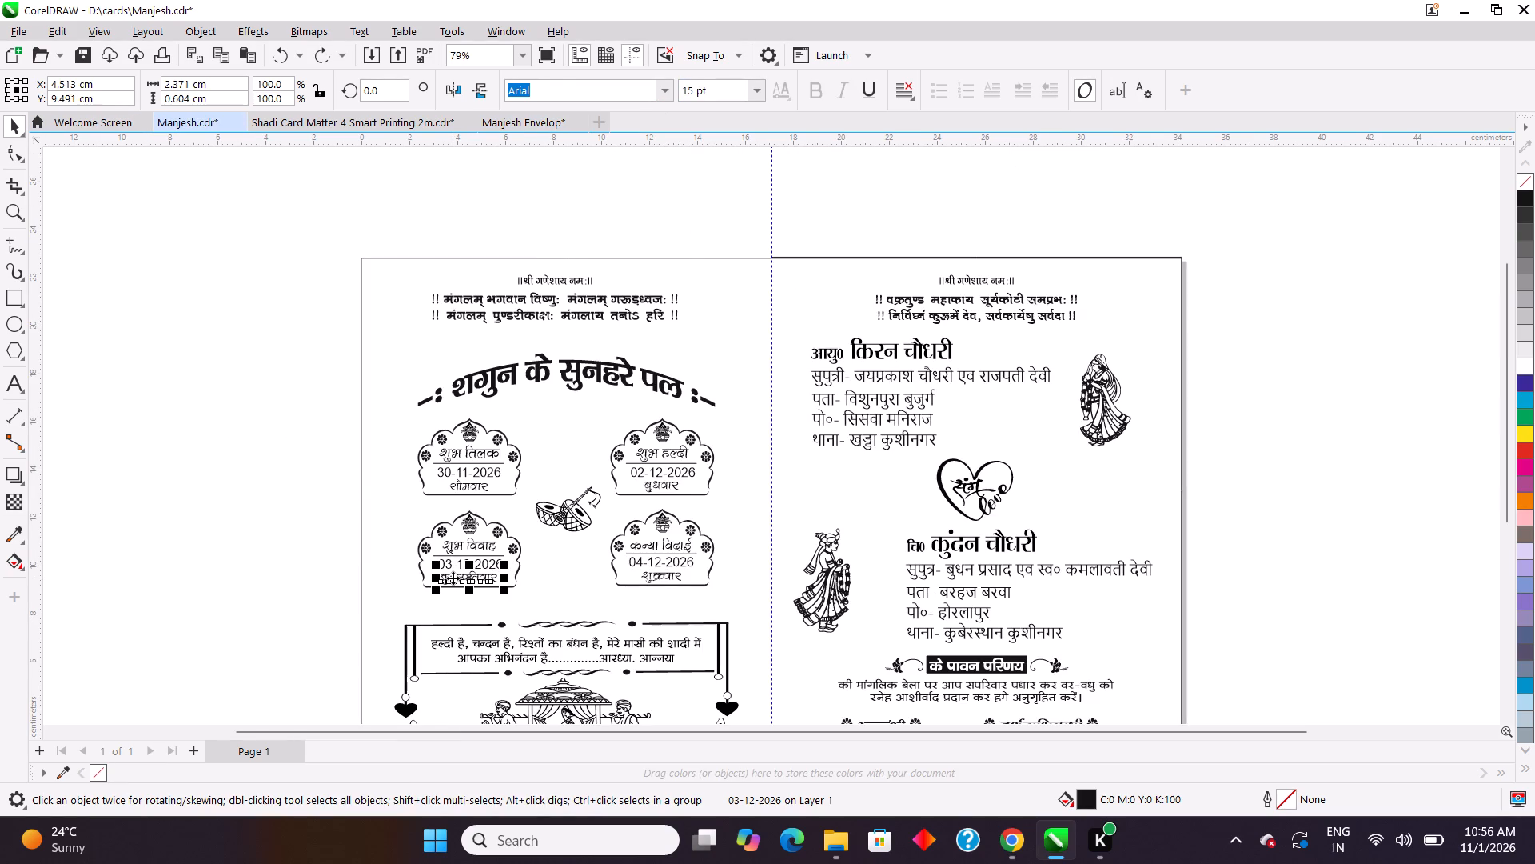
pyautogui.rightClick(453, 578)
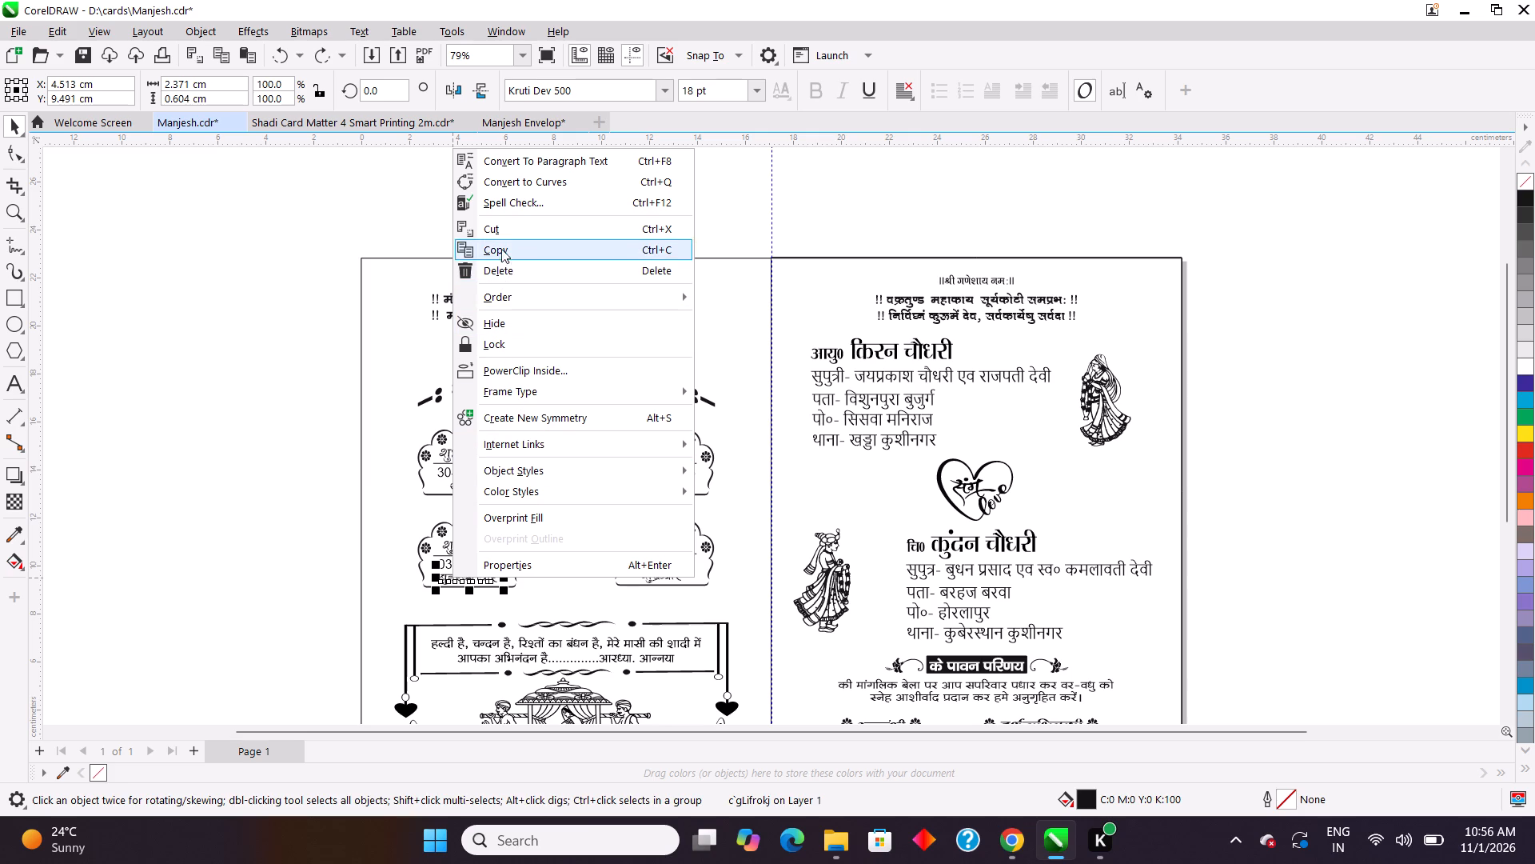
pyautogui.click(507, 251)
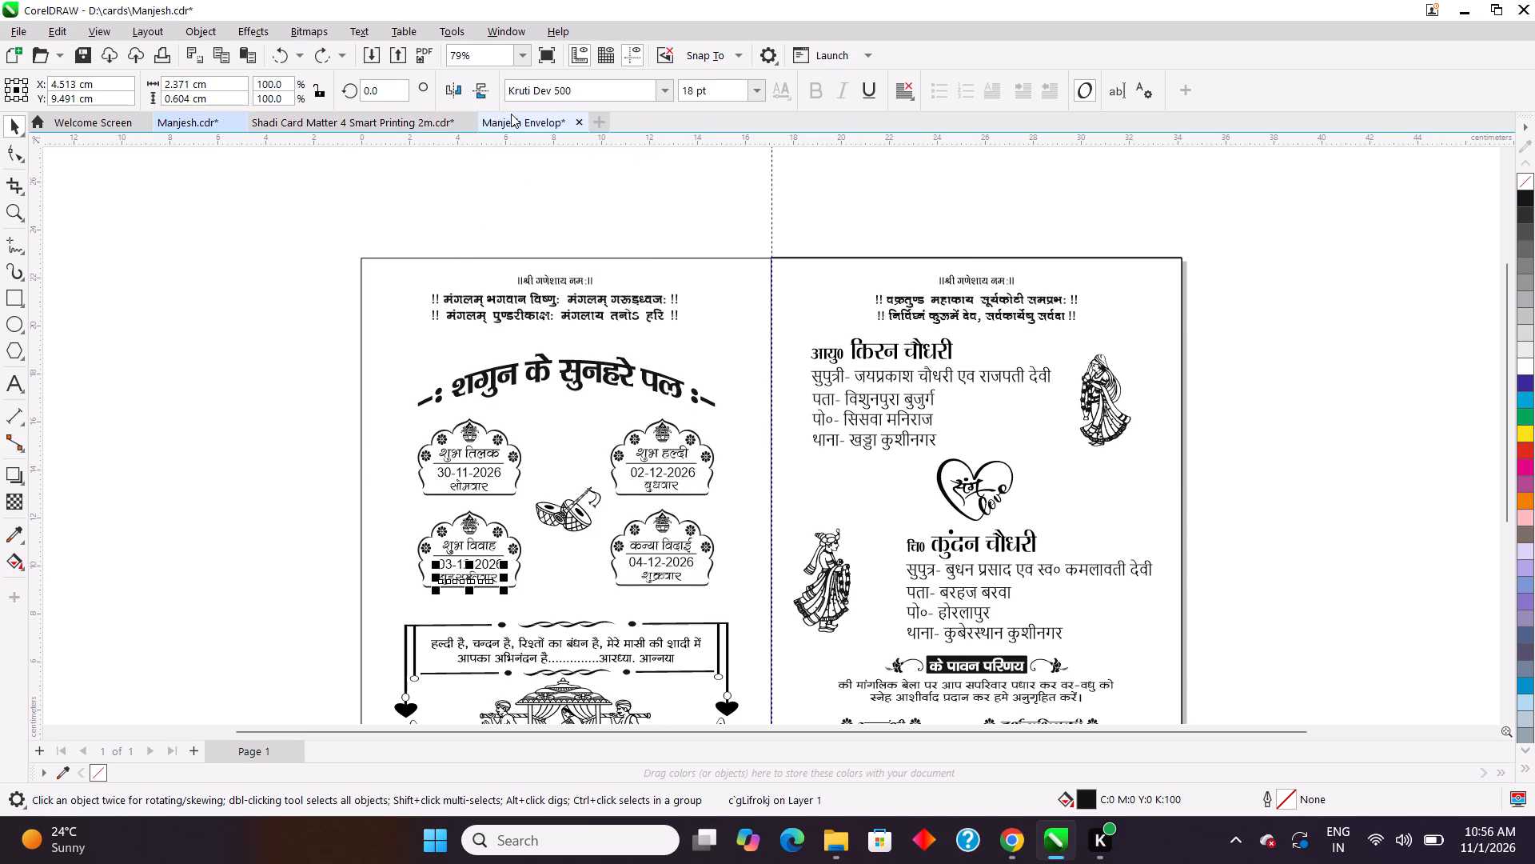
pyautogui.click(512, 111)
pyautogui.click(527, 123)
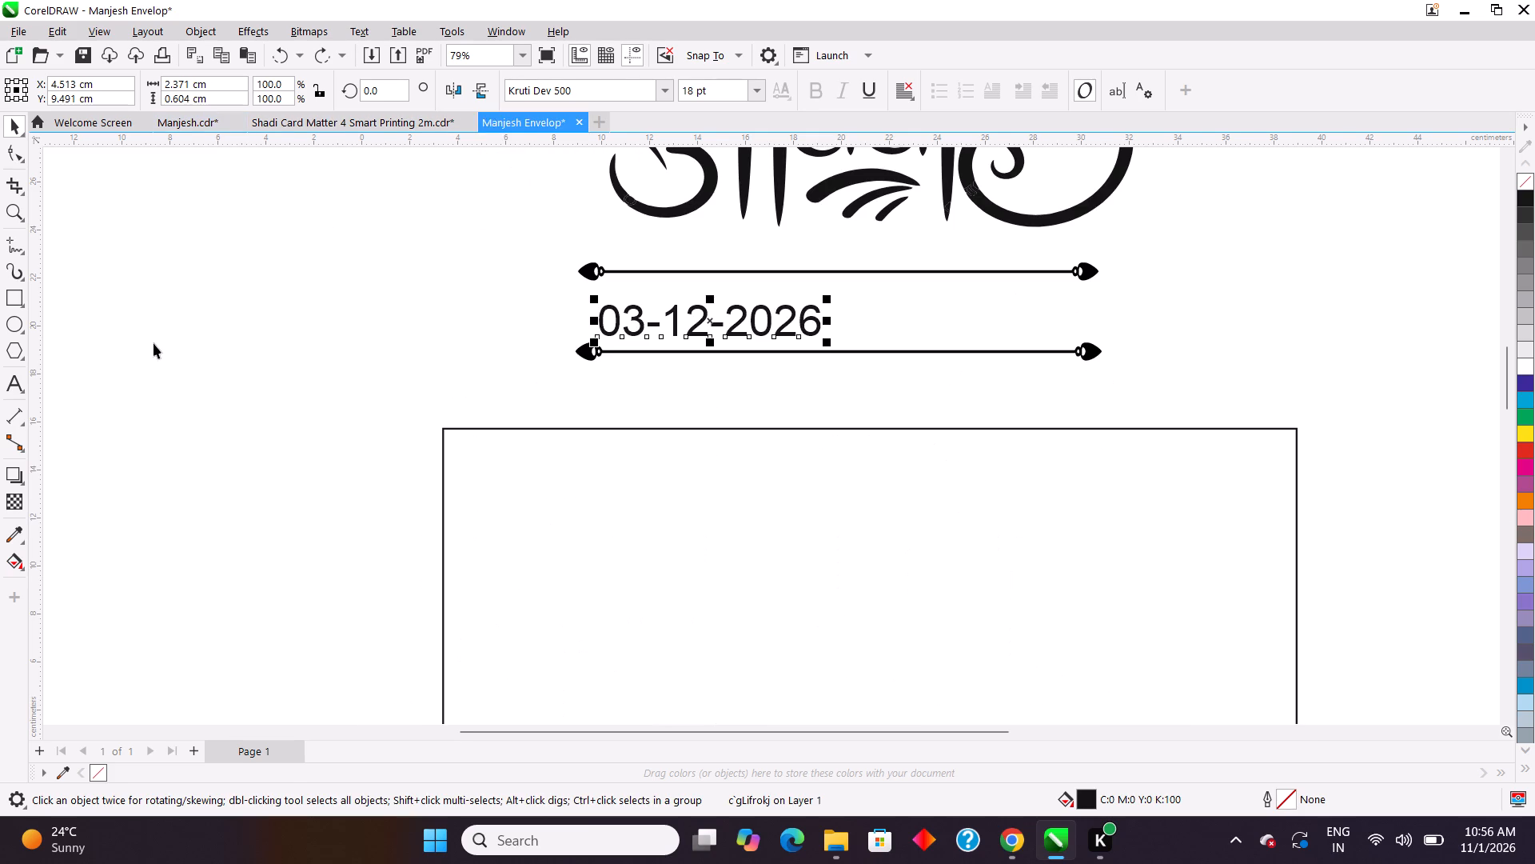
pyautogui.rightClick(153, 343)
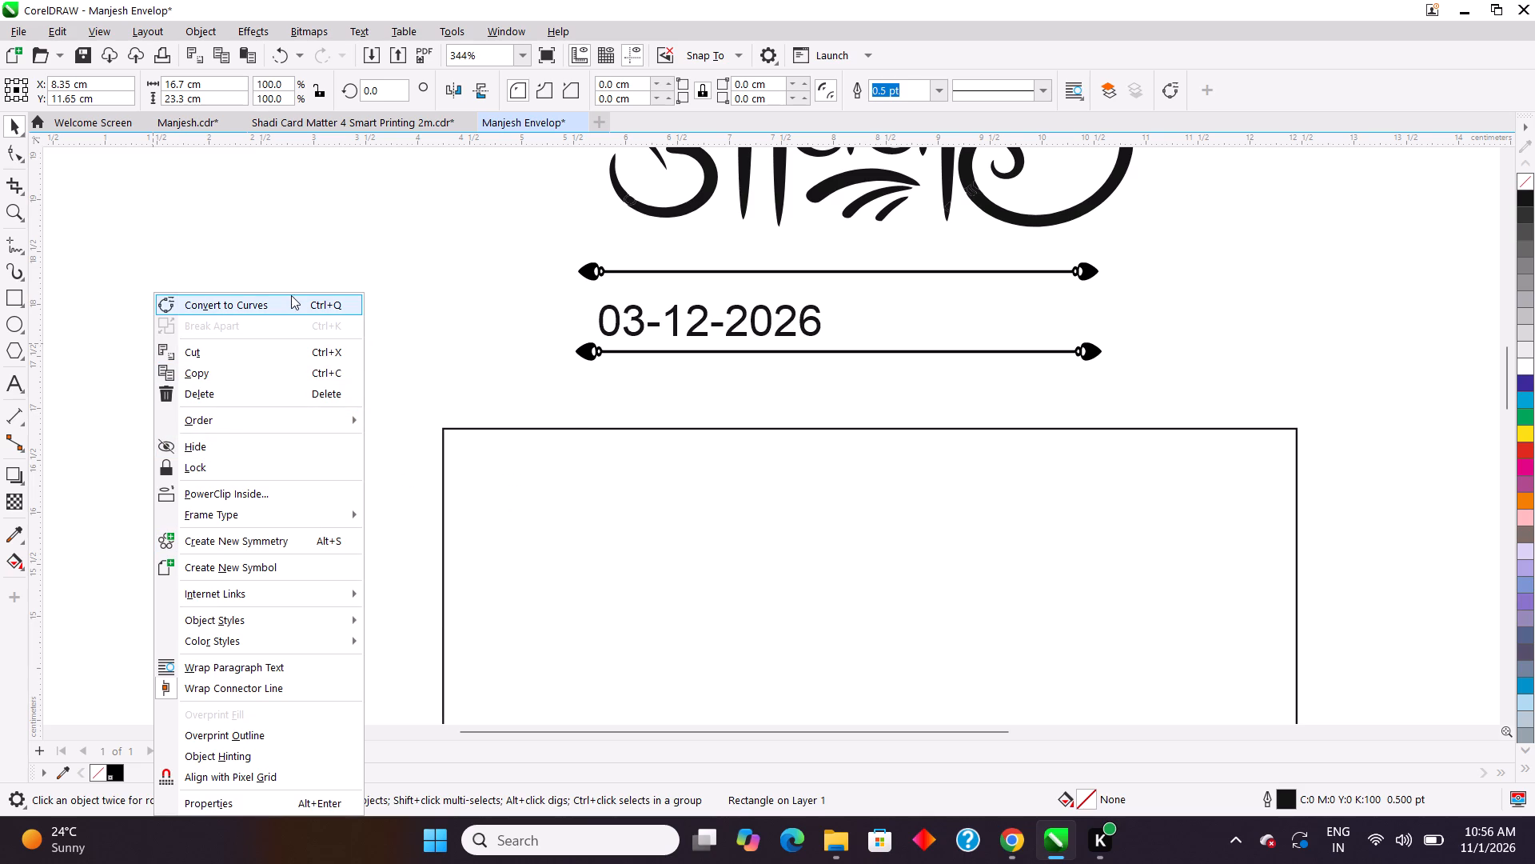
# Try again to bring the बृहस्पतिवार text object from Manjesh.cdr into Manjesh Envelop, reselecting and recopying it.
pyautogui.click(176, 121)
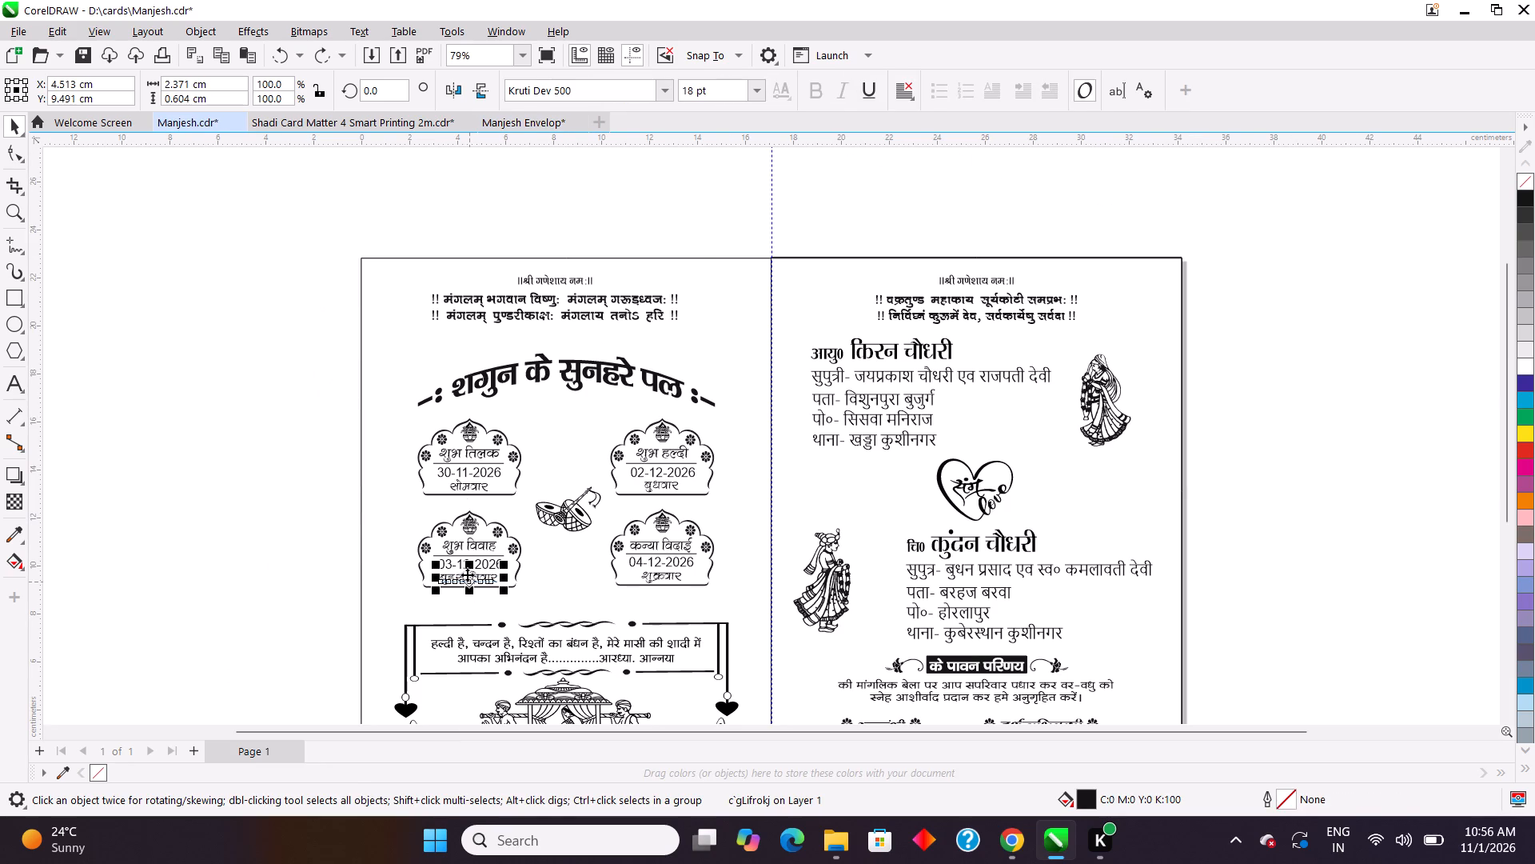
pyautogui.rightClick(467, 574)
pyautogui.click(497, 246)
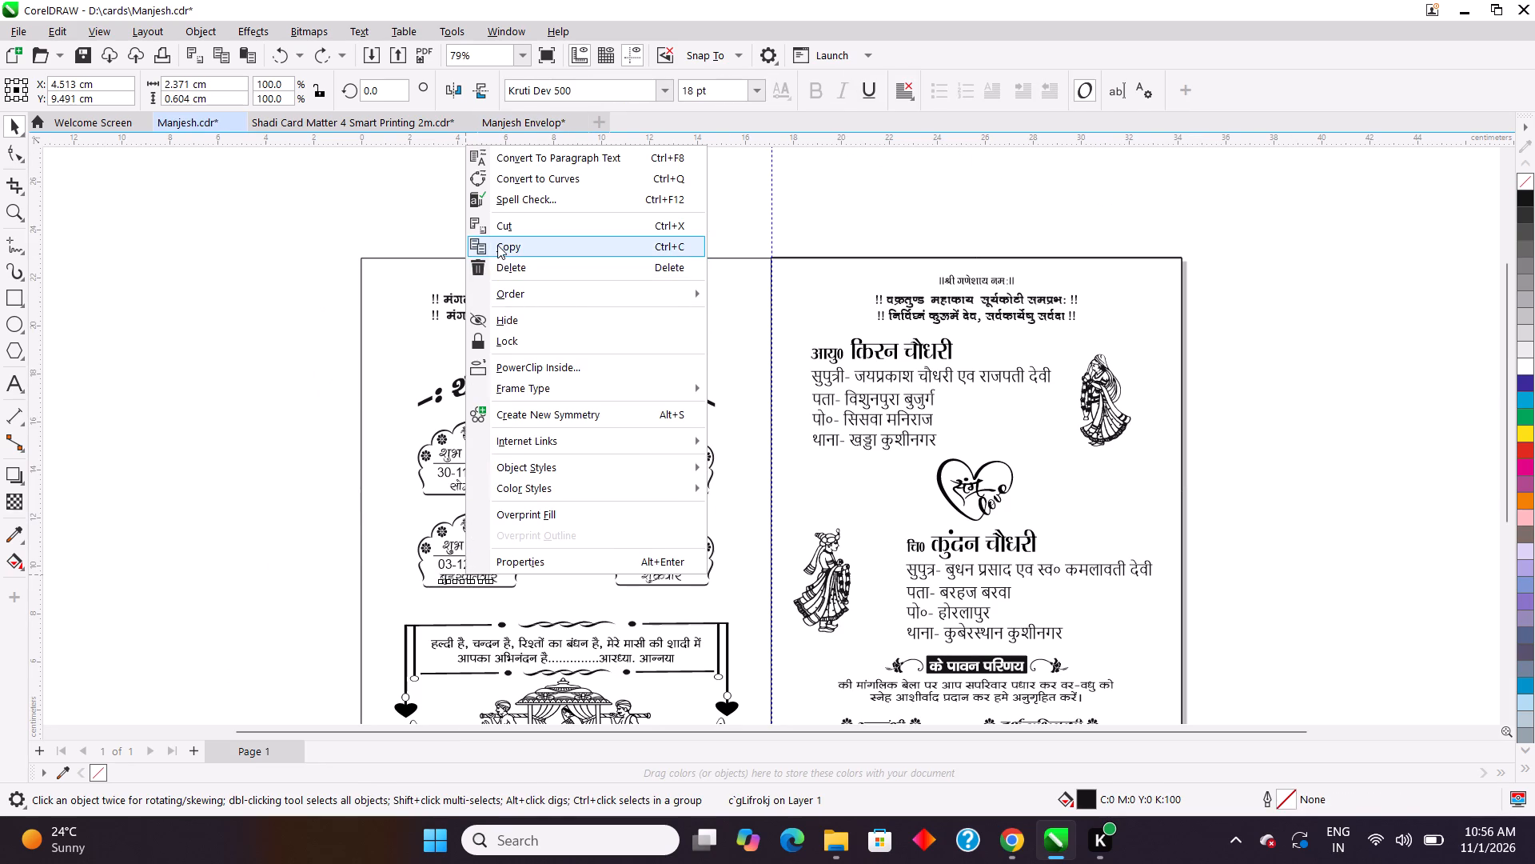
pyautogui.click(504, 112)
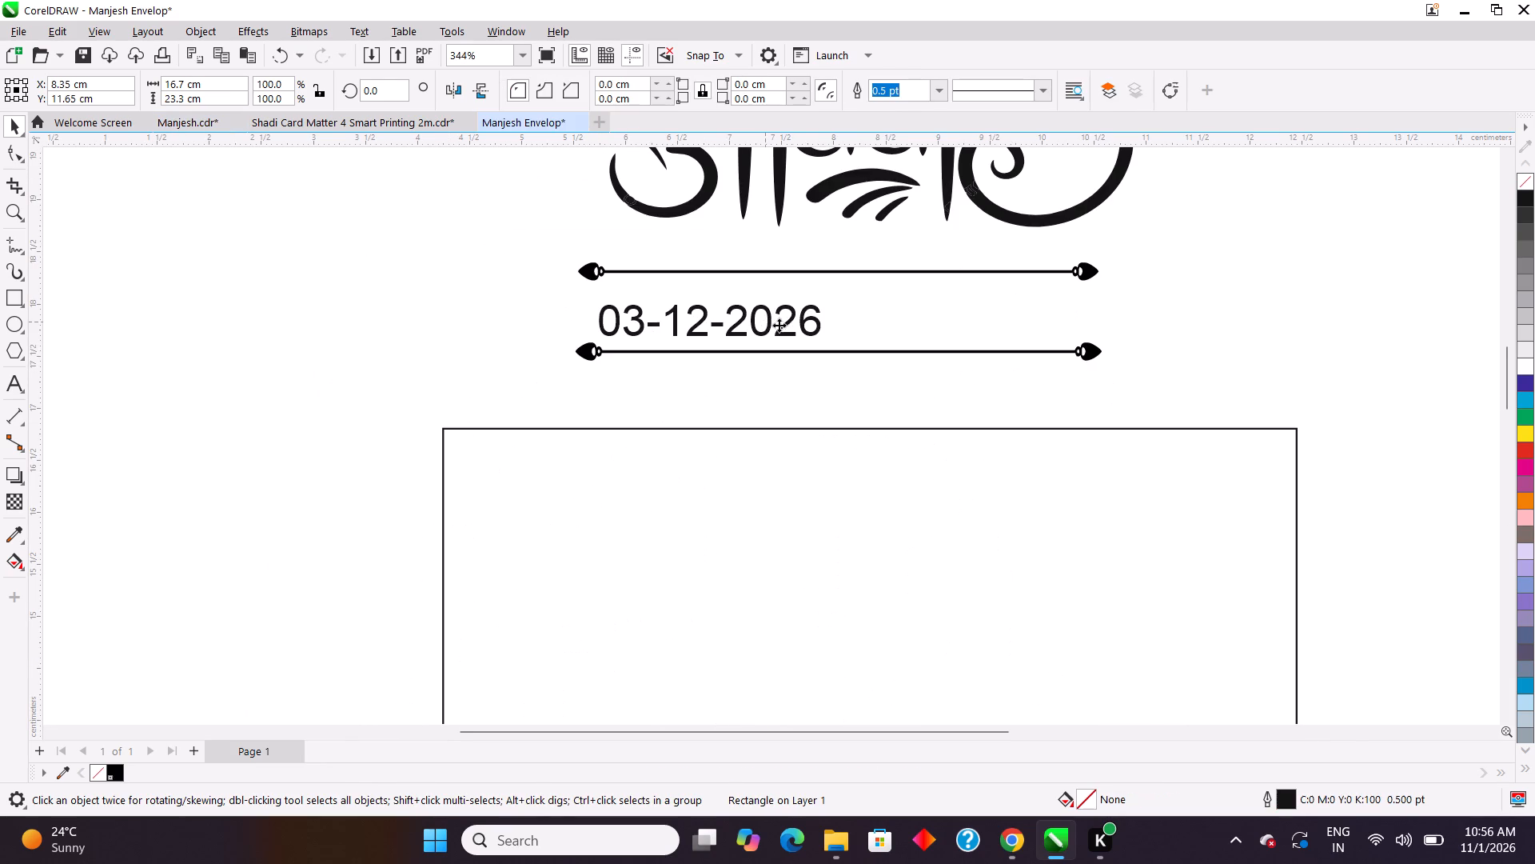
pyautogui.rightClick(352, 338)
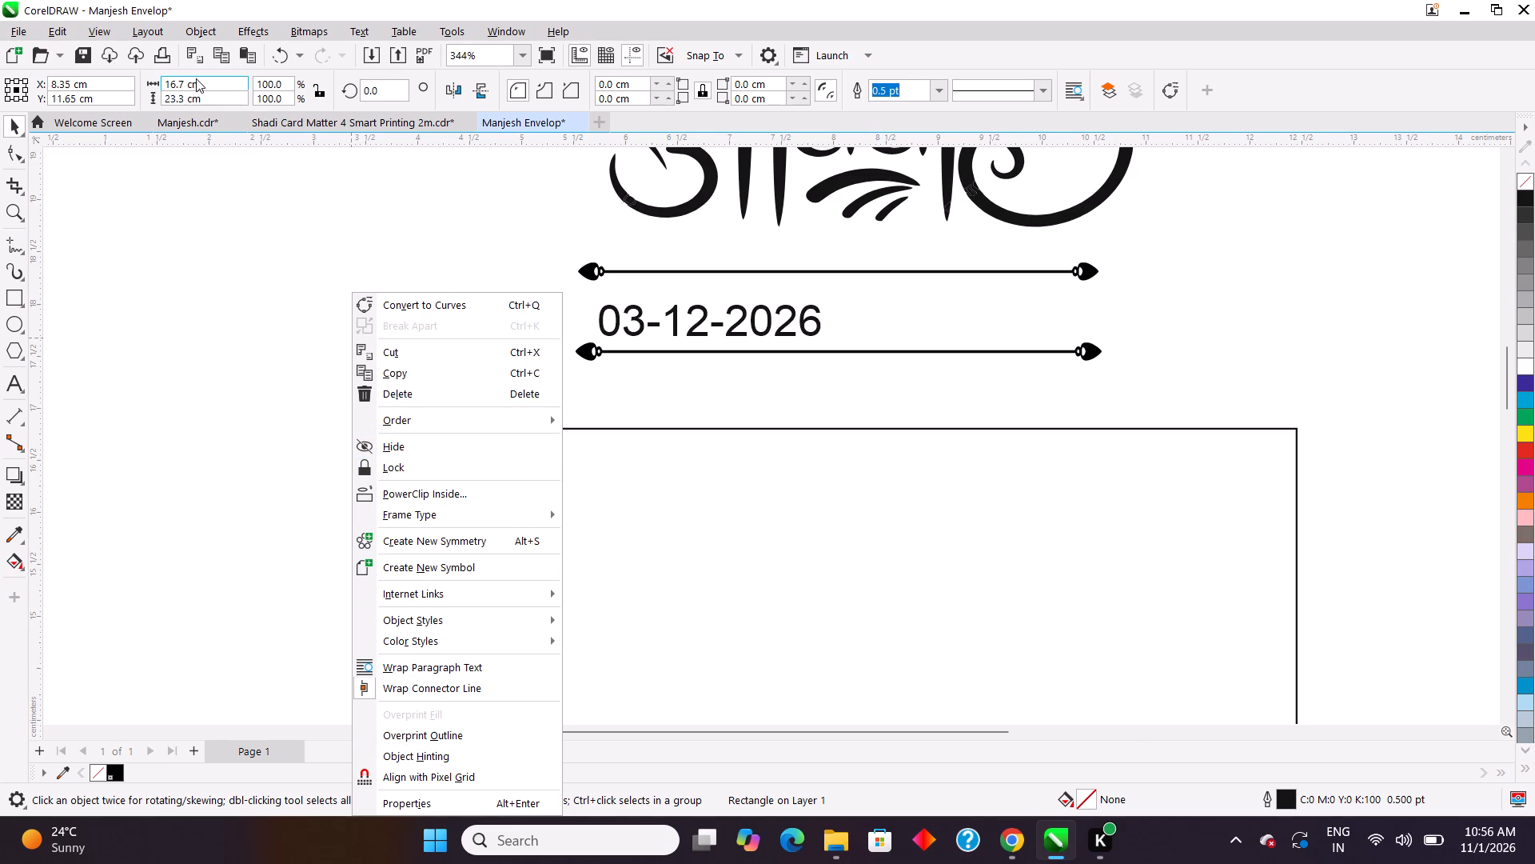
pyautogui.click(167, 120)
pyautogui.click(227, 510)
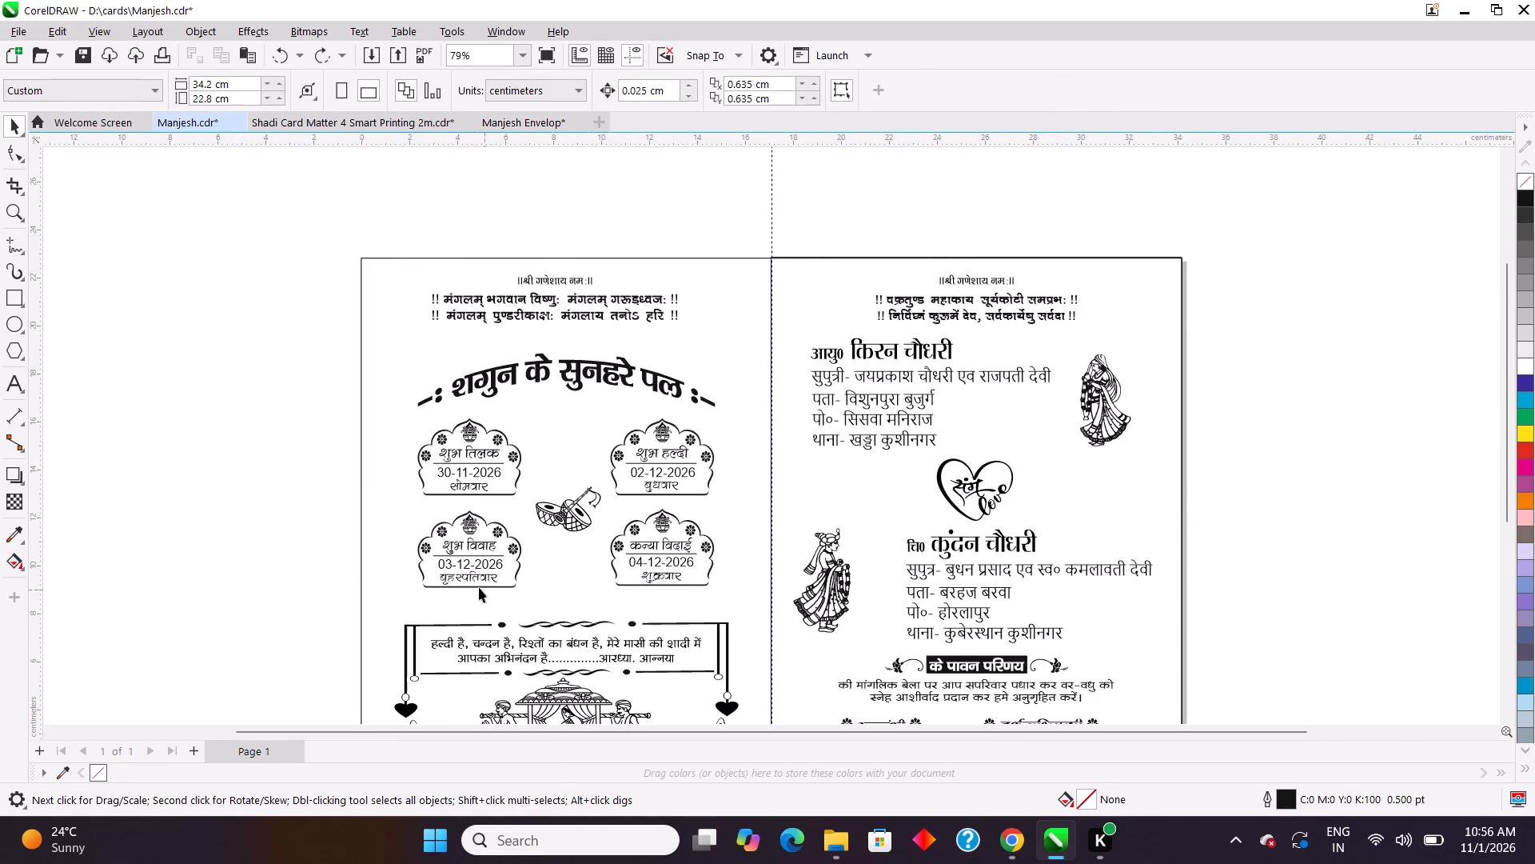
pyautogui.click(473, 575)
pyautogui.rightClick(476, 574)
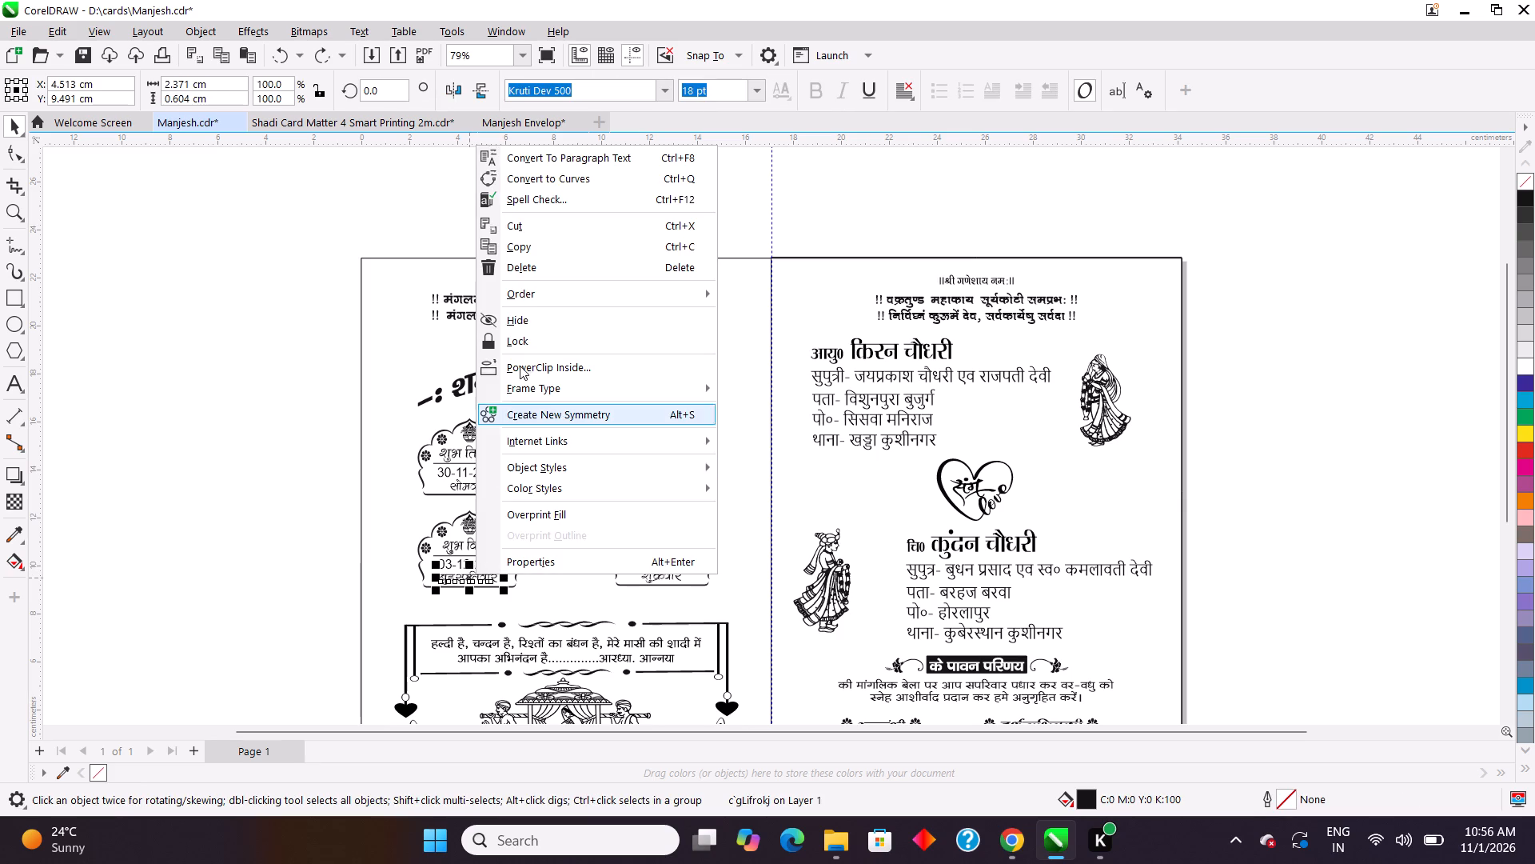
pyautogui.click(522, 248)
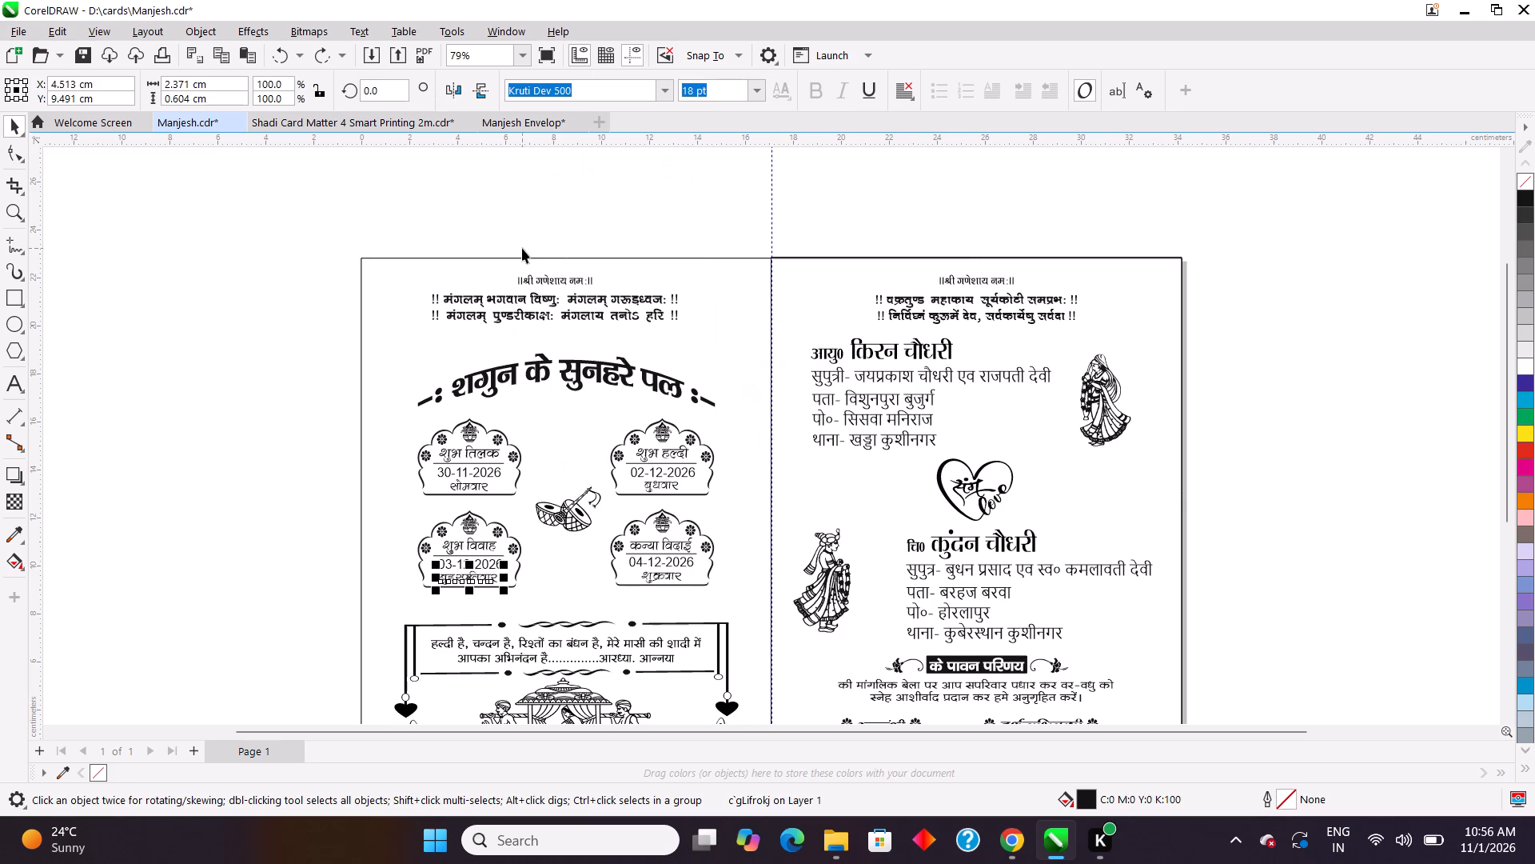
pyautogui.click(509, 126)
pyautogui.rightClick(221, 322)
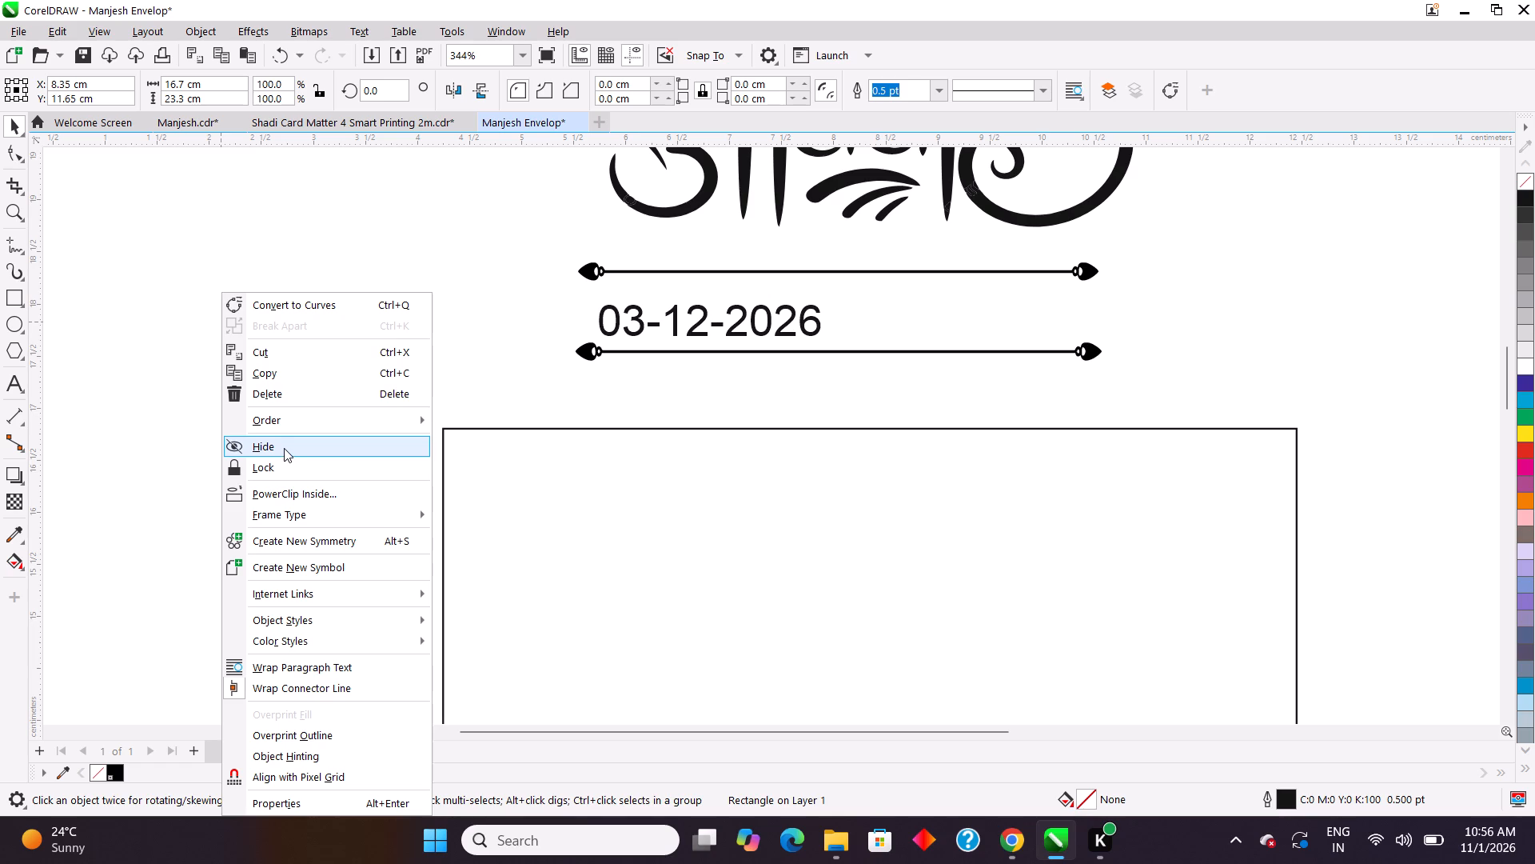
# Highlight the characters of the weekday बृहस्पतिवार under the शुभ विवाह date in Manjesh.cdr with the Text tool and copy them.
pyautogui.click(173, 123)
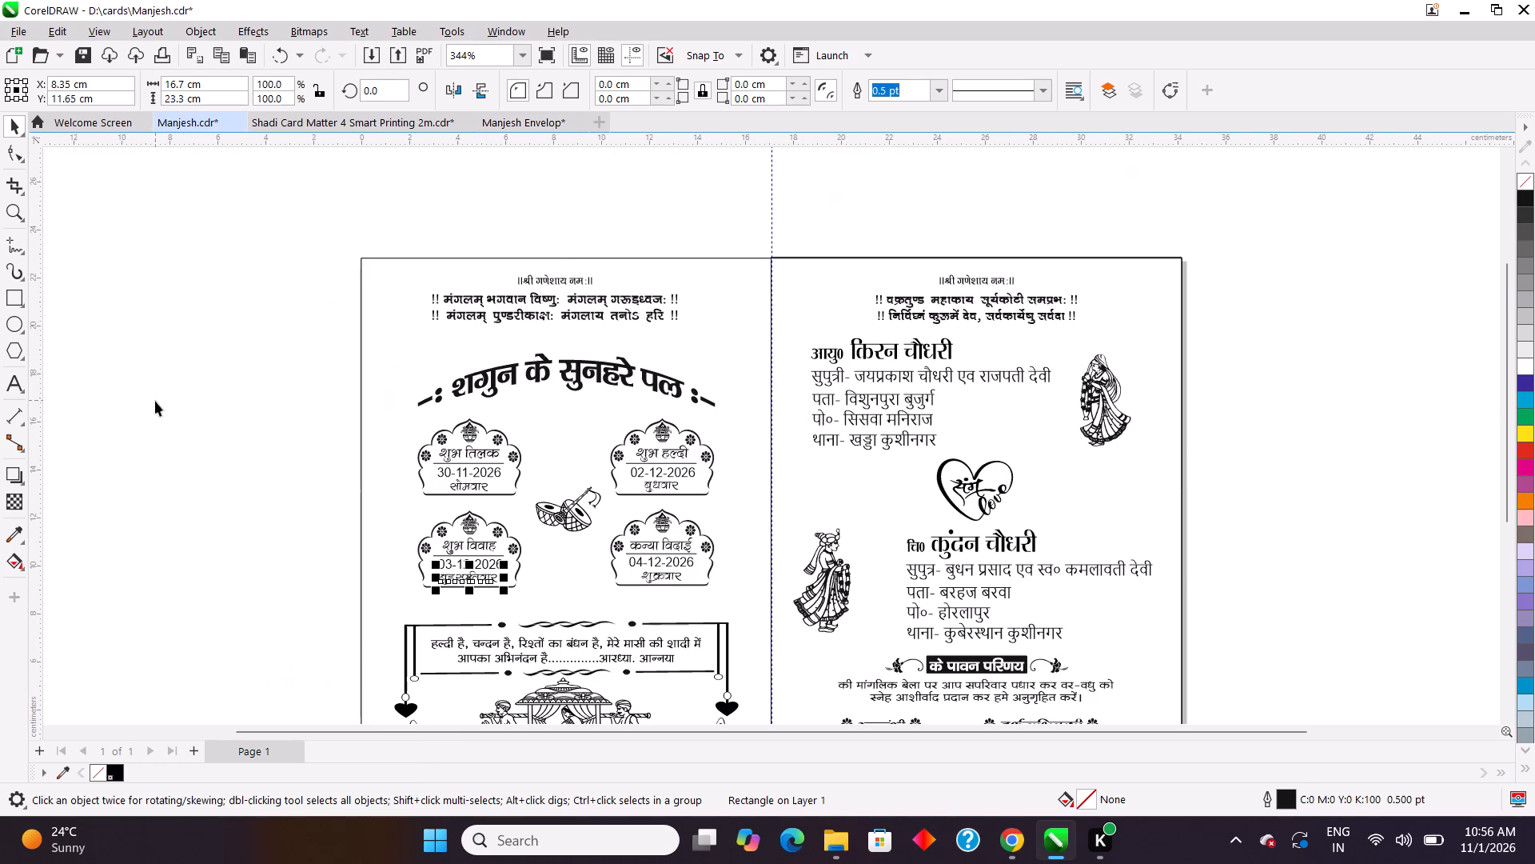
pyautogui.scroll(7, 155, 400)
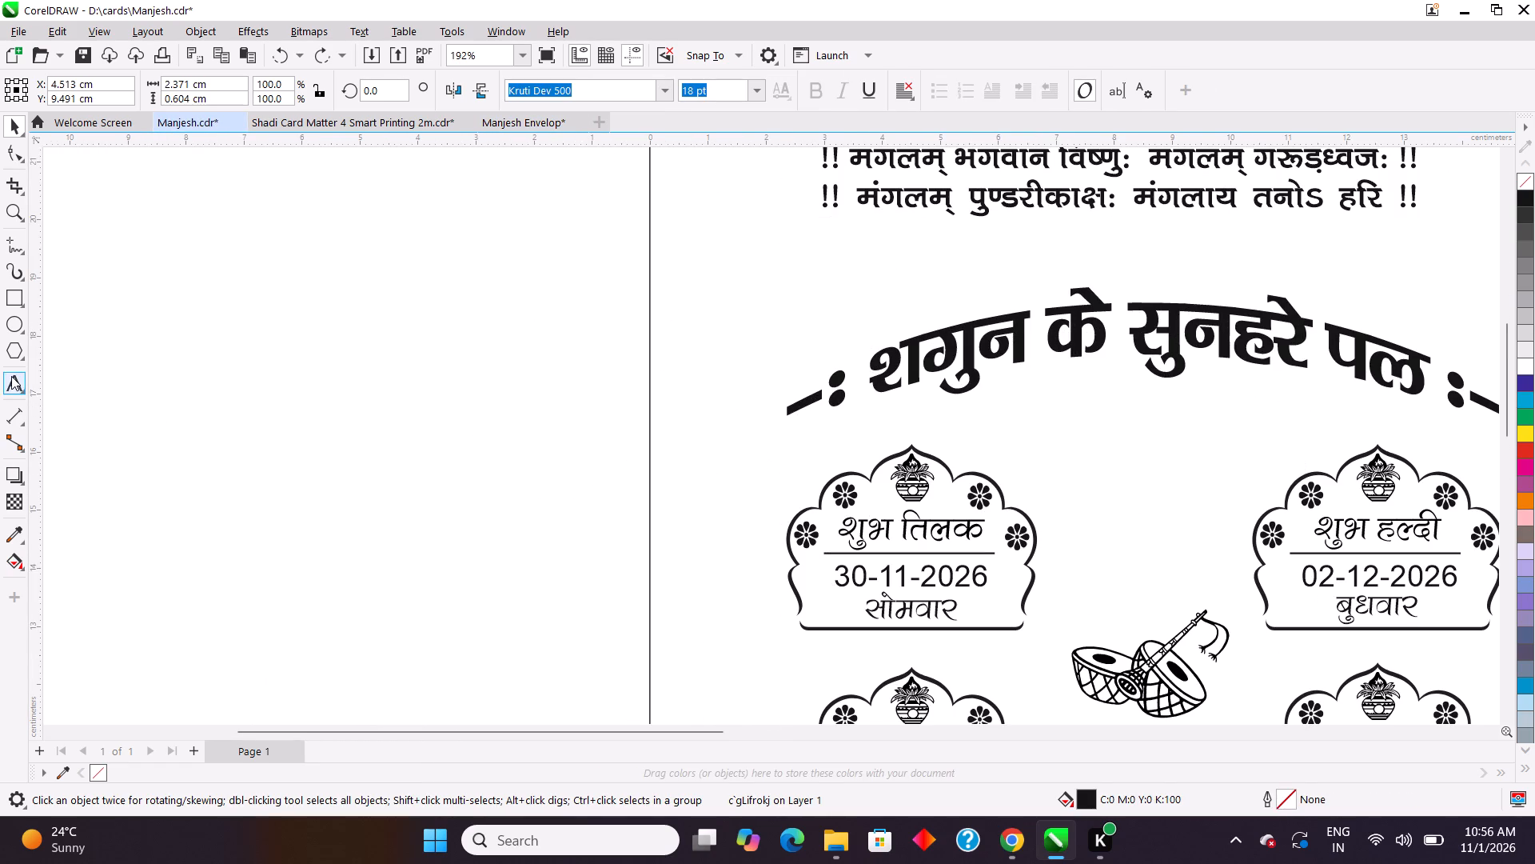
pyautogui.click(10, 378)
pyautogui.scroll(-2, 938, 594)
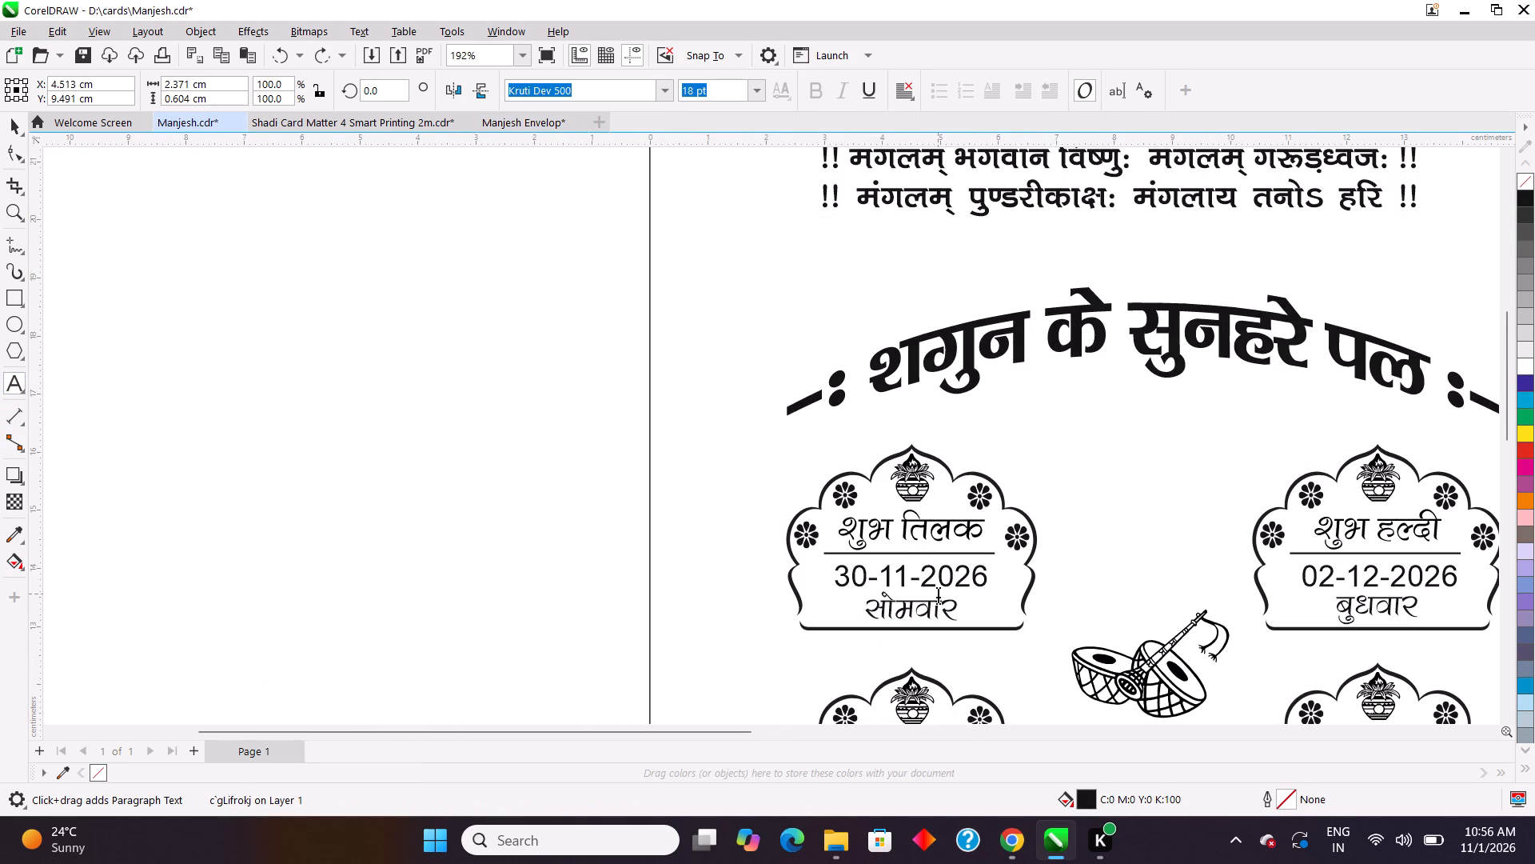
pyautogui.scroll(-1, 938, 594)
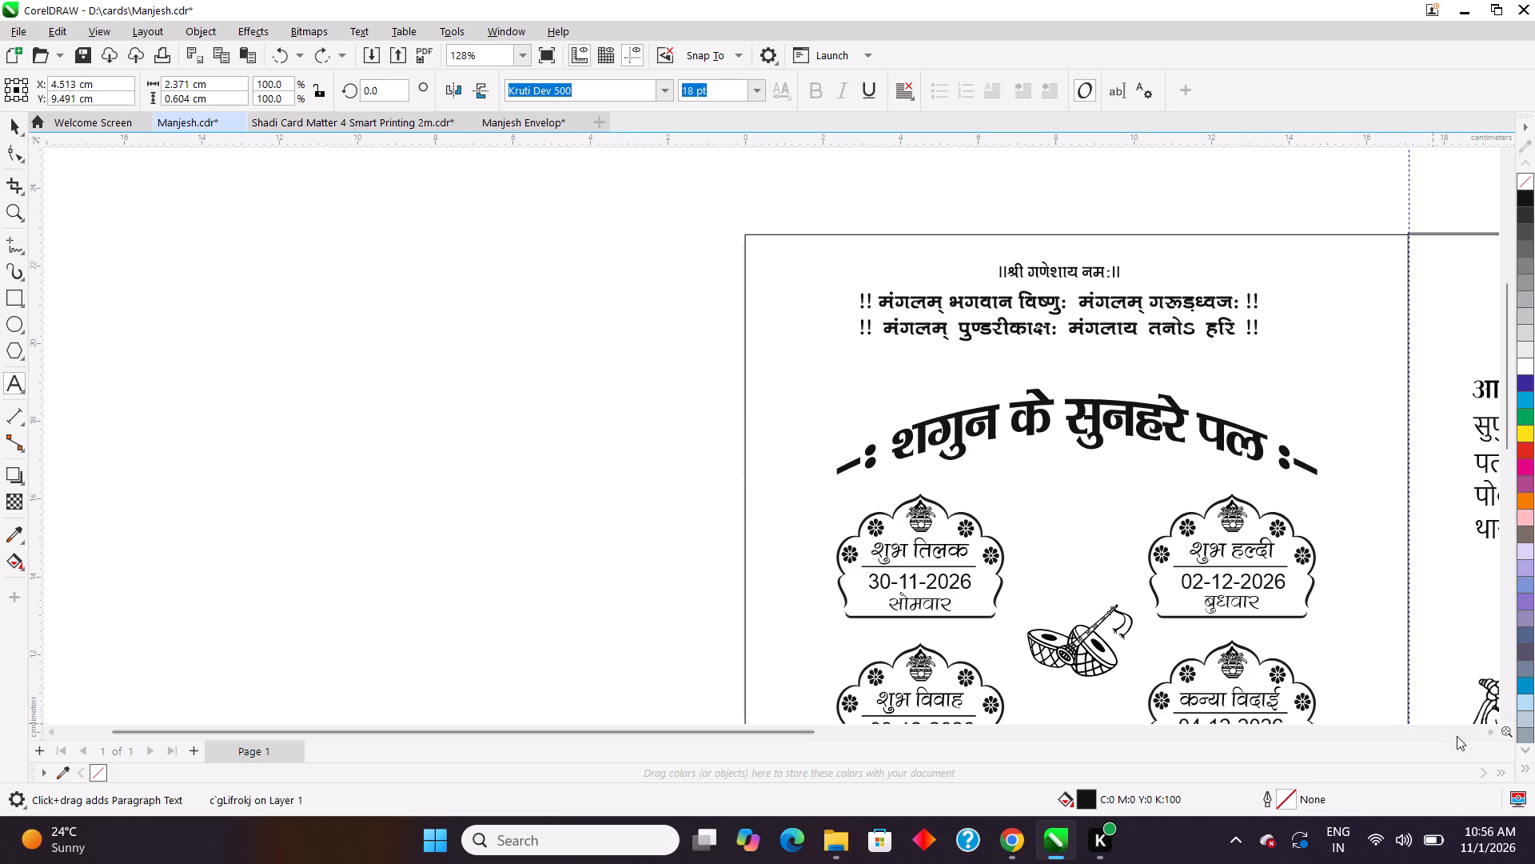
pyautogui.moveTo(1505, 325); pyautogui.dragTo(1514, 366)
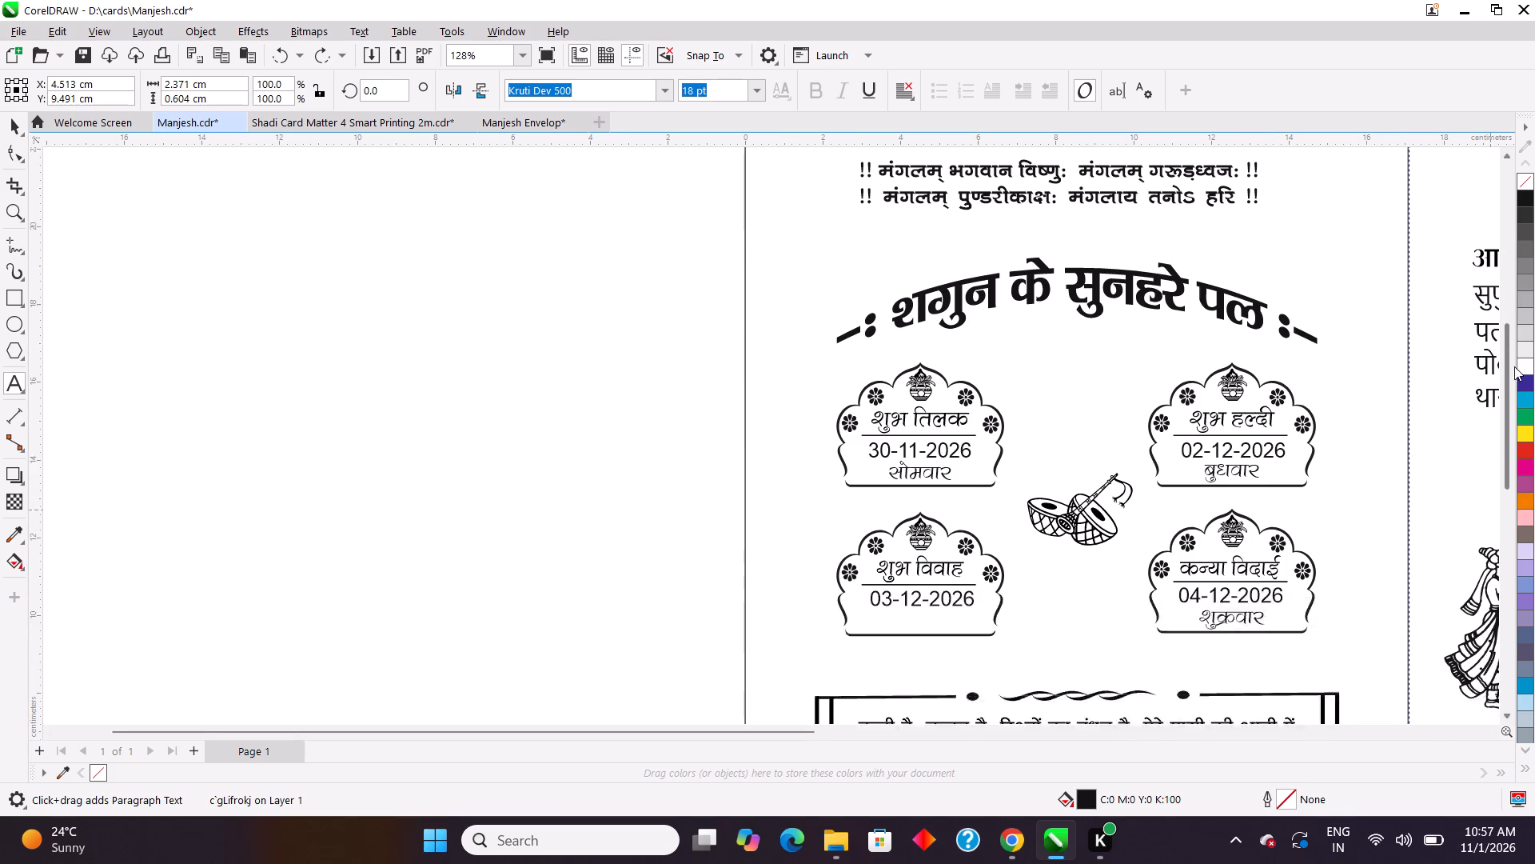
pyautogui.moveTo(1514, 366); pyautogui.dragTo(1512, 390)
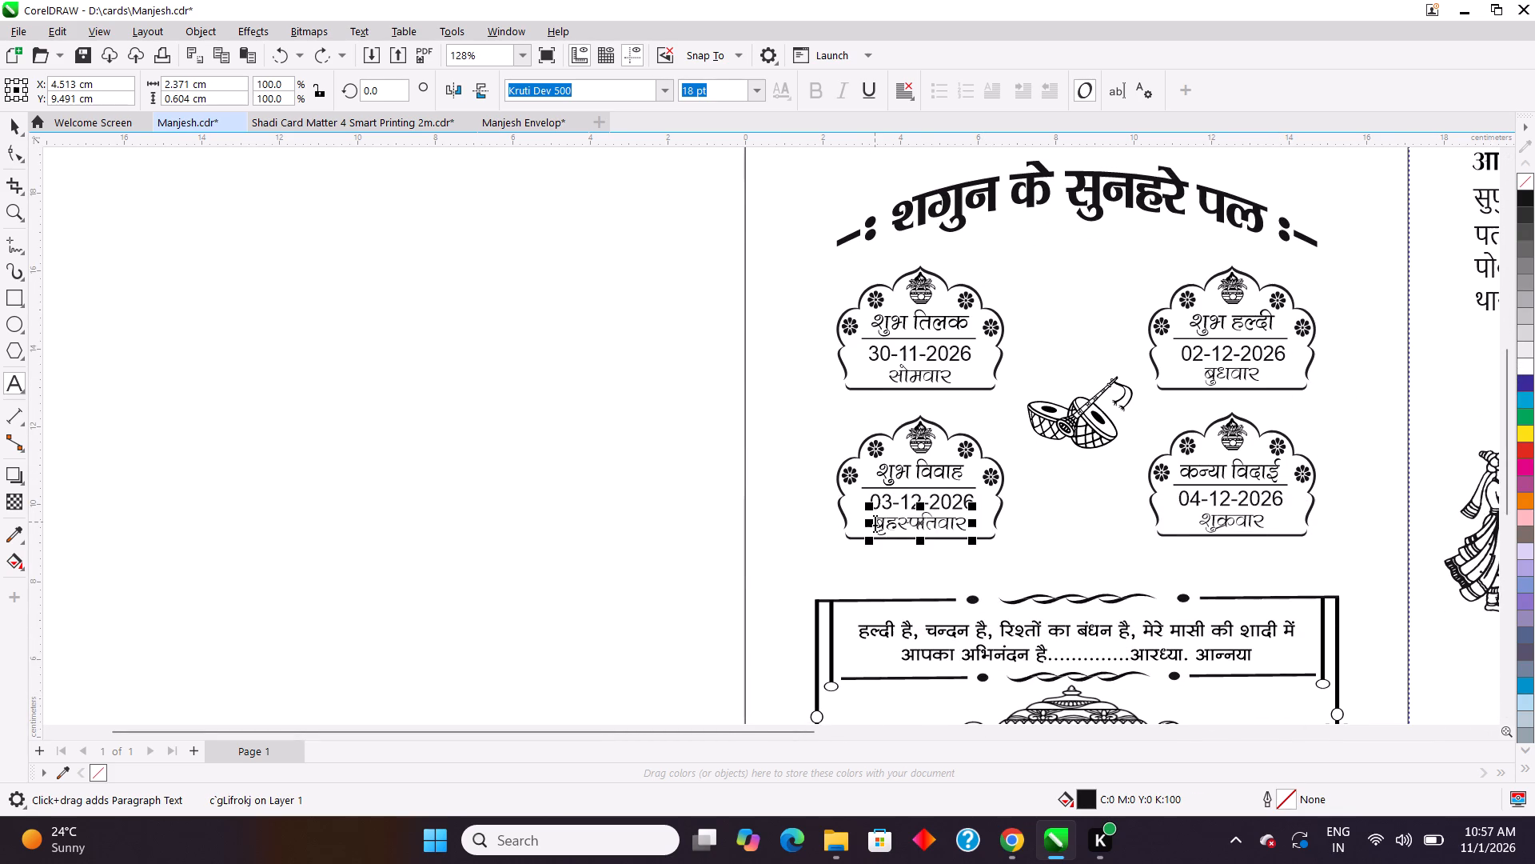
pyautogui.moveTo(875, 520); pyautogui.dragTo(967, 520)
pyautogui.rightClick(930, 520)
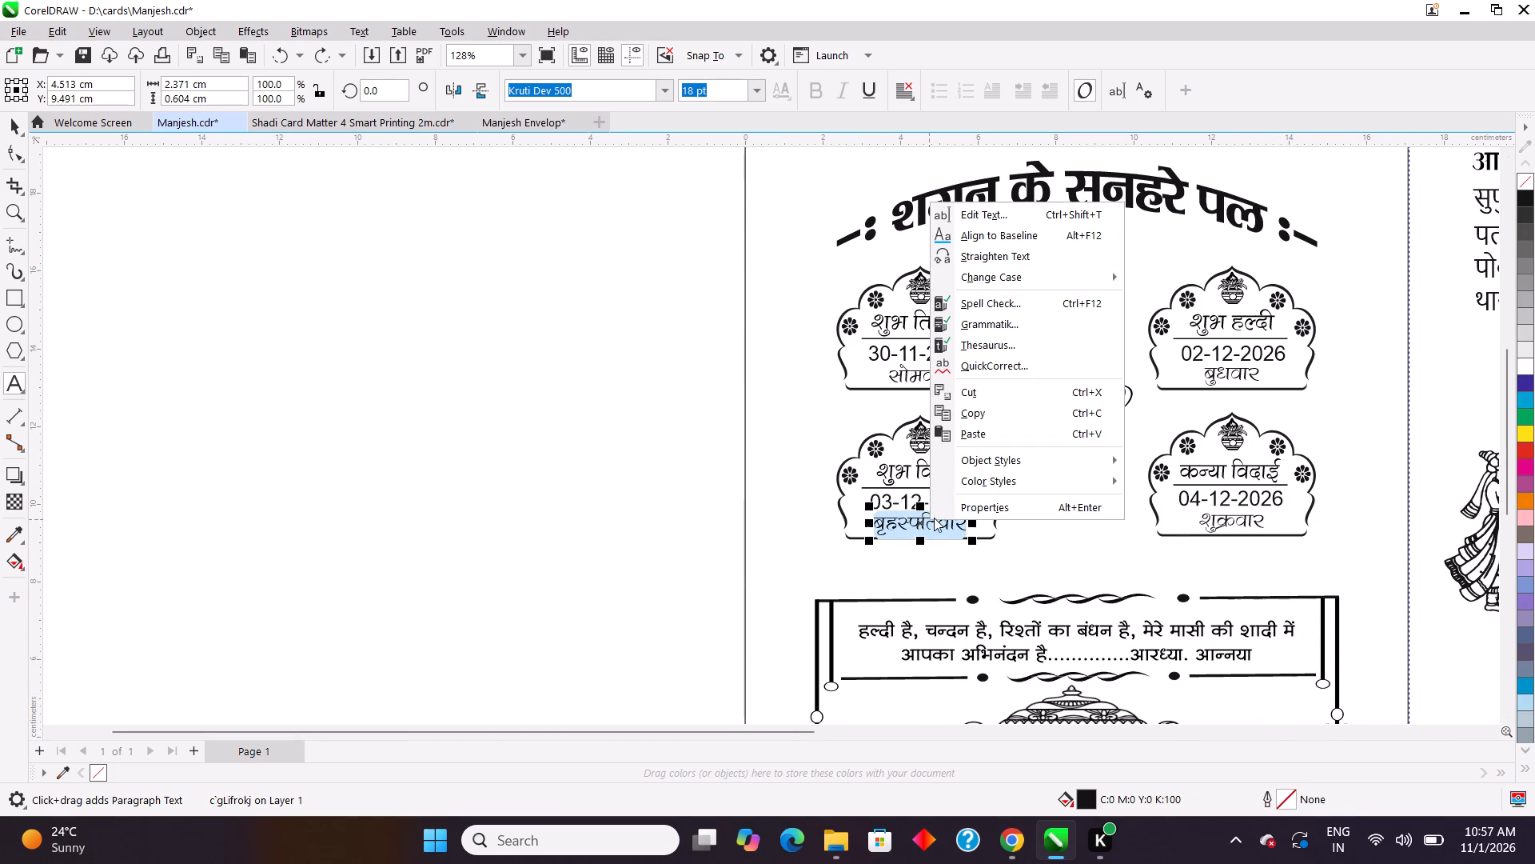
pyautogui.click(977, 417)
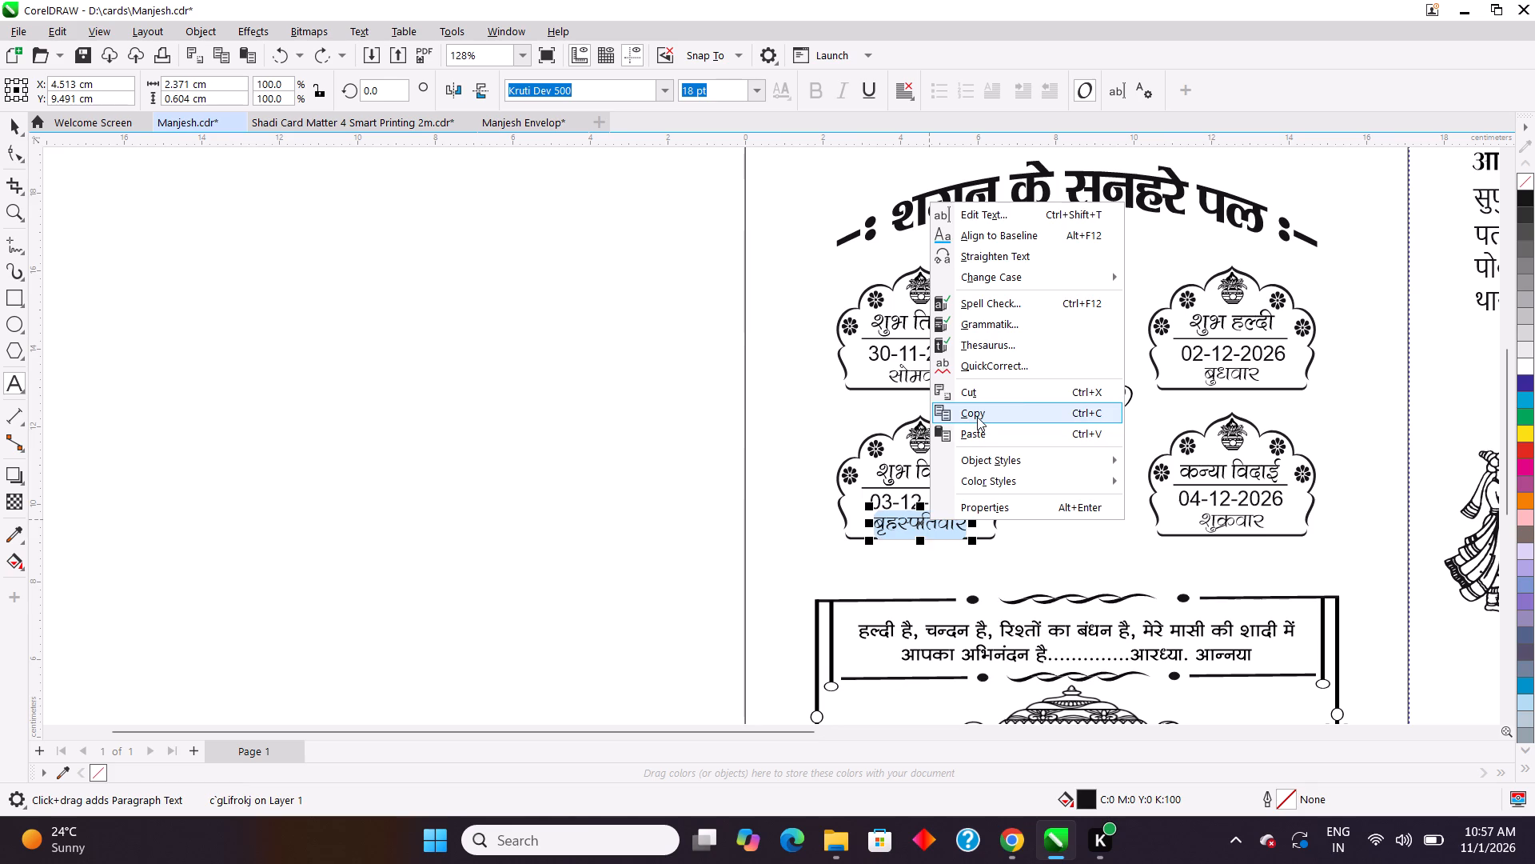
# Paste the copied weekday बृहस्पतिवार as new text in the empty area beside the शुभ विवाह logo in Manjesh Envelop.
pyautogui.click(519, 124)
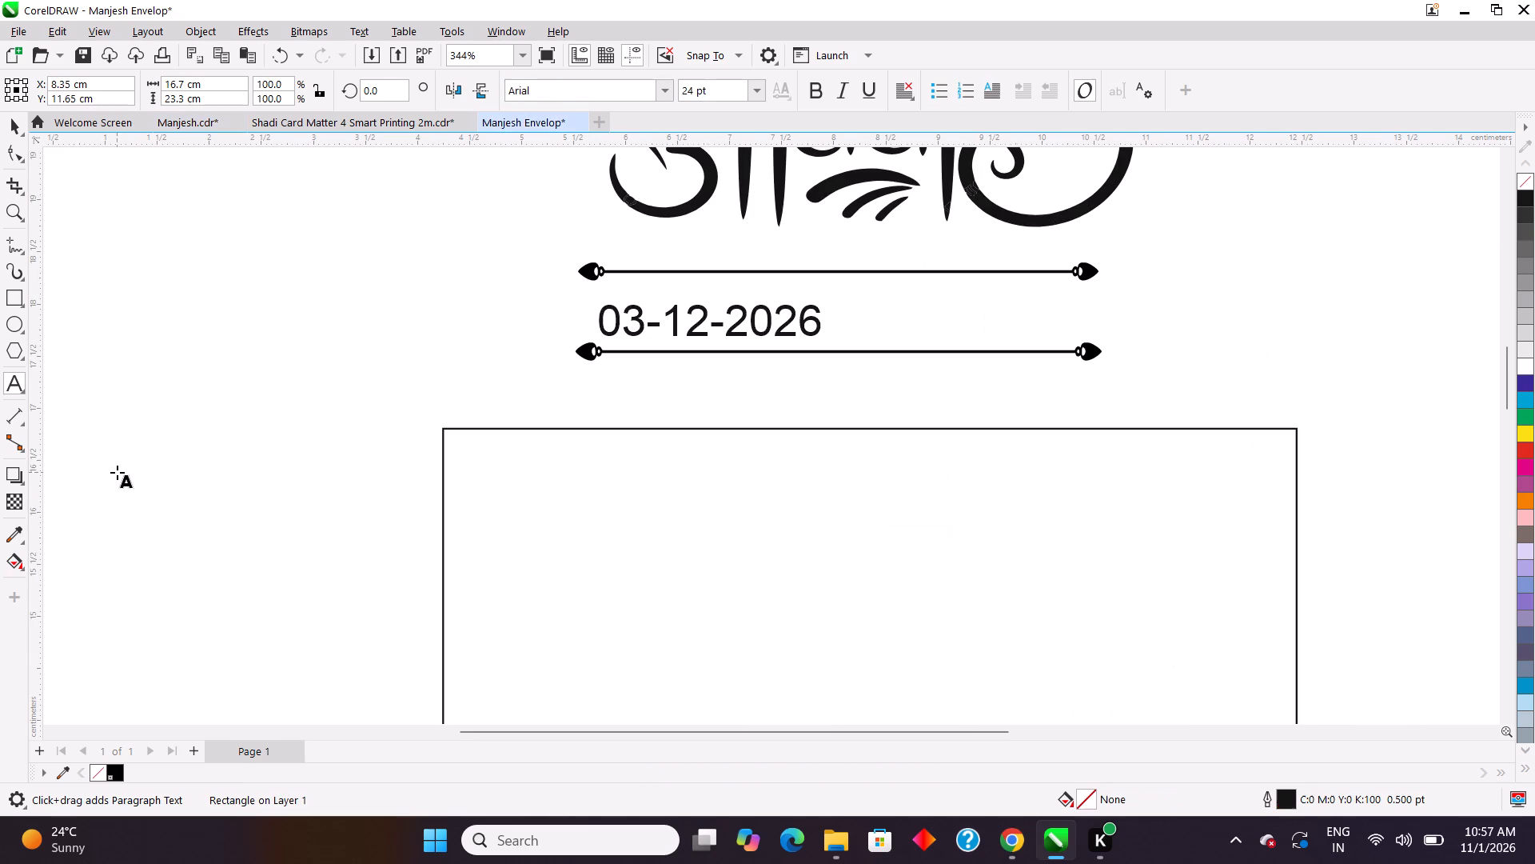
pyautogui.rightClick(117, 472)
pyautogui.rightClick(205, 457)
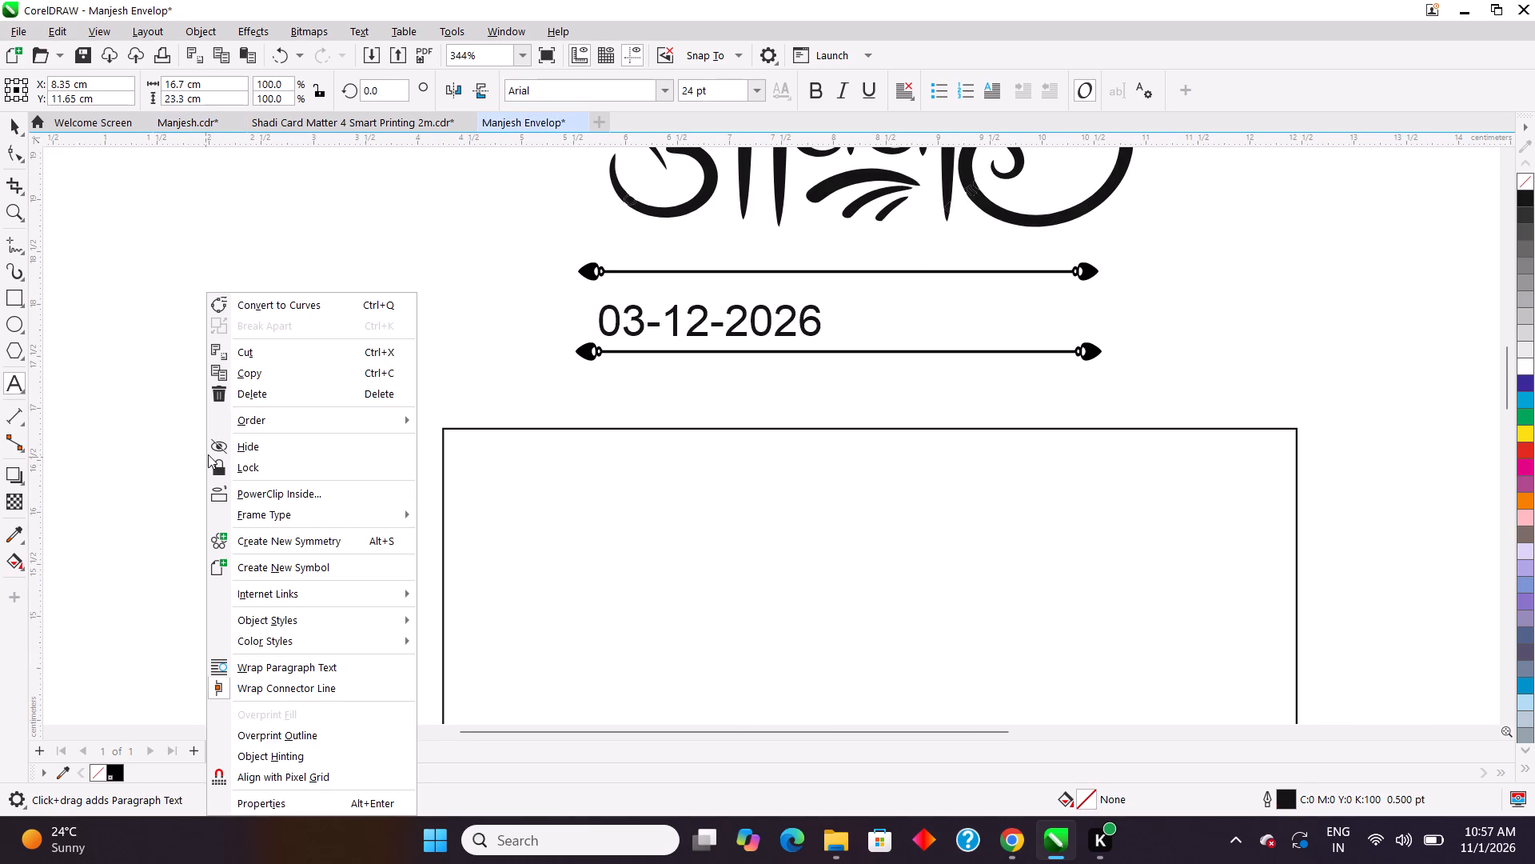
pyautogui.click(339, 226)
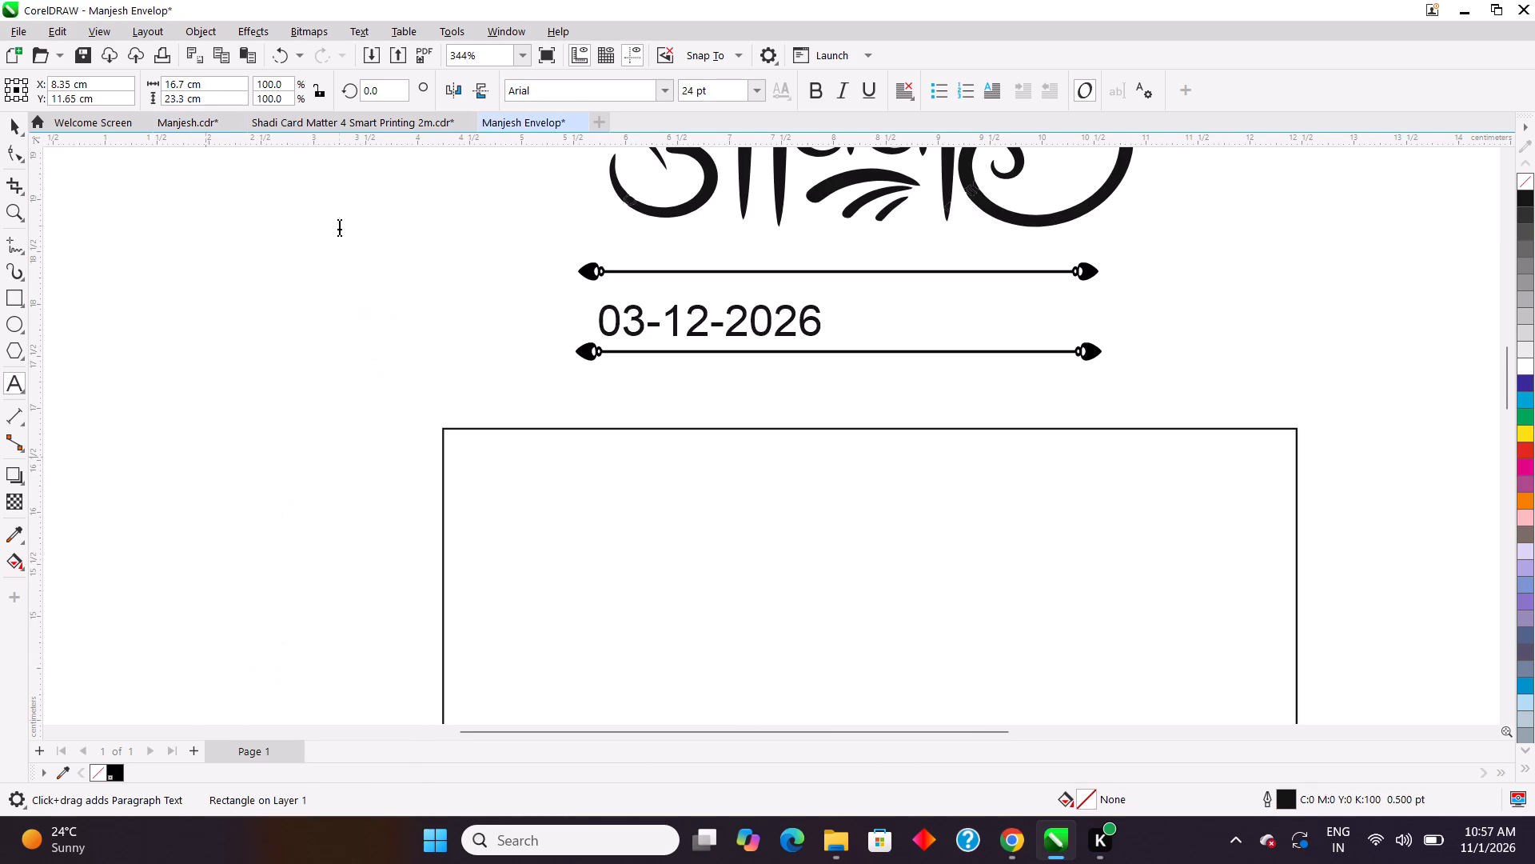
pyautogui.hotkey('ctrl', 'v')
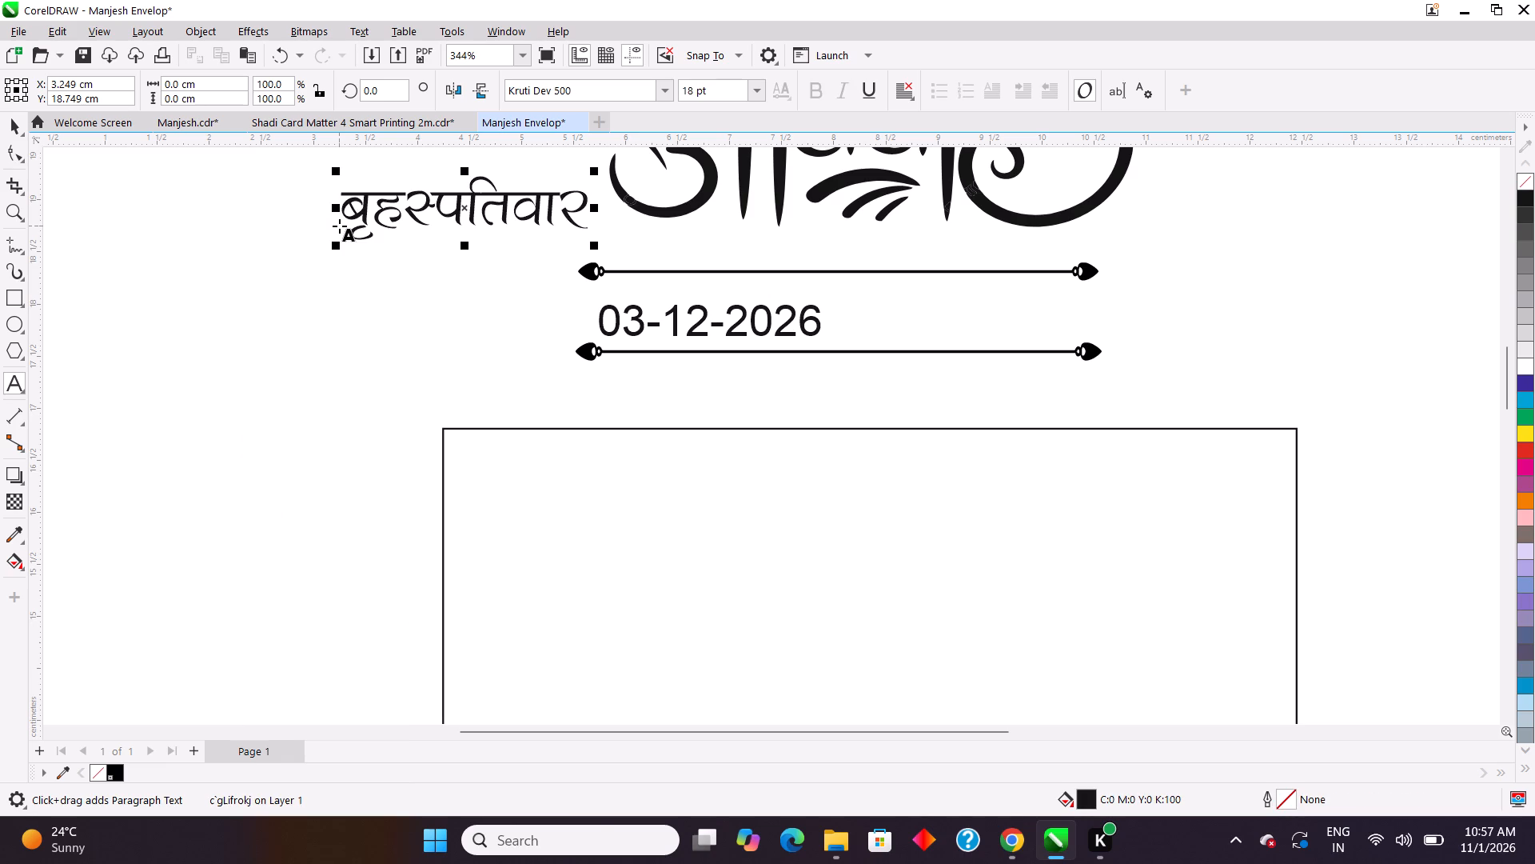
# Scale the pasted बृहस्पतिवार text down to about 0.98 cm wide, about 7.4 pt.
pyautogui.moveTo(595, 246); pyautogui.dragTo(554, 233)
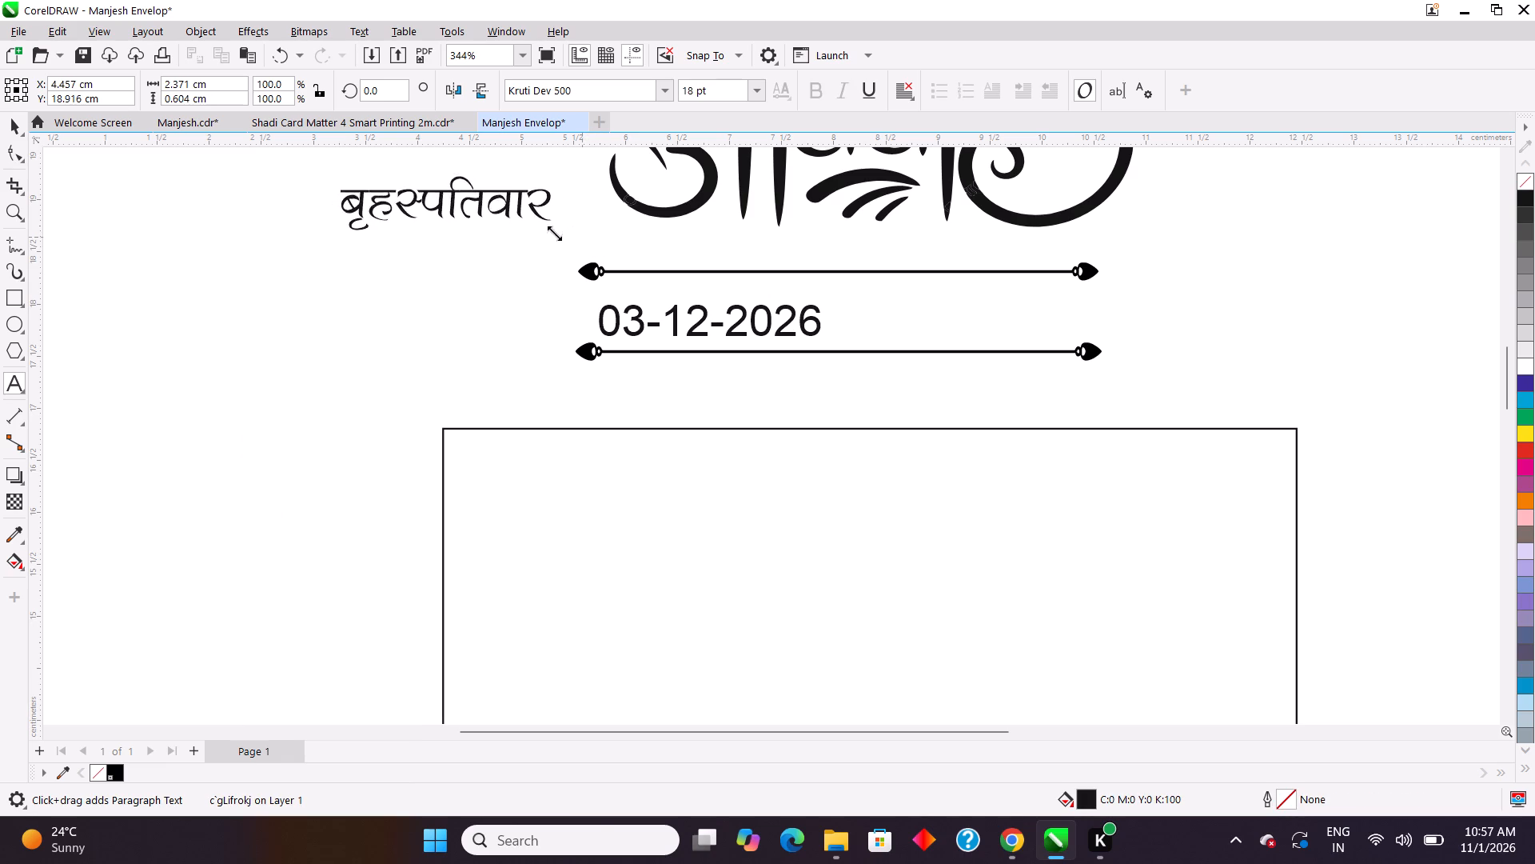
pyautogui.moveTo(554, 233); pyautogui.dragTo(449, 235)
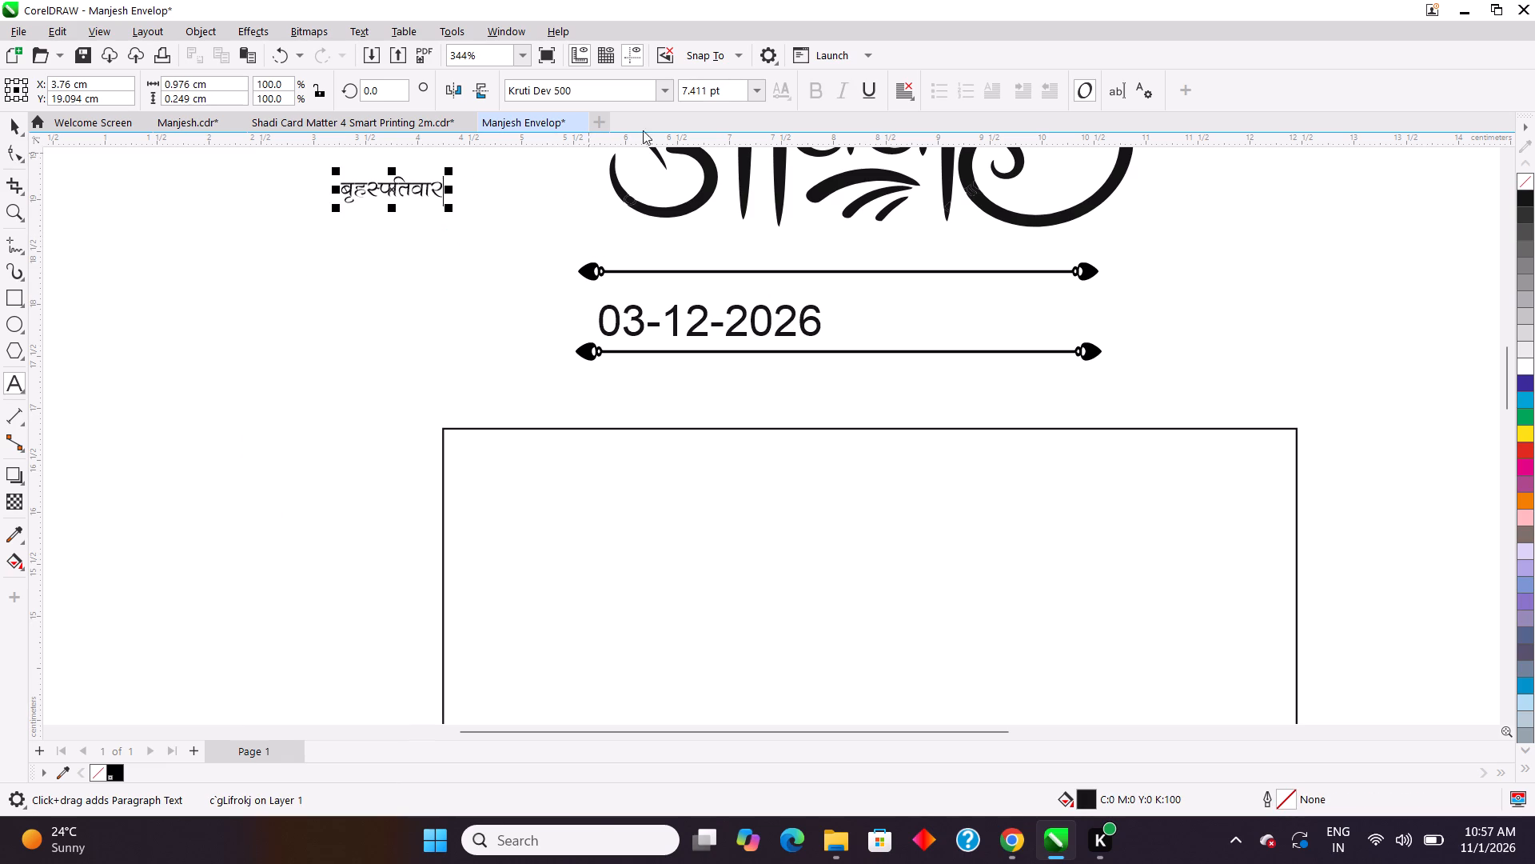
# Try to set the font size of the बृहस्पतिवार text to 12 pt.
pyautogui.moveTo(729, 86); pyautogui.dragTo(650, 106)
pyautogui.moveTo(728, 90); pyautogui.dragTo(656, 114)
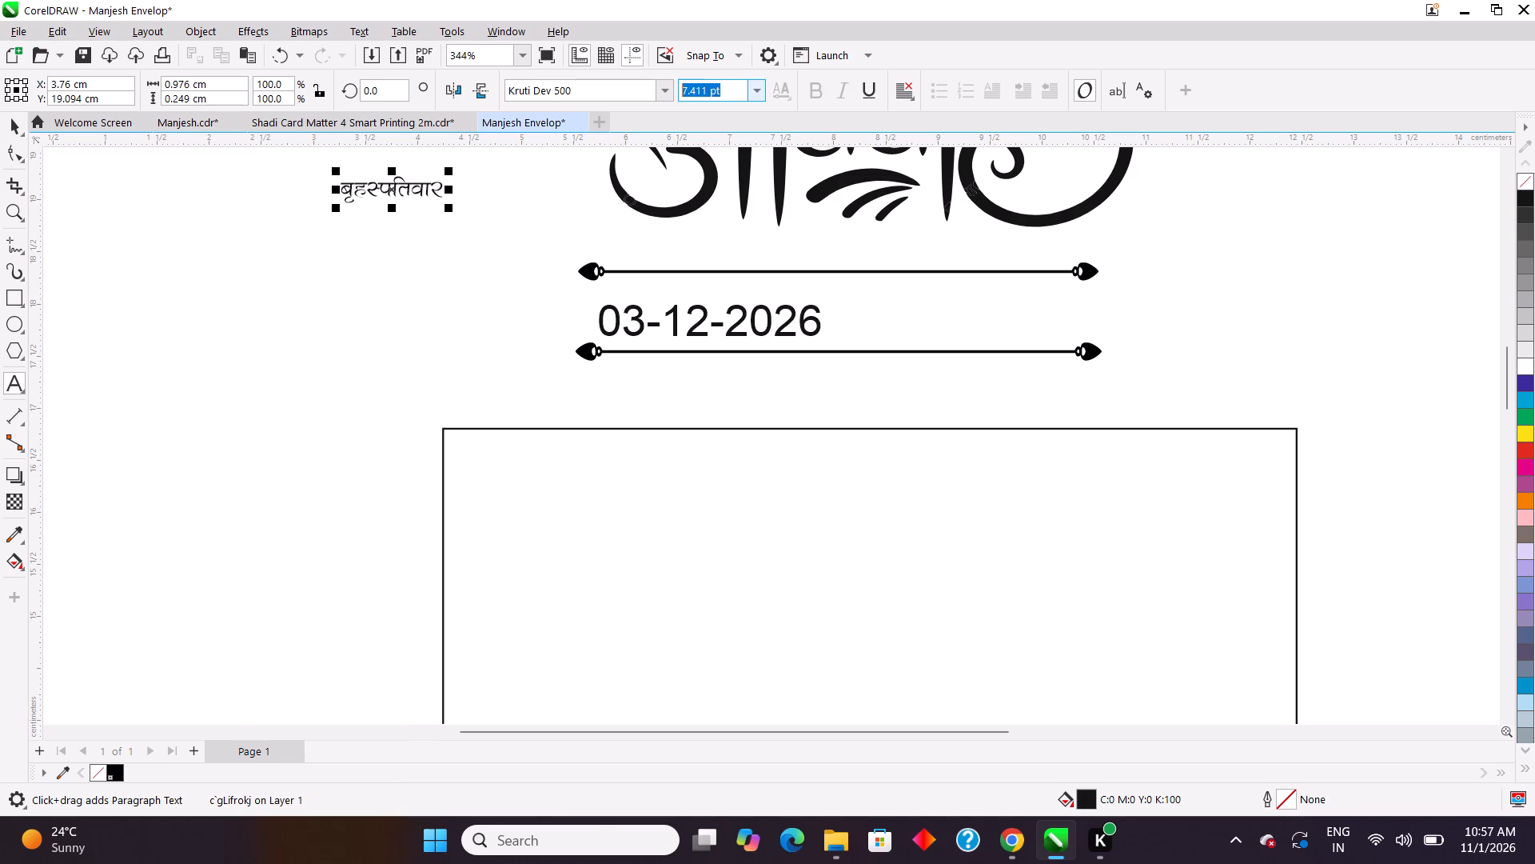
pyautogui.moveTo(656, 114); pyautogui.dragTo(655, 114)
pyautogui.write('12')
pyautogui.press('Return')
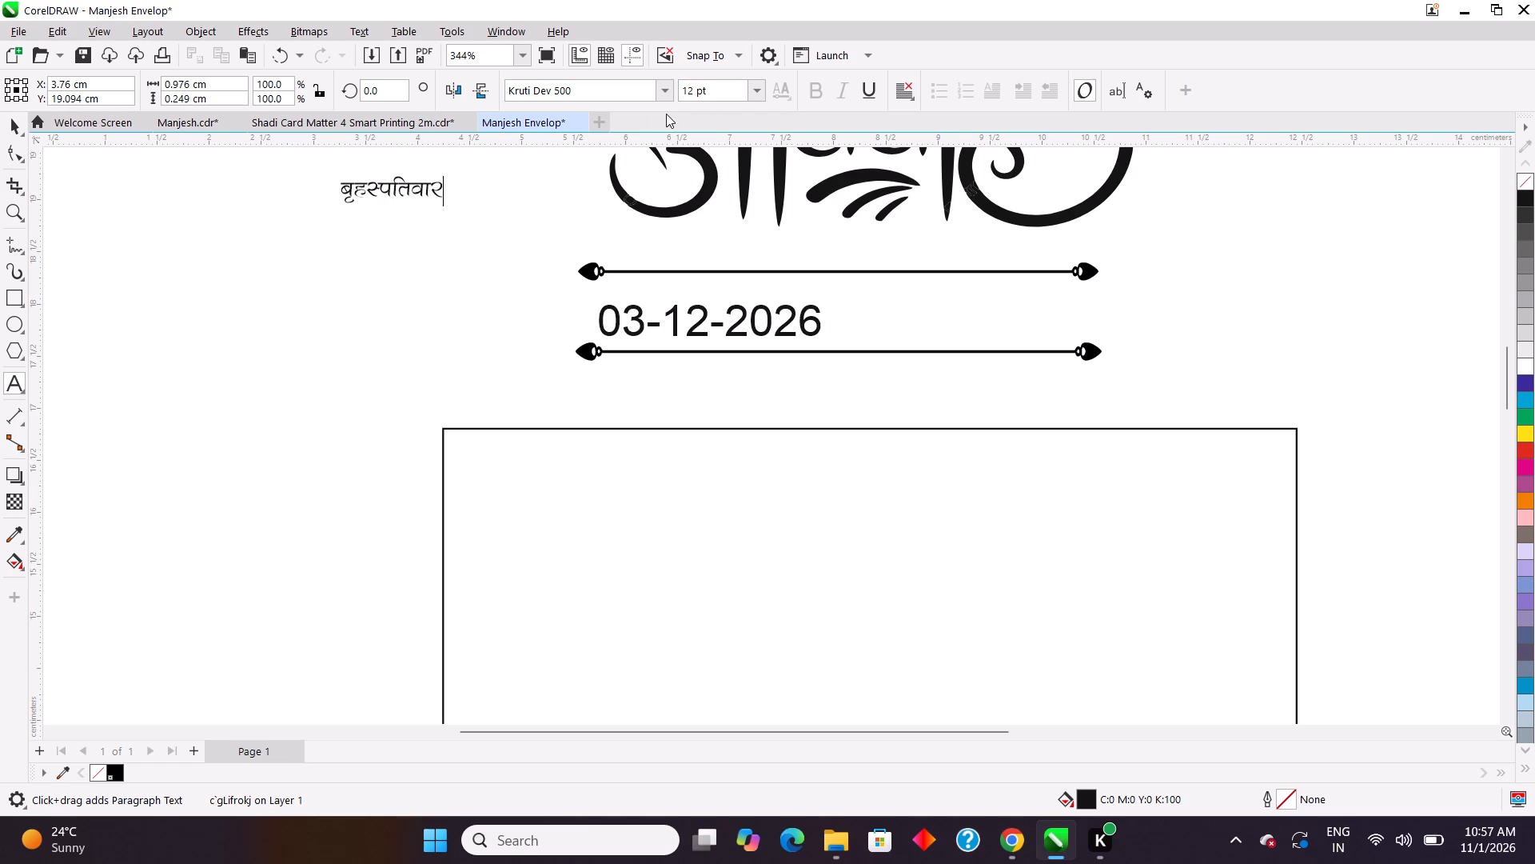
# Move the बृहस्पतिवार text between the two decorative lines beside the 03-12-2026 date, at about X 8.9, Y 17.9 cm.
pyautogui.click(9, 122)
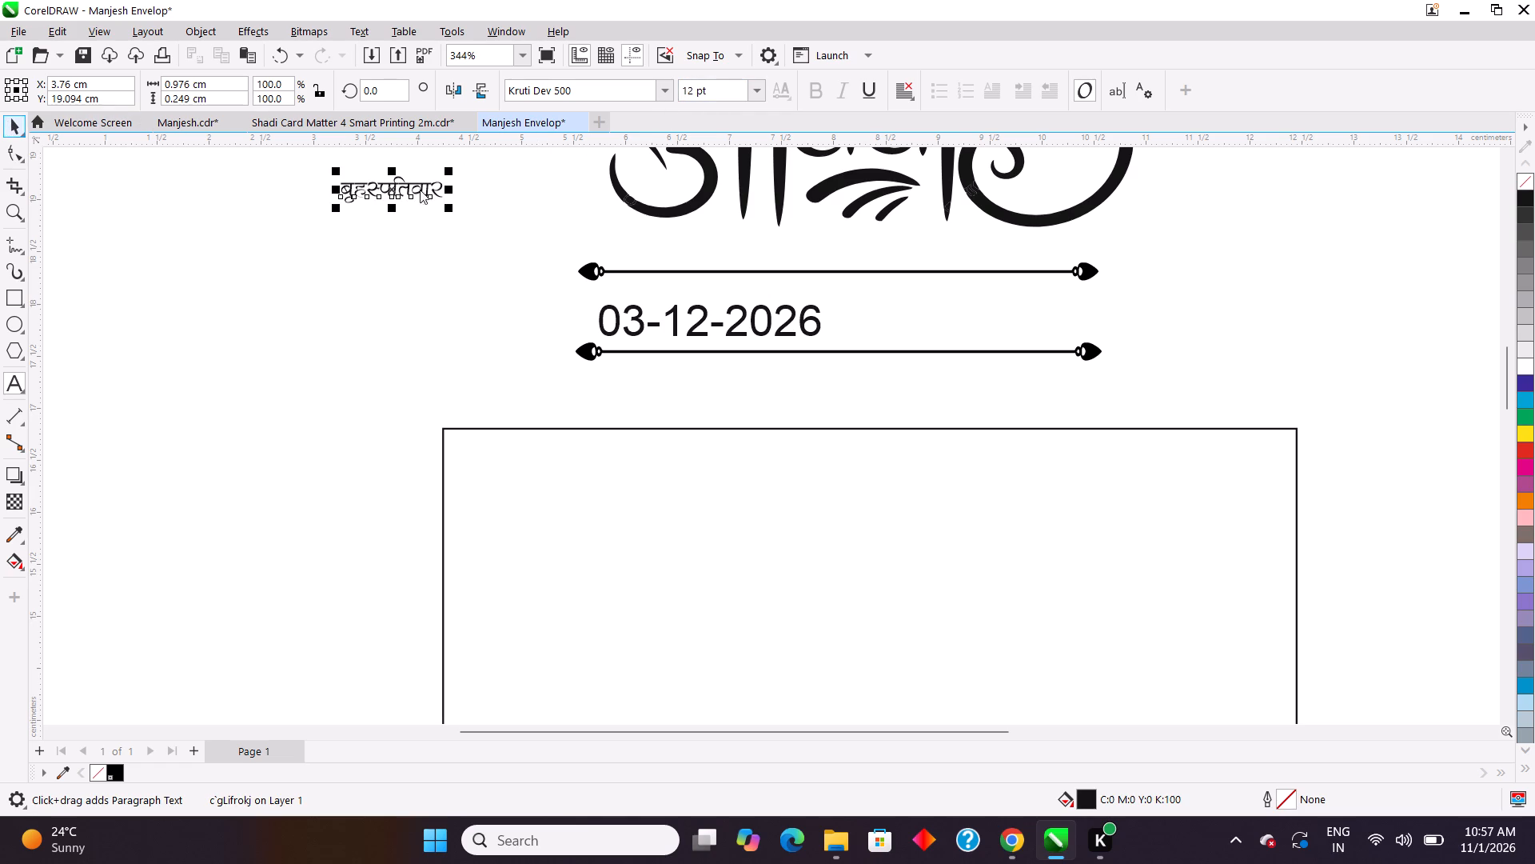
pyautogui.moveTo(390, 190); pyautogui.dragTo(913, 321)
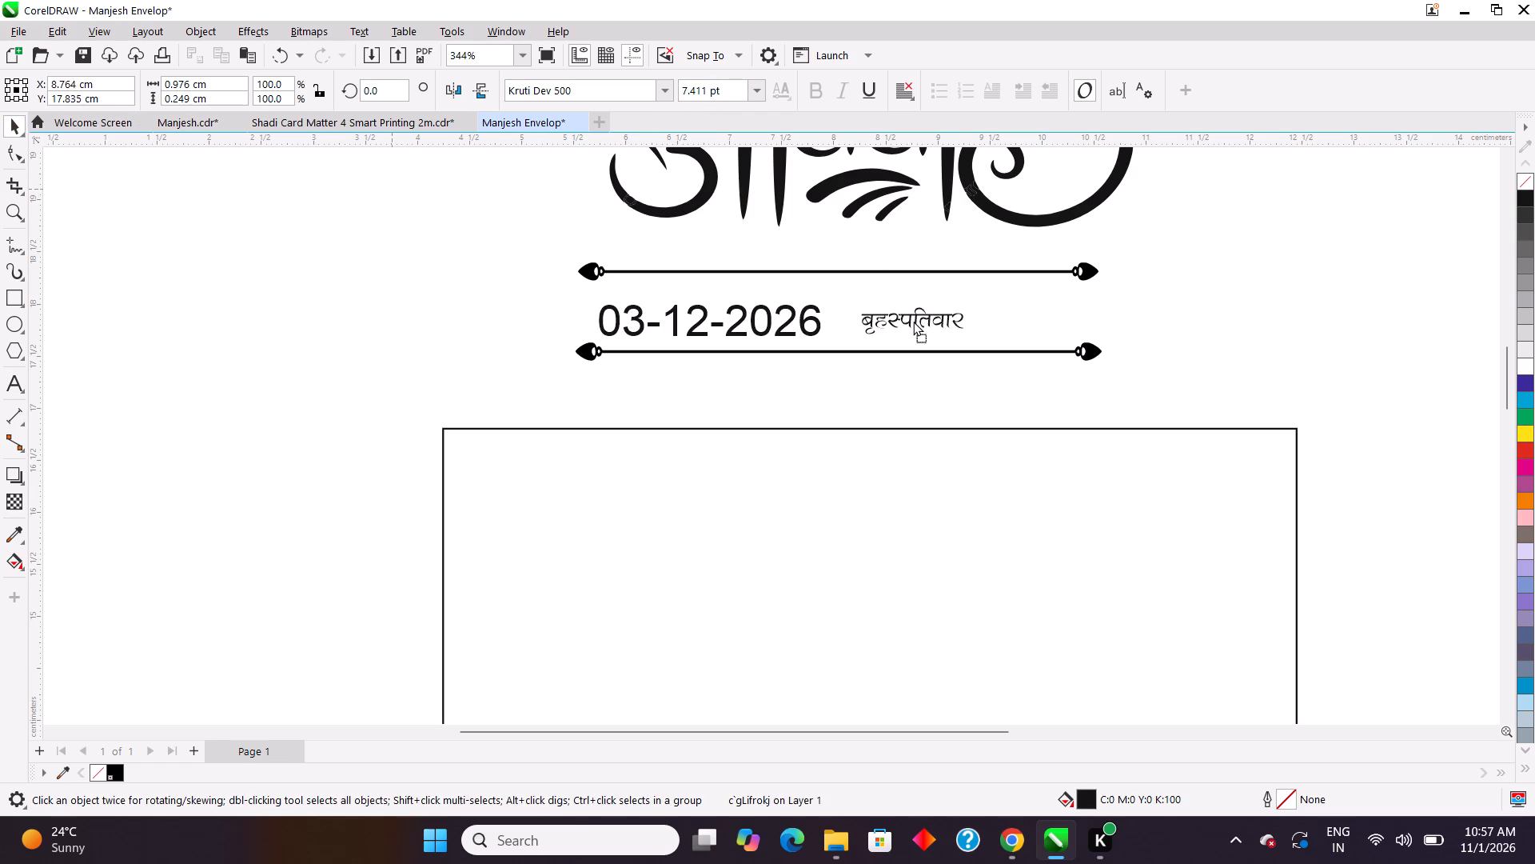
pyautogui.moveTo(913, 321); pyautogui.dragTo(930, 316)
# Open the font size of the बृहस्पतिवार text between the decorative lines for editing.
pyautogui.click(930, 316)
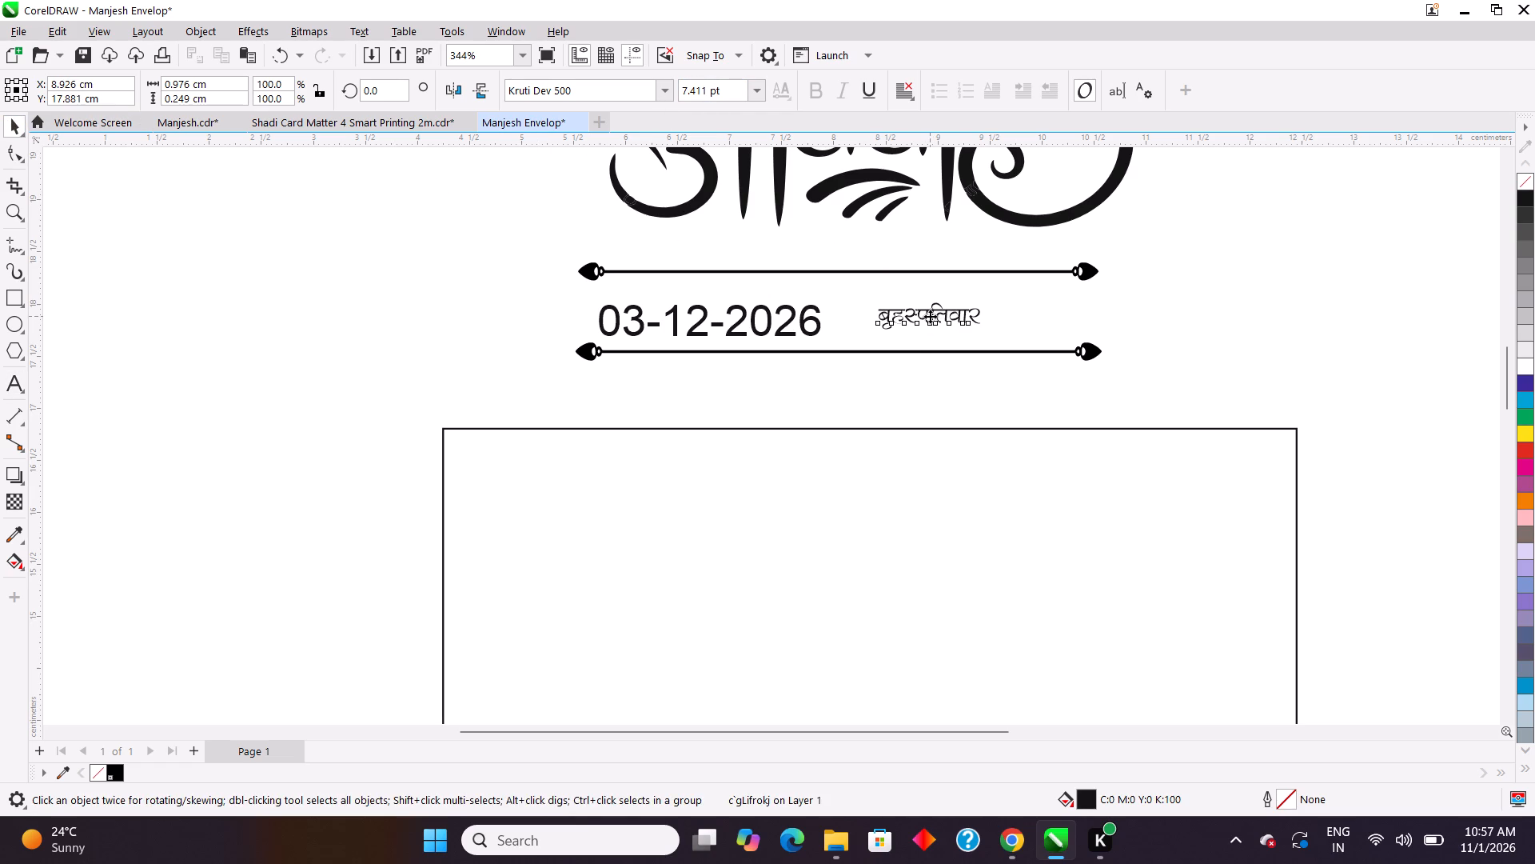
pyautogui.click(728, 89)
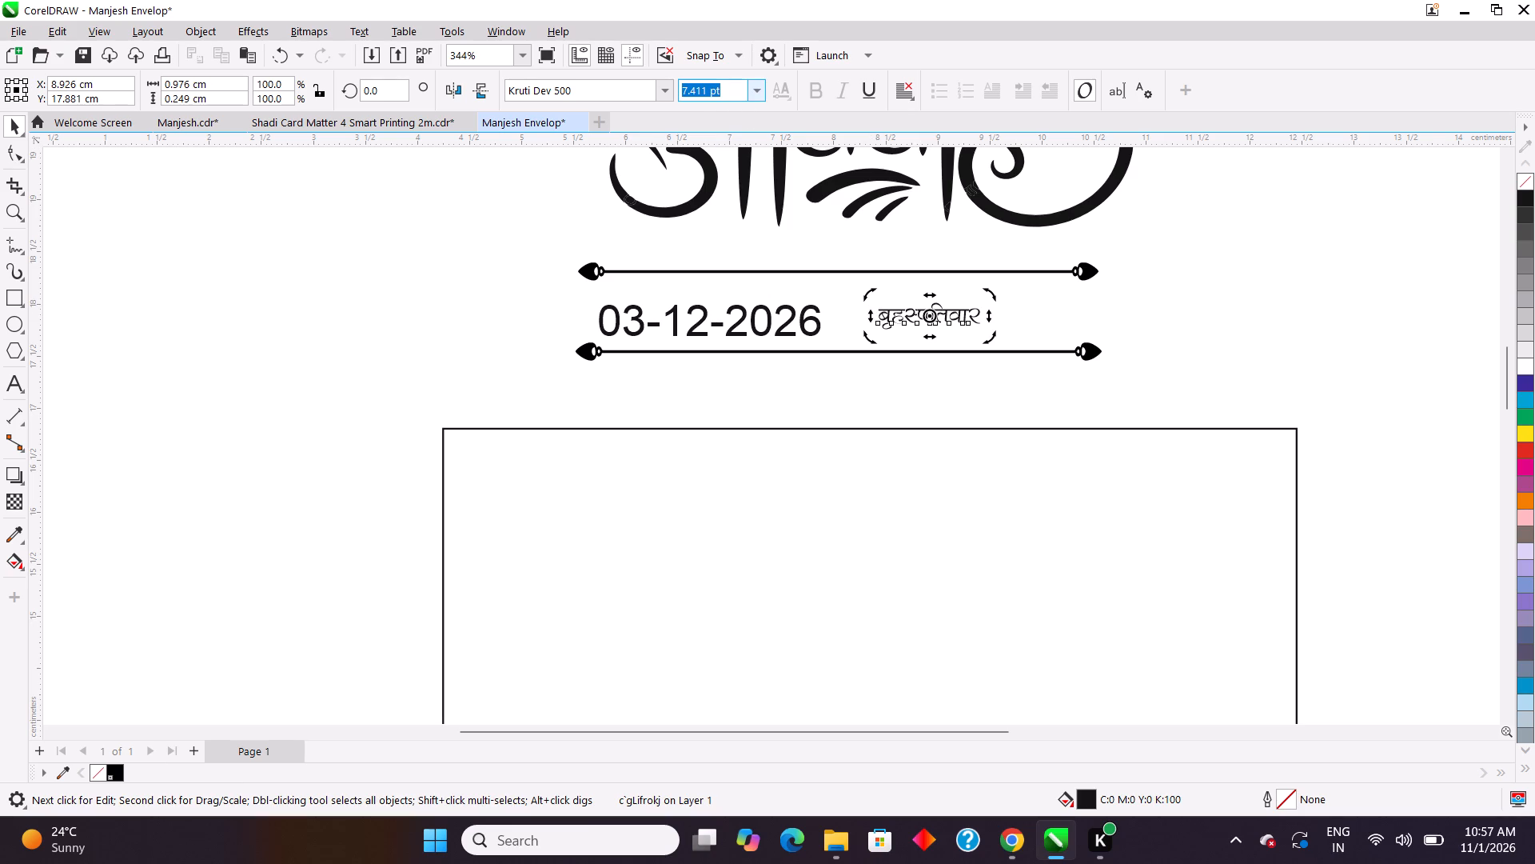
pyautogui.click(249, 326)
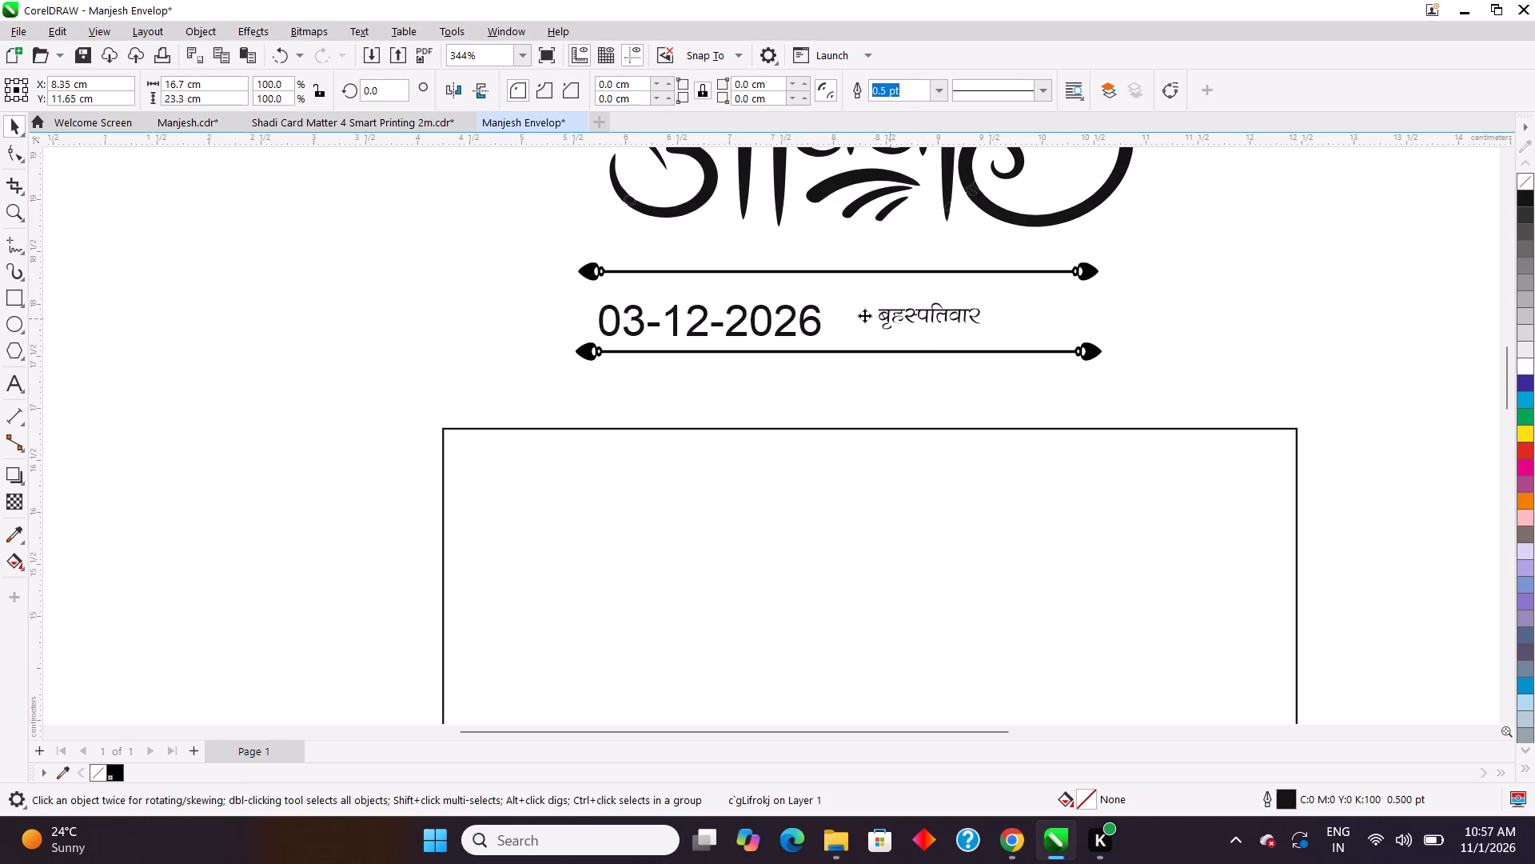
# Set the font size of the बृहस्पतिवार text between the decorative lines to 15 pt.
pyautogui.click(16, 384)
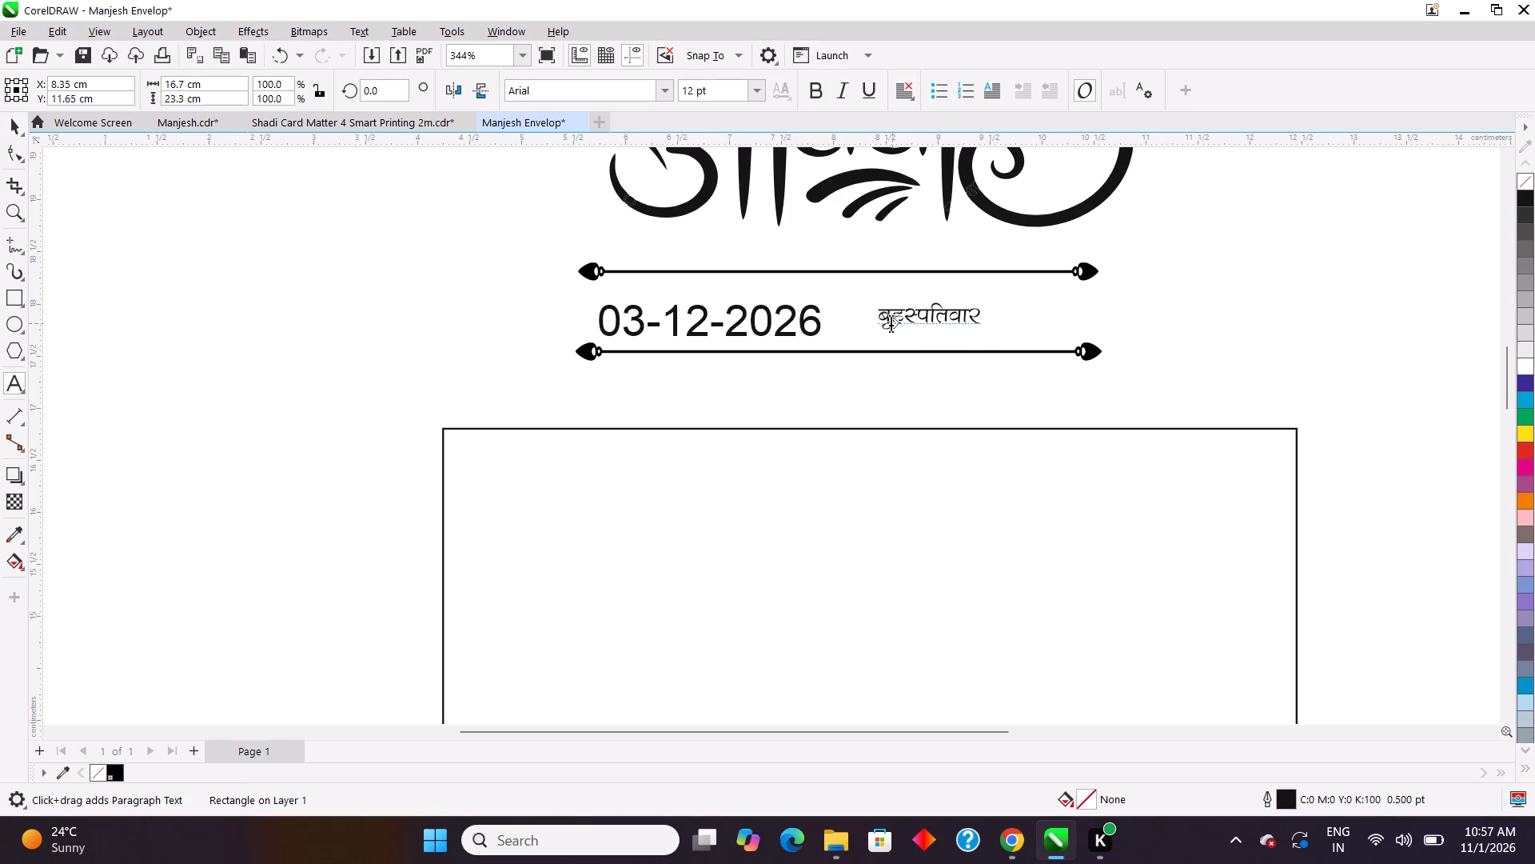
pyautogui.moveTo(881, 316); pyautogui.dragTo(988, 318)
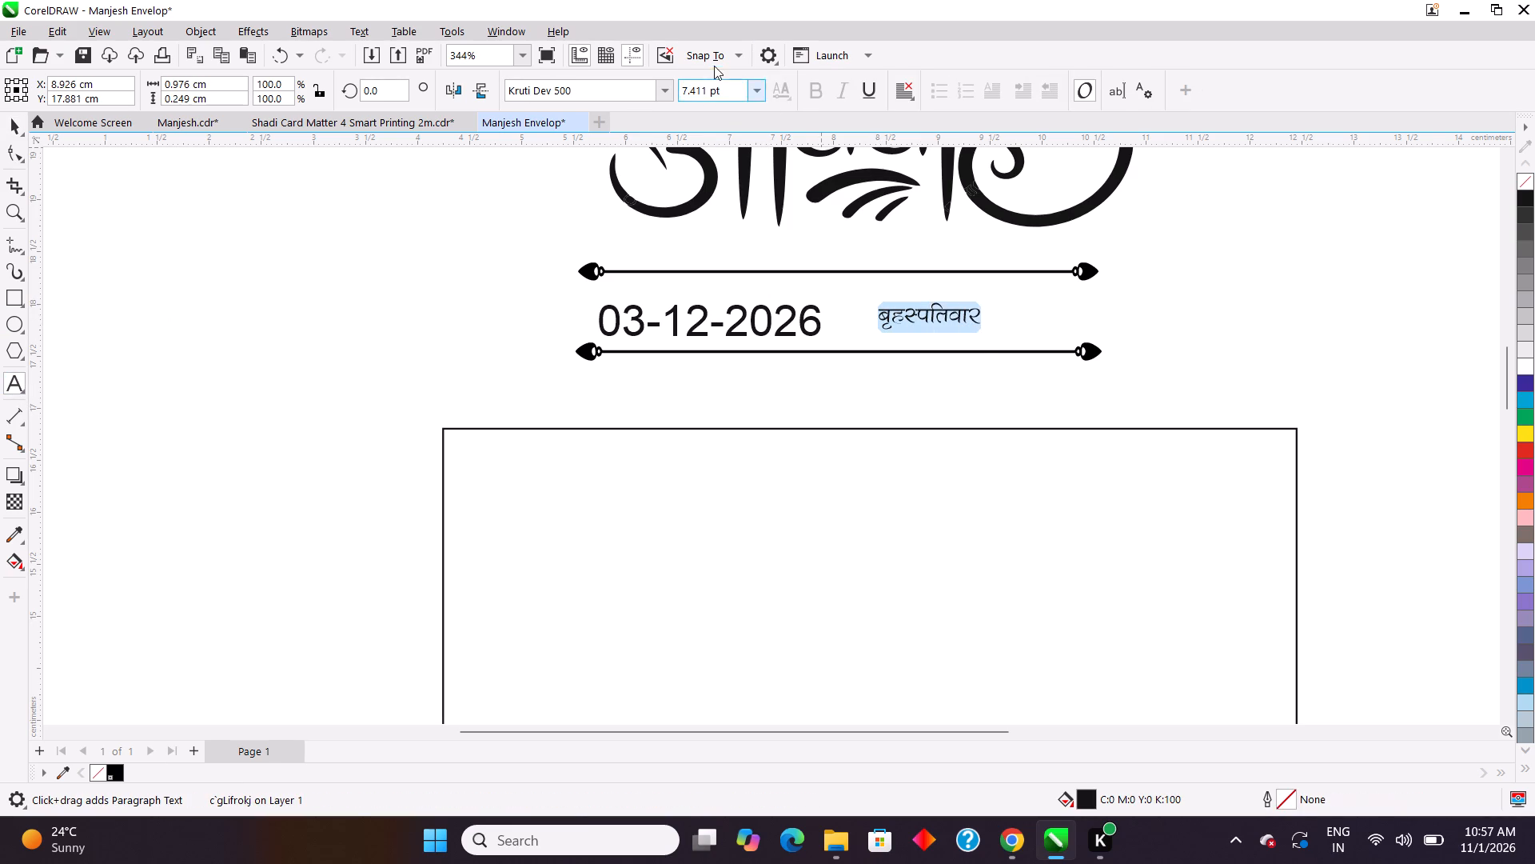
pyautogui.moveTo(728, 93); pyautogui.dragTo(651, 115)
pyautogui.moveTo(728, 93); pyautogui.dragTo(726, 93)
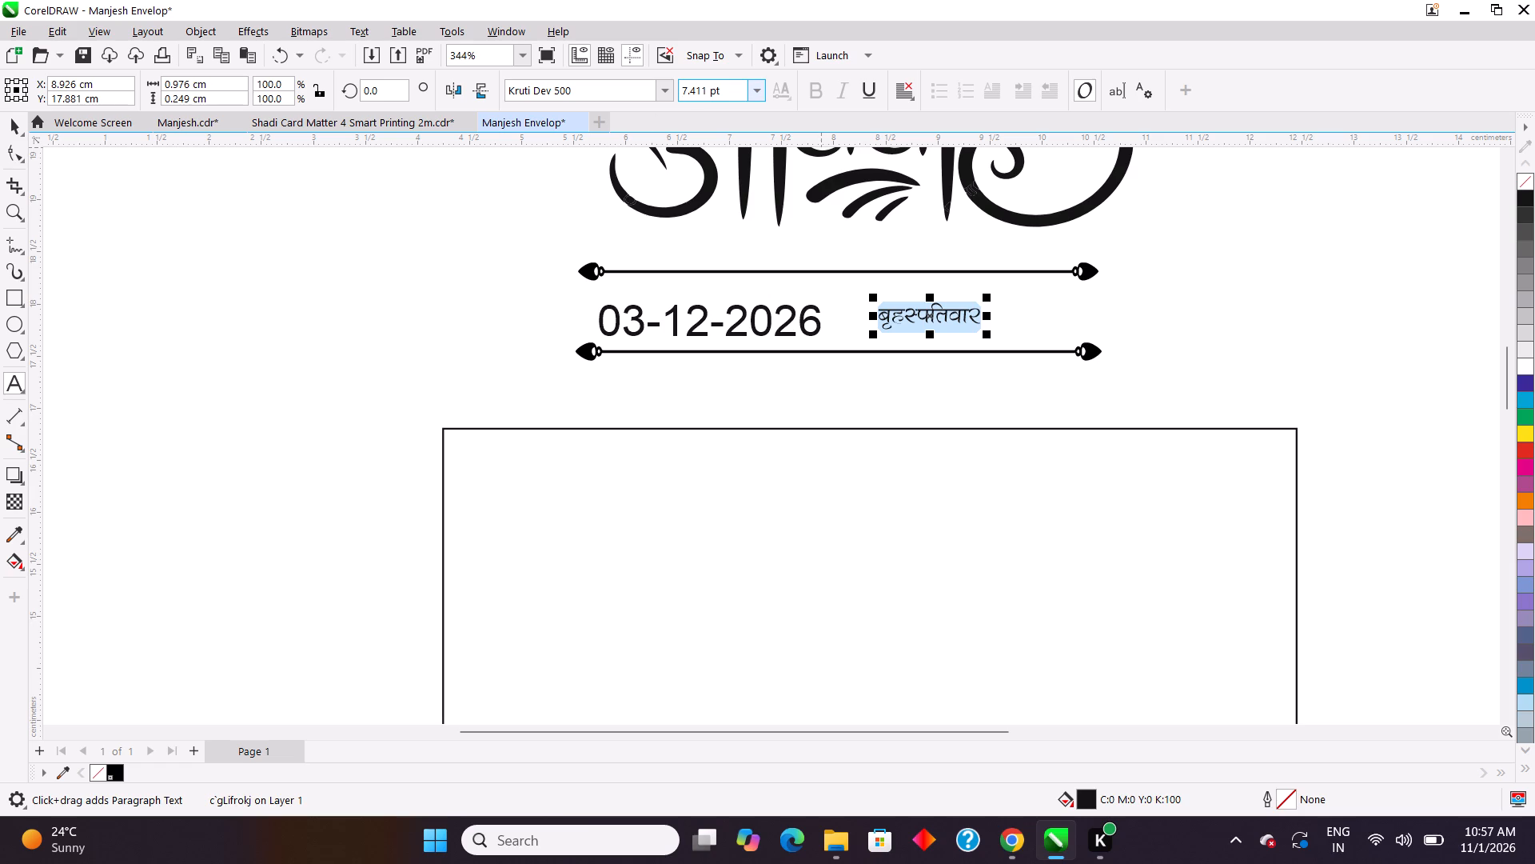
pyautogui.moveTo(726, 93); pyautogui.dragTo(664, 109)
pyautogui.write('15')
pyautogui.press('Return')
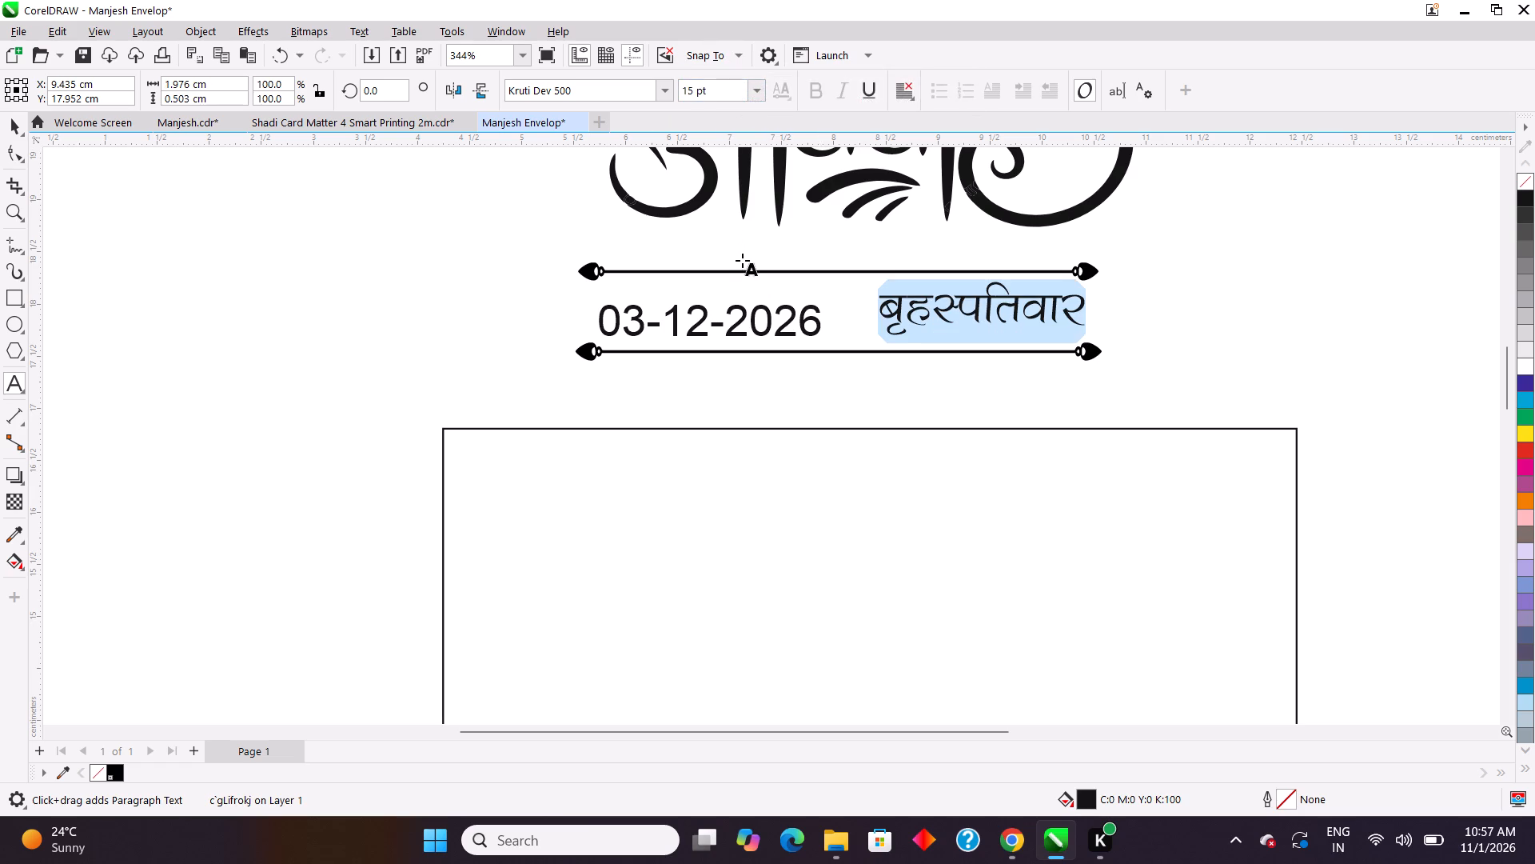
pyautogui.click(1503, 394)
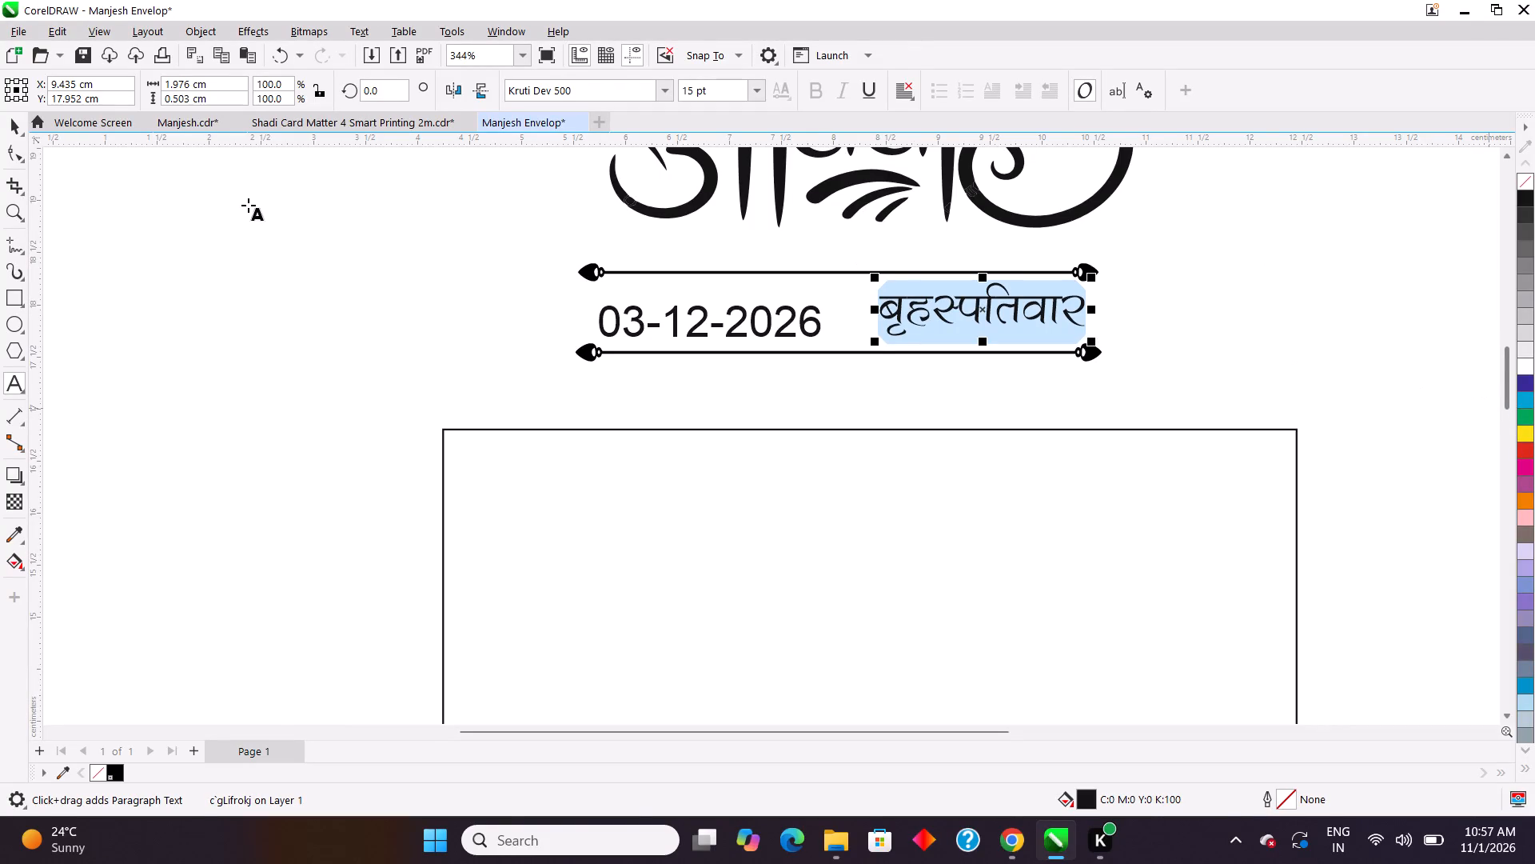
pyautogui.click(12, 119)
pyautogui.click(39, 278)
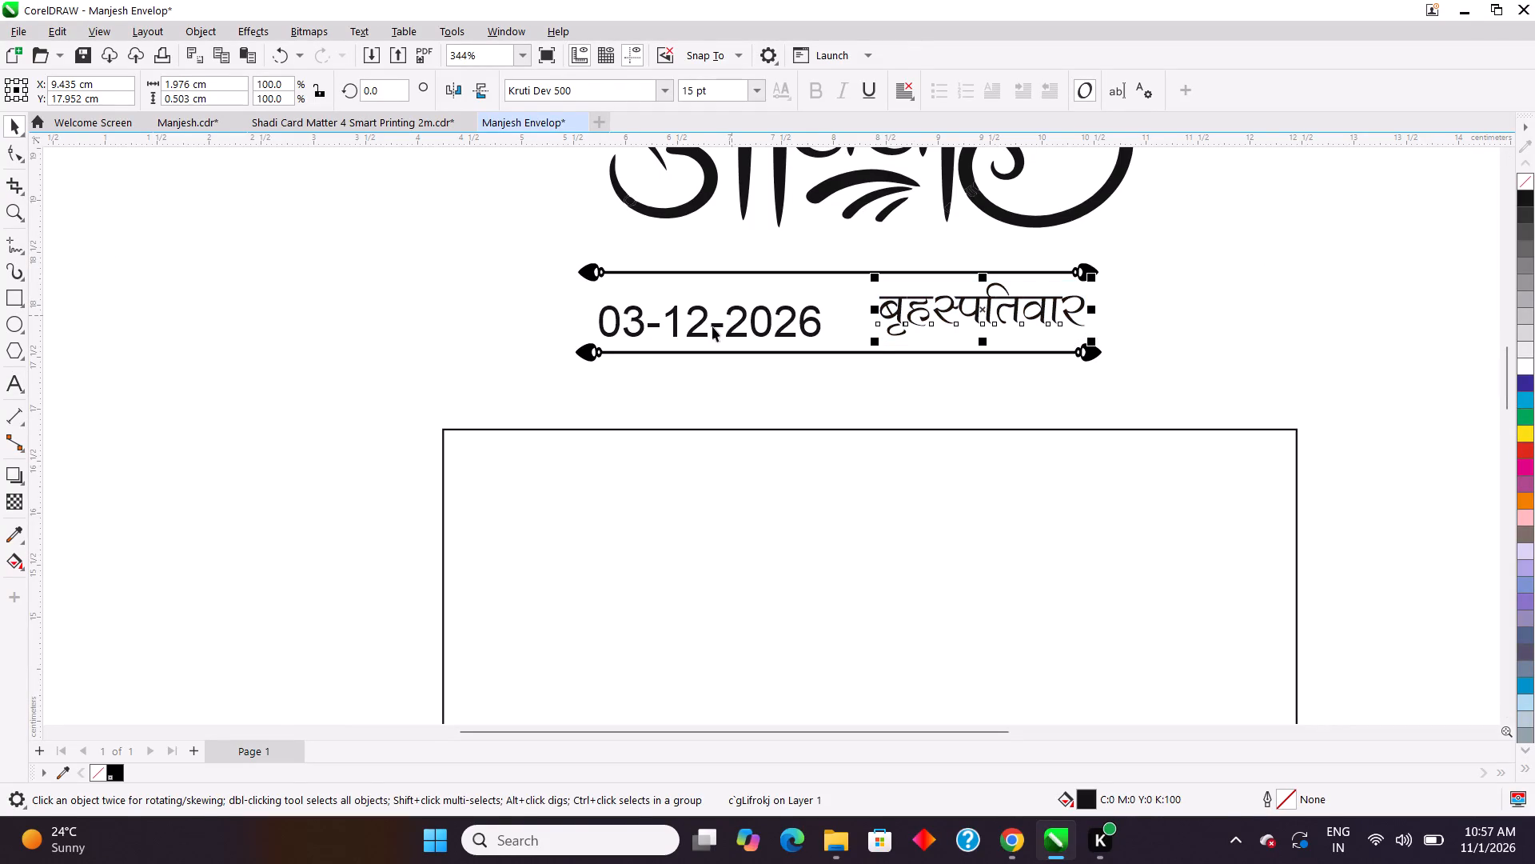
# Nudge the 03-12-2026 date up and rightward between the decorative lines, to about X 6.94, Y 17.94 cm.
pyautogui.click(696, 322)
pyautogui.click(701, 316)
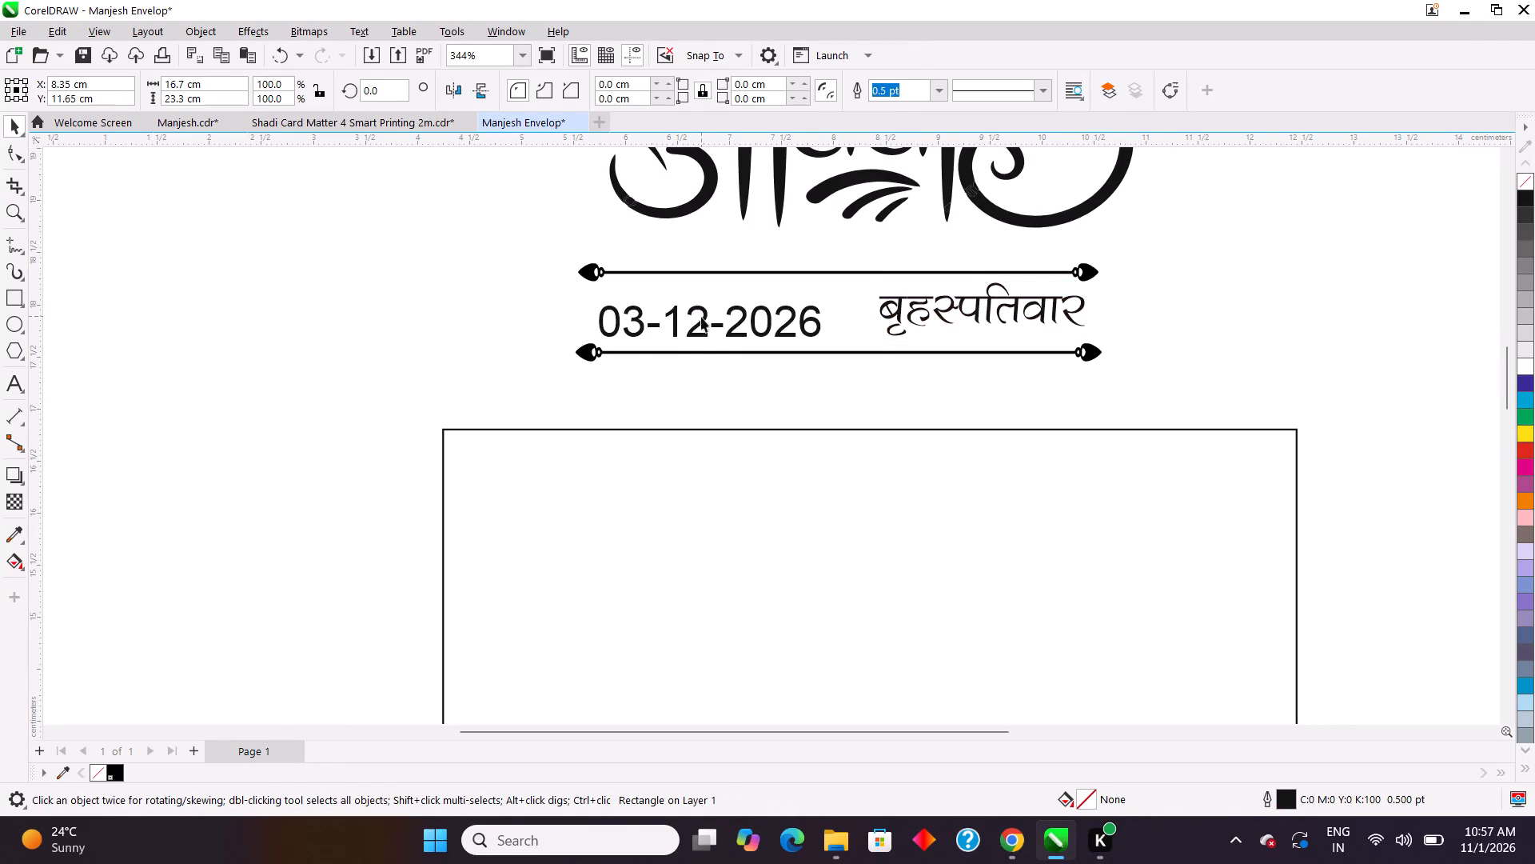
pyautogui.click(158, 267)
pyautogui.click(703, 320)
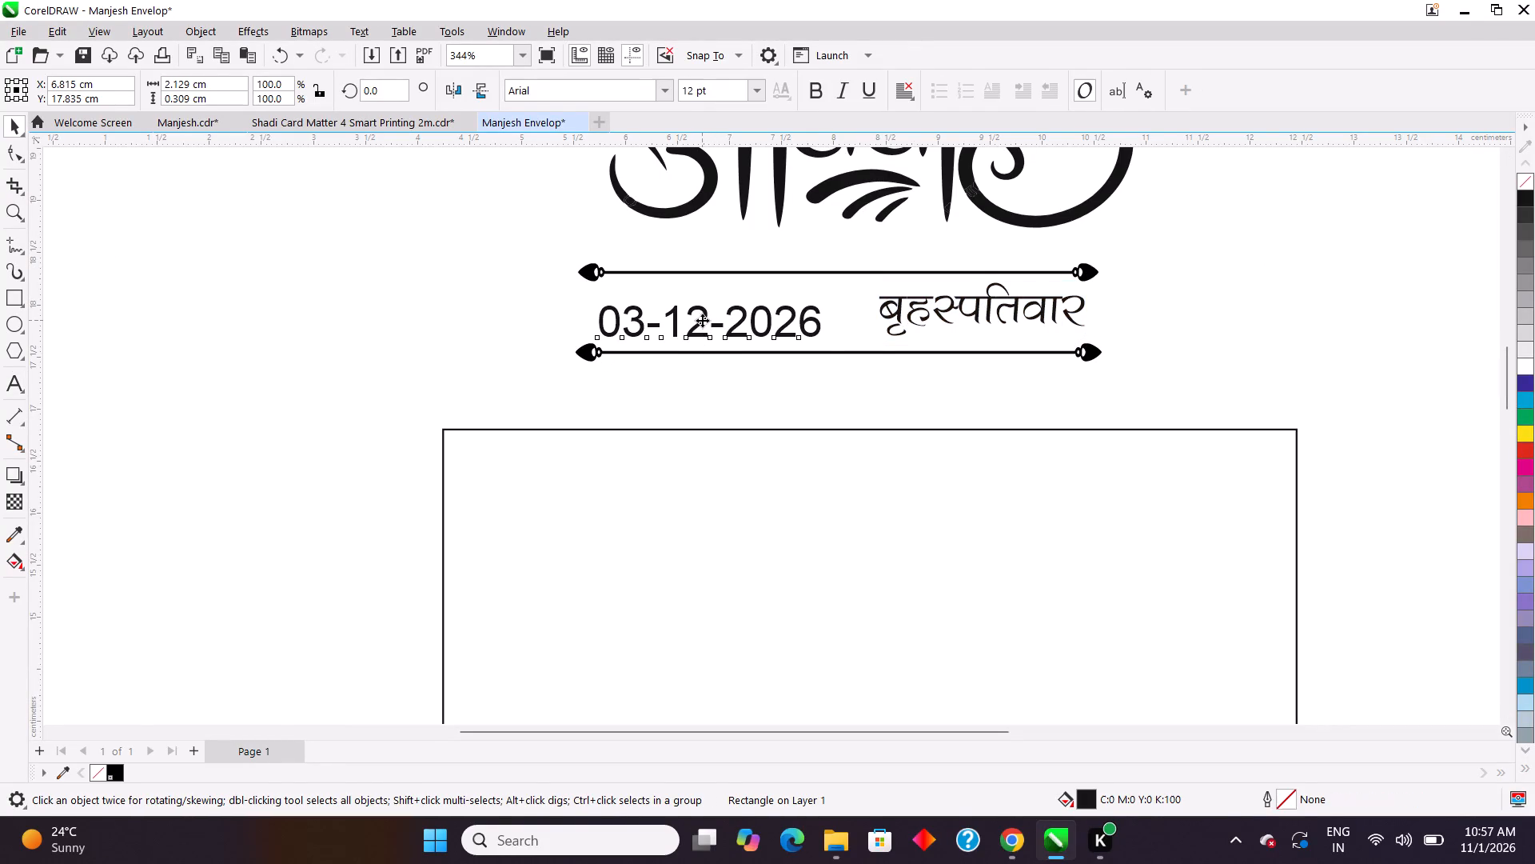
pyautogui.press('Up')
pyautogui.press('Up')
pyautogui.press('Up')
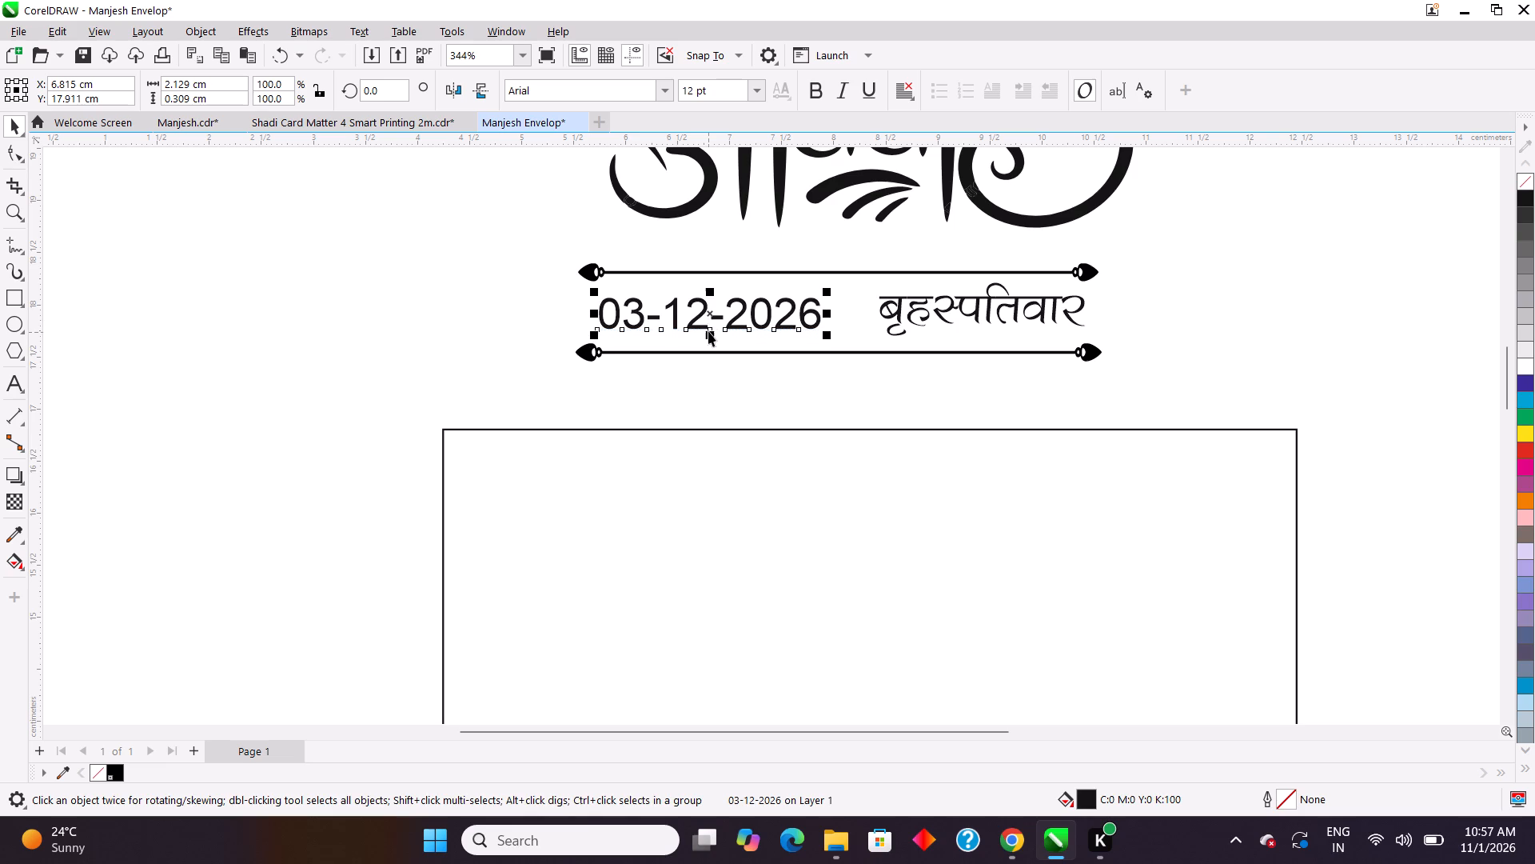
pyautogui.press('Right')
pyautogui.press('Right')
pyautogui.press('Right')
pyautogui.press('Right')
pyautogui.press('Up')
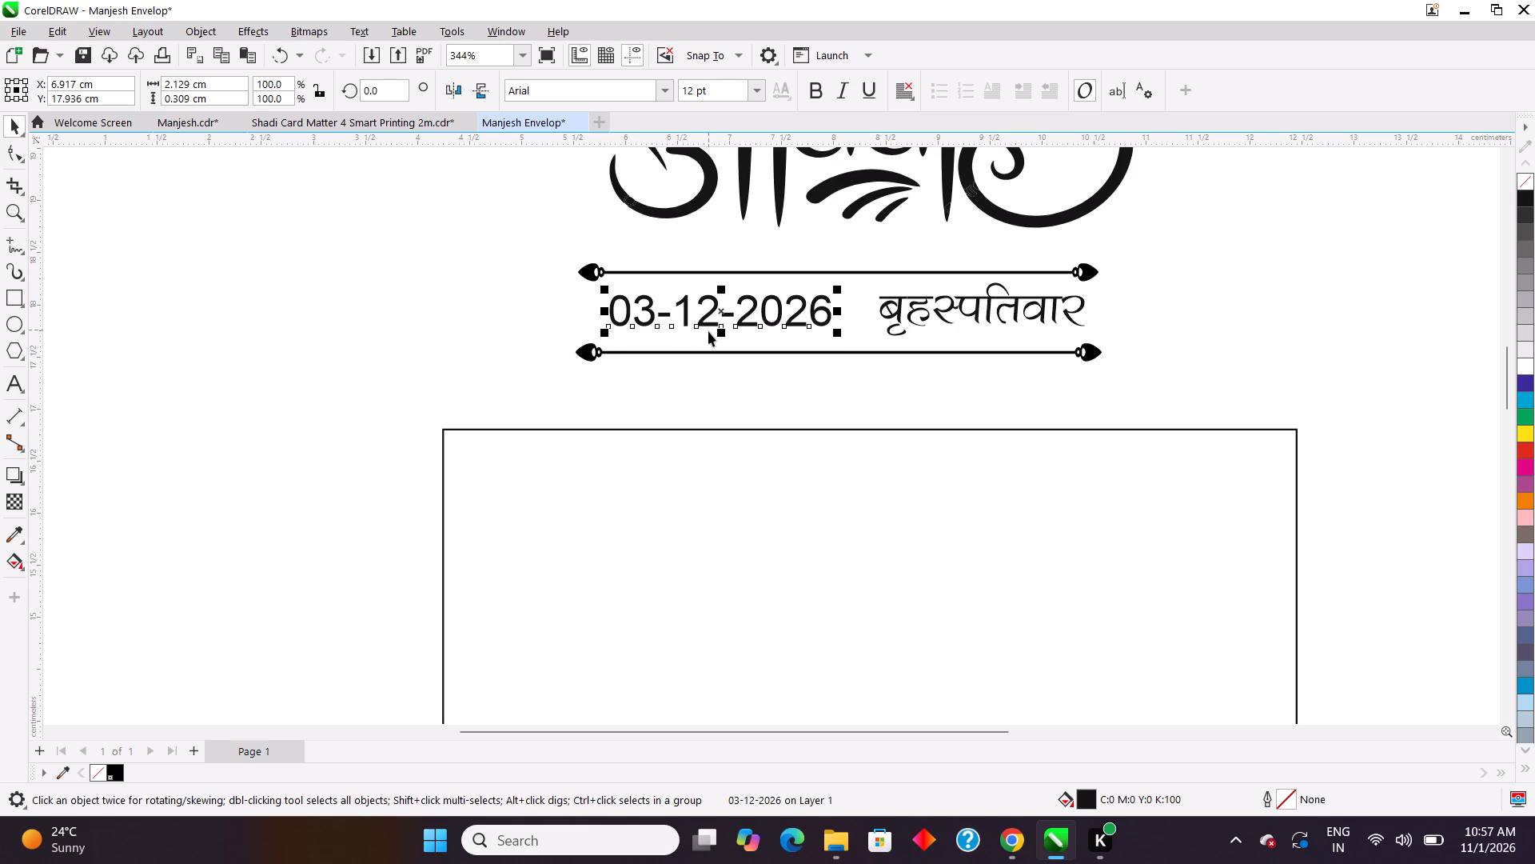
pyautogui.press('Right')
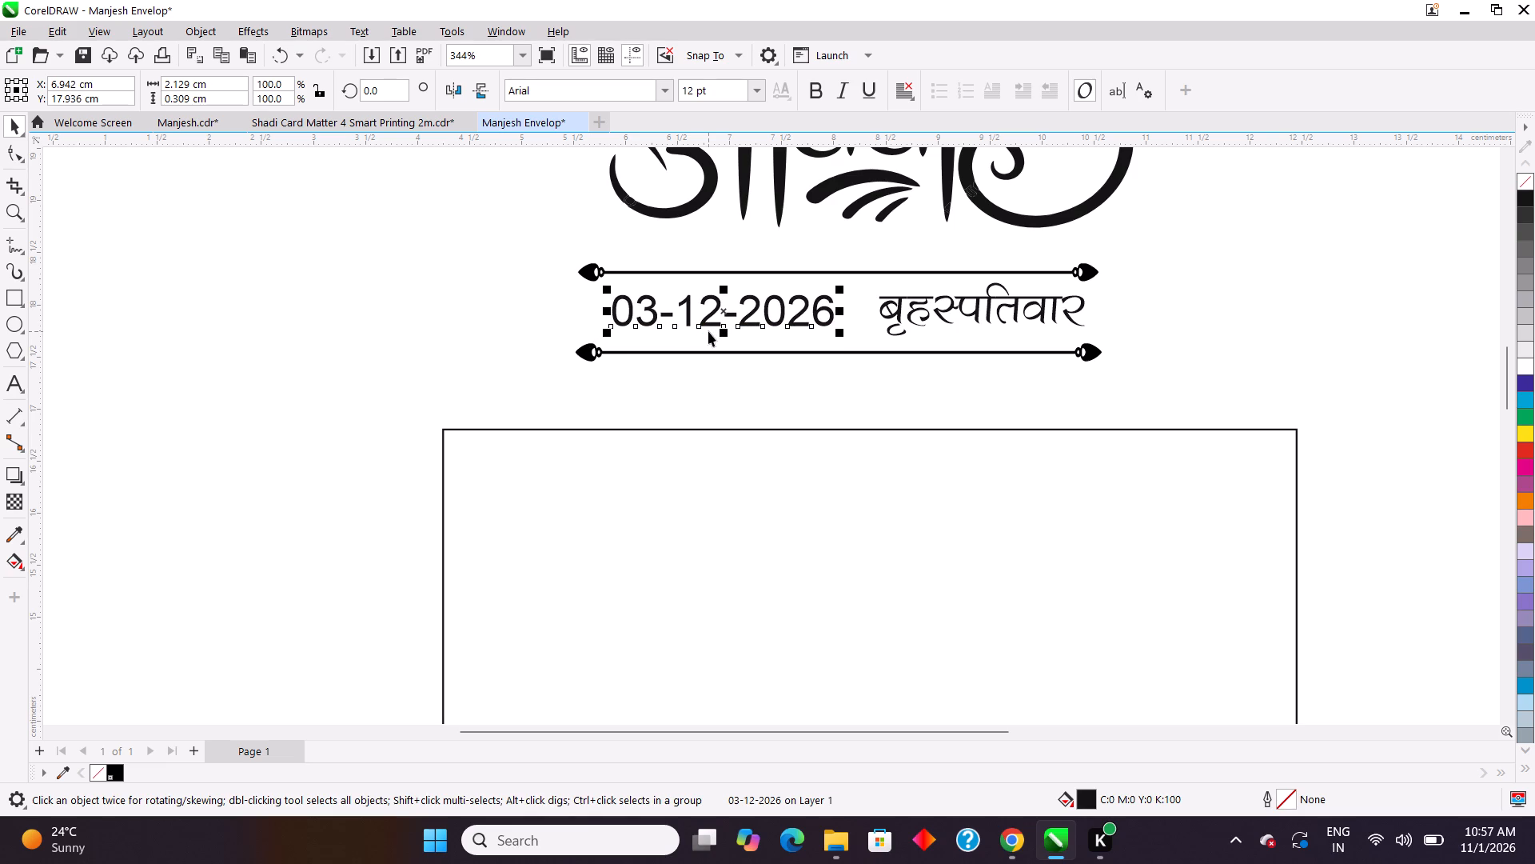
# Nudge the बृहस्पतिवार text leftward, closer to the date, to about X 9.21 cm.
pyautogui.click(914, 308)
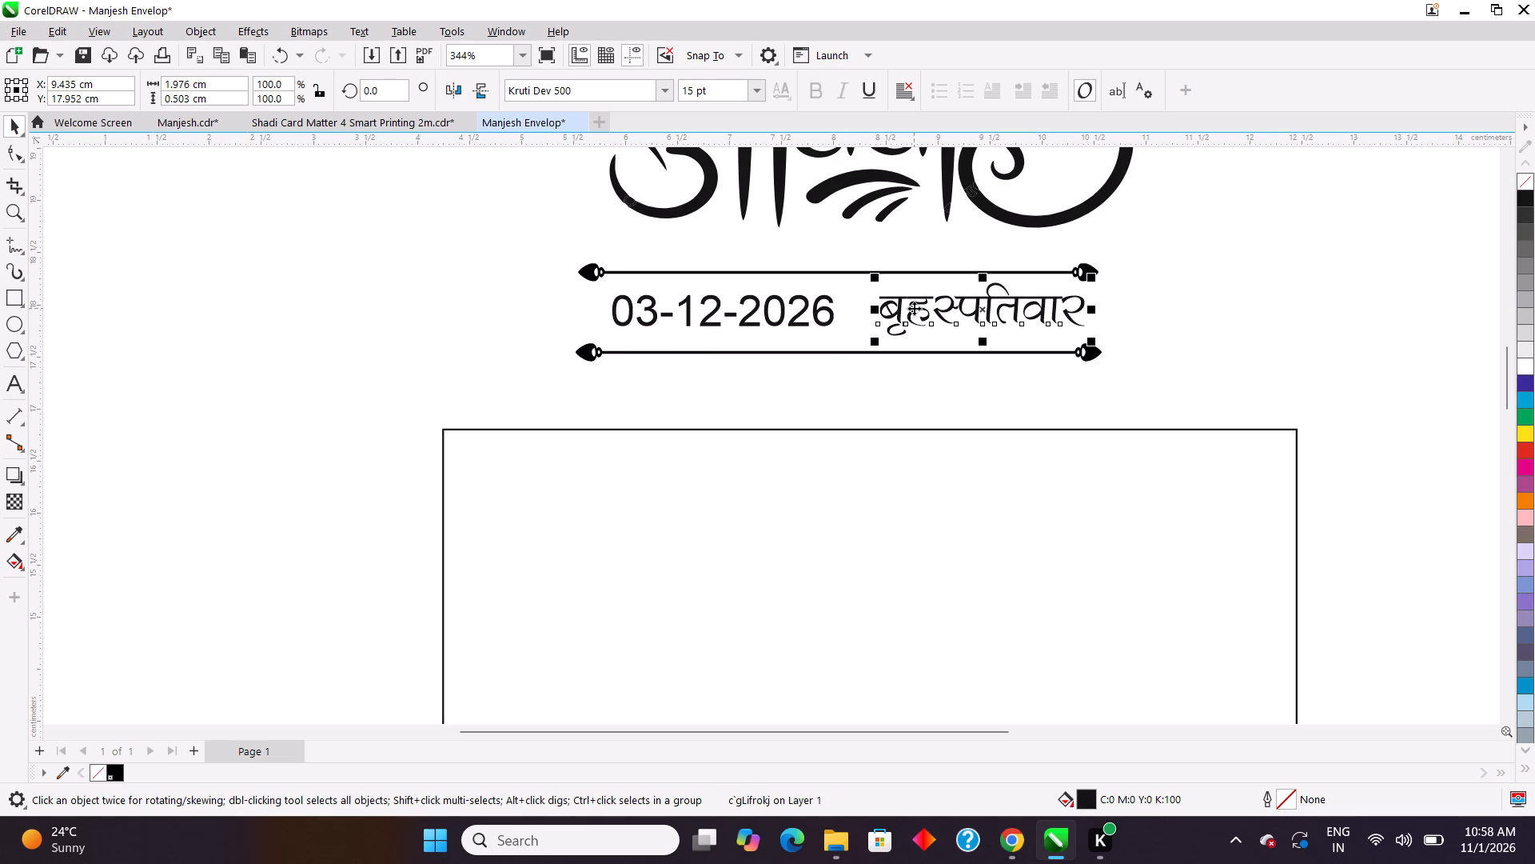
pyautogui.press('Left')
pyautogui.press('Left')
pyautogui.press('Left')
pyautogui.press('Left')
pyautogui.press('Left')
pyautogui.press('Left')
pyautogui.press('Left')
pyautogui.press('Left')
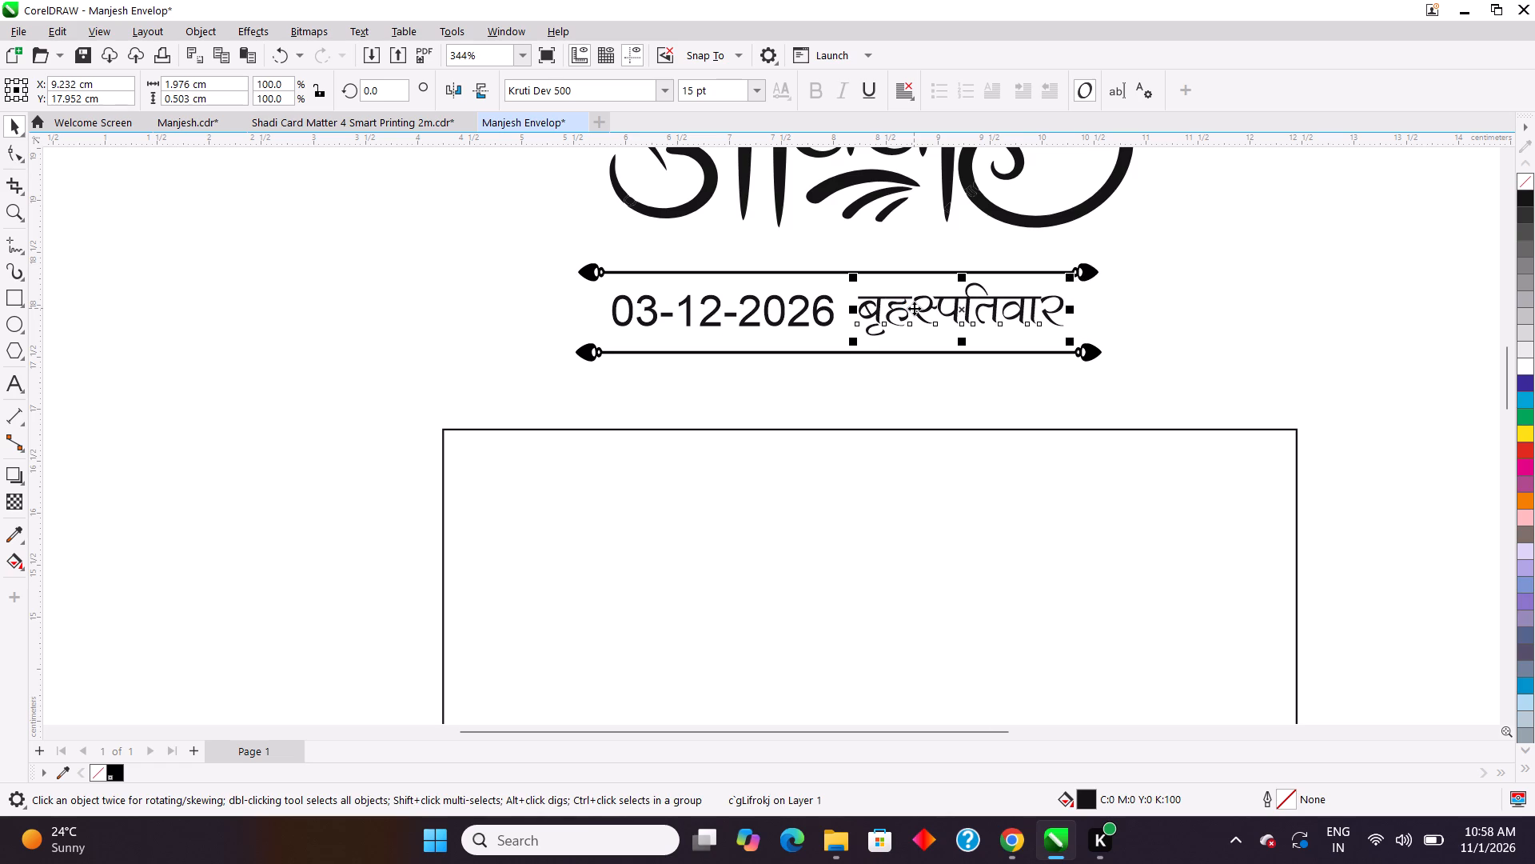
pyautogui.press('Left')
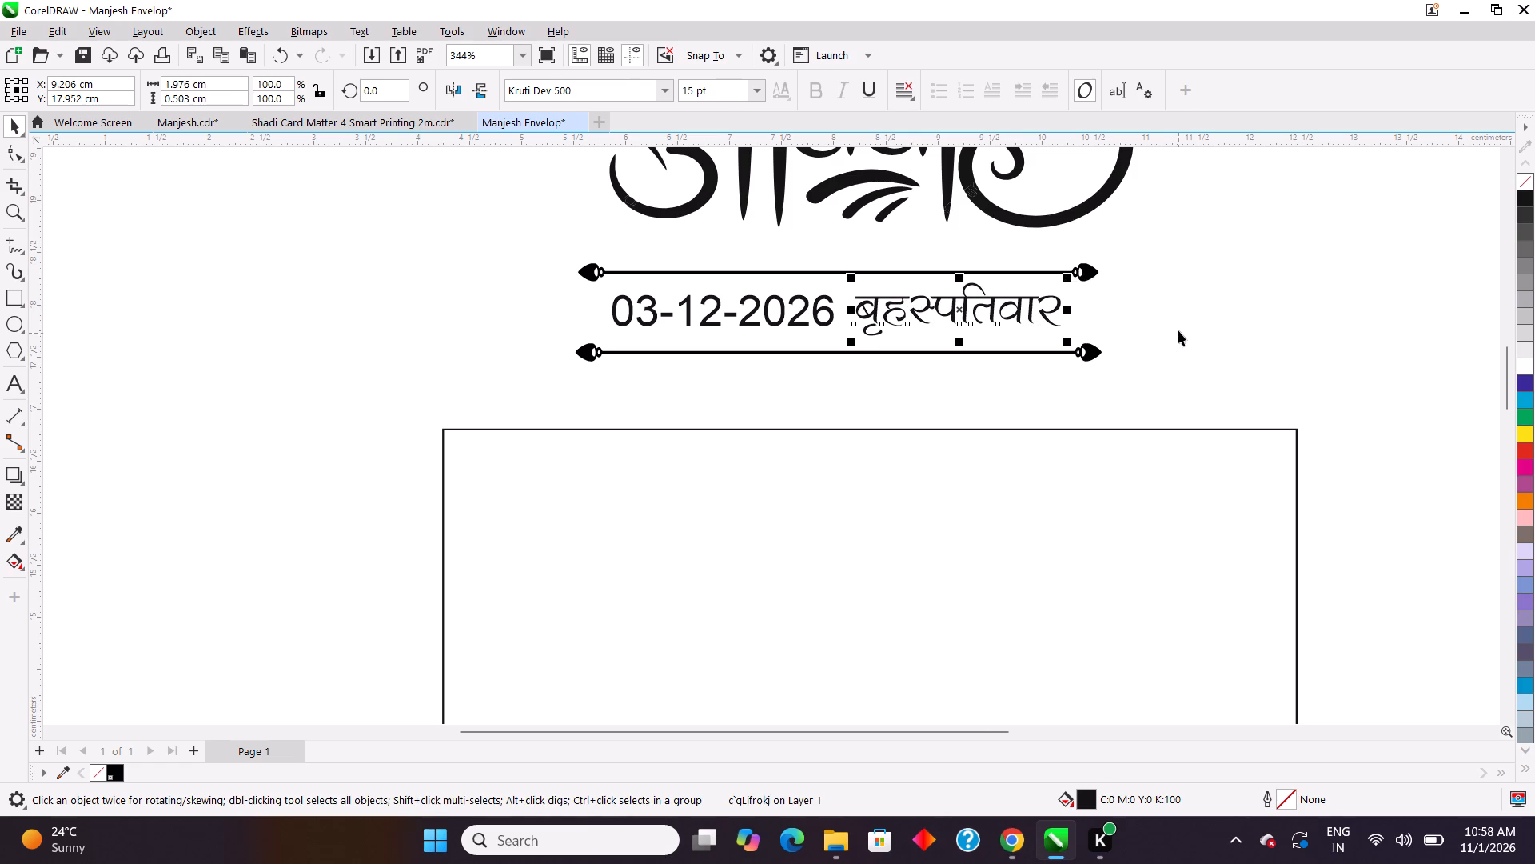
pyautogui.click(1178, 330)
pyautogui.scroll(-8, 1180, 330)
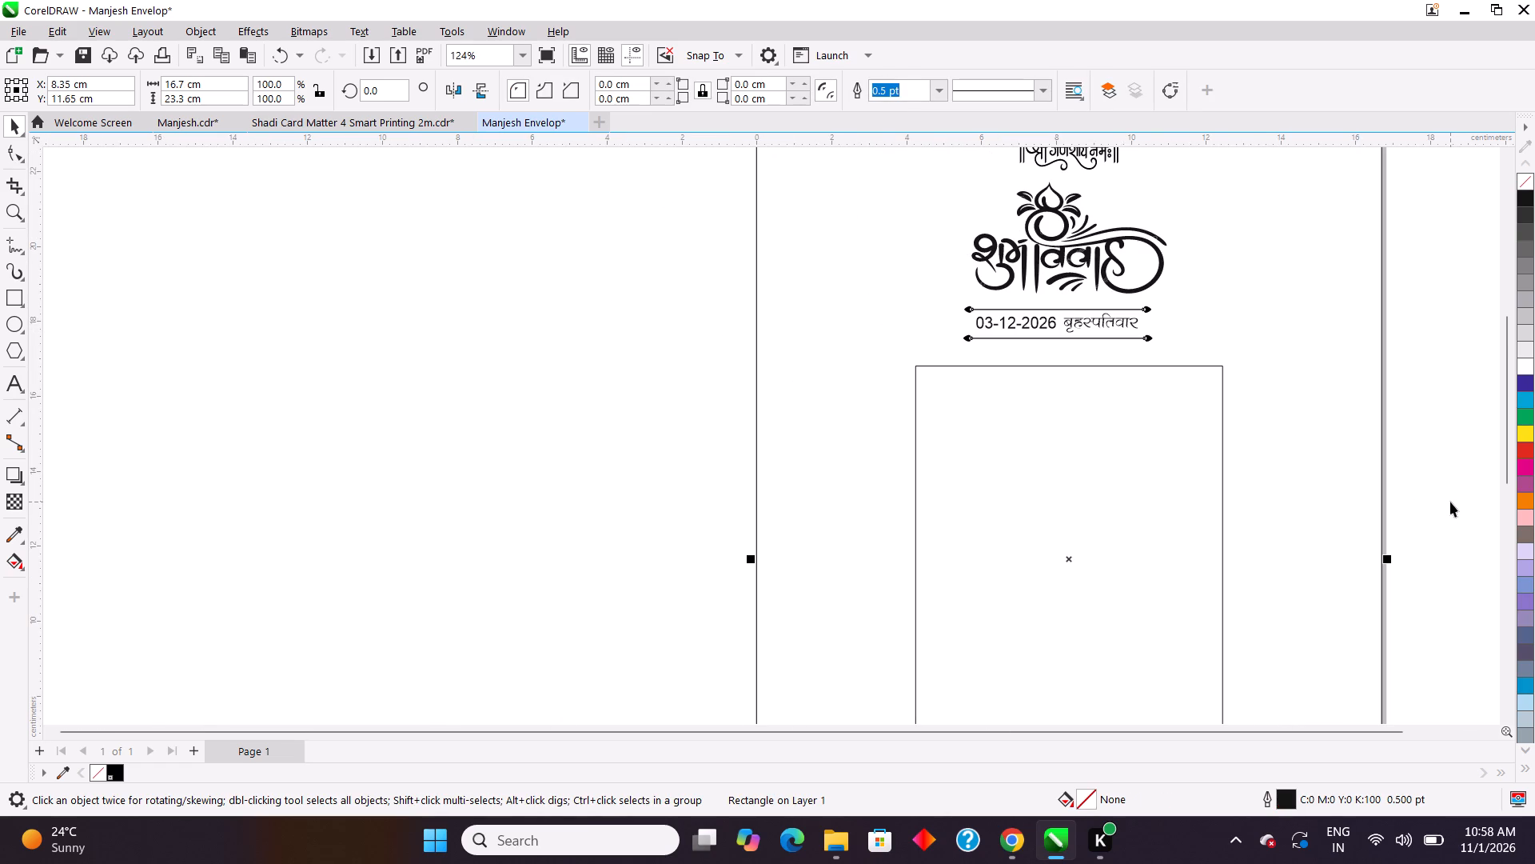
pyautogui.moveTo(1500, 445); pyautogui.dragTo(1507, 486)
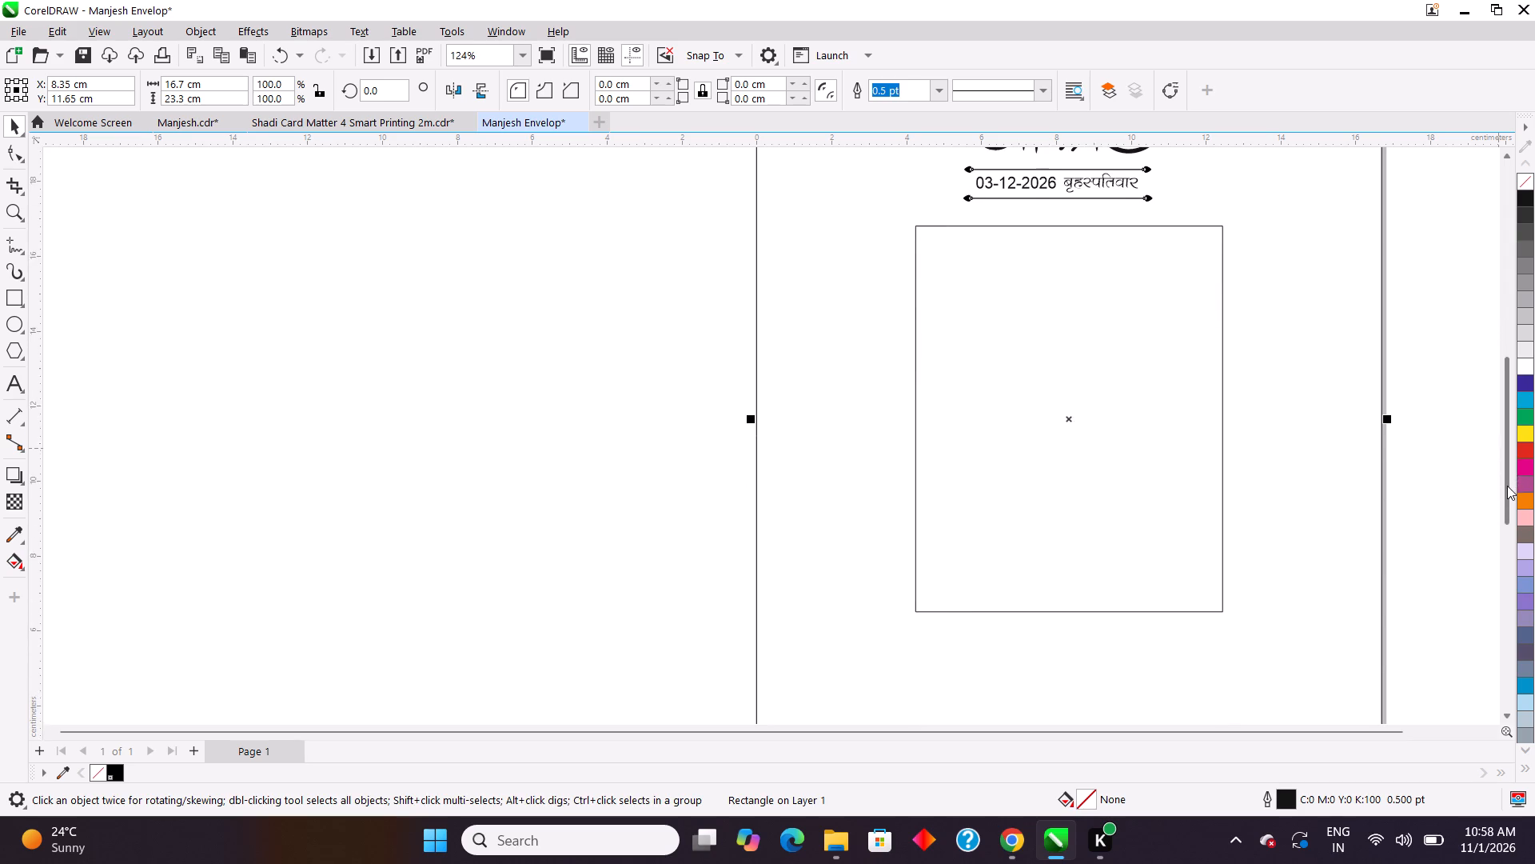
pyautogui.moveTo(1507, 486); pyautogui.dragTo(1480, 433)
pyautogui.click(1454, 429)
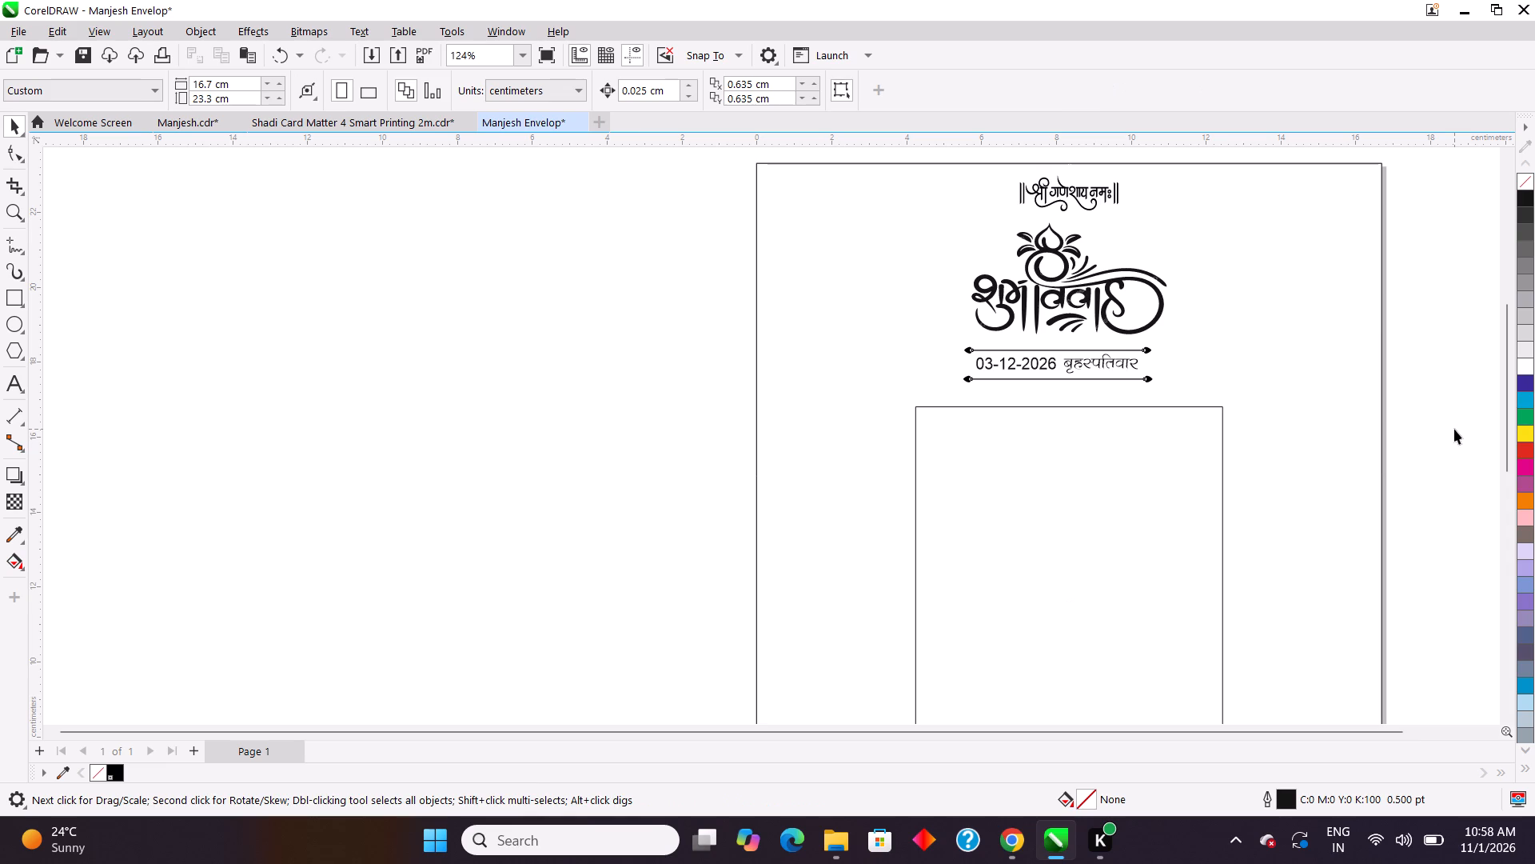
# Switch to the Shadi Card Matter 4 document and examine the envelope designs on its four pages for elements to reuse.
pyautogui.click(193, 125)
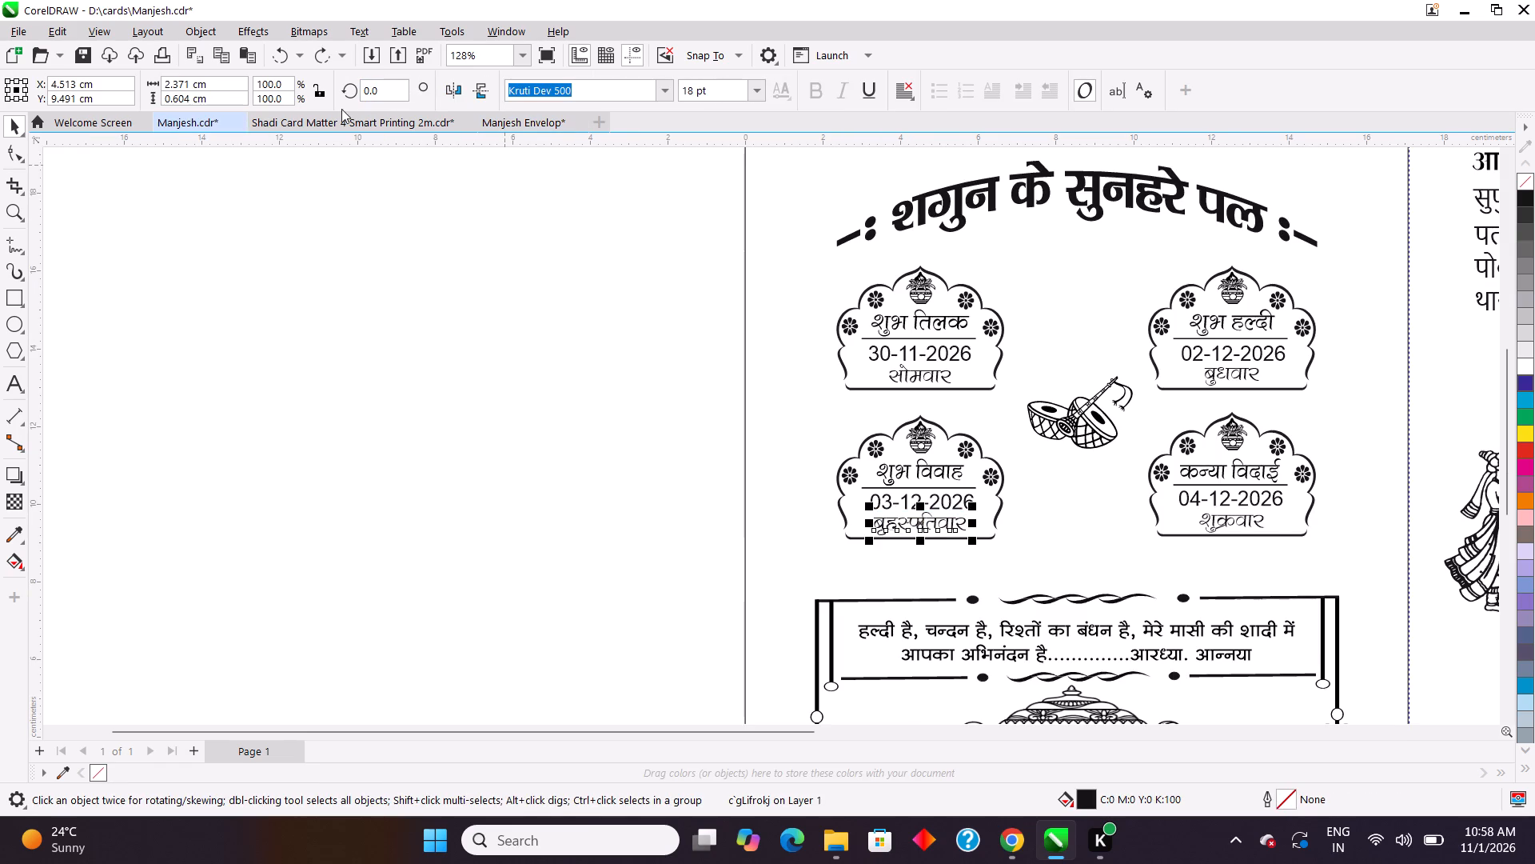
pyautogui.click(334, 119)
pyautogui.scroll(-3, 496, 287)
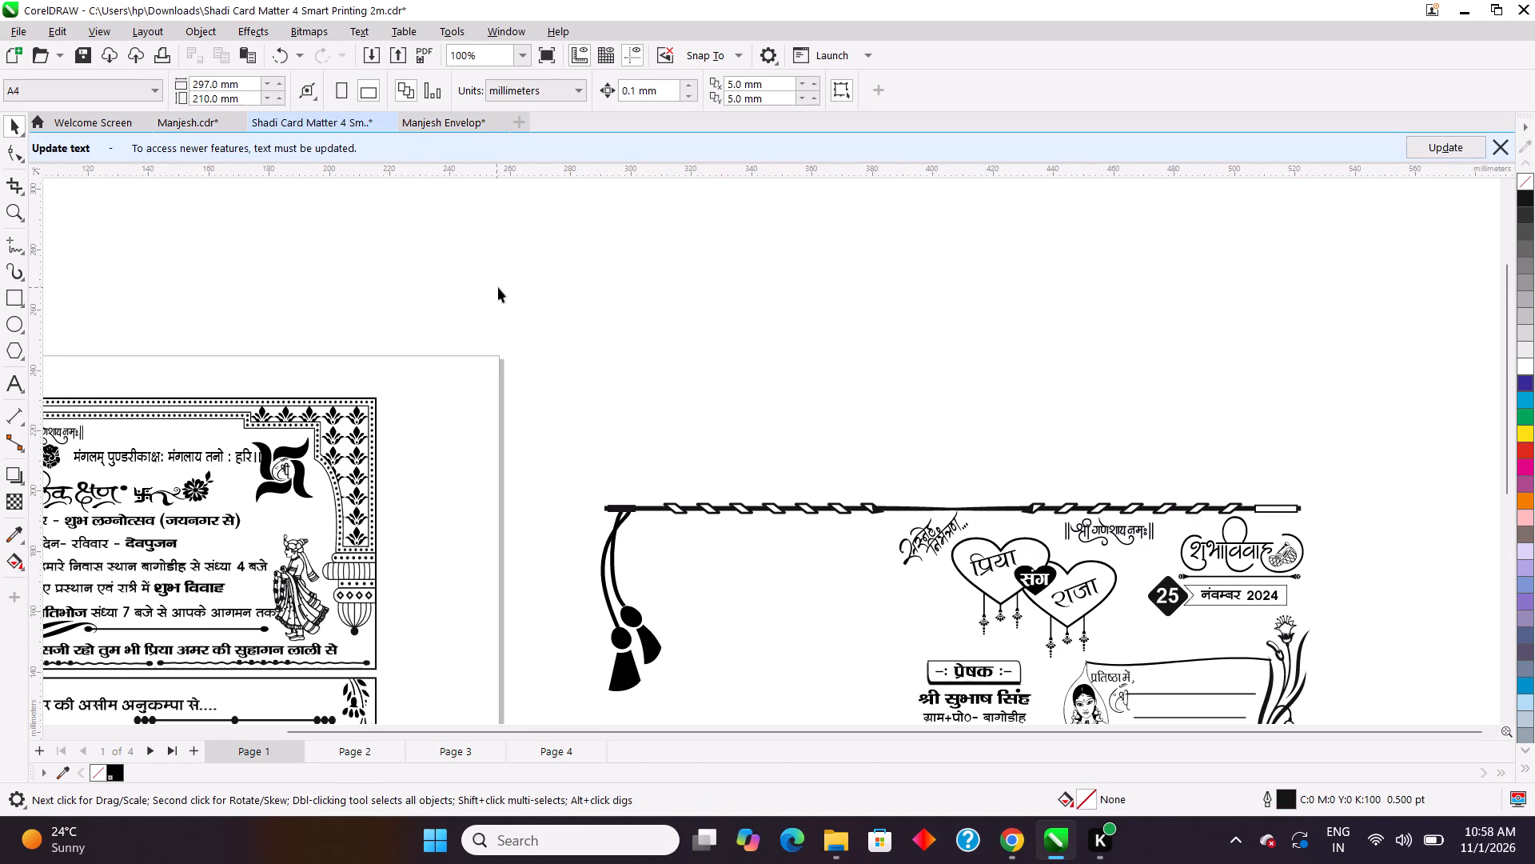
pyautogui.scroll(-3, 507, 287)
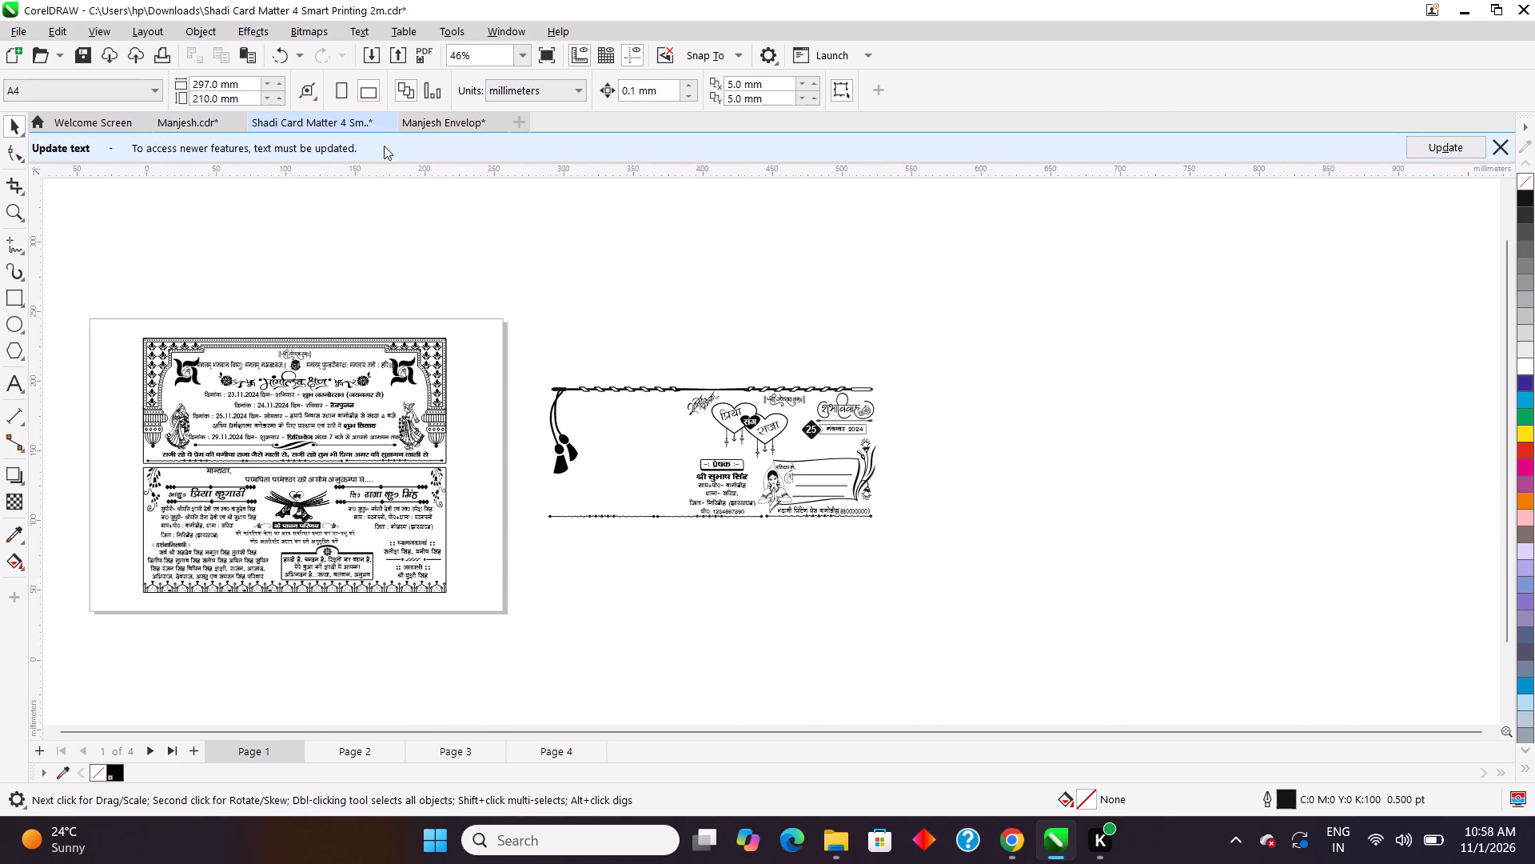
pyautogui.click(190, 126)
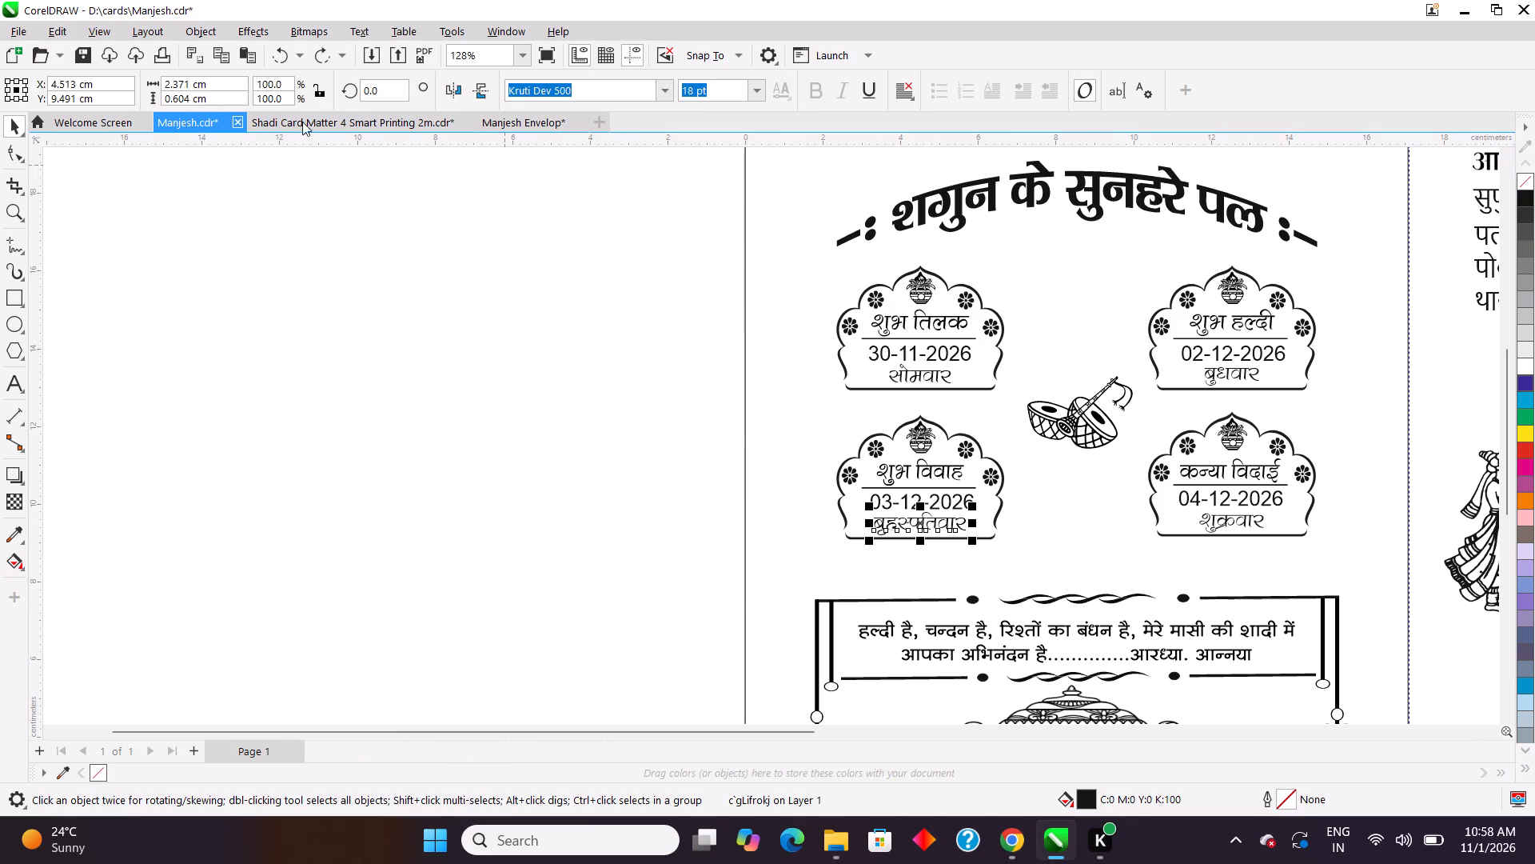
pyautogui.click(397, 130)
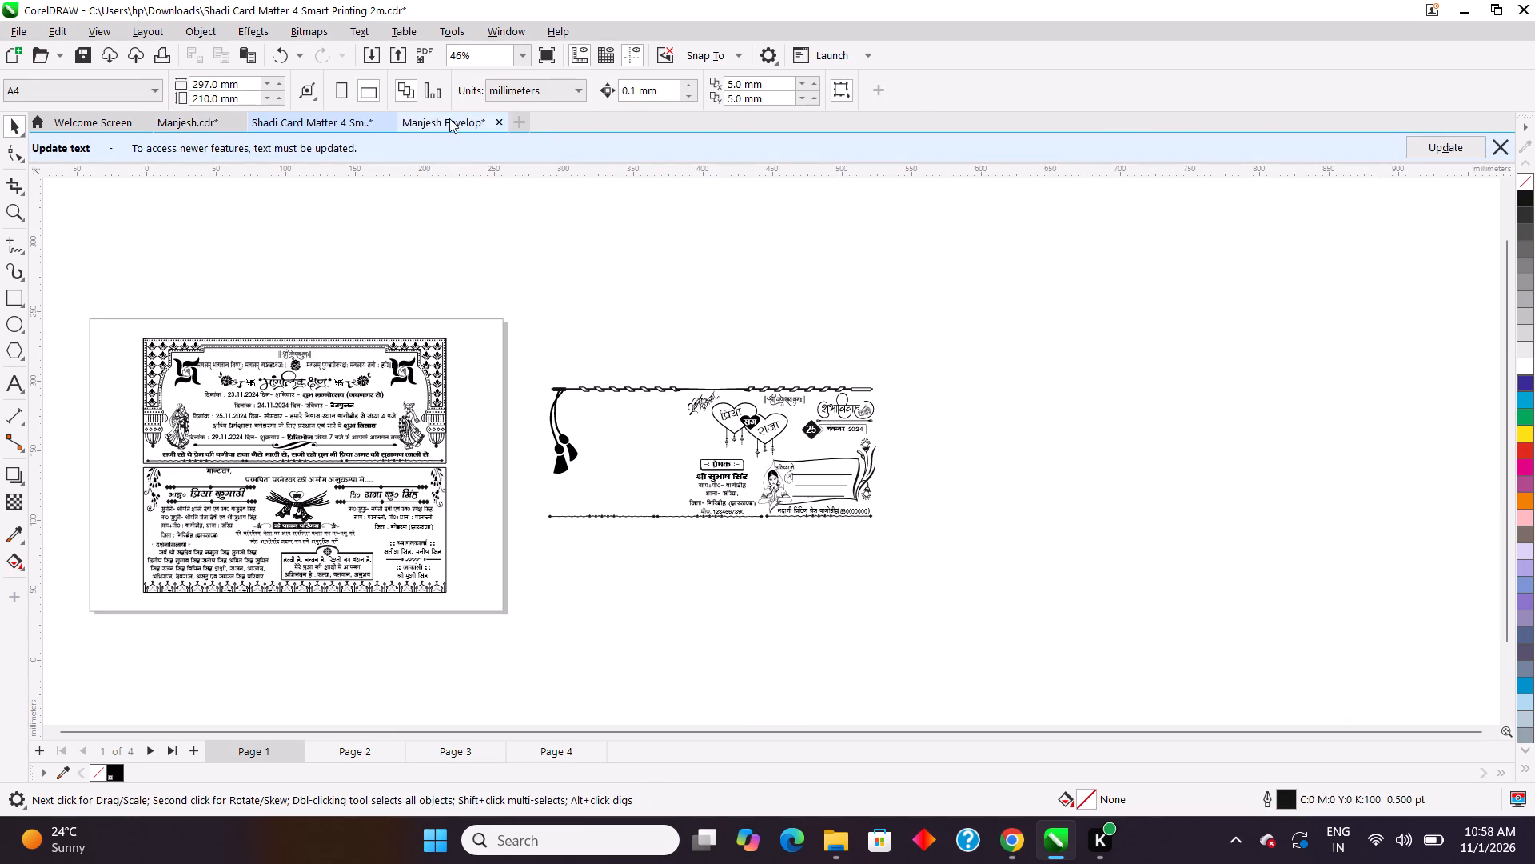
pyautogui.click(349, 754)
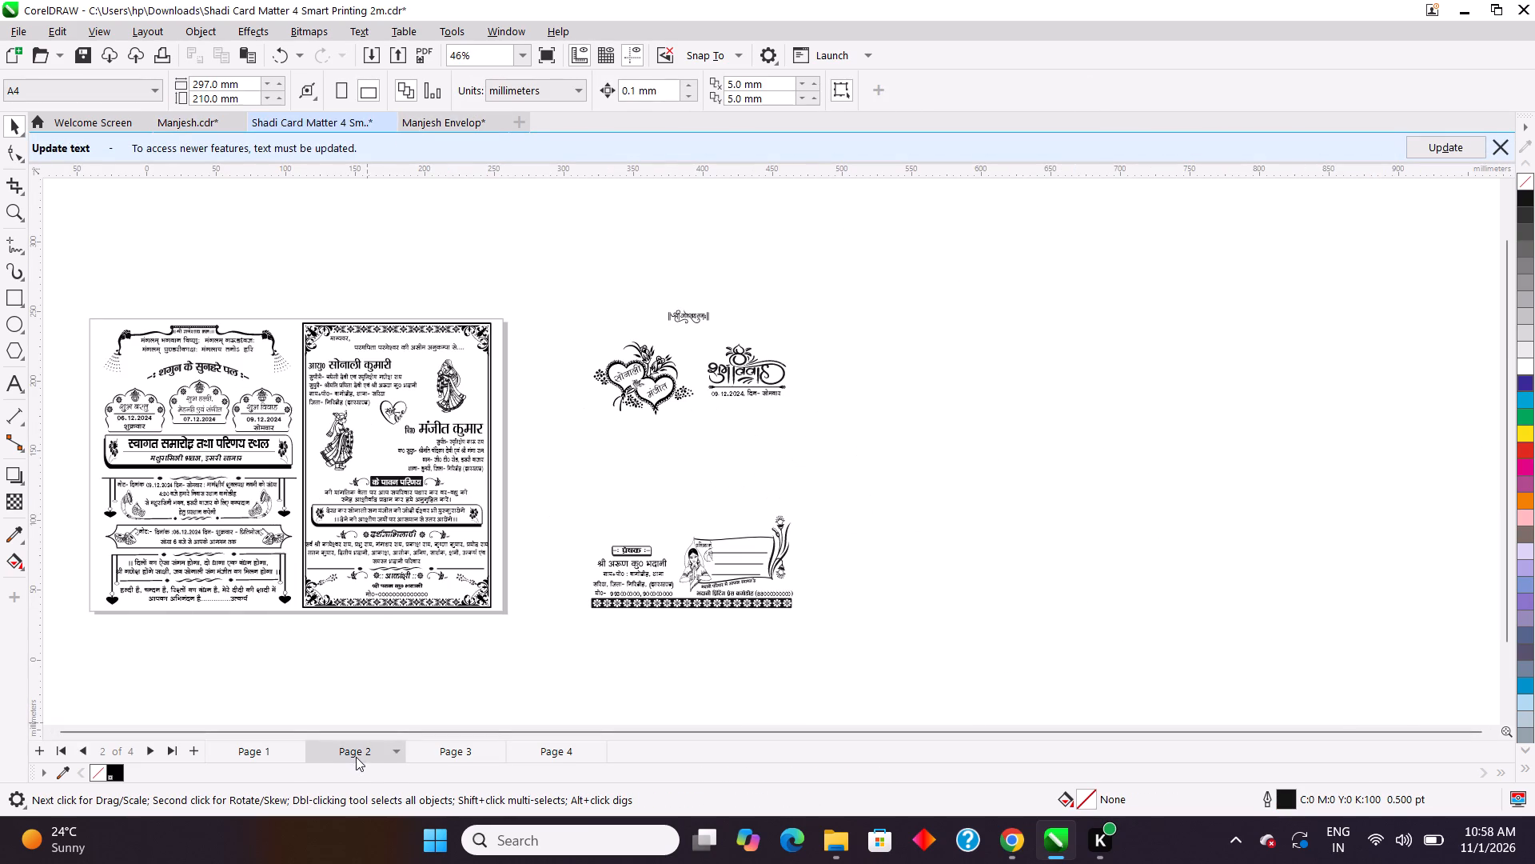
pyautogui.click(436, 755)
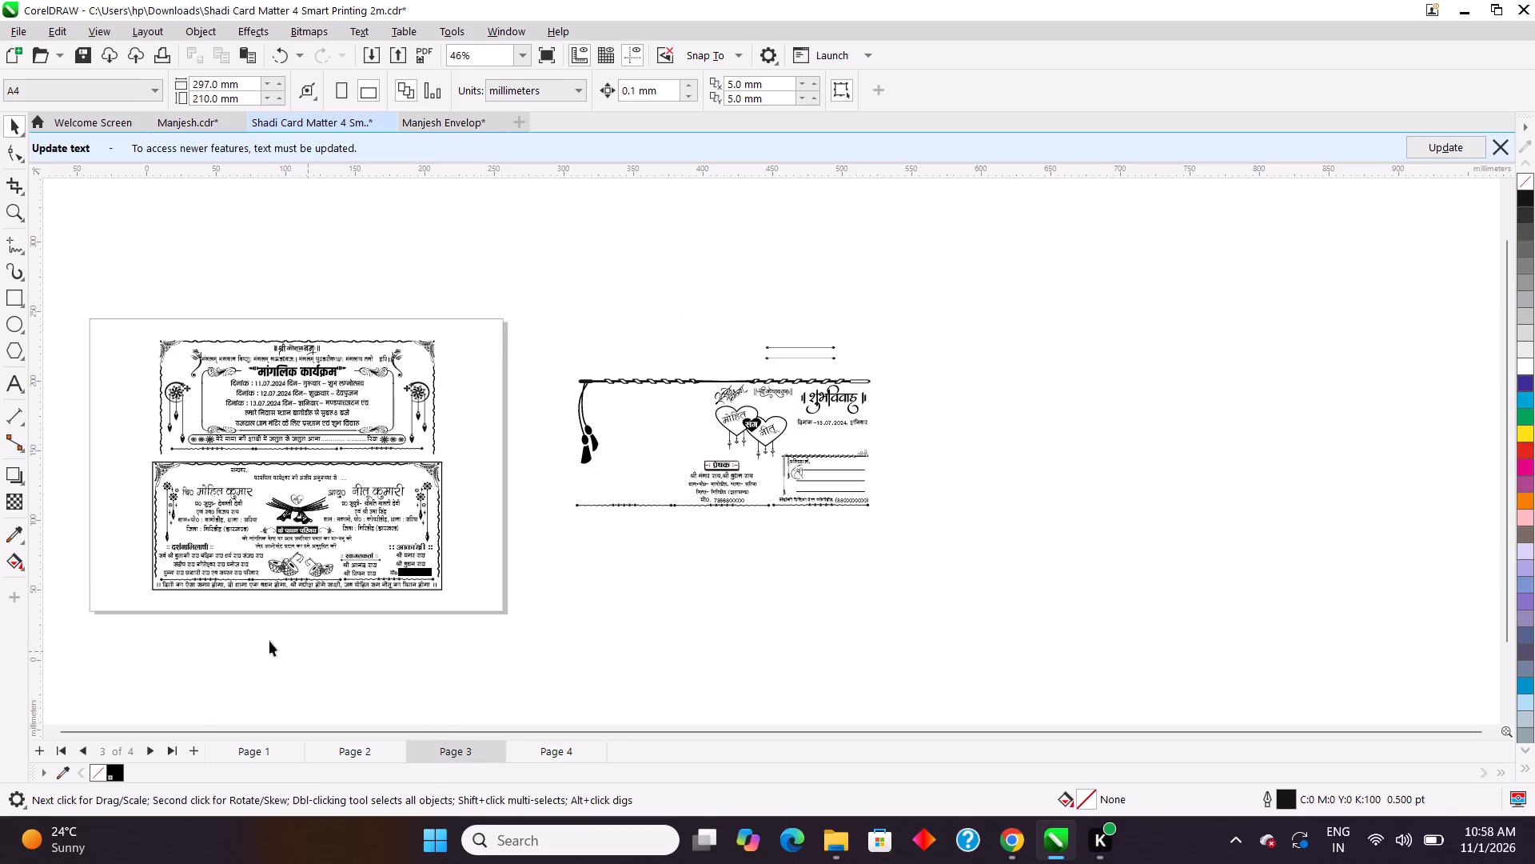
pyautogui.scroll(5, 206, 606)
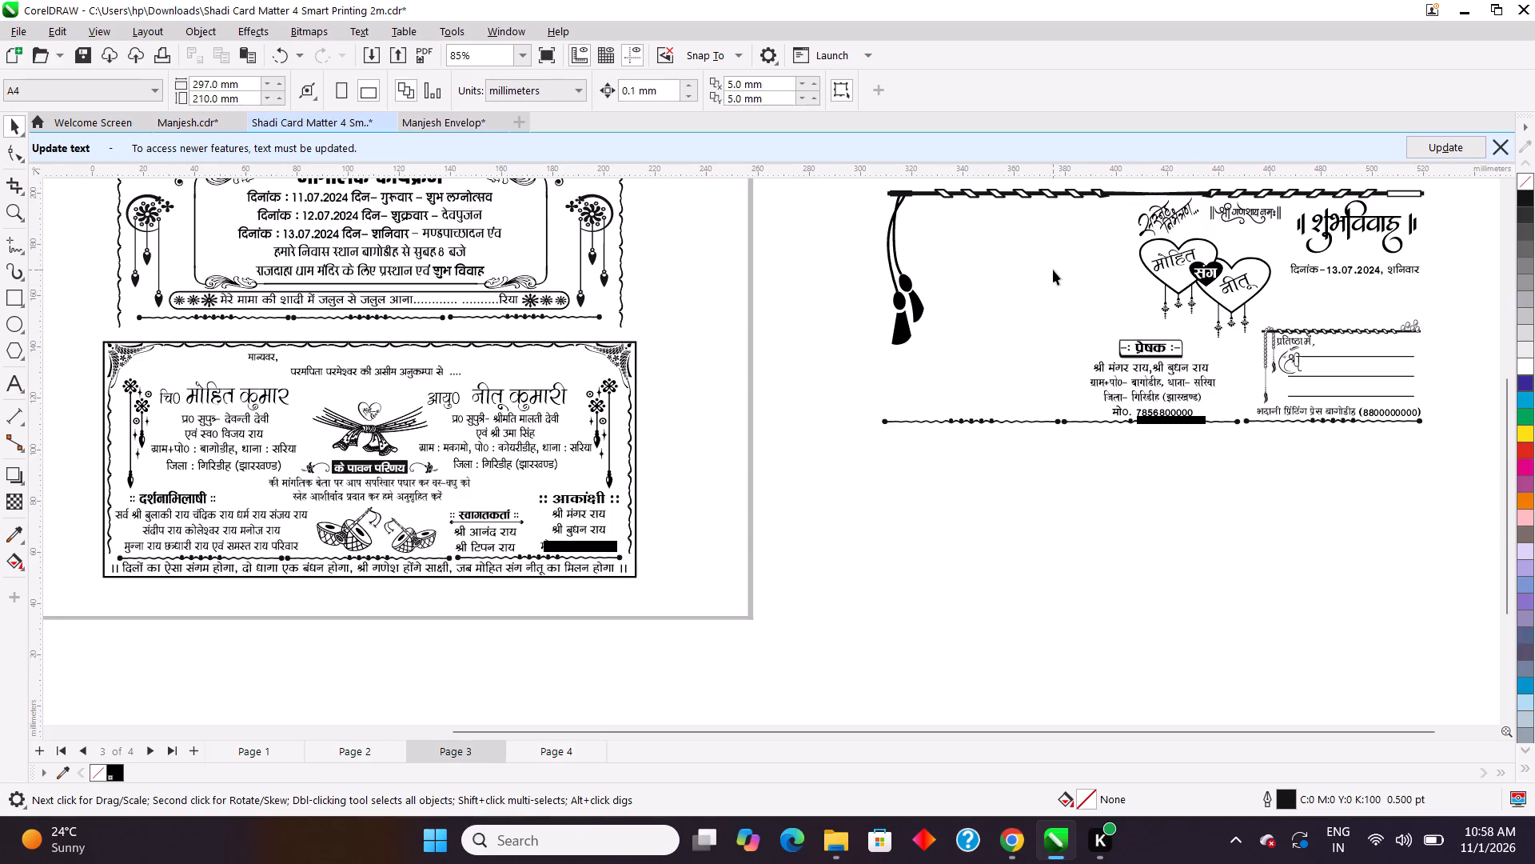
pyautogui.click(1184, 274)
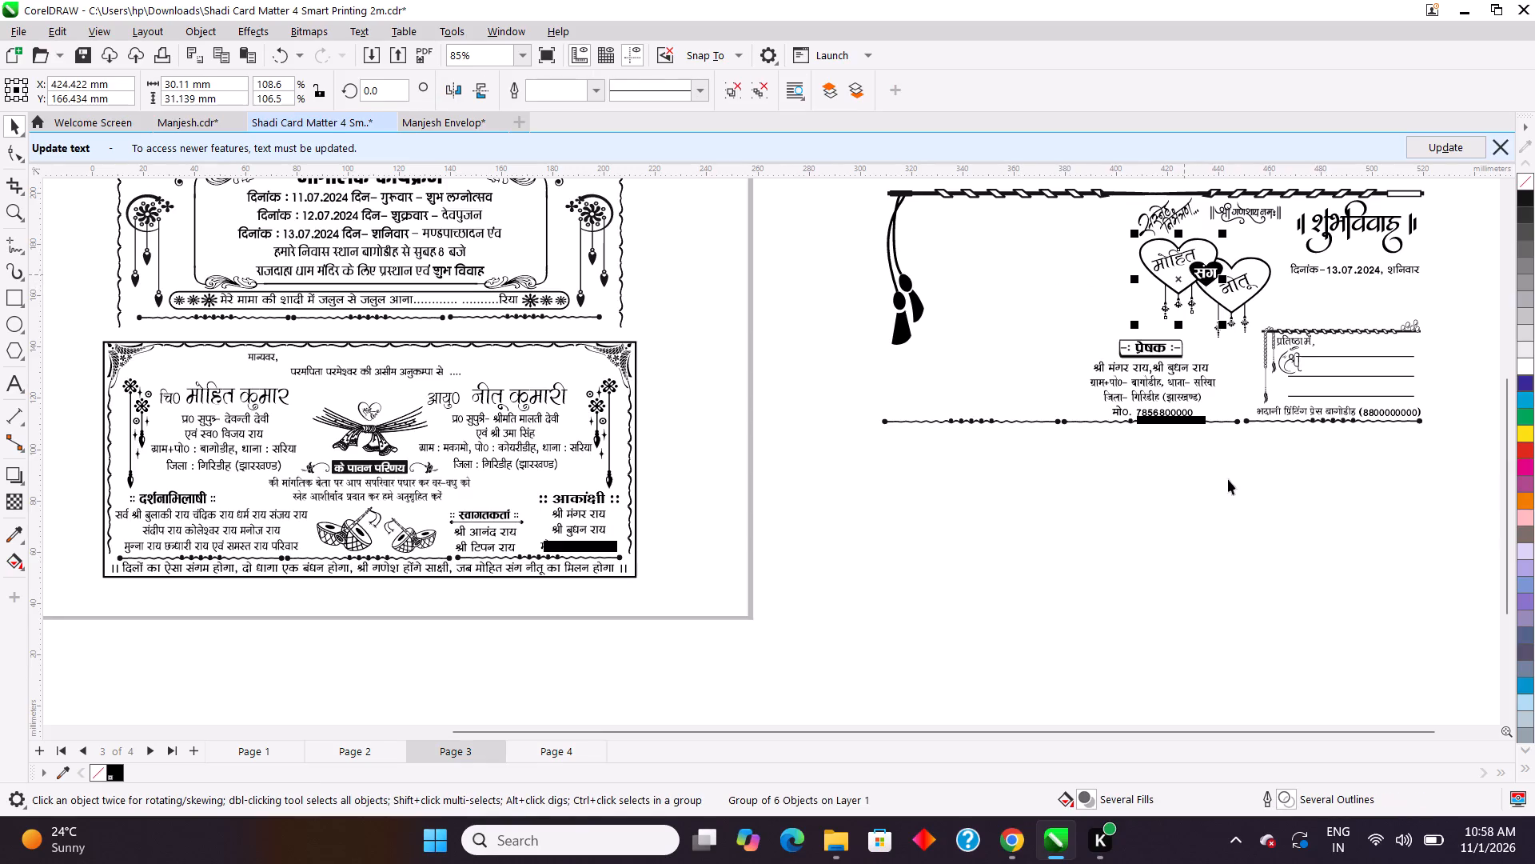
pyautogui.click(1242, 552)
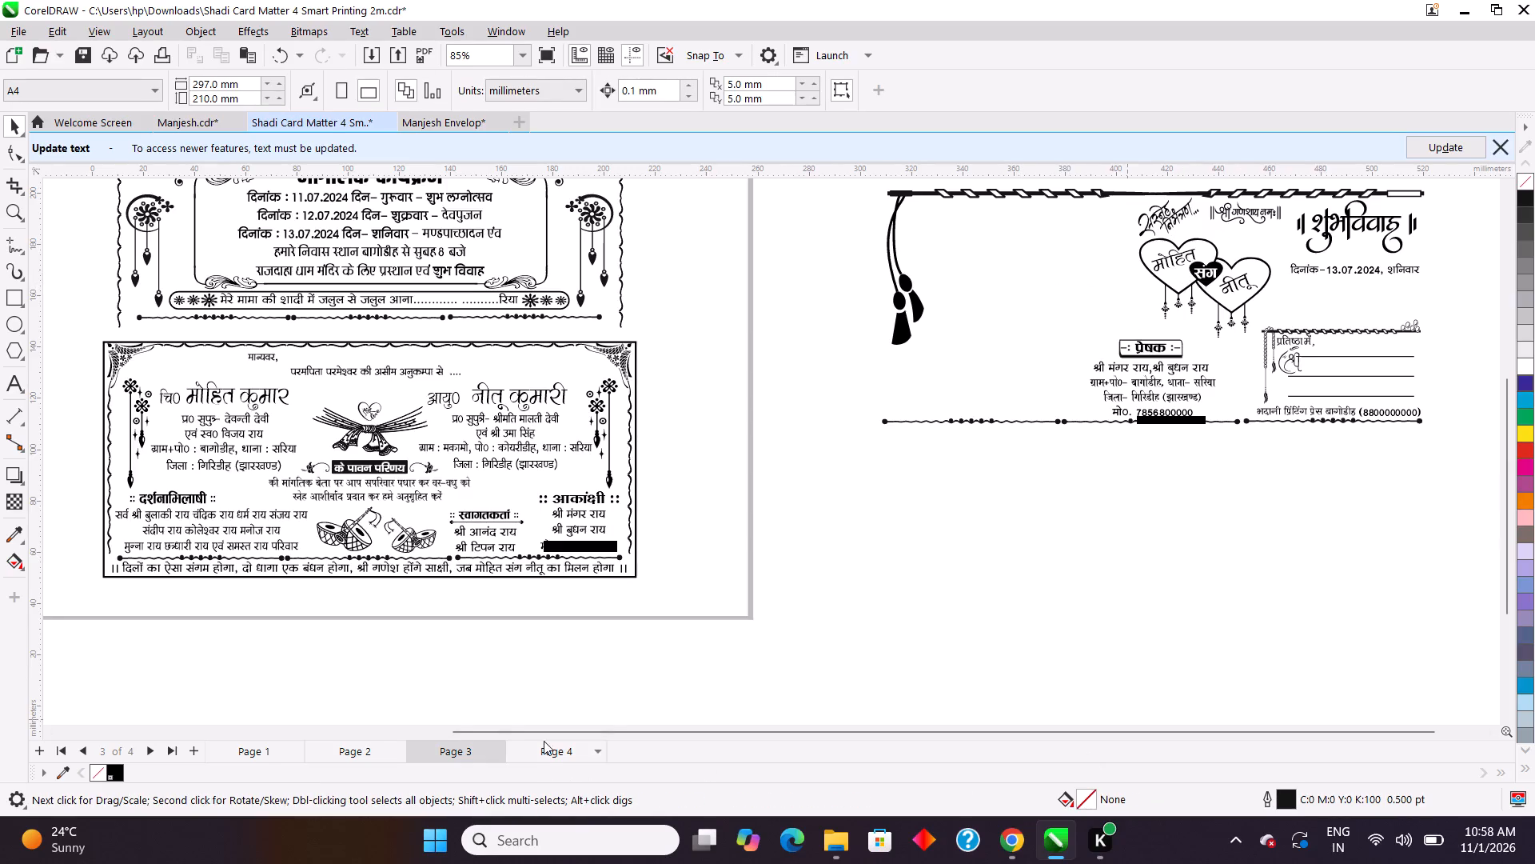
pyautogui.click(368, 751)
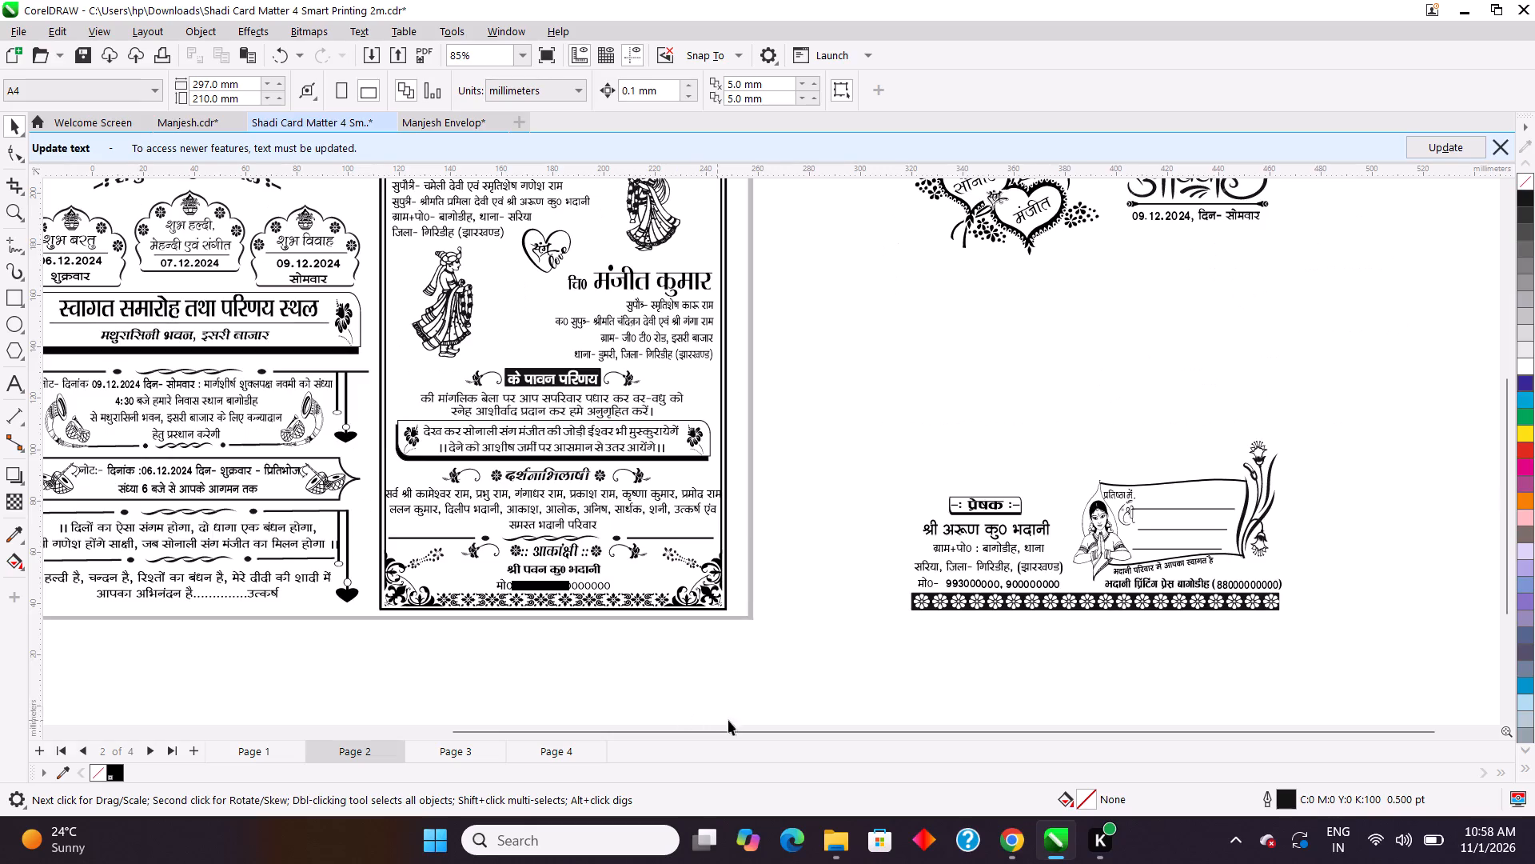
pyautogui.moveTo(1503, 481); pyautogui.dragTo(1504, 466)
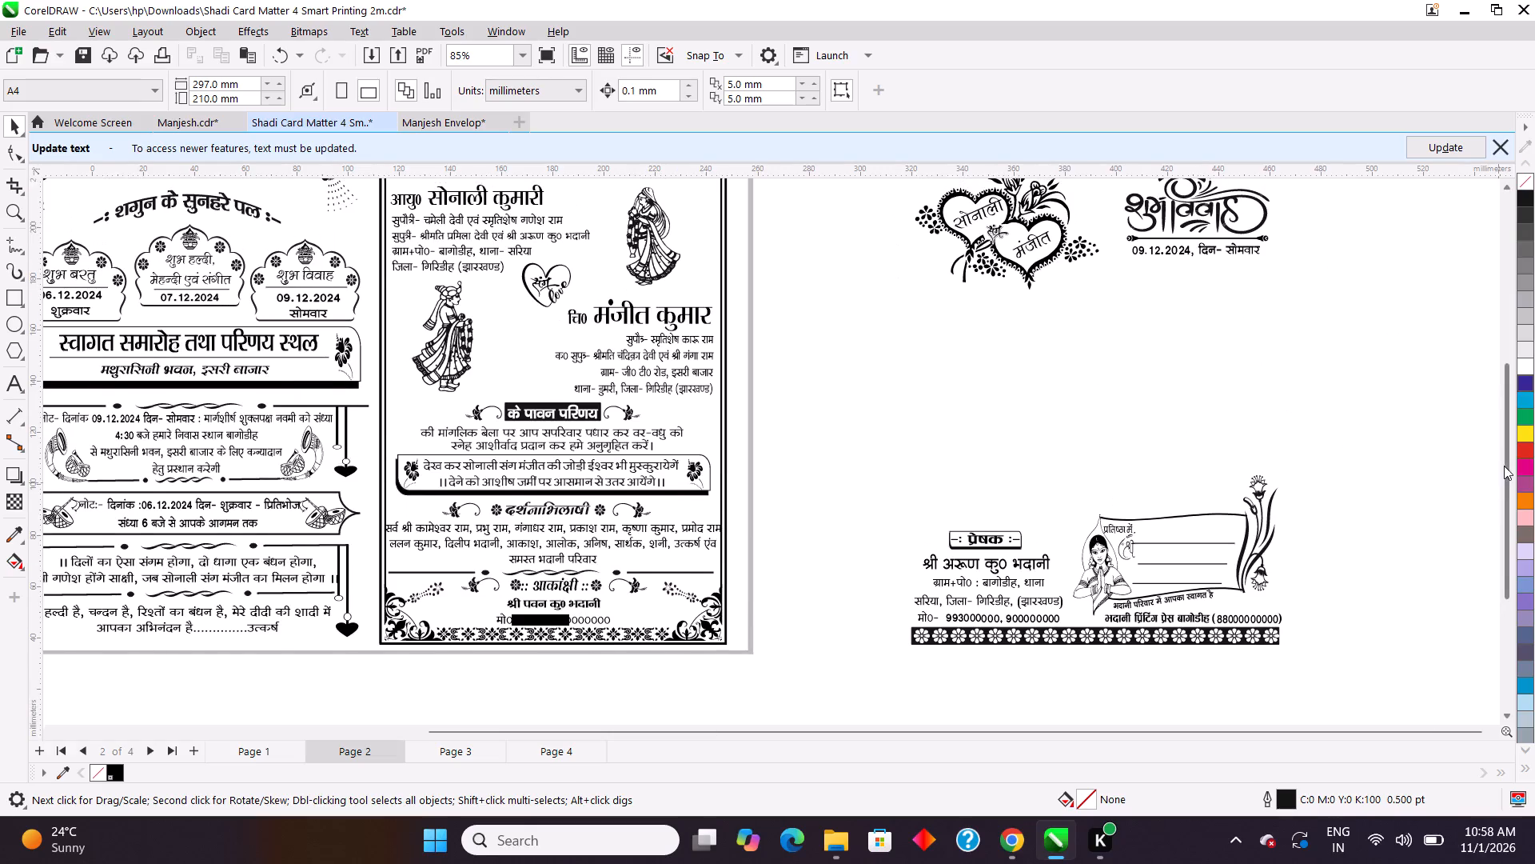
pyautogui.moveTo(1504, 466); pyautogui.dragTo(1506, 424)
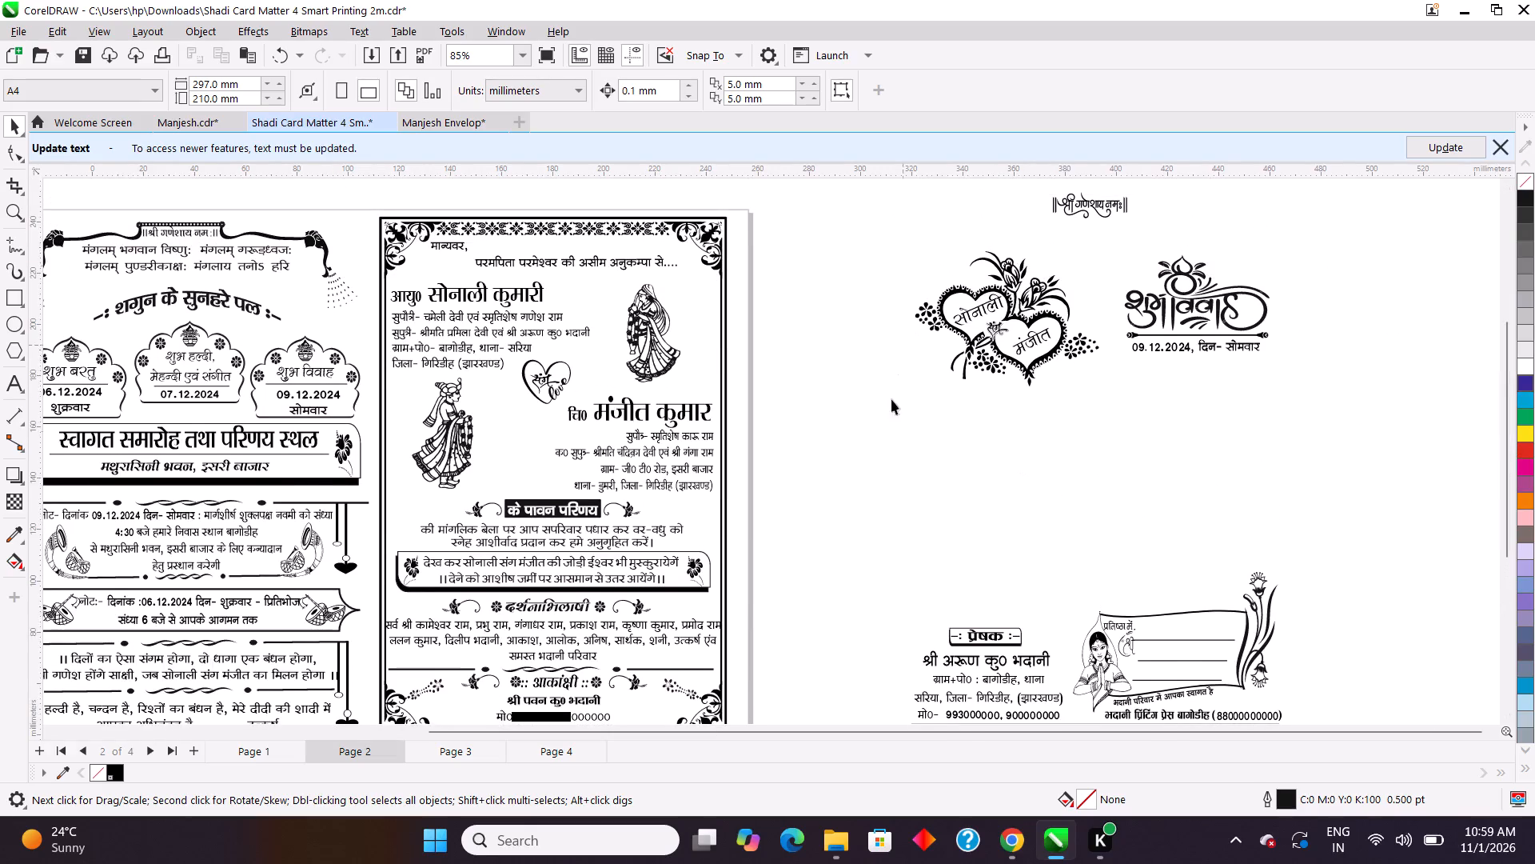
pyautogui.click(562, 746)
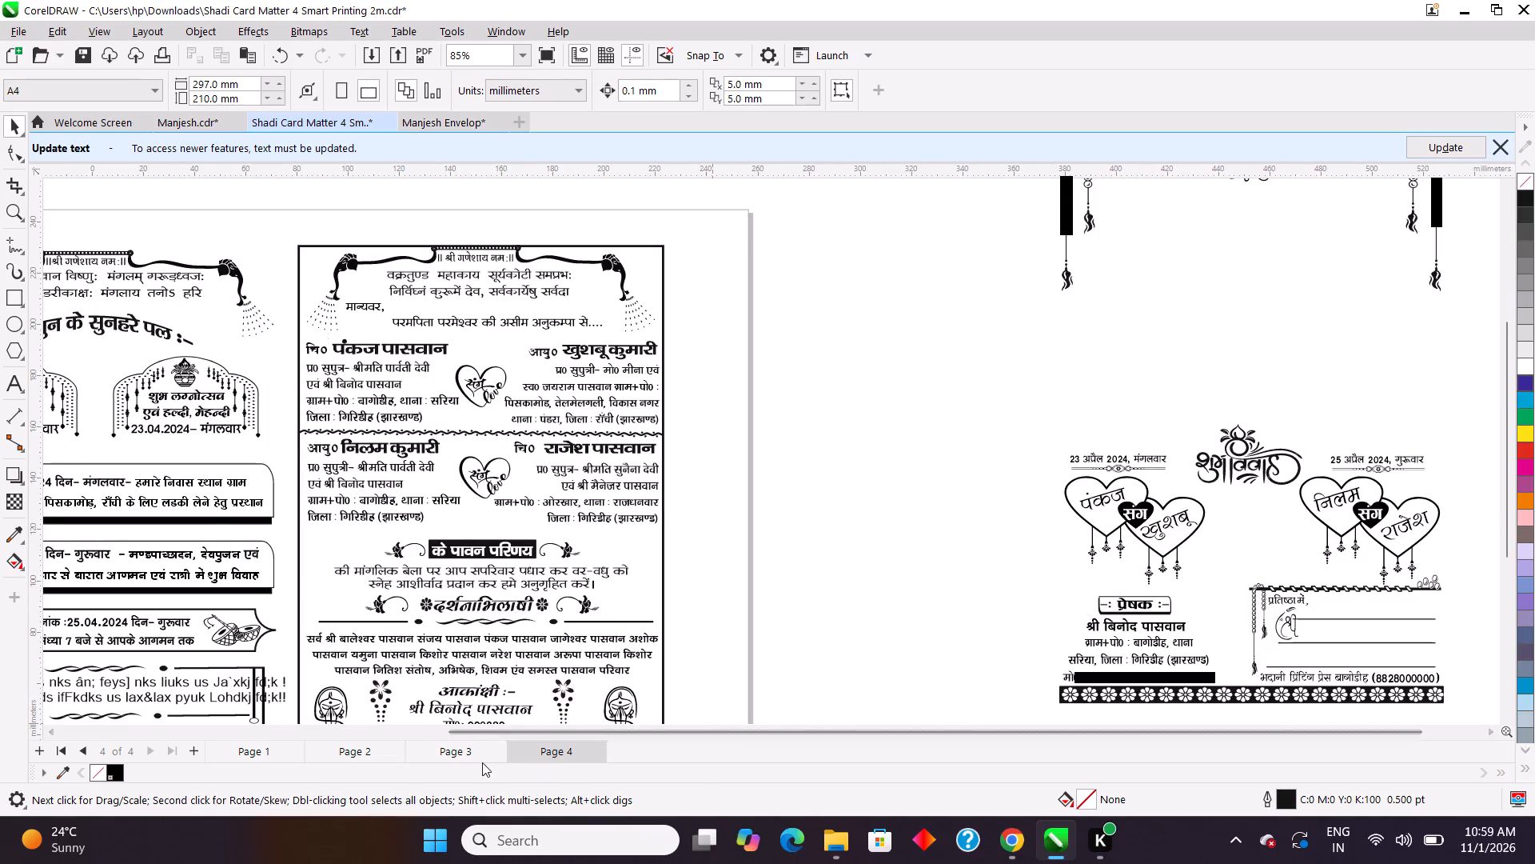
pyautogui.click(461, 754)
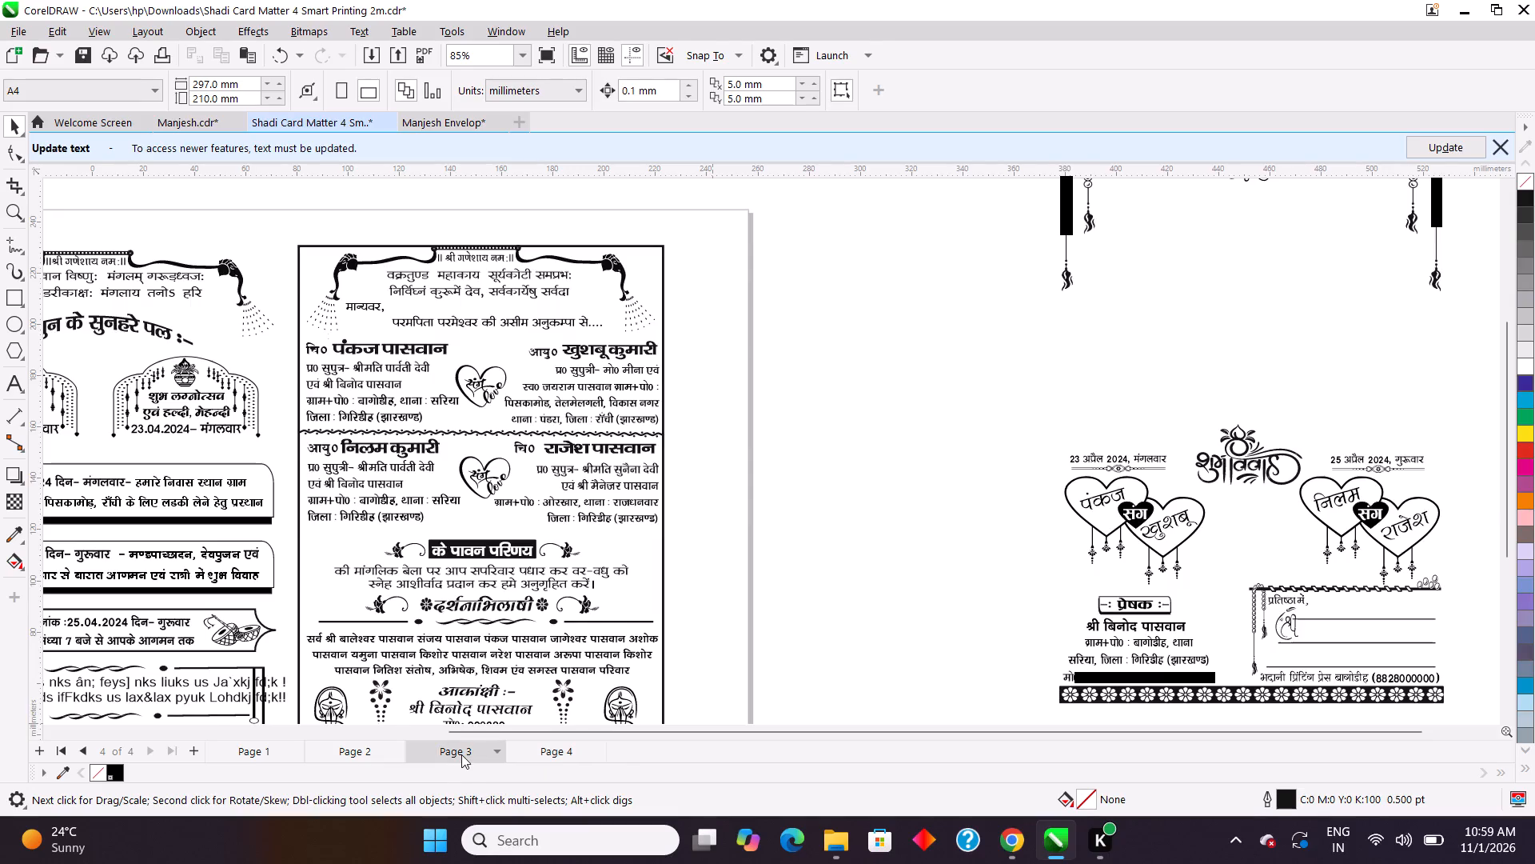
pyautogui.click(349, 750)
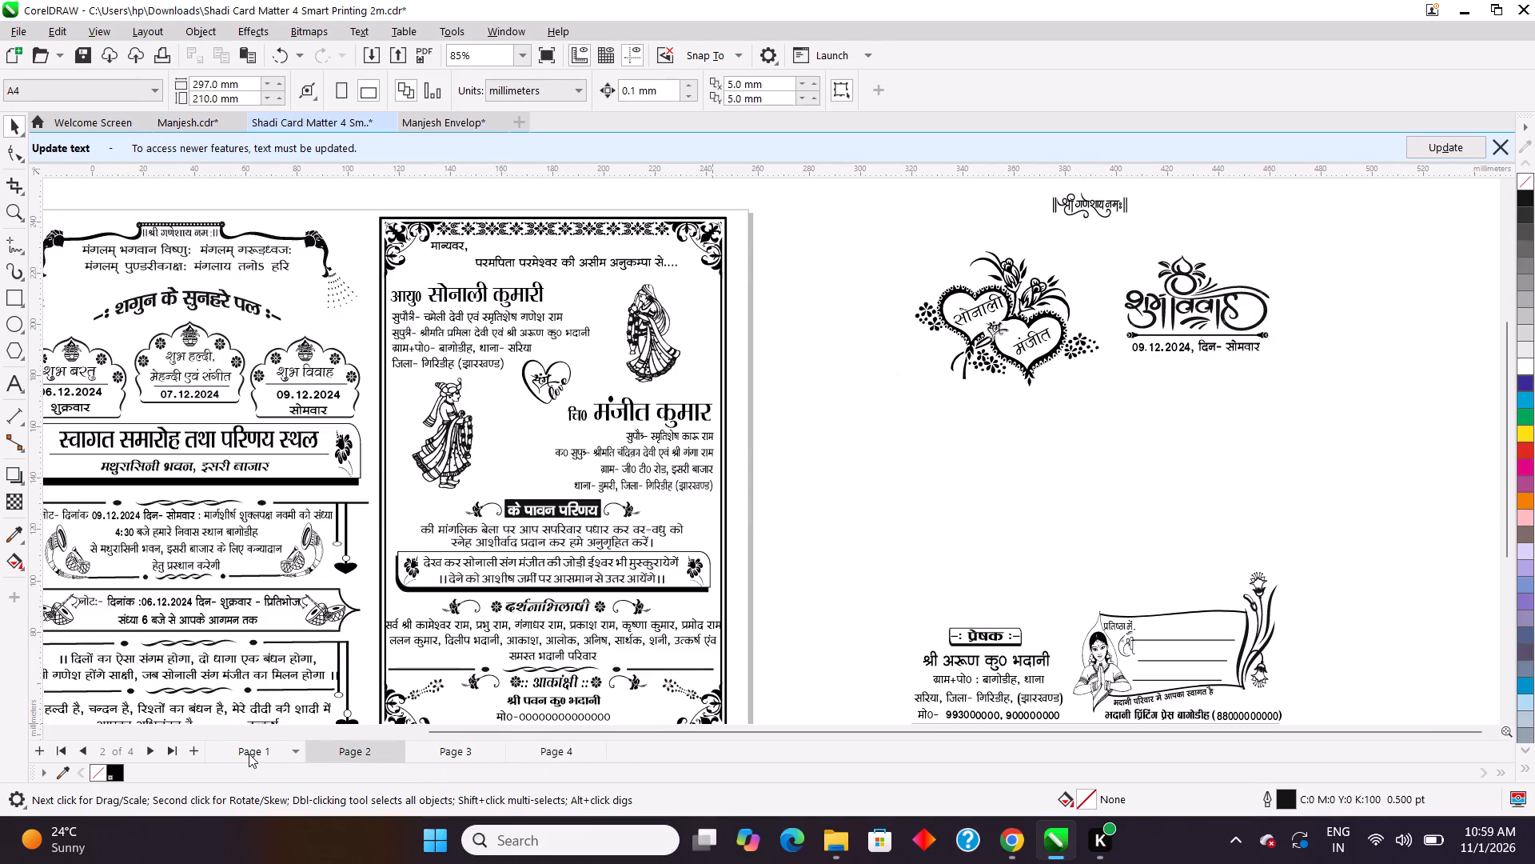
pyautogui.click(249, 754)
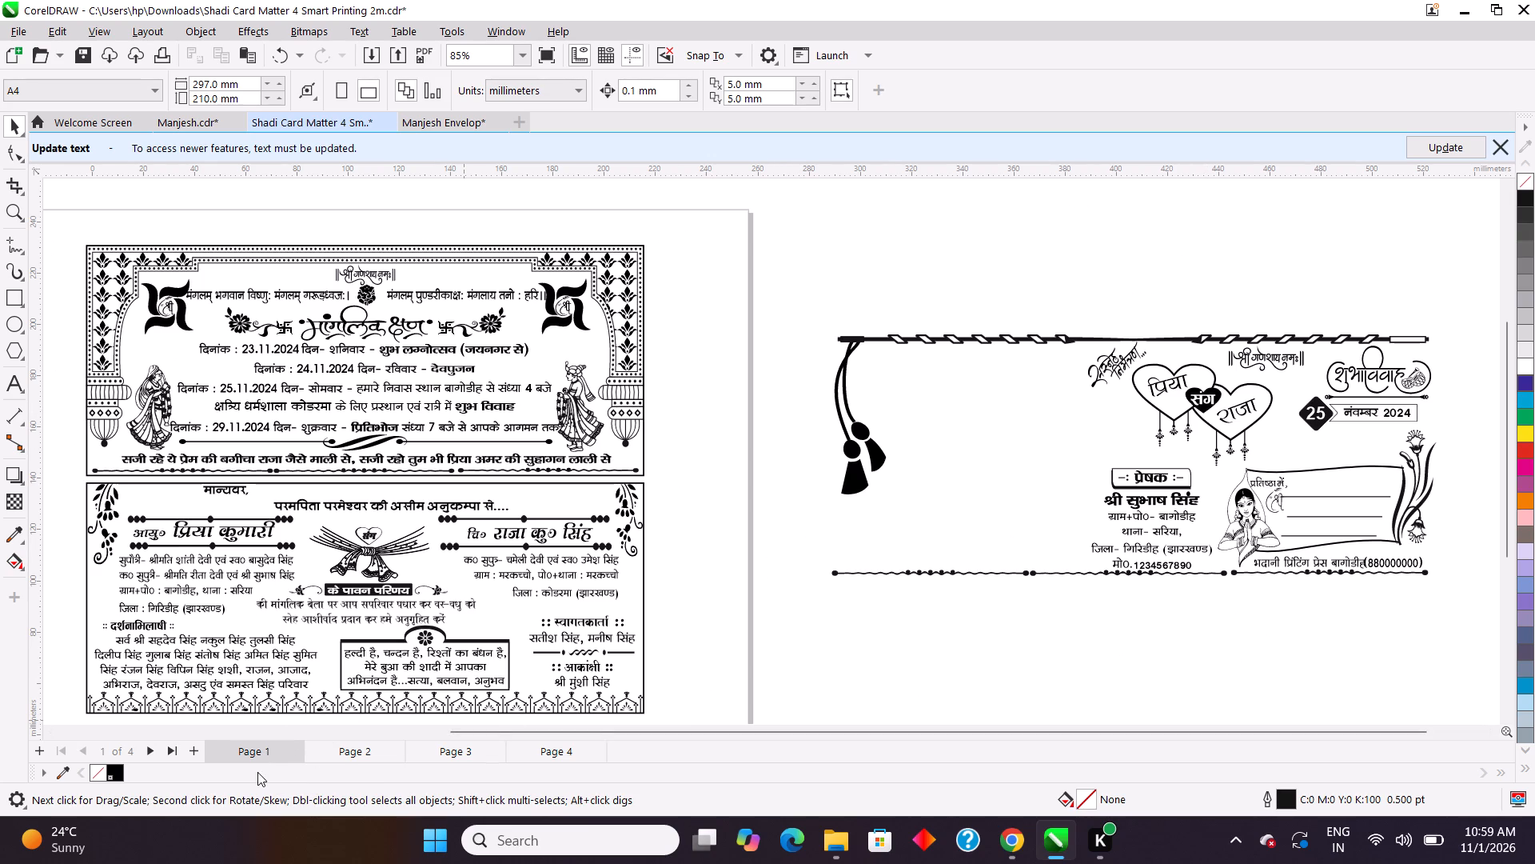
pyautogui.click(353, 756)
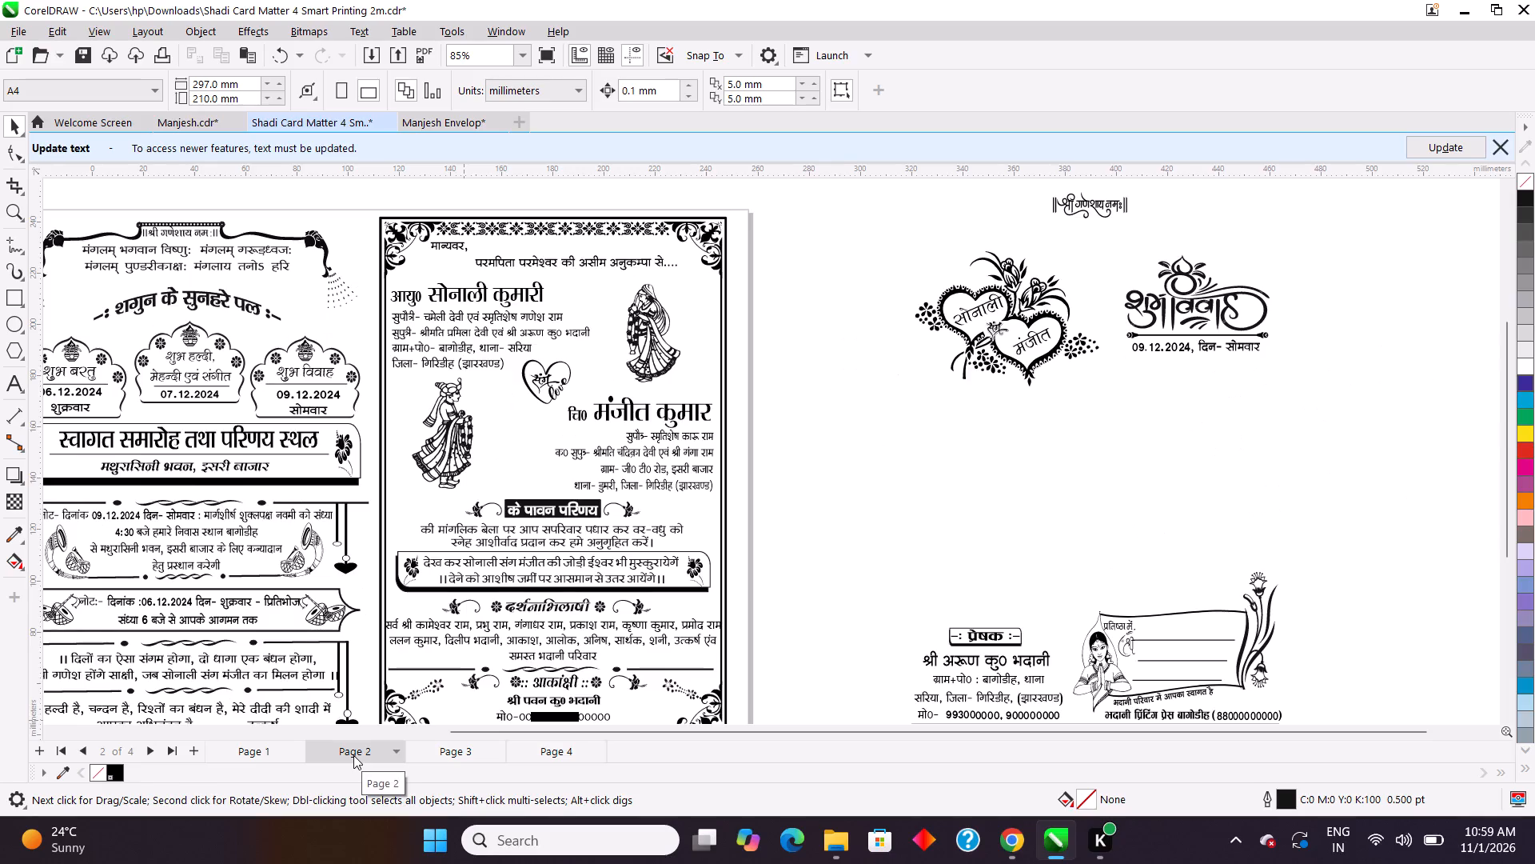
# Compare the heart name designs on Pages 2, 3 and 4 to choose one for the envelope.
pyautogui.click(449, 758)
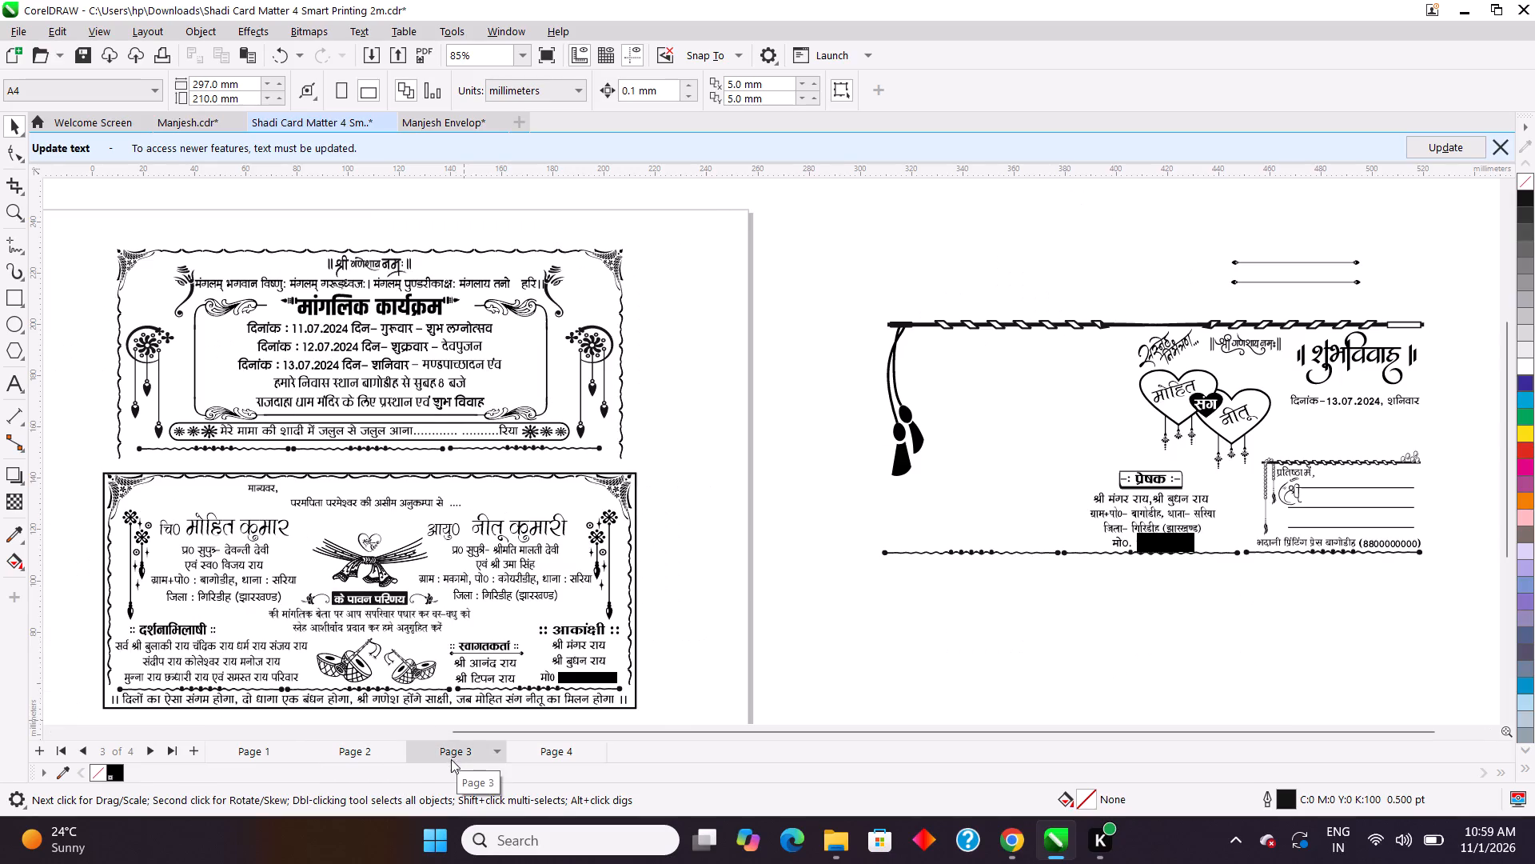
pyautogui.click(546, 751)
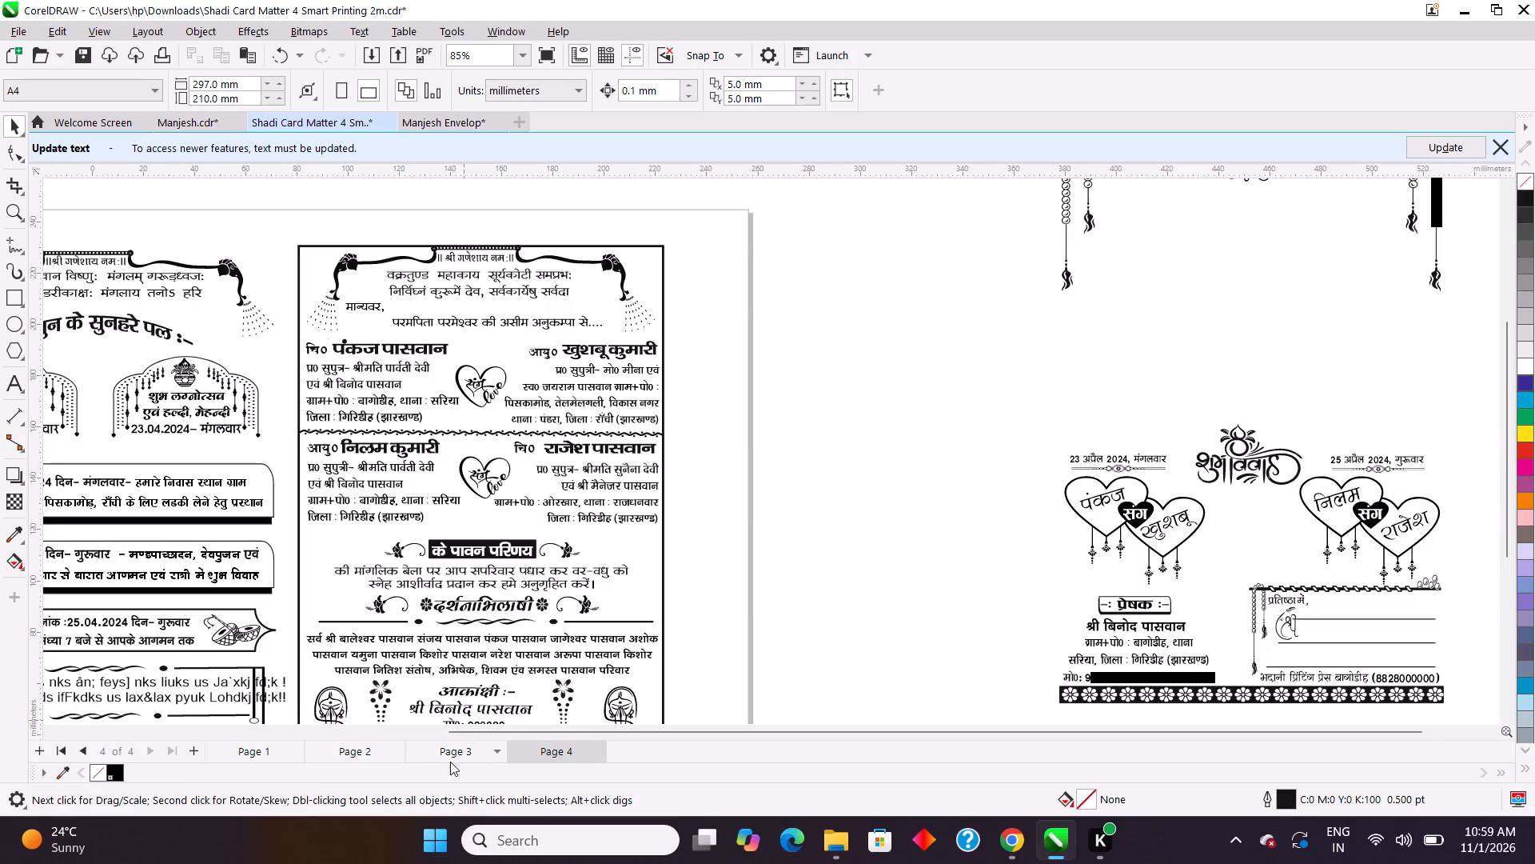
pyautogui.click(432, 749)
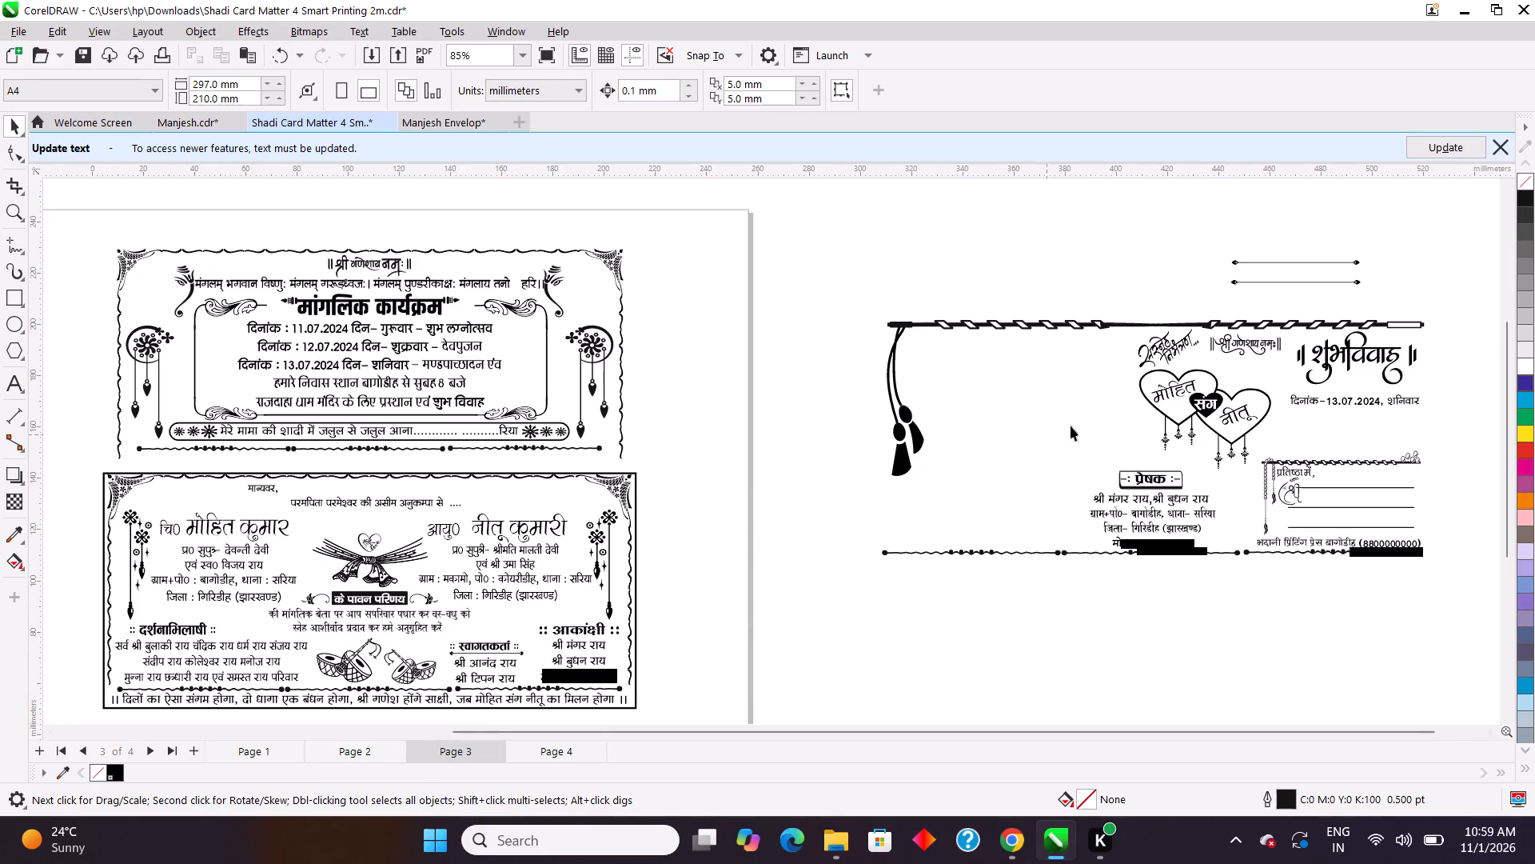
pyautogui.click(1154, 352)
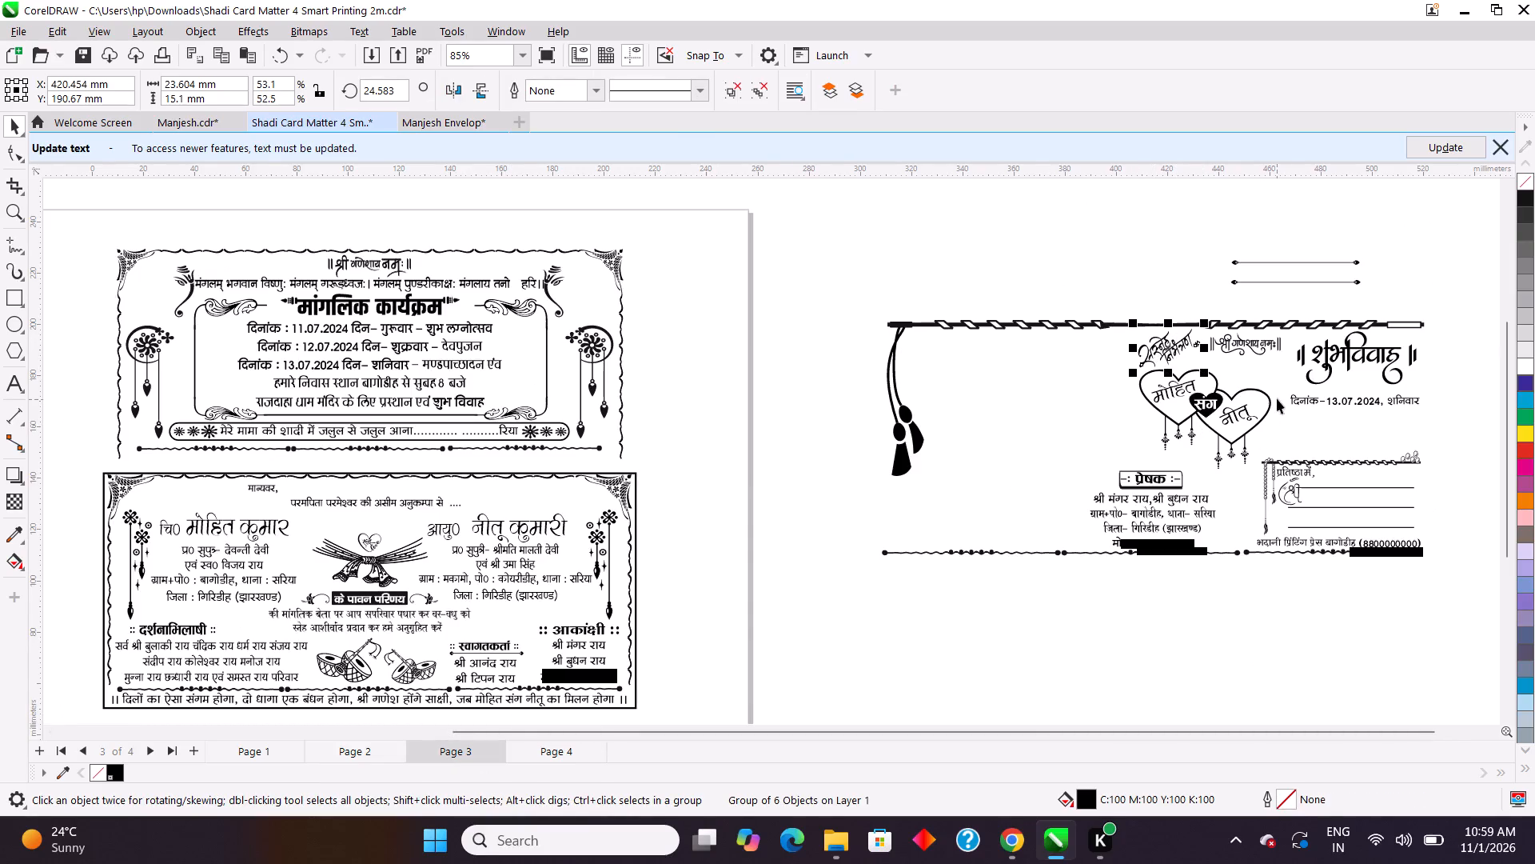
pyautogui.click(346, 758)
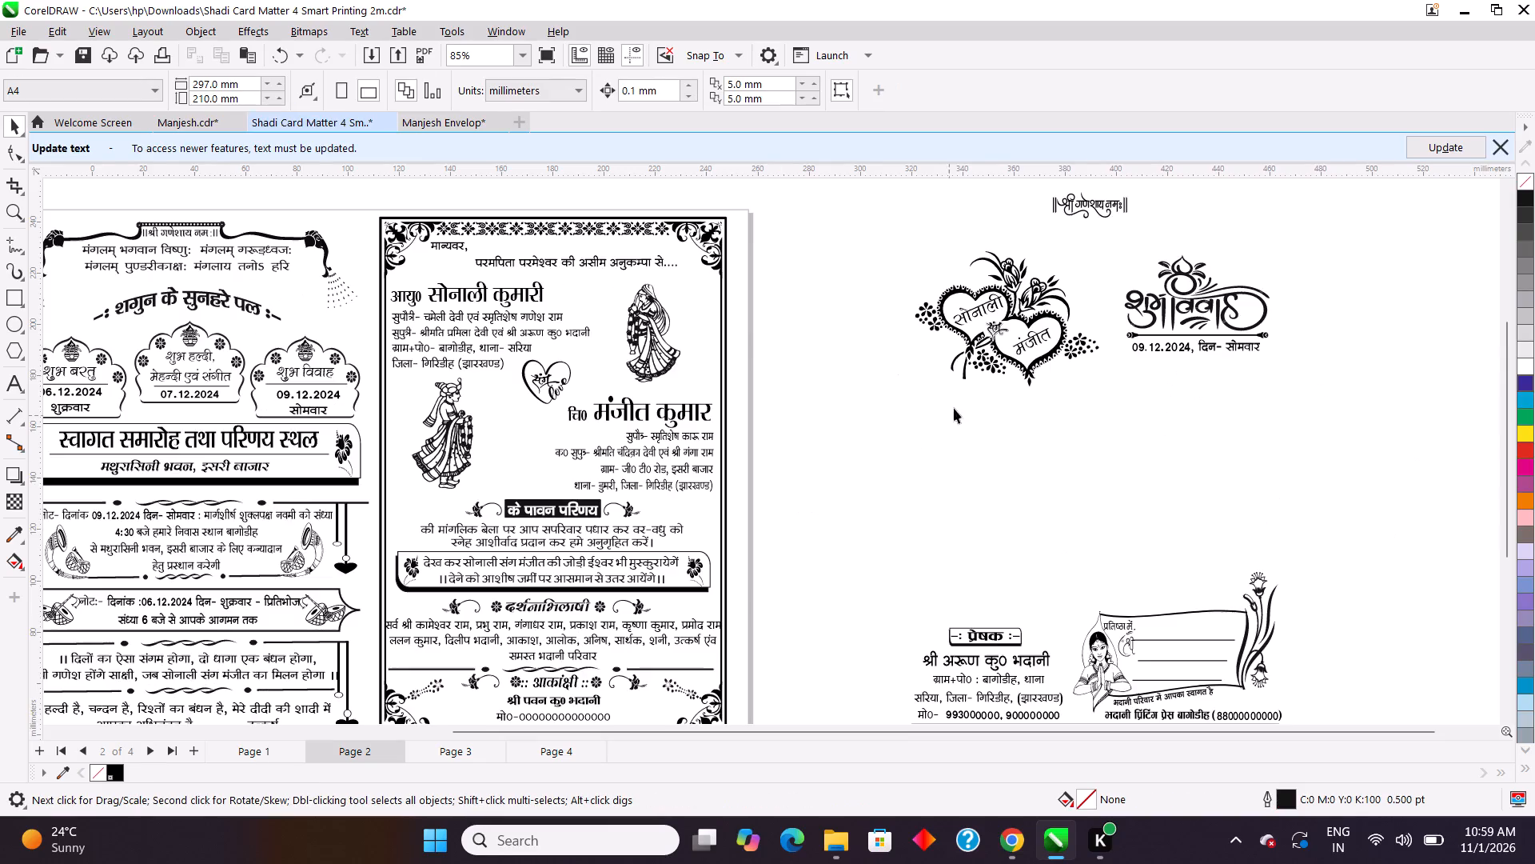
pyautogui.scroll(11, 972, 258)
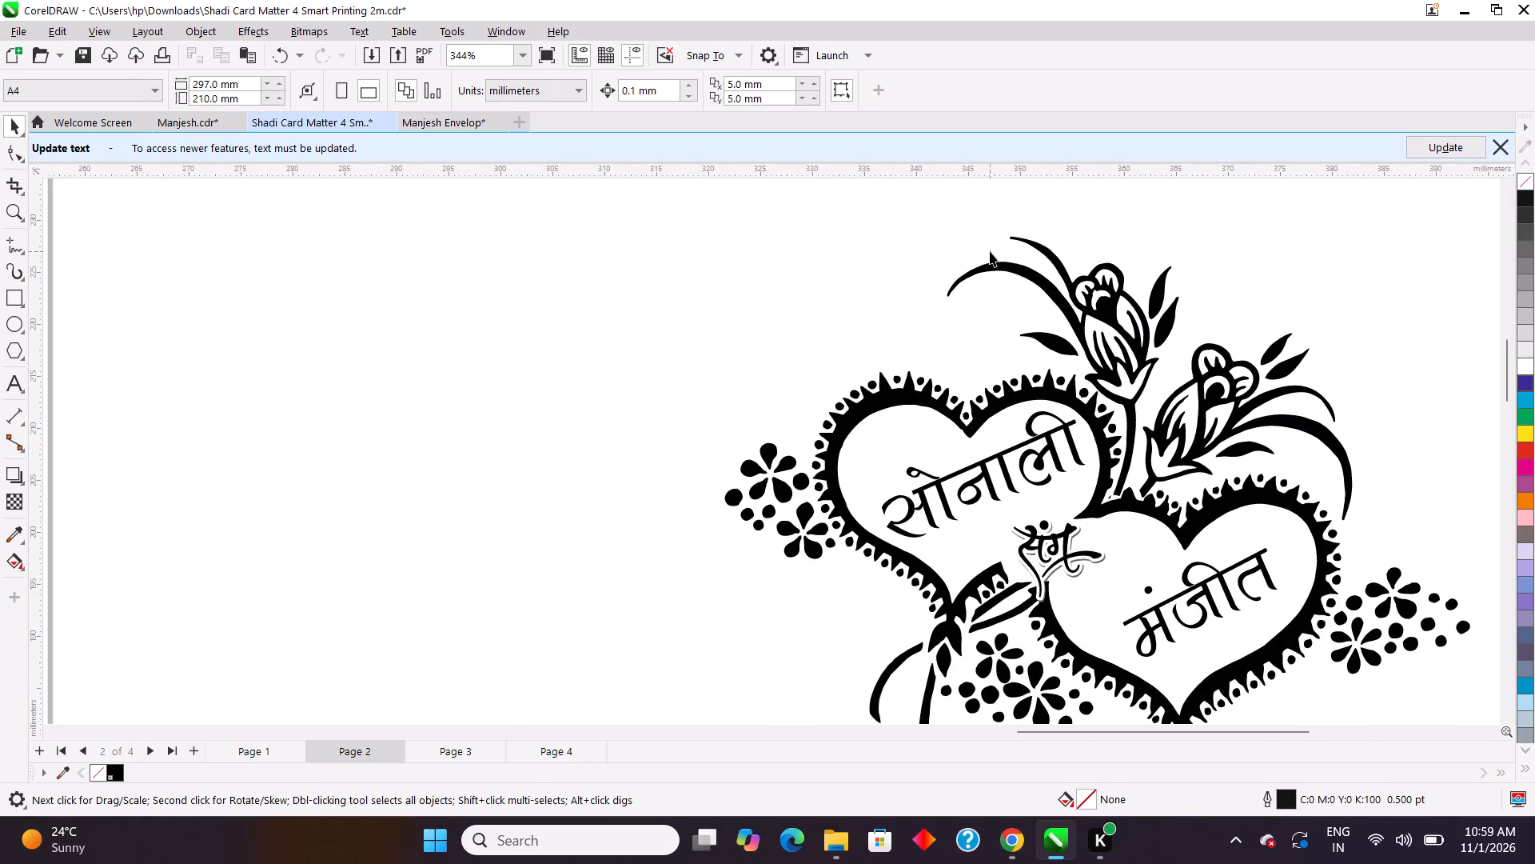
pyautogui.scroll(-4, 990, 251)
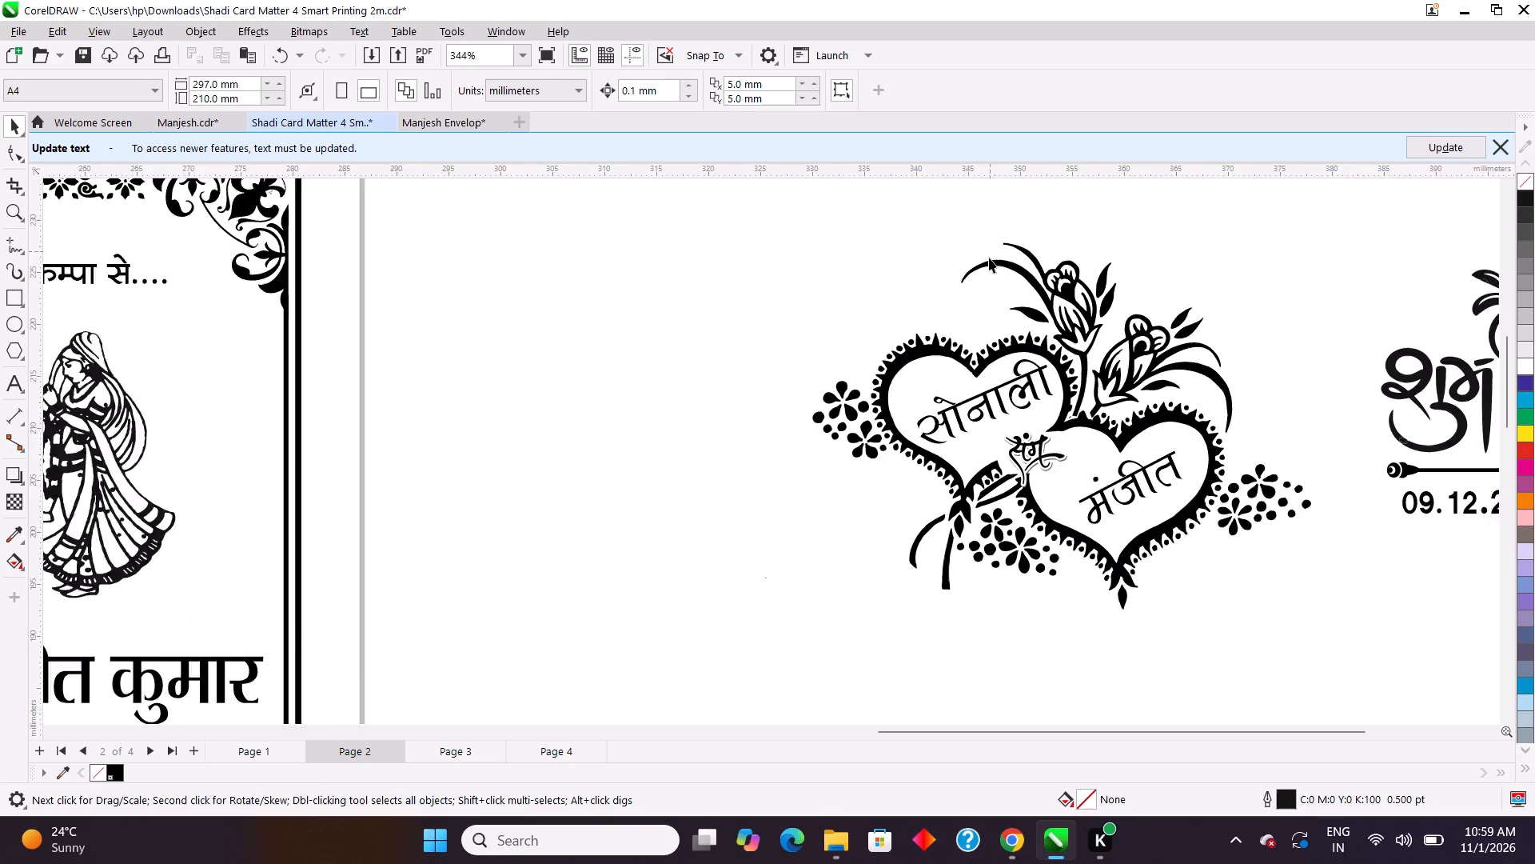
pyautogui.scroll(4, 989, 258)
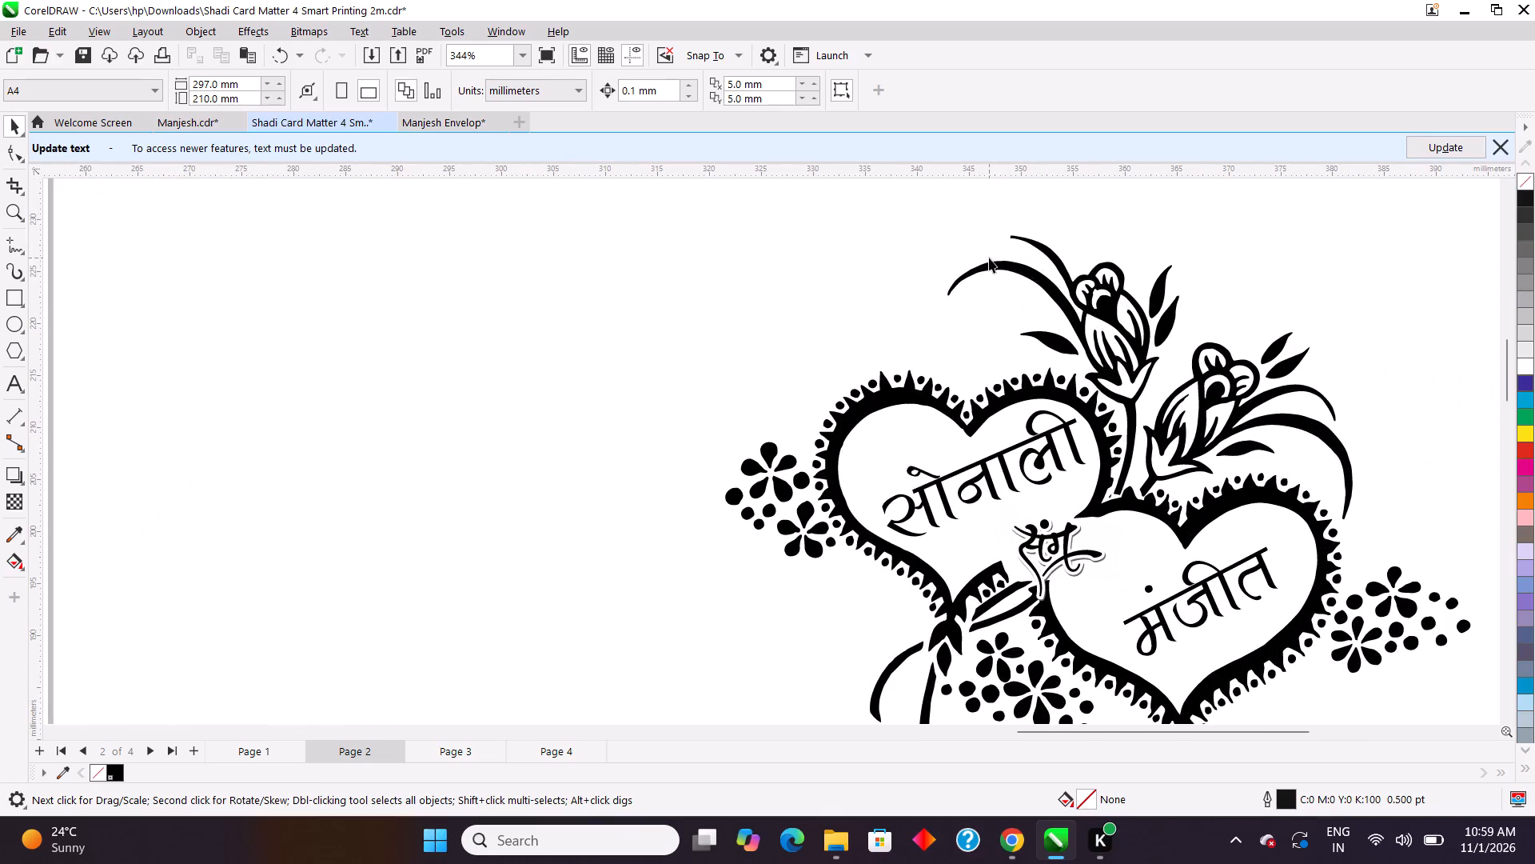
pyautogui.scroll(-7, 989, 258)
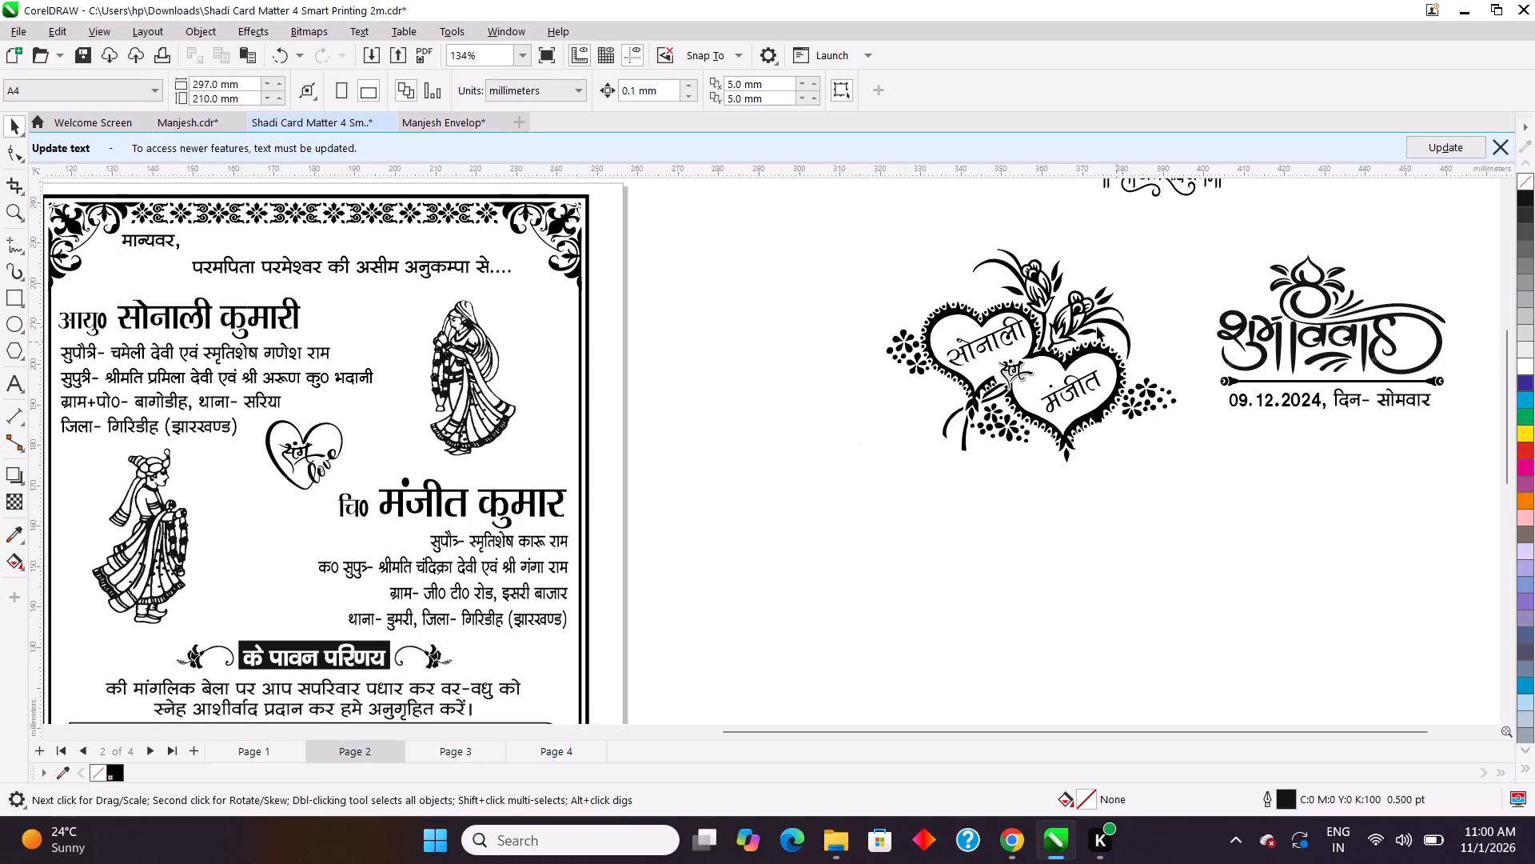
pyautogui.click(449, 754)
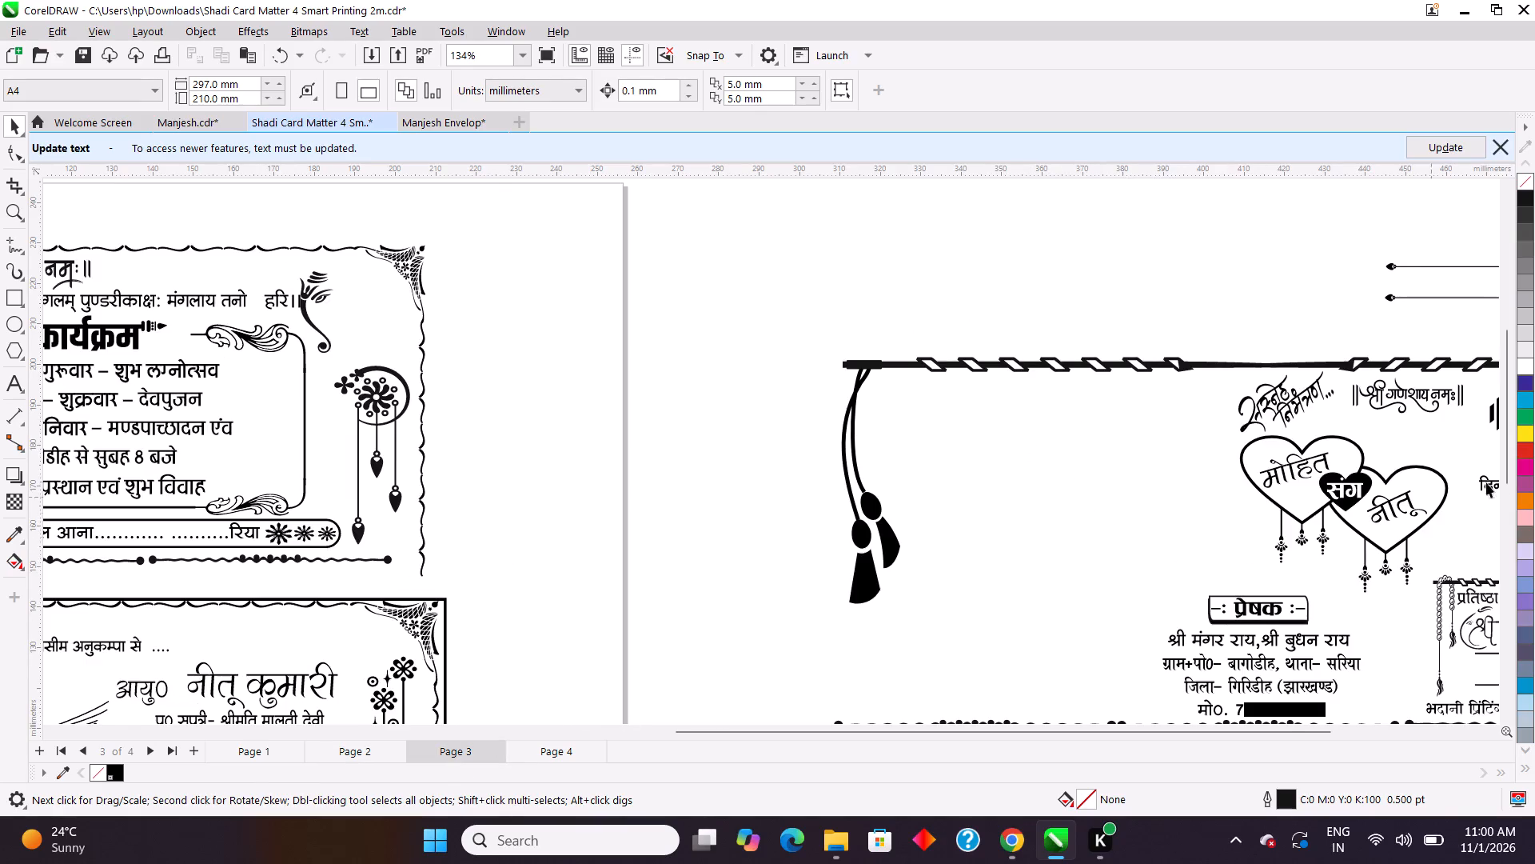
pyautogui.scroll(7, 1398, 499)
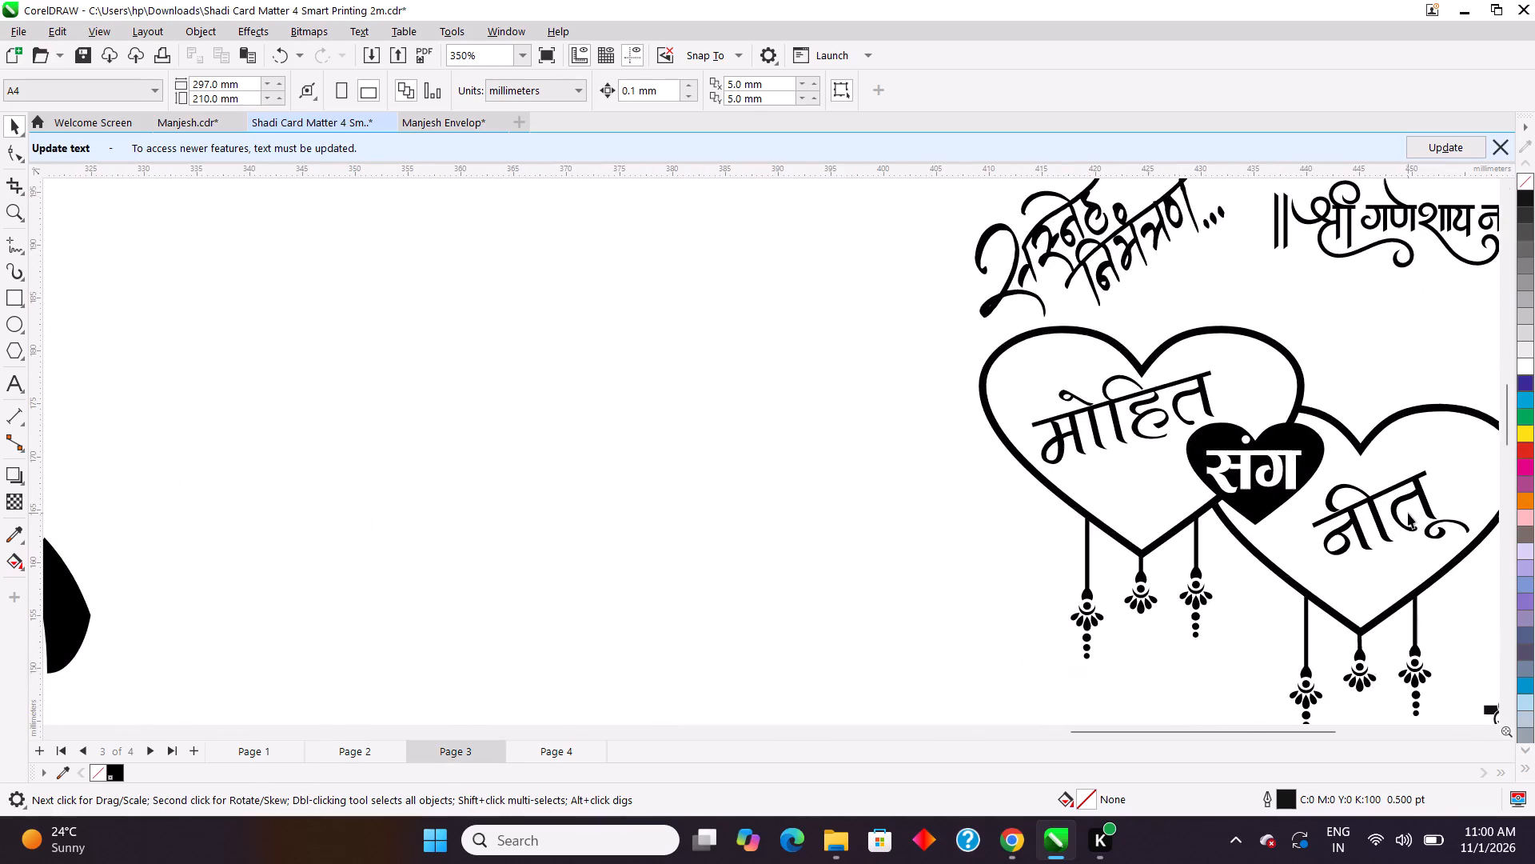
pyautogui.scroll(-3, 1334, 616)
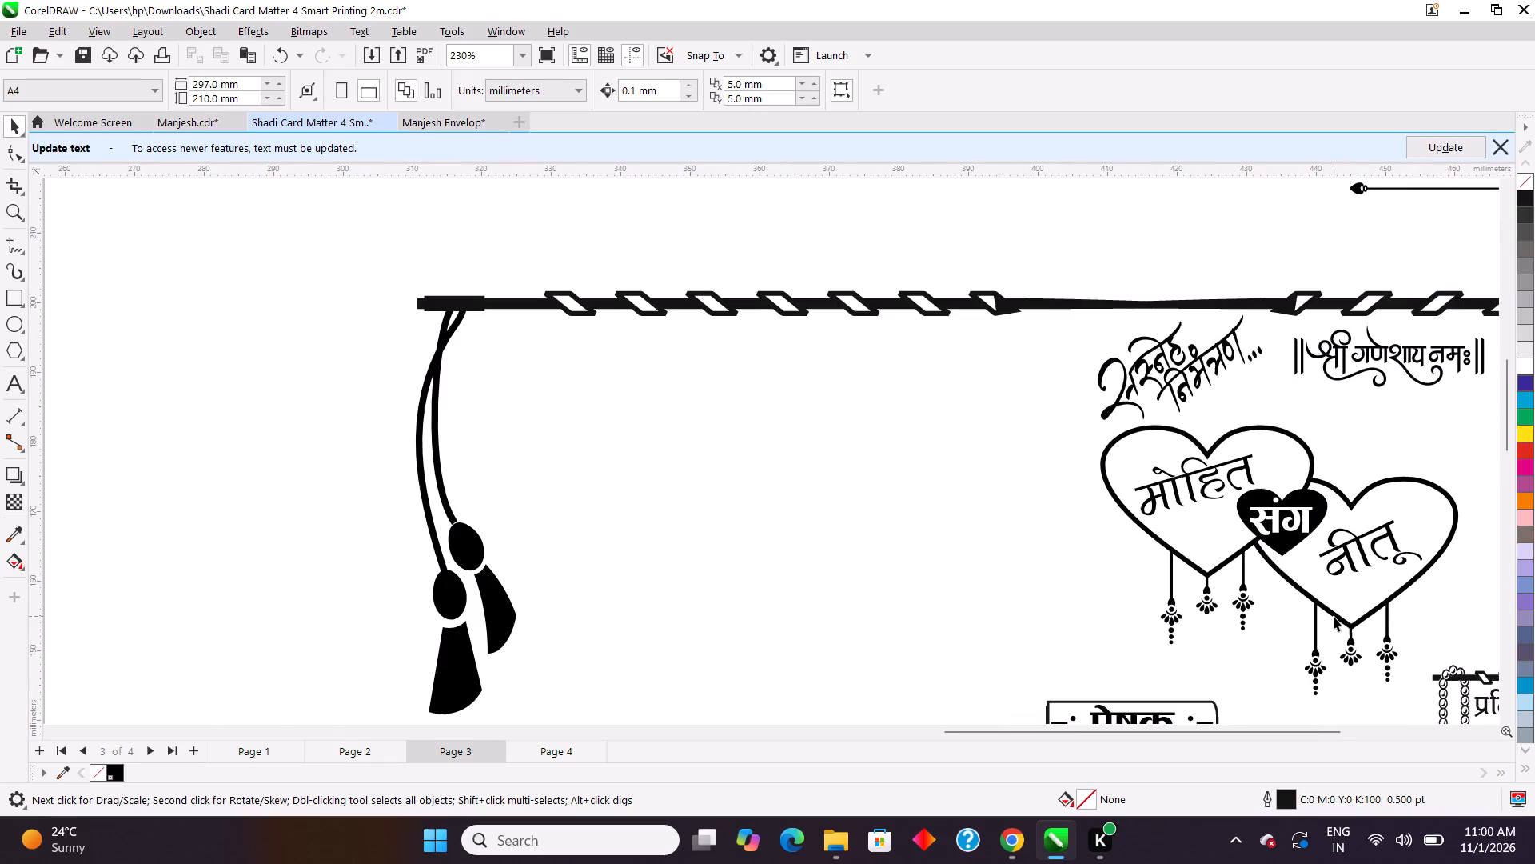
pyautogui.scroll(-3, 1334, 616)
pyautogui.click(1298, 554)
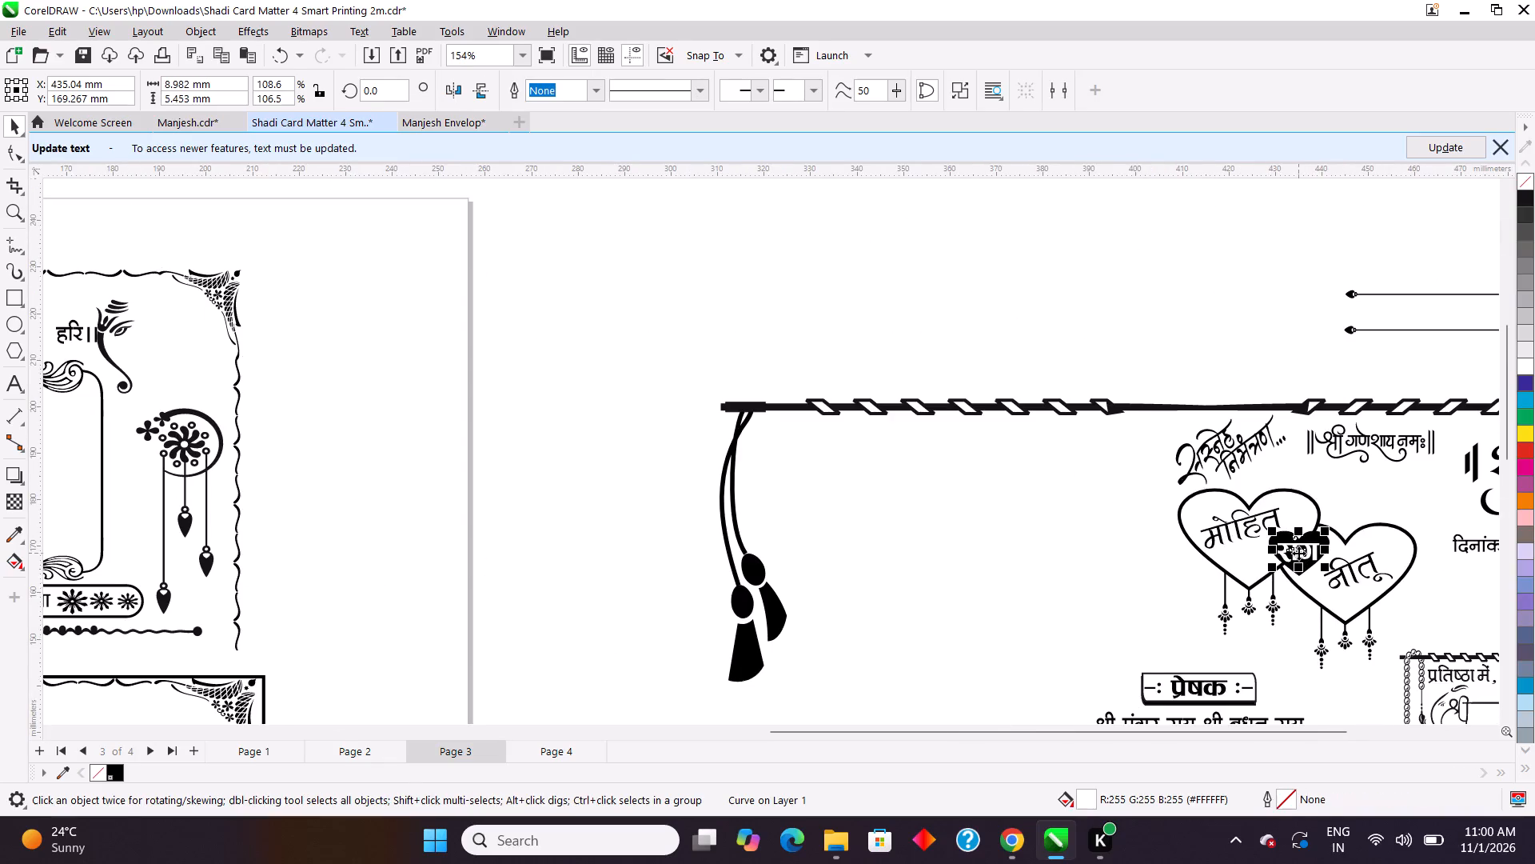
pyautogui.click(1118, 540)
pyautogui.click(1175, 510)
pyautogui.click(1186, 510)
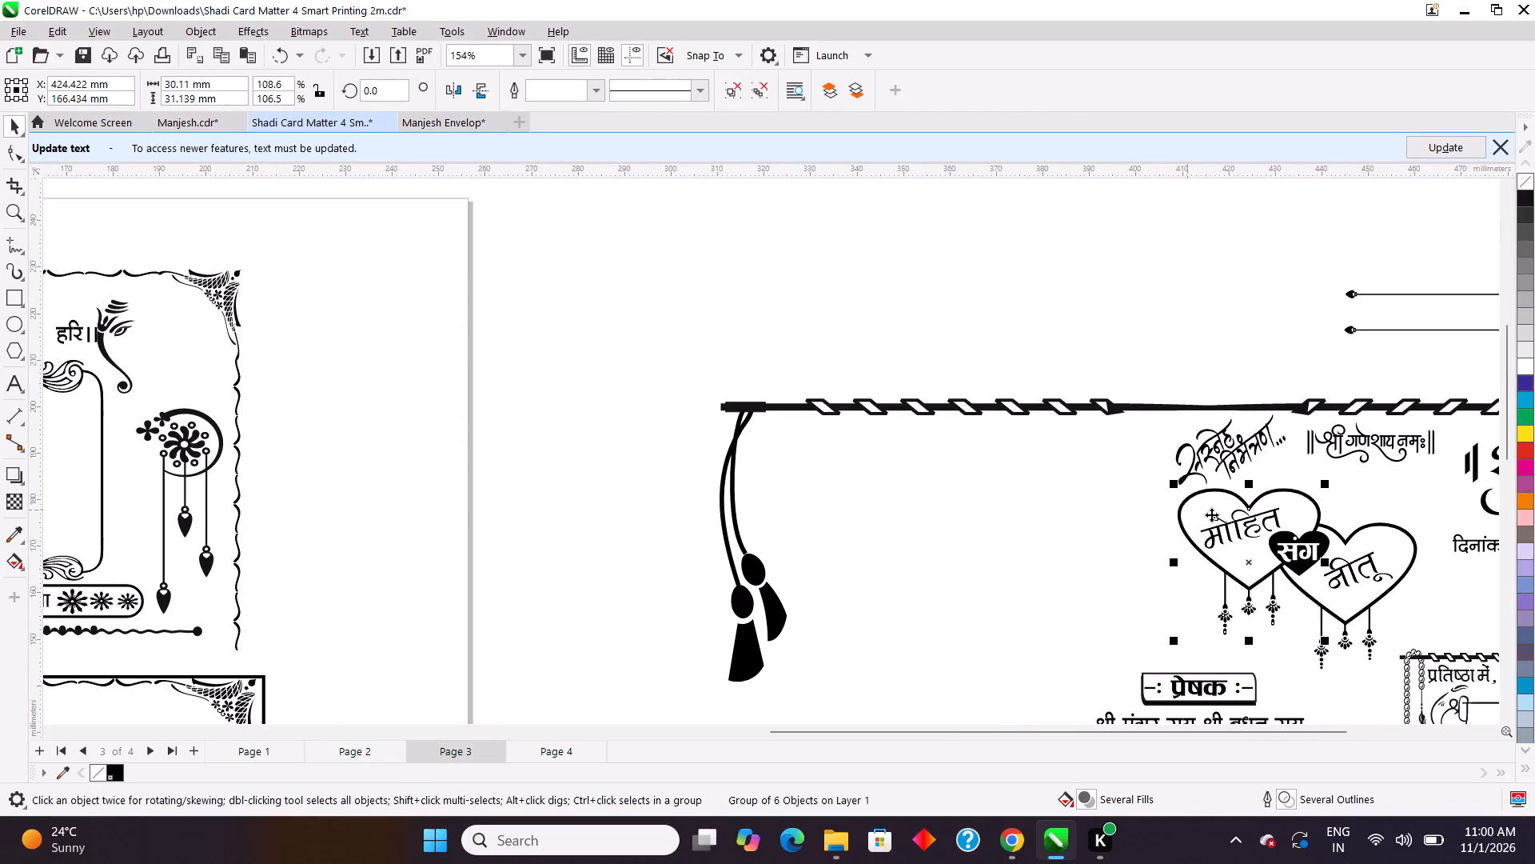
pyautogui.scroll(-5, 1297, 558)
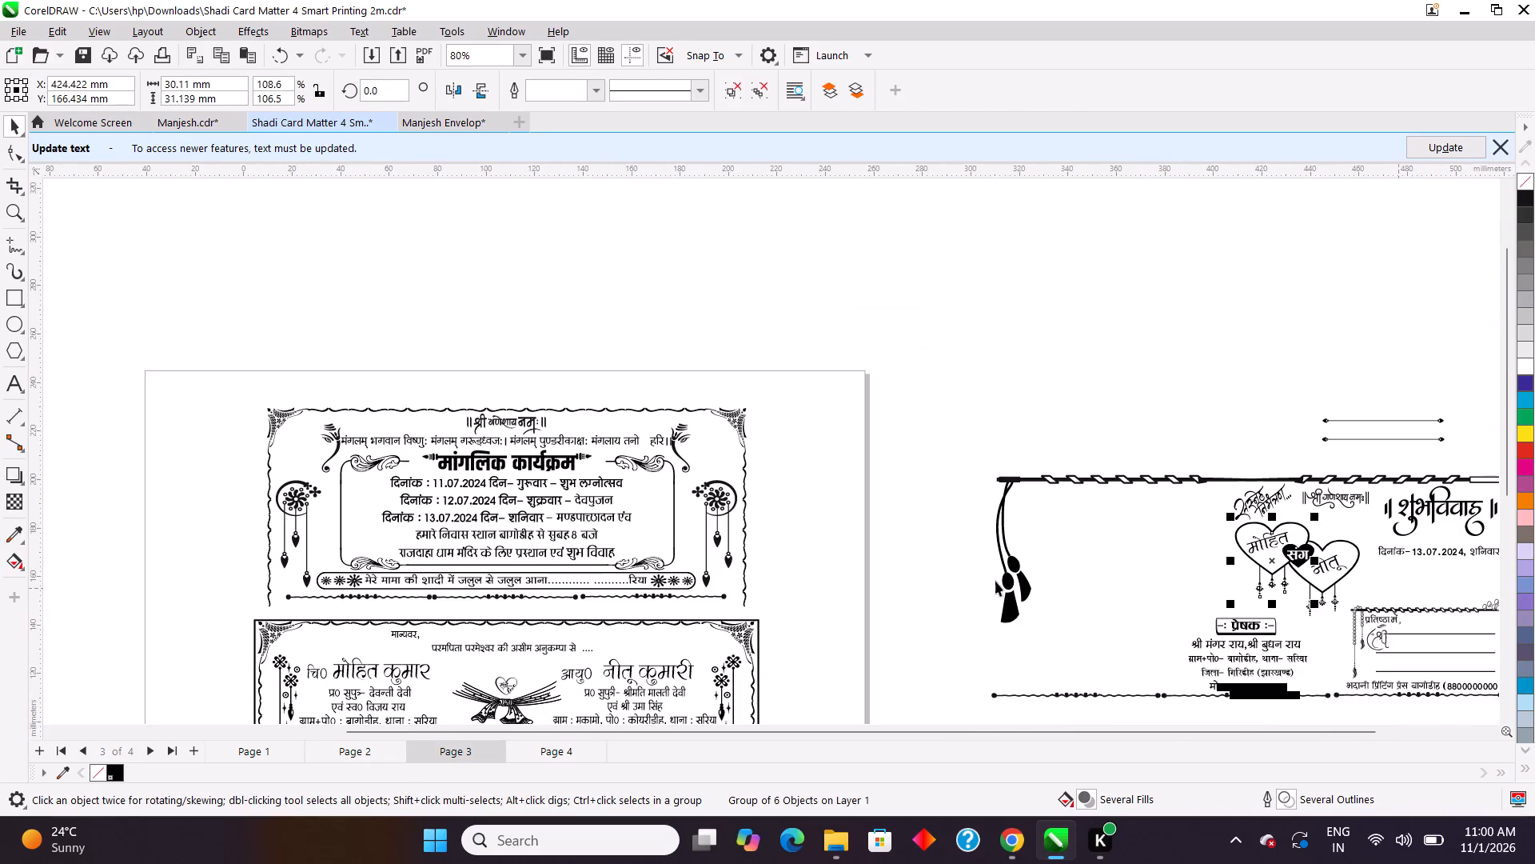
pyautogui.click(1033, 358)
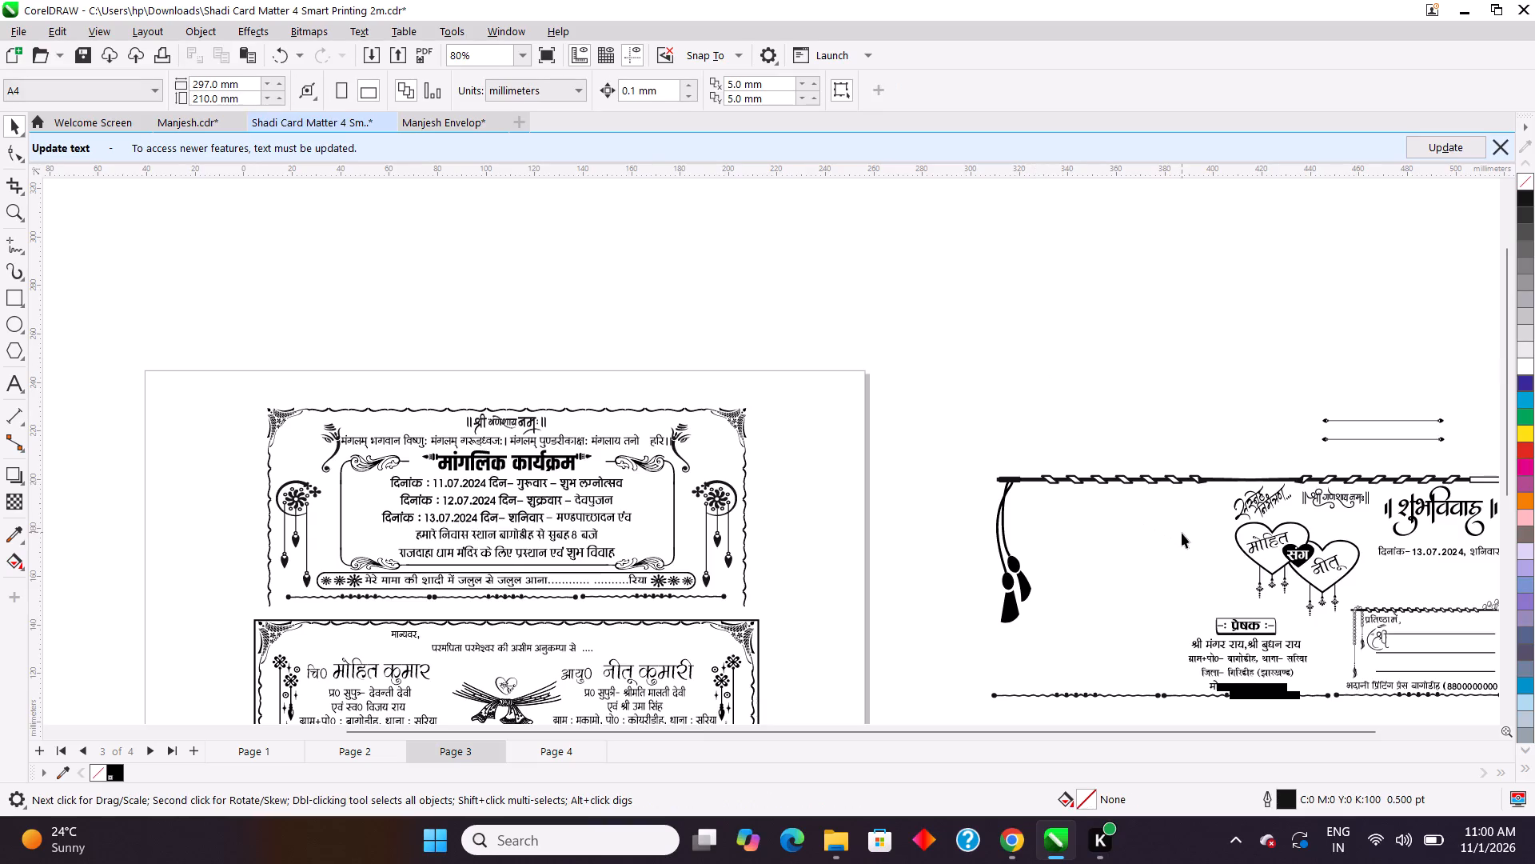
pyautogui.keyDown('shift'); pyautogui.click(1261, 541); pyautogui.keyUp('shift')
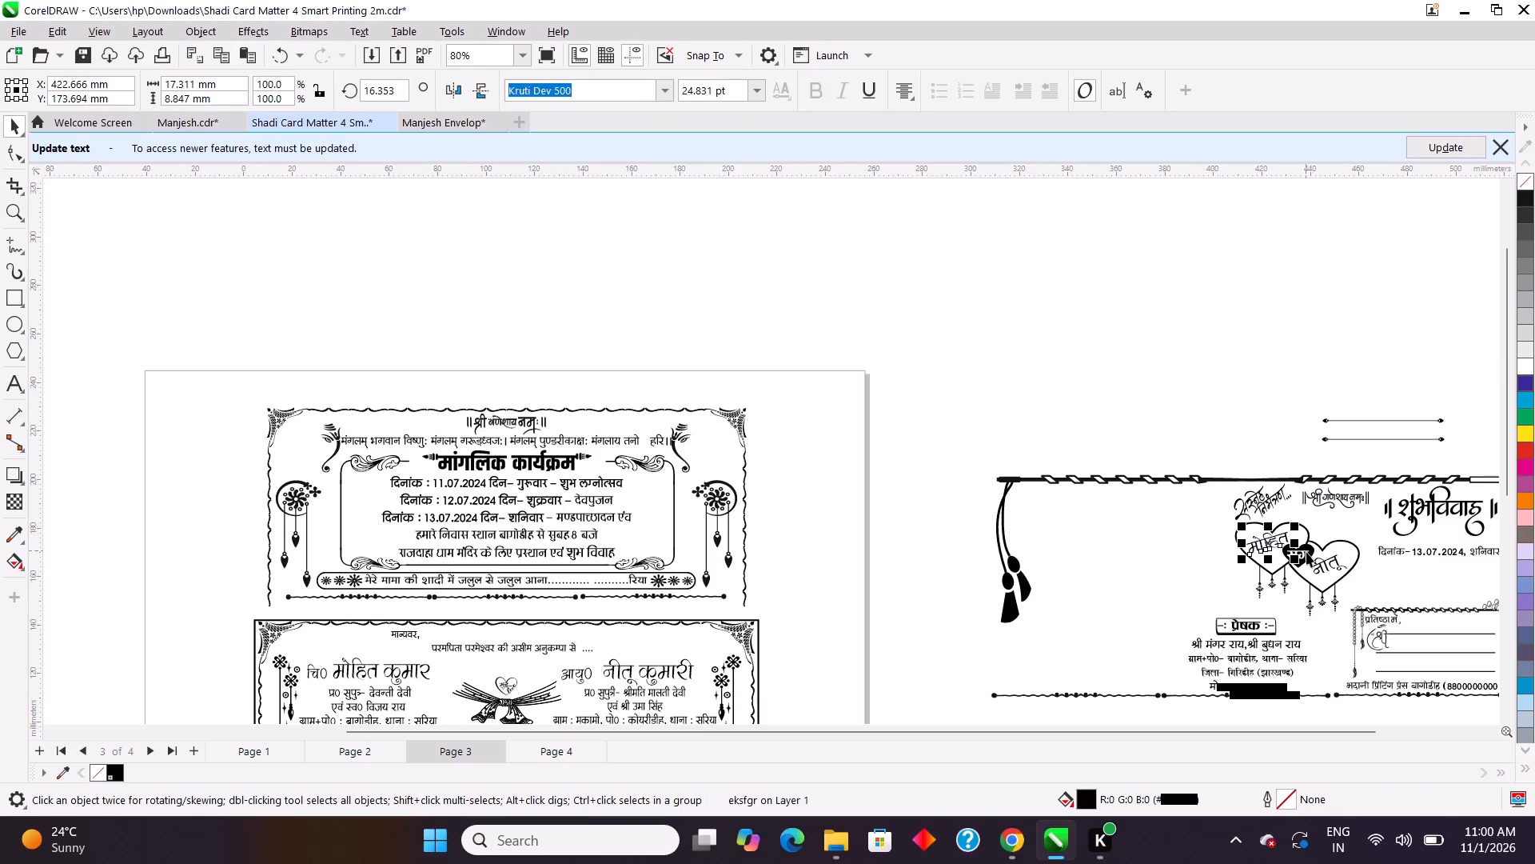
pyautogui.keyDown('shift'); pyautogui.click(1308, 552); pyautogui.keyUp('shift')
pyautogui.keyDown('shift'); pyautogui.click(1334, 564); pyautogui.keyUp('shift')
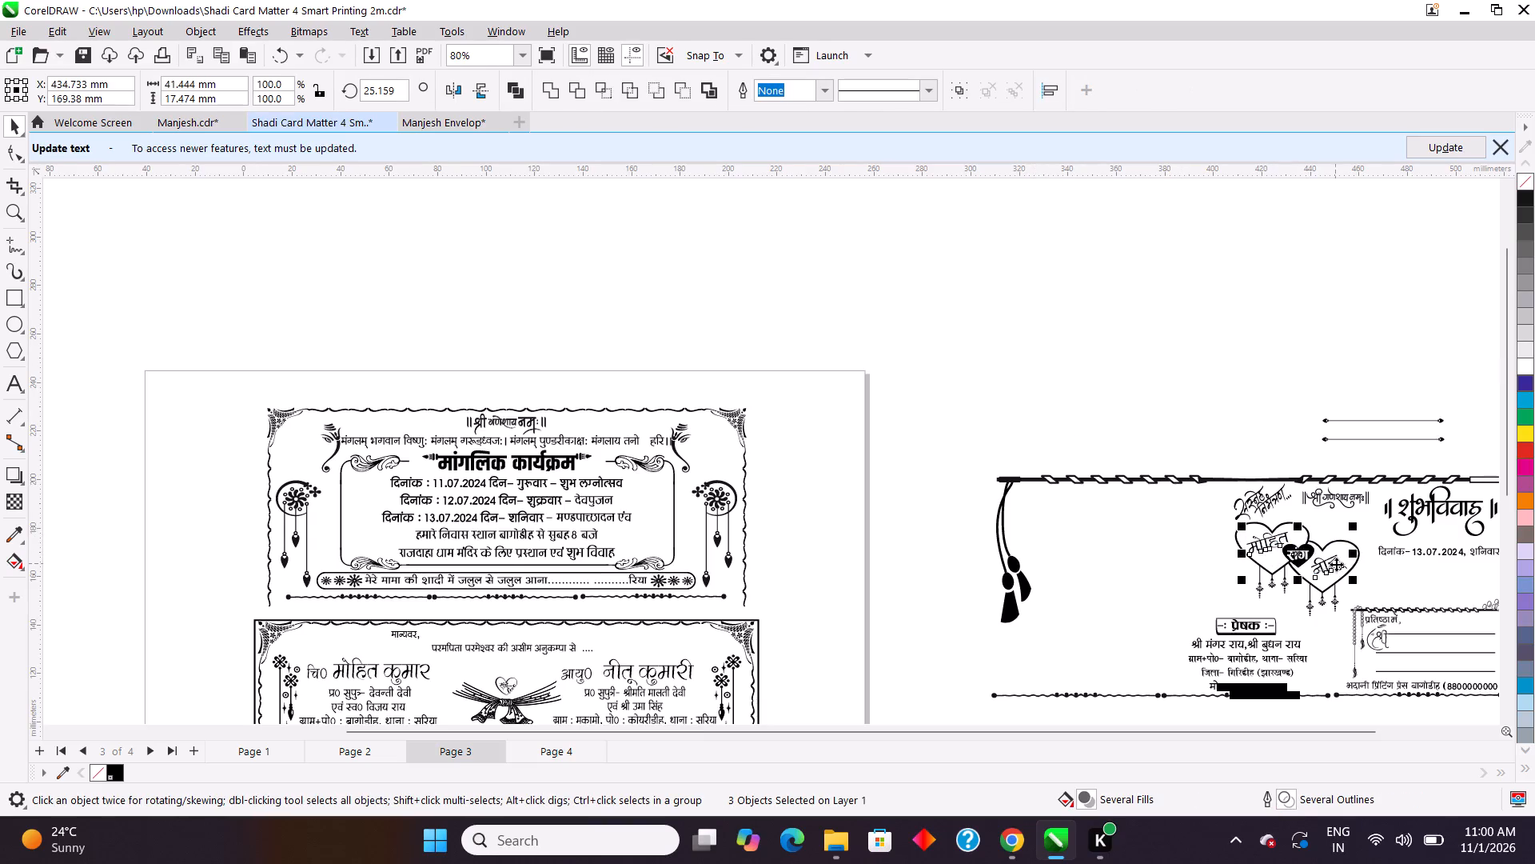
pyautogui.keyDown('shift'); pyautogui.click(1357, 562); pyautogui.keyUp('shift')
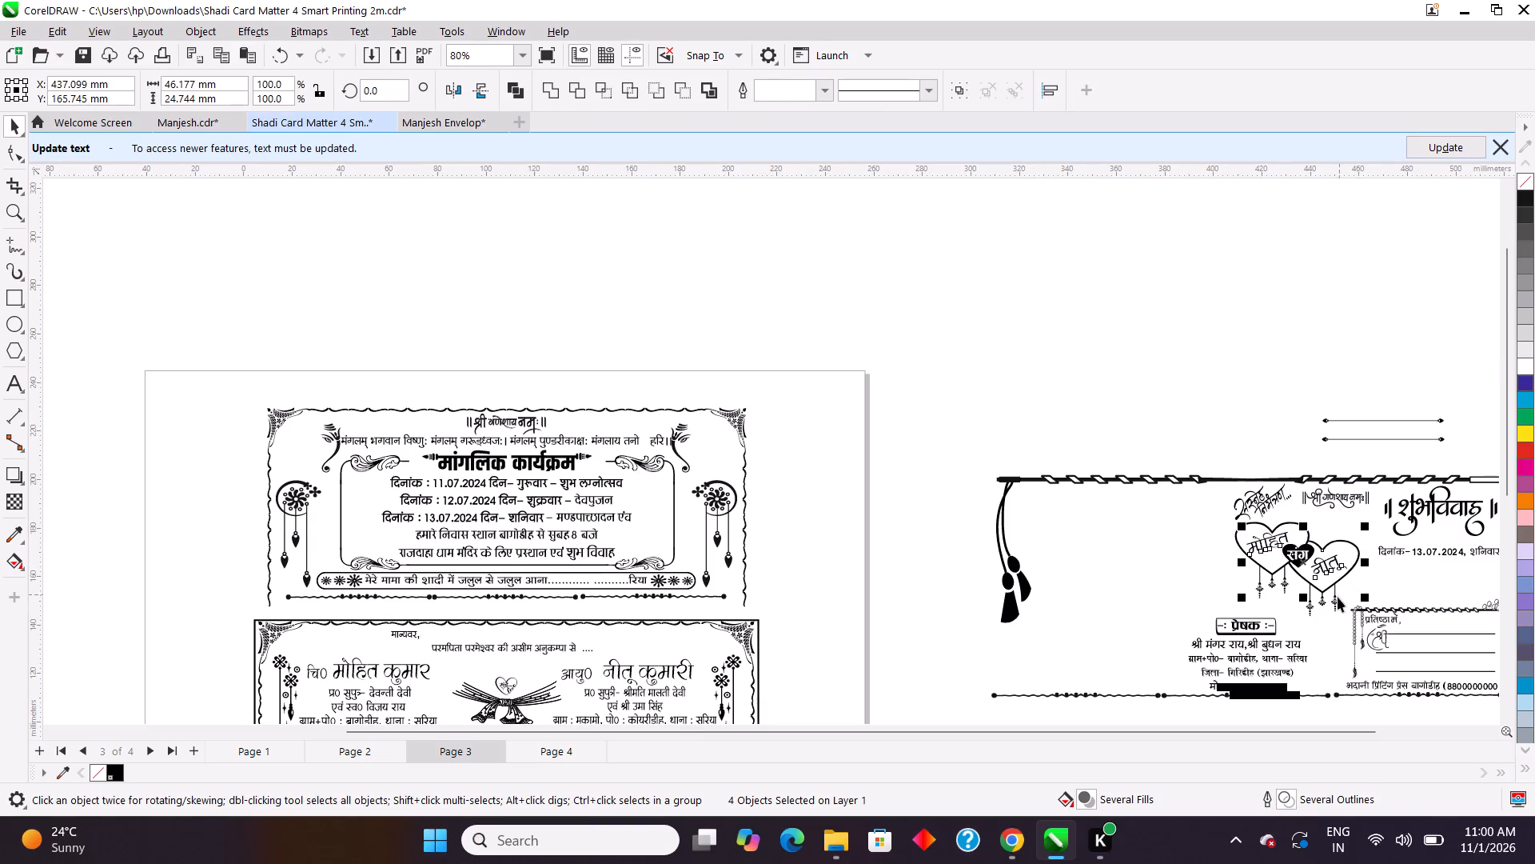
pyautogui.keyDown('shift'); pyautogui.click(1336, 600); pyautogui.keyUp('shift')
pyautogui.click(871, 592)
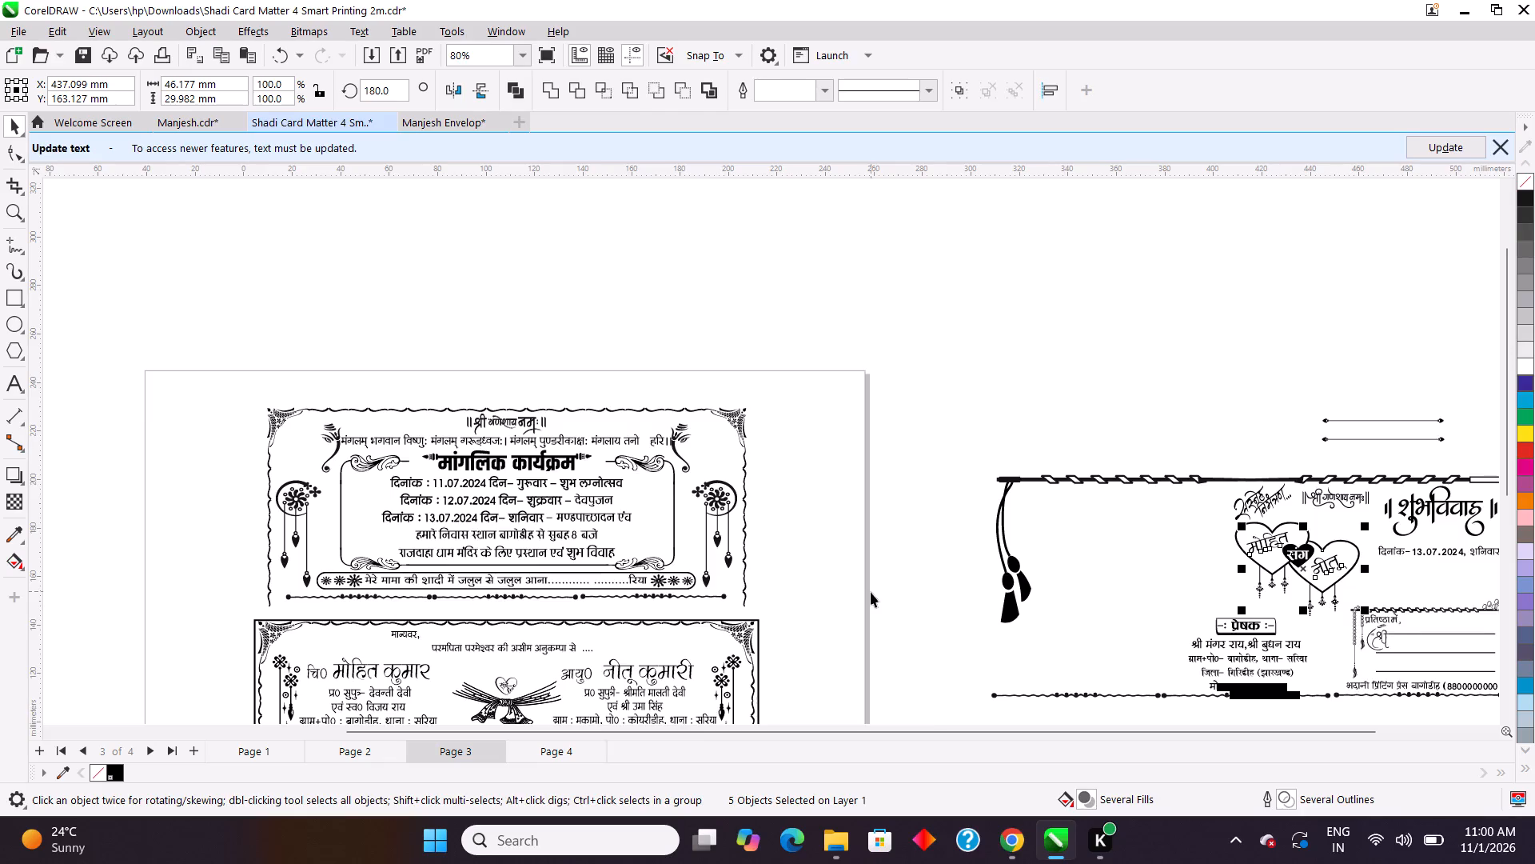
# Move the whole Page 3 double-heart संग design to empty space above the envelope, at about X 291.6, Y 258.2 mm.
pyautogui.scroll(-3, 1217, 542)
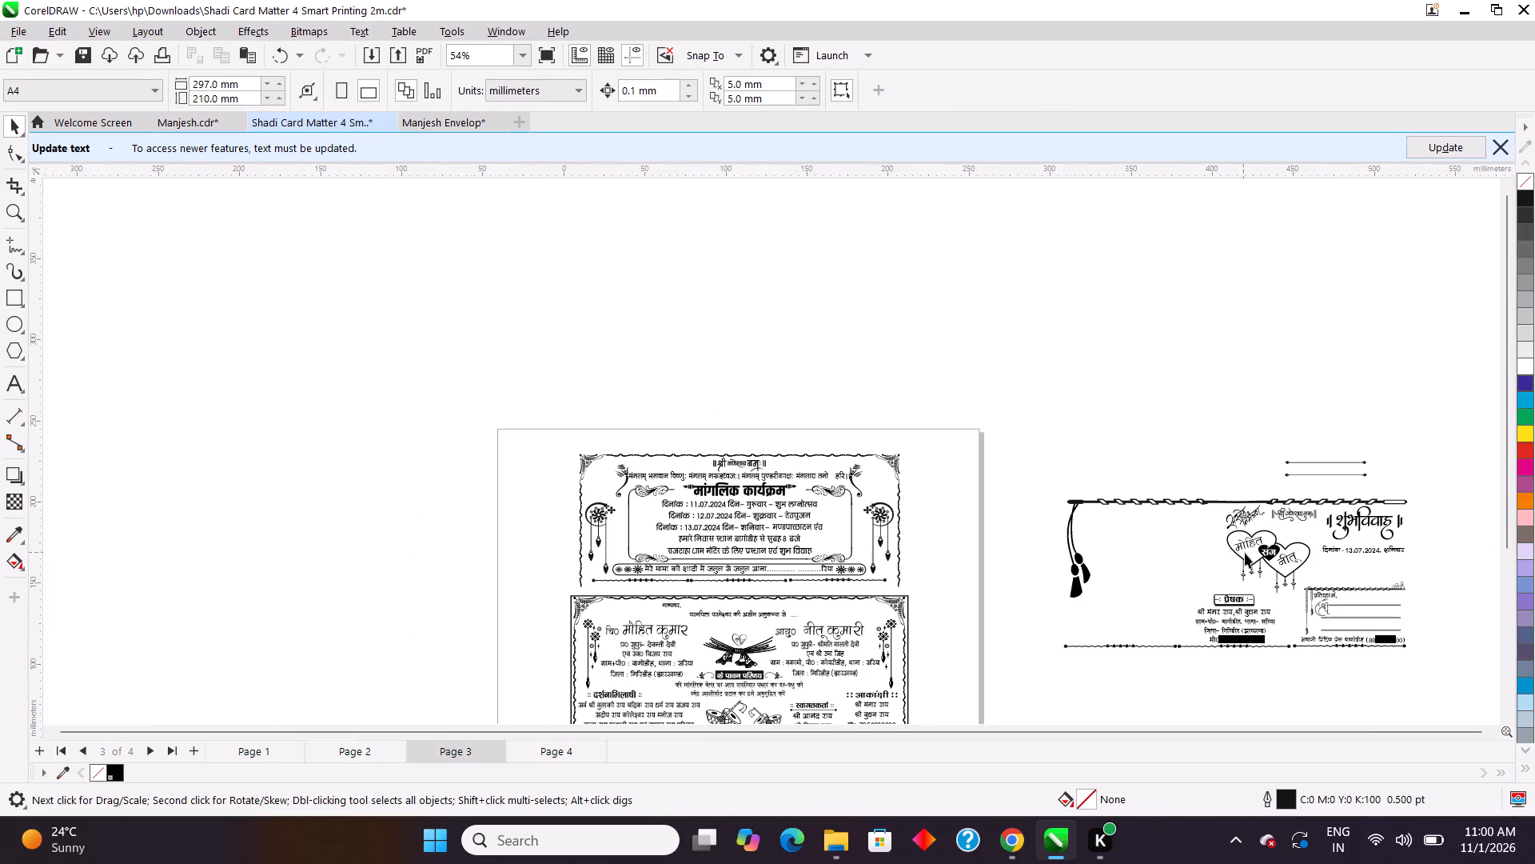
pyautogui.moveTo(1196, 522); pyautogui.dragTo(1209, 549)
pyautogui.moveTo(1209, 549); pyautogui.dragTo(1320, 590)
pyautogui.moveTo(1320, 590); pyautogui.dragTo(1332, 598)
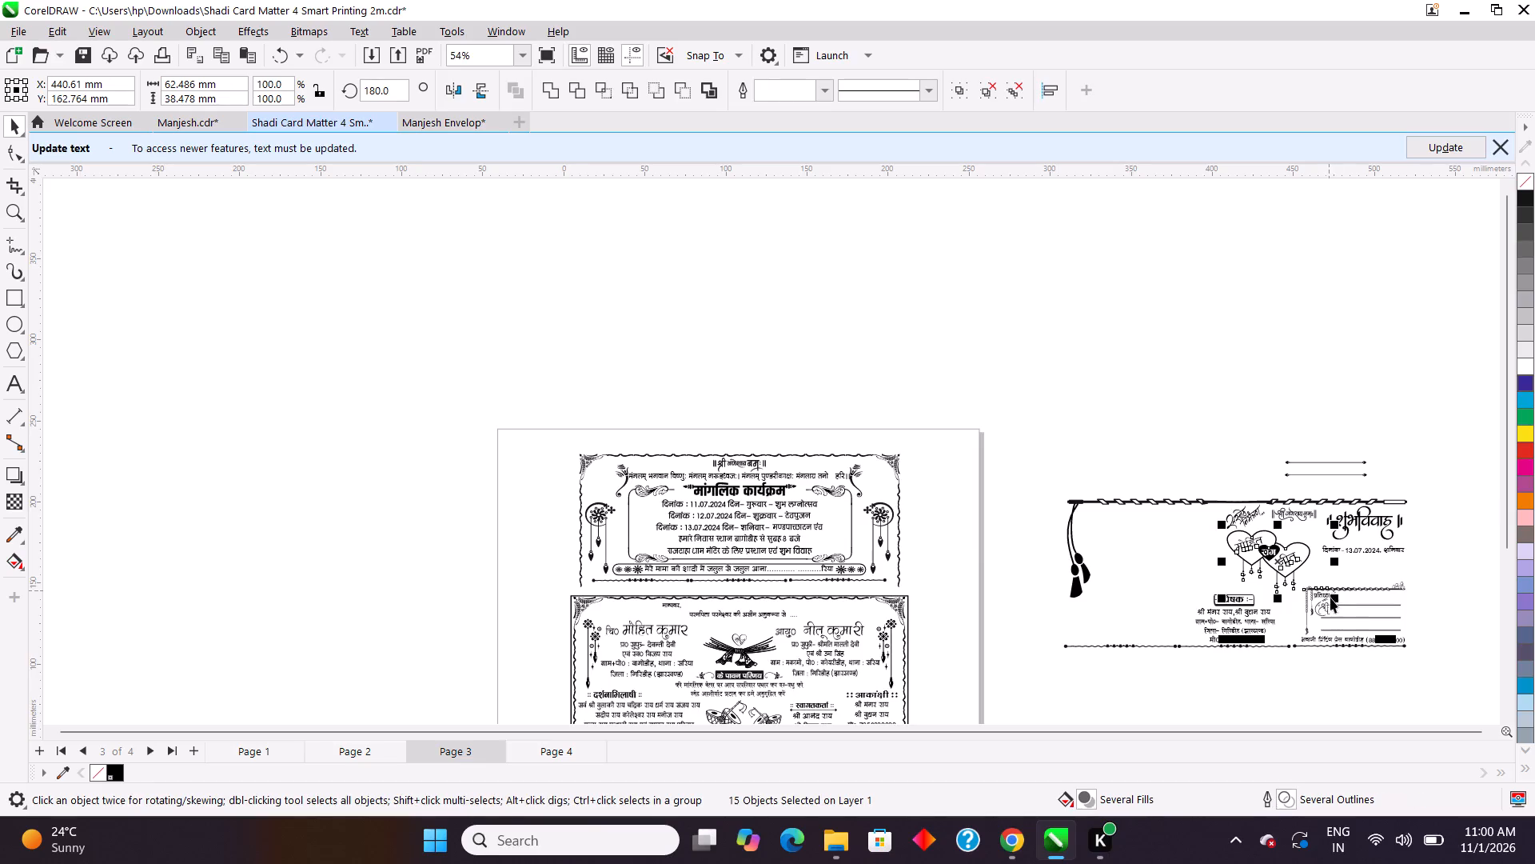
pyautogui.moveTo(1276, 551); pyautogui.dragTo(1032, 406)
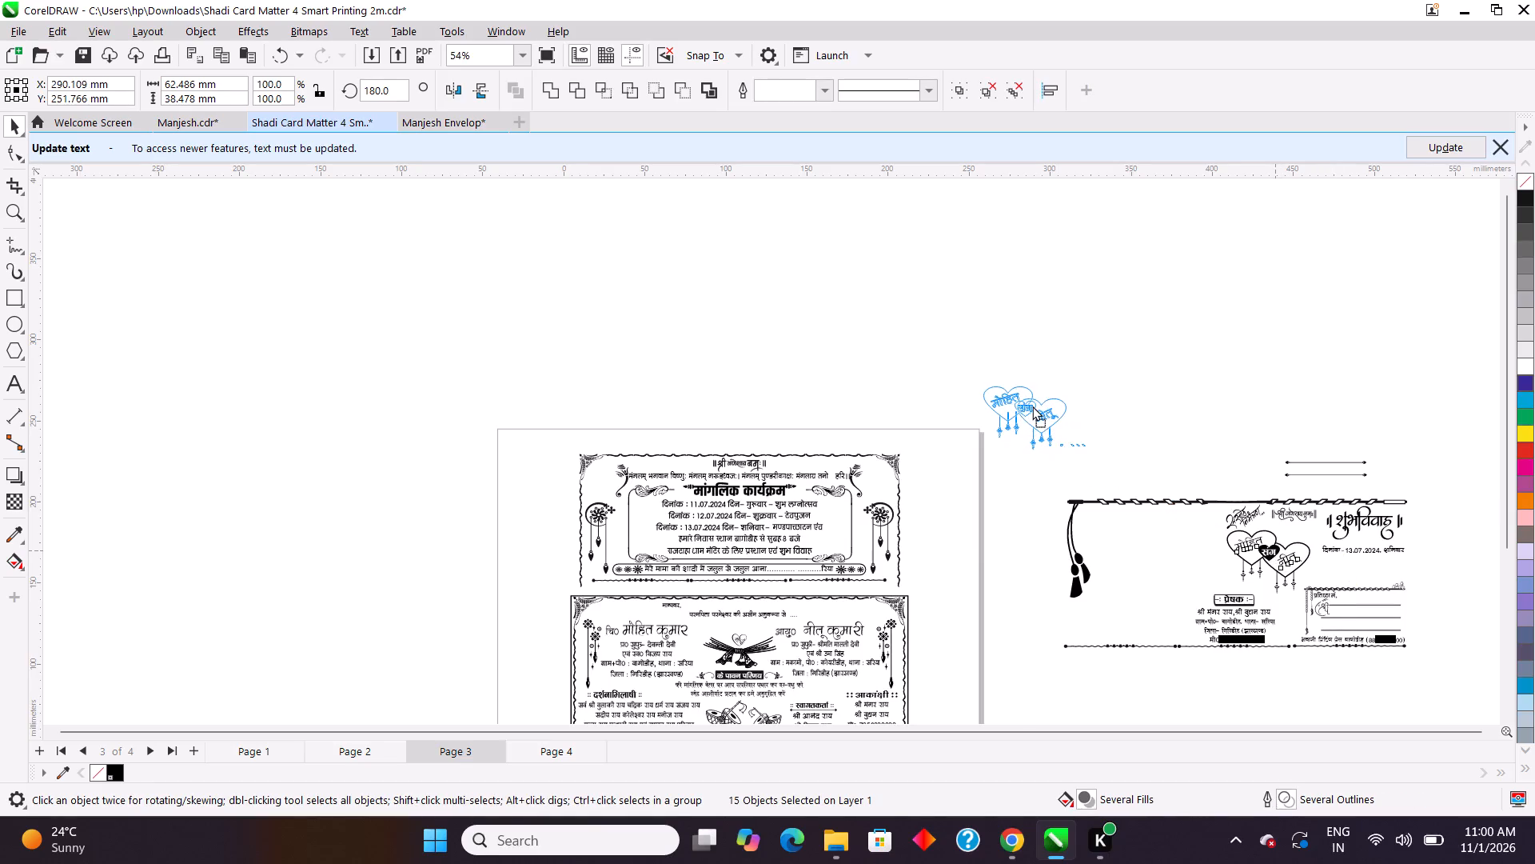
pyautogui.moveTo(1032, 406); pyautogui.dragTo(1035, 395)
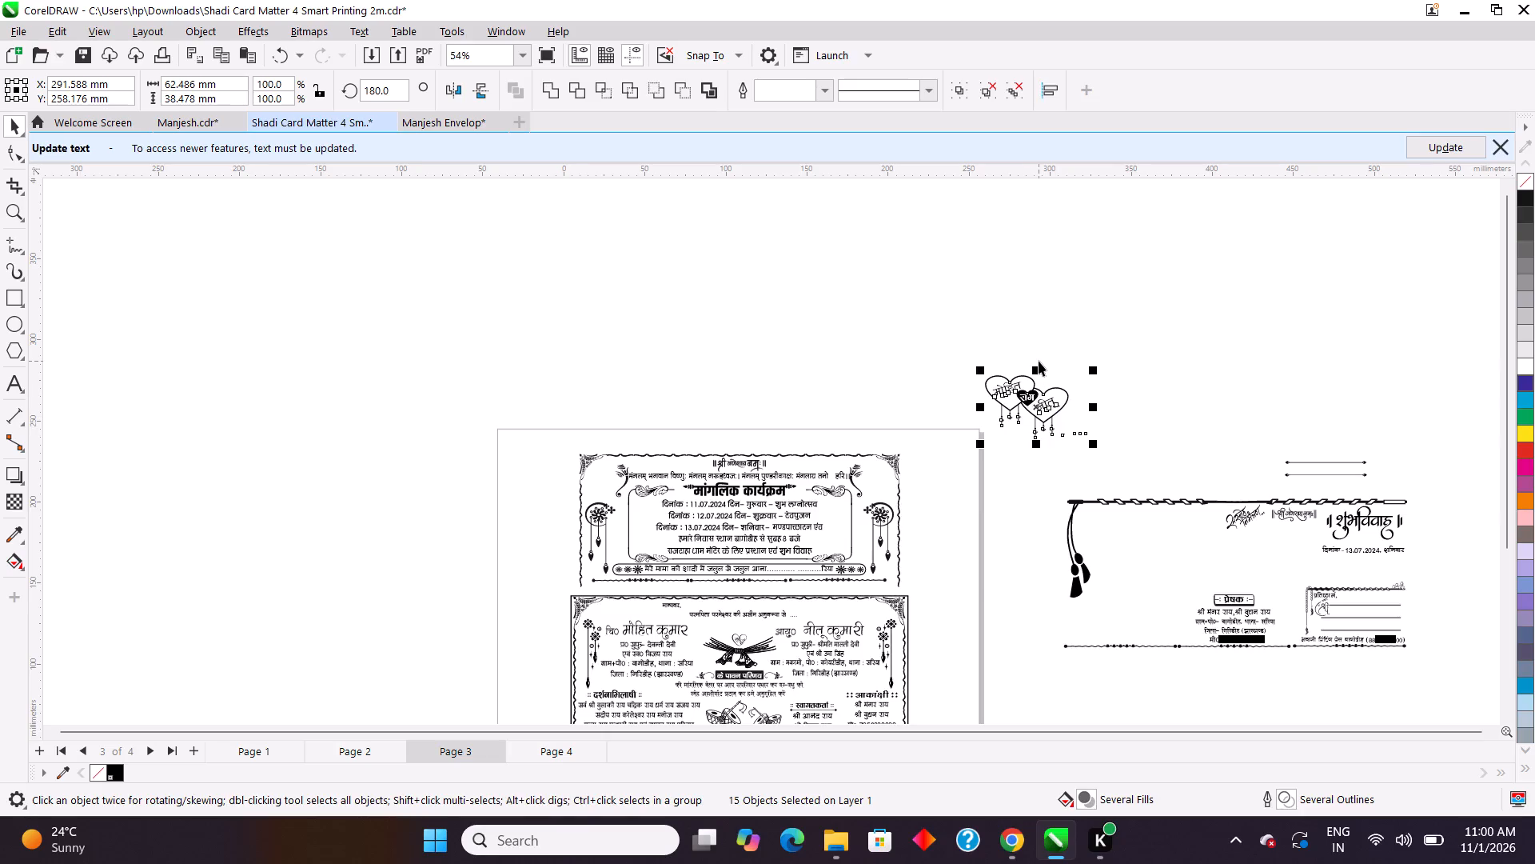
# Delete the stray dots that were moved along beside the double-heart design.
pyautogui.click(1146, 372)
pyautogui.click(1068, 438)
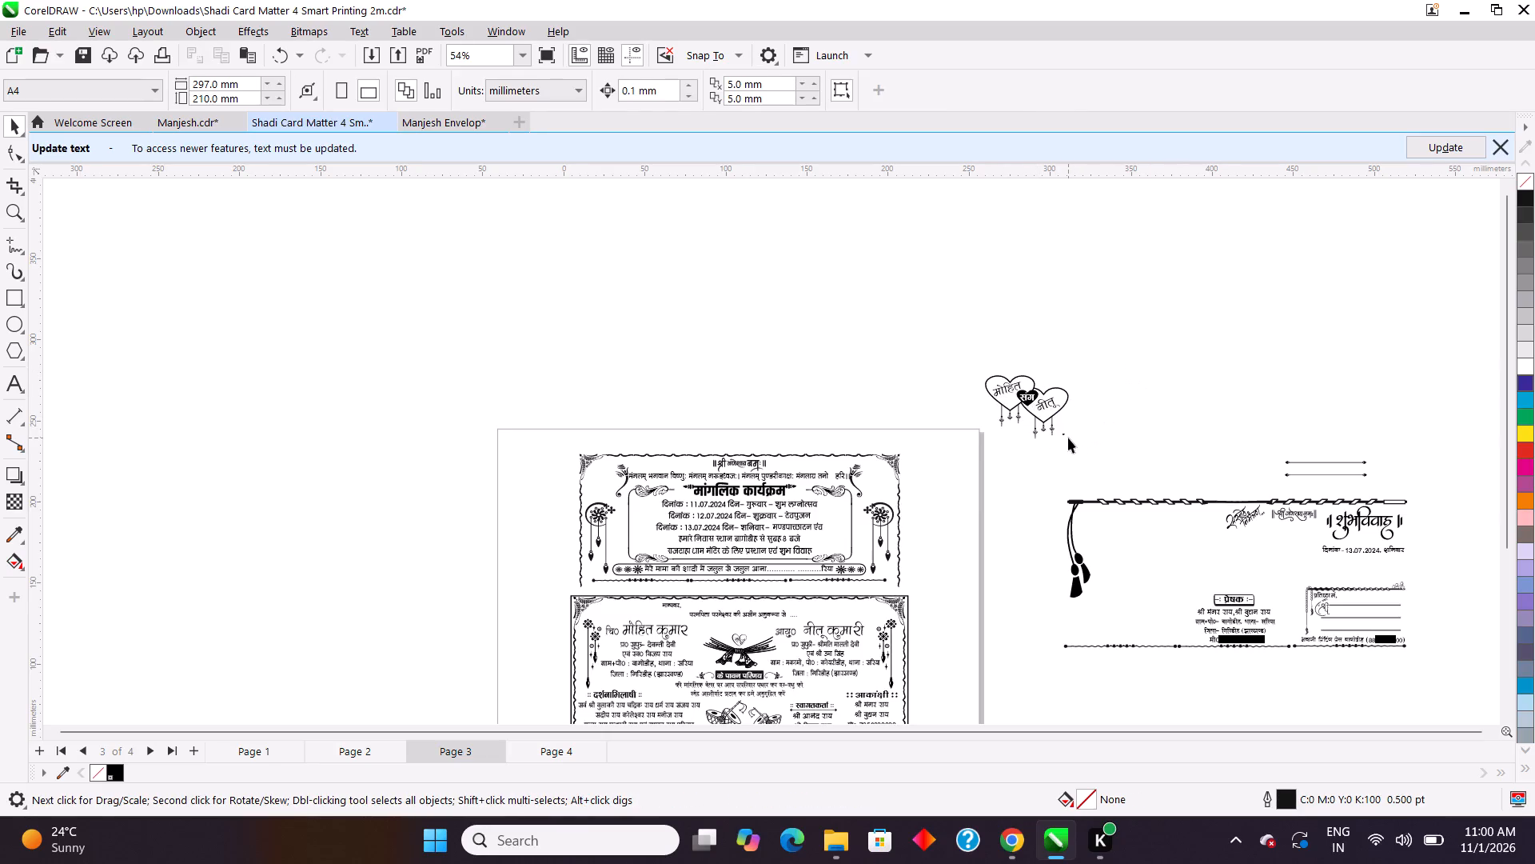
pyautogui.click(1063, 430)
pyautogui.click(1063, 436)
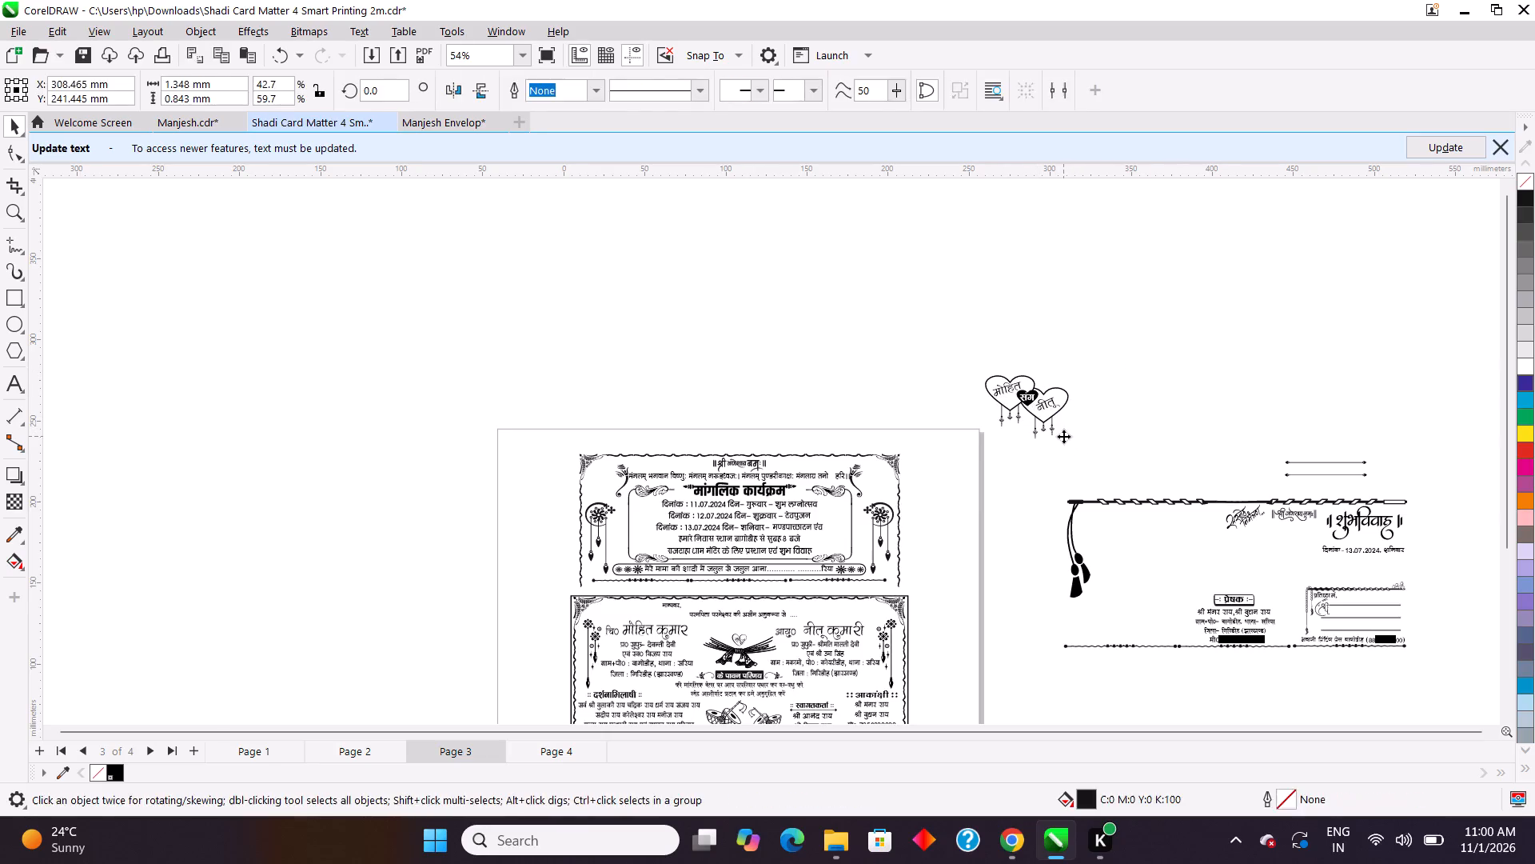
pyautogui.press('BackSpace')
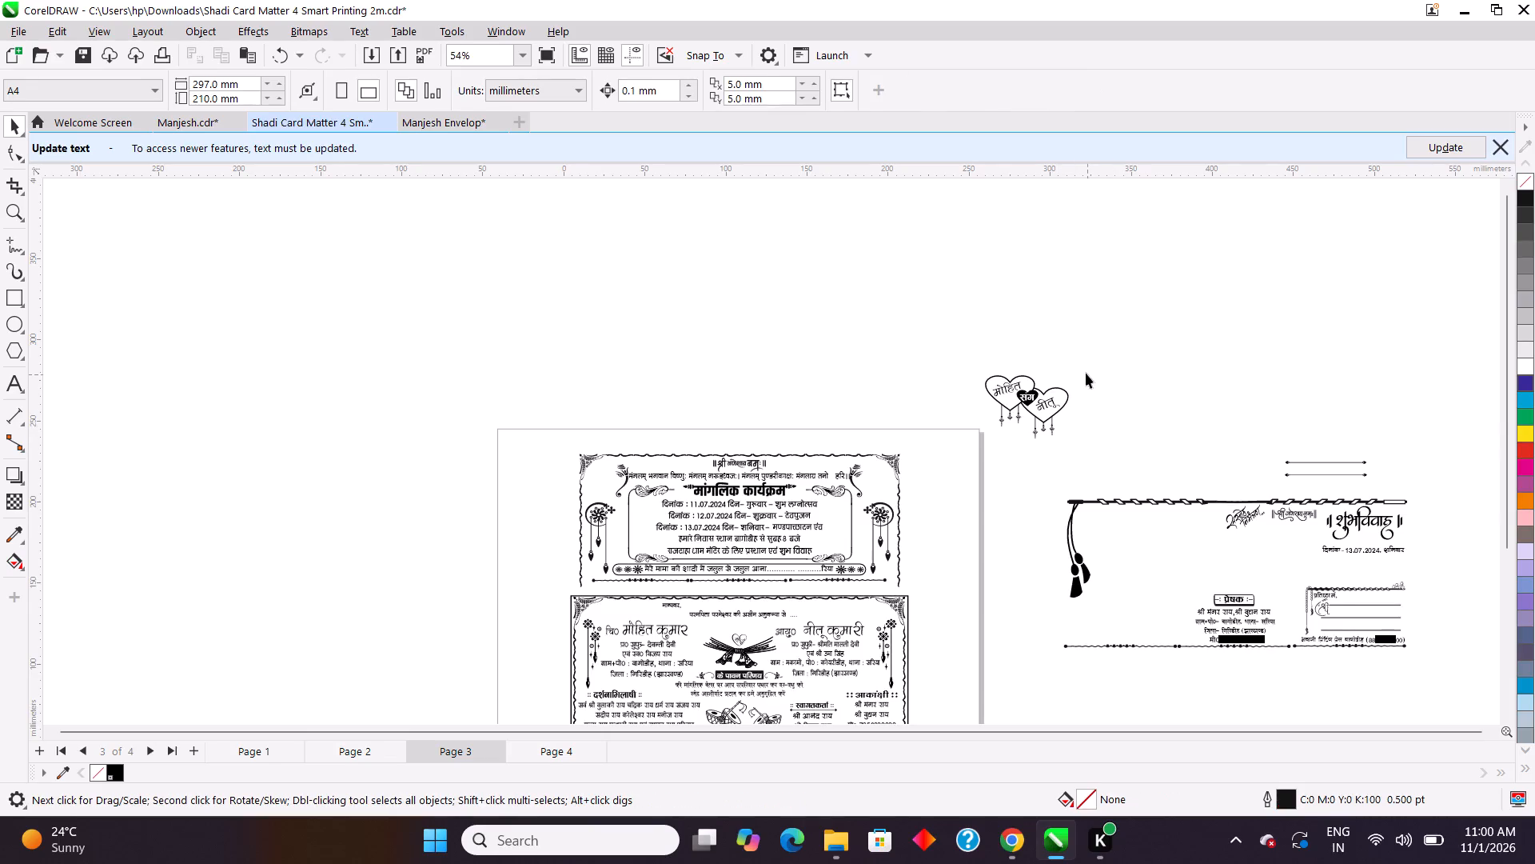
pyautogui.moveTo(935, 330); pyautogui.dragTo(1111, 471)
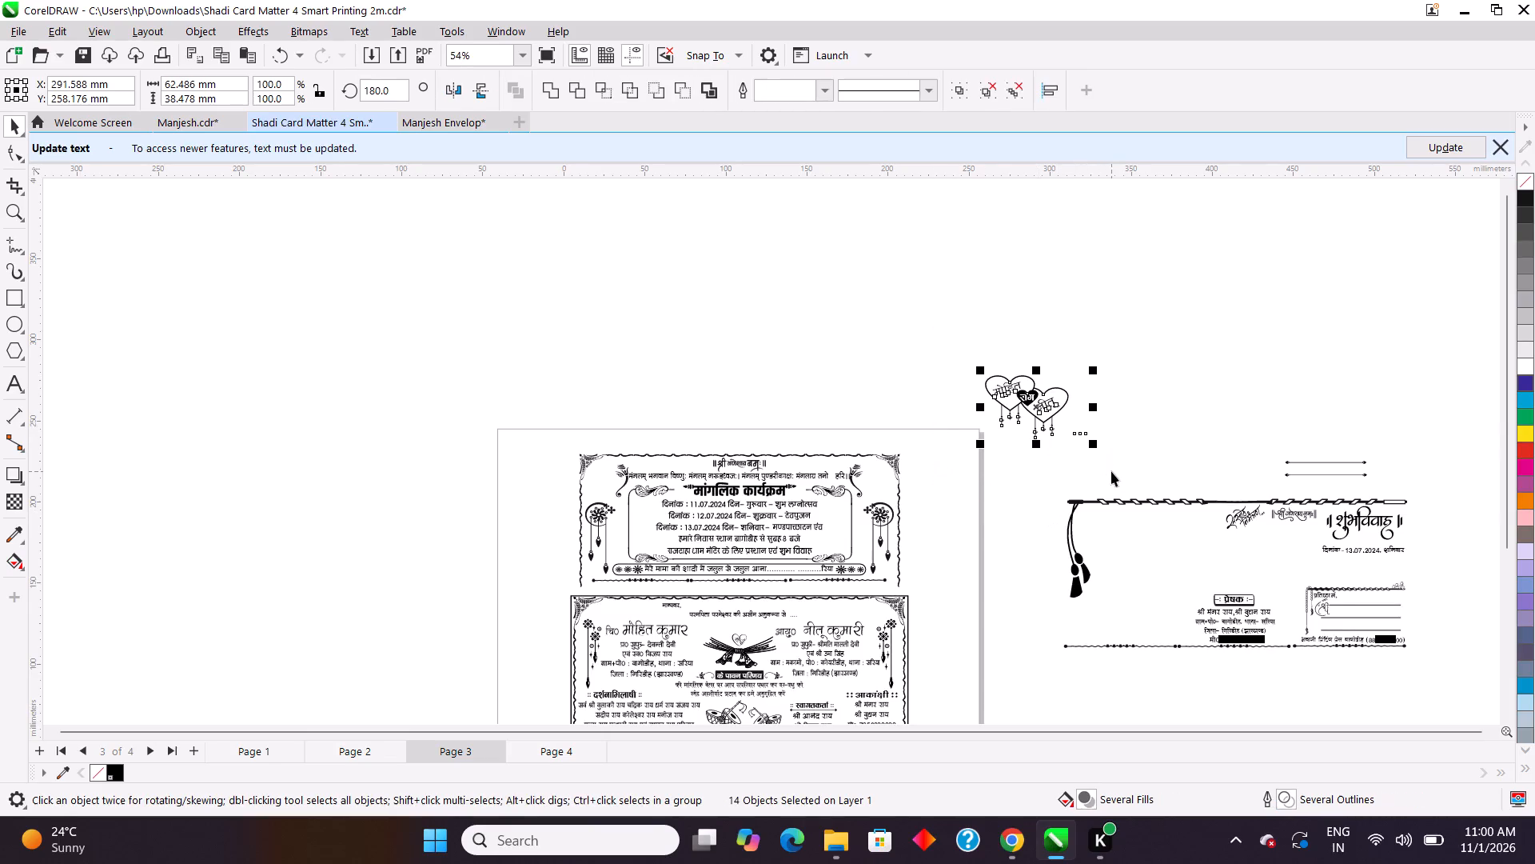
pyautogui.click(1154, 443)
pyautogui.moveTo(1121, 423); pyautogui.dragTo(1059, 470)
pyautogui.press('BackSpace')
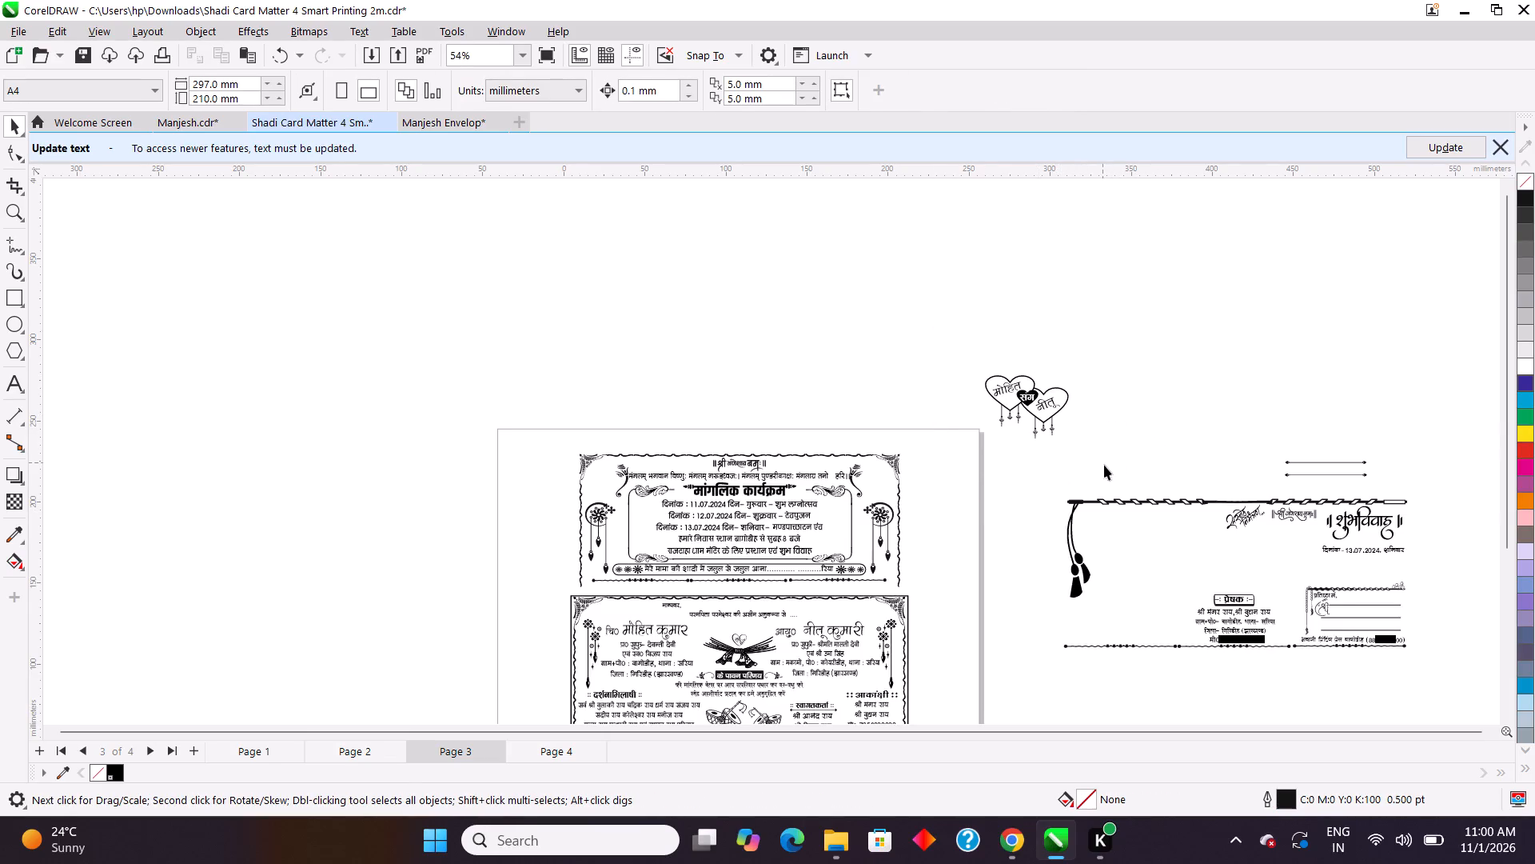
# Group all the objects of the double-heart design, including the names, संग heart and hanging ornaments.
pyautogui.moveTo(945, 334); pyautogui.dragTo(1190, 483)
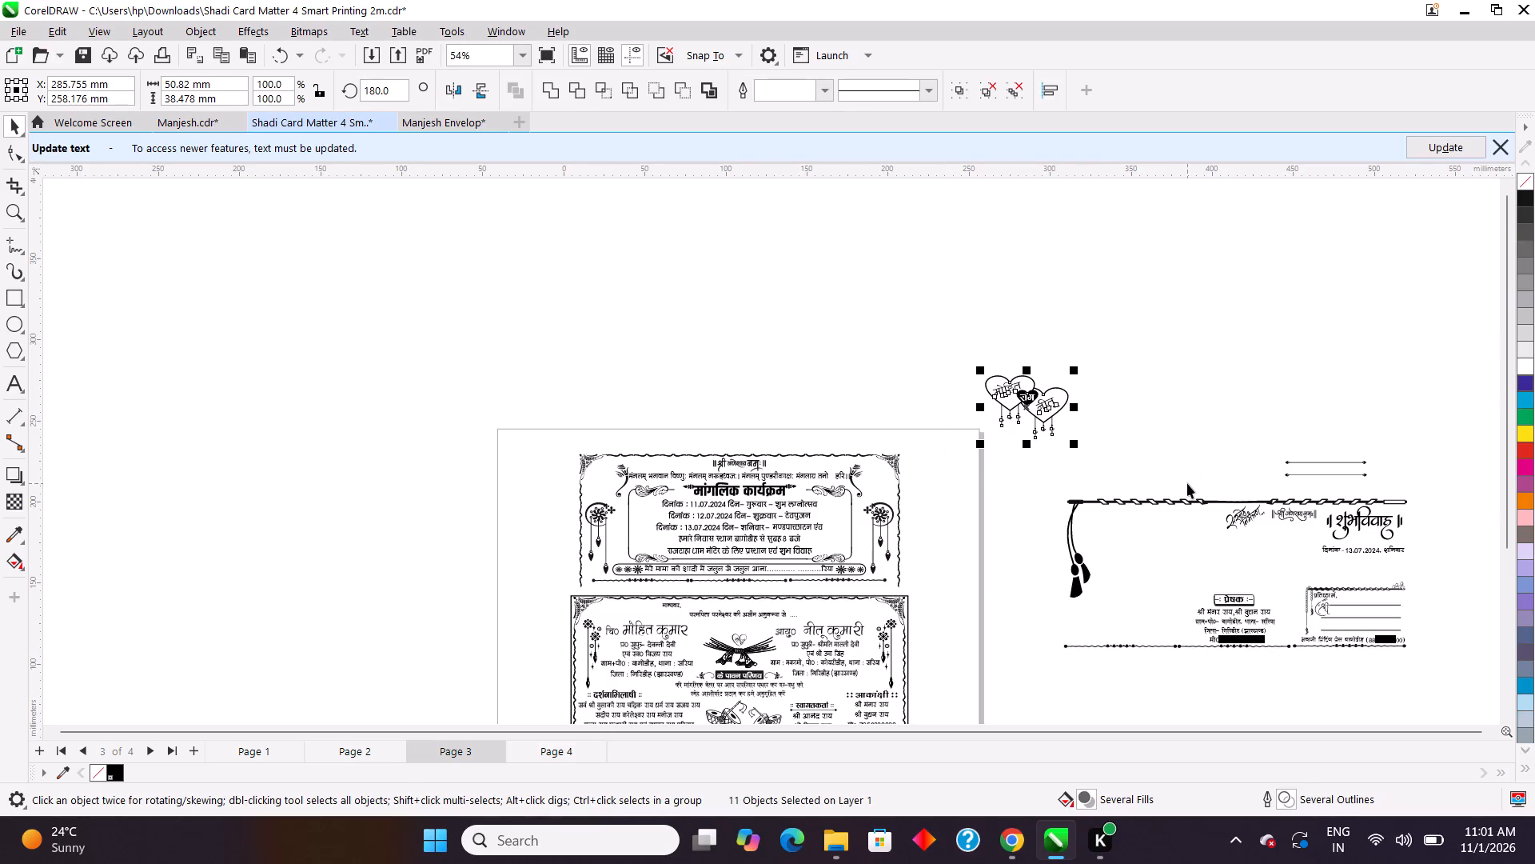
pyautogui.scroll(9, 1013, 398)
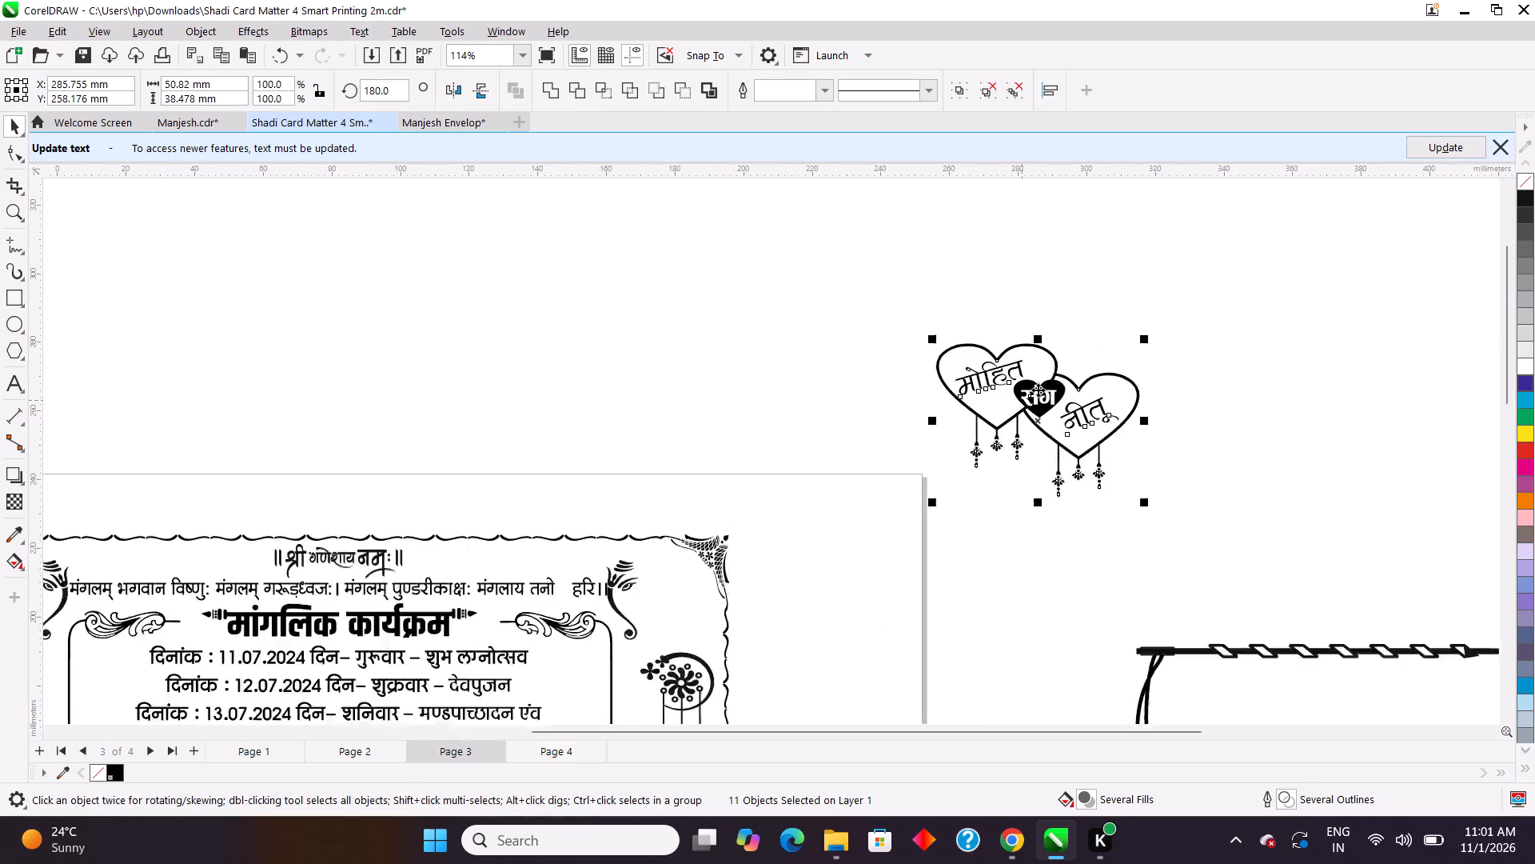
pyautogui.scroll(3, 1044, 390)
pyautogui.scroll(-1, 1044, 390)
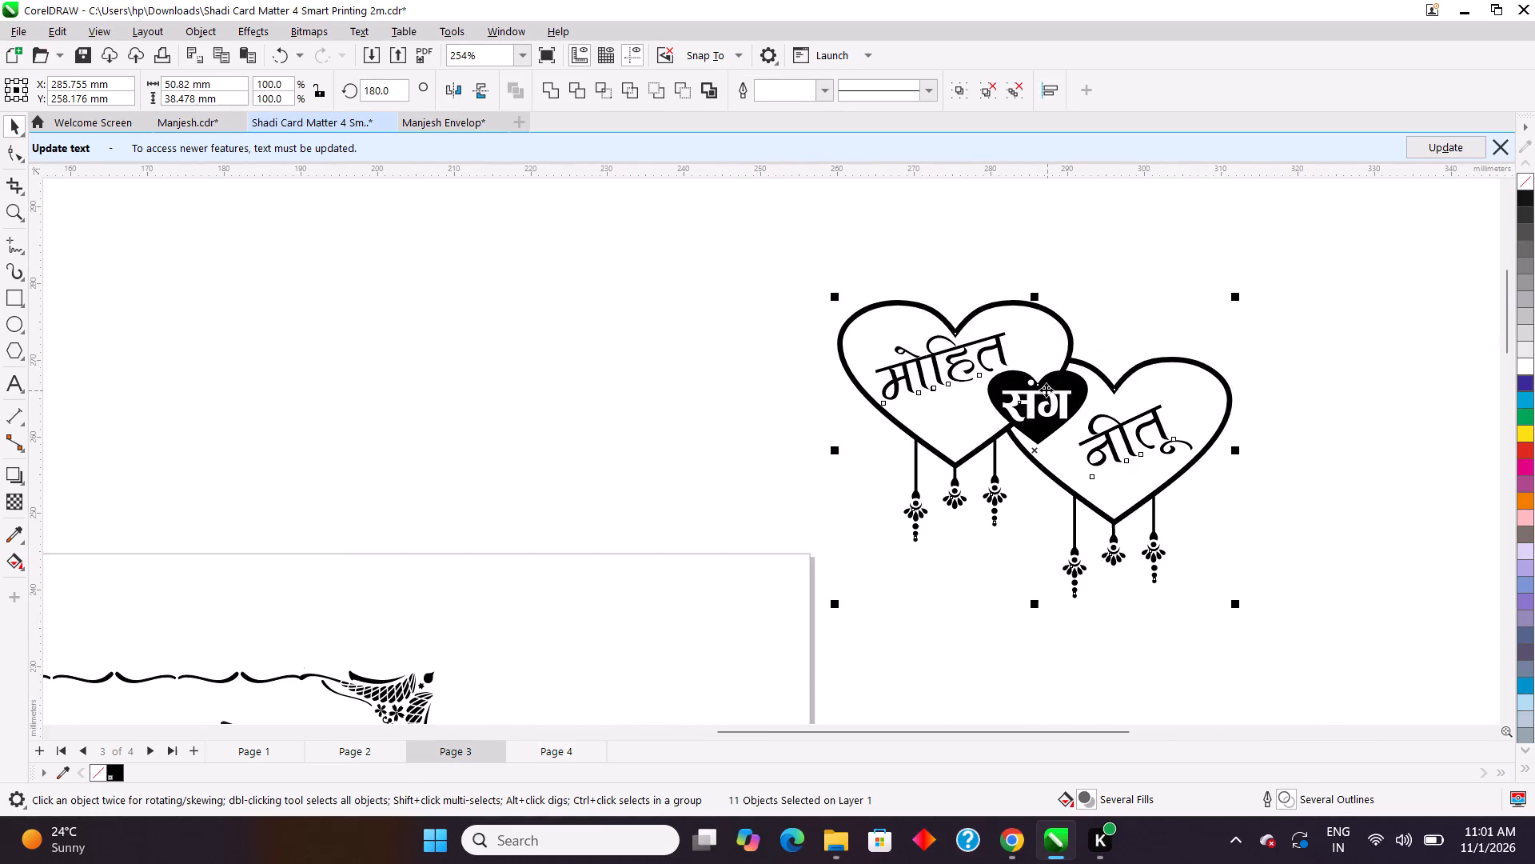
pyautogui.scroll(-2, 1046, 390)
pyautogui.click(955, 87)
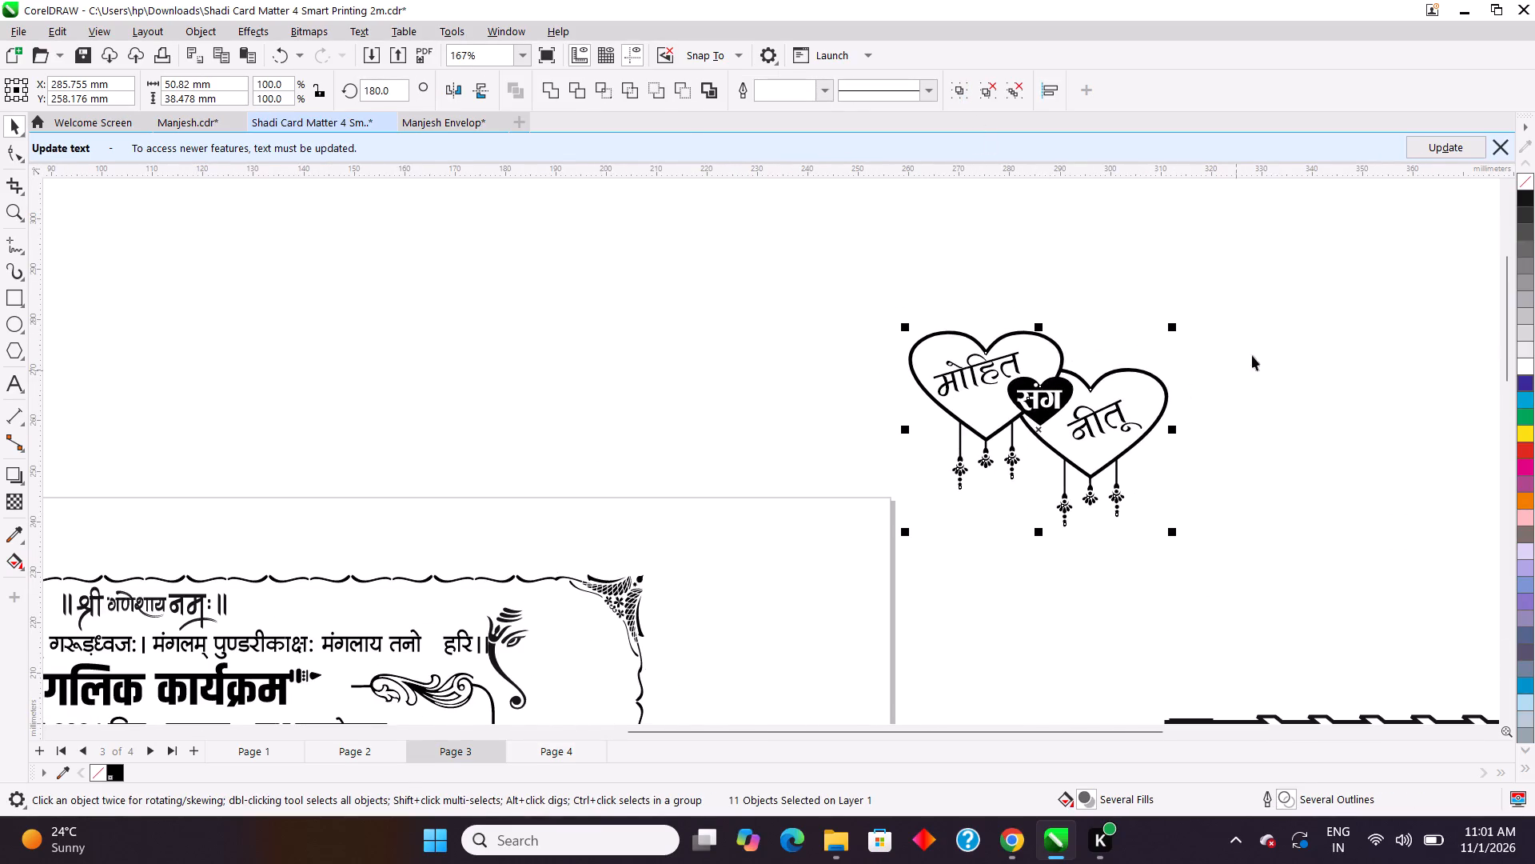
# Copy the grouped double-heart design and paste it into the Manjesh Envelop document.
pyautogui.click(1278, 333)
pyautogui.rightClick(1027, 392)
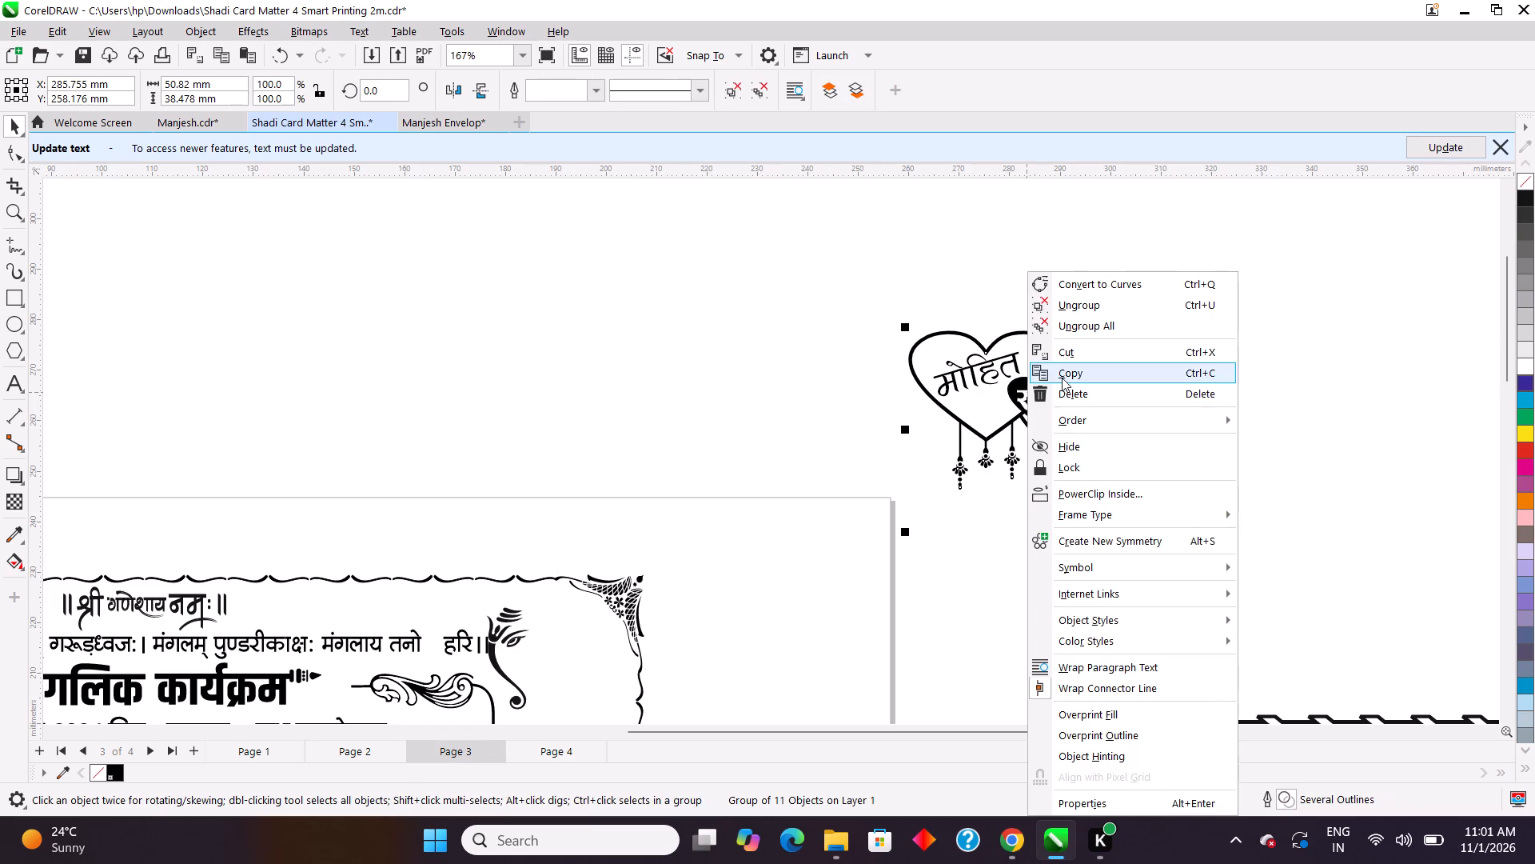
pyautogui.click(1063, 374)
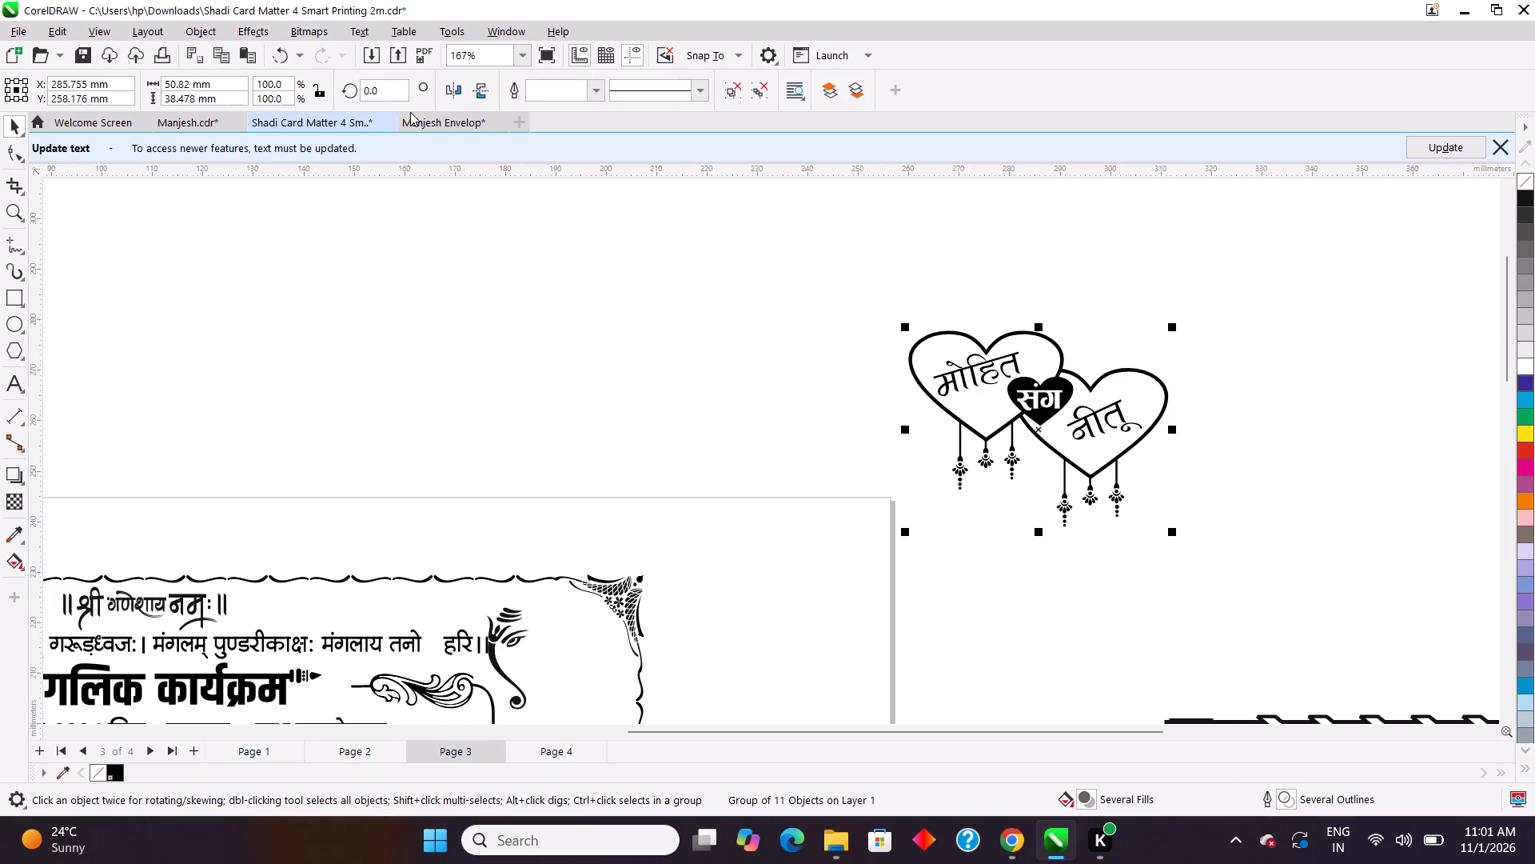
pyautogui.click(433, 122)
pyautogui.rightClick(441, 316)
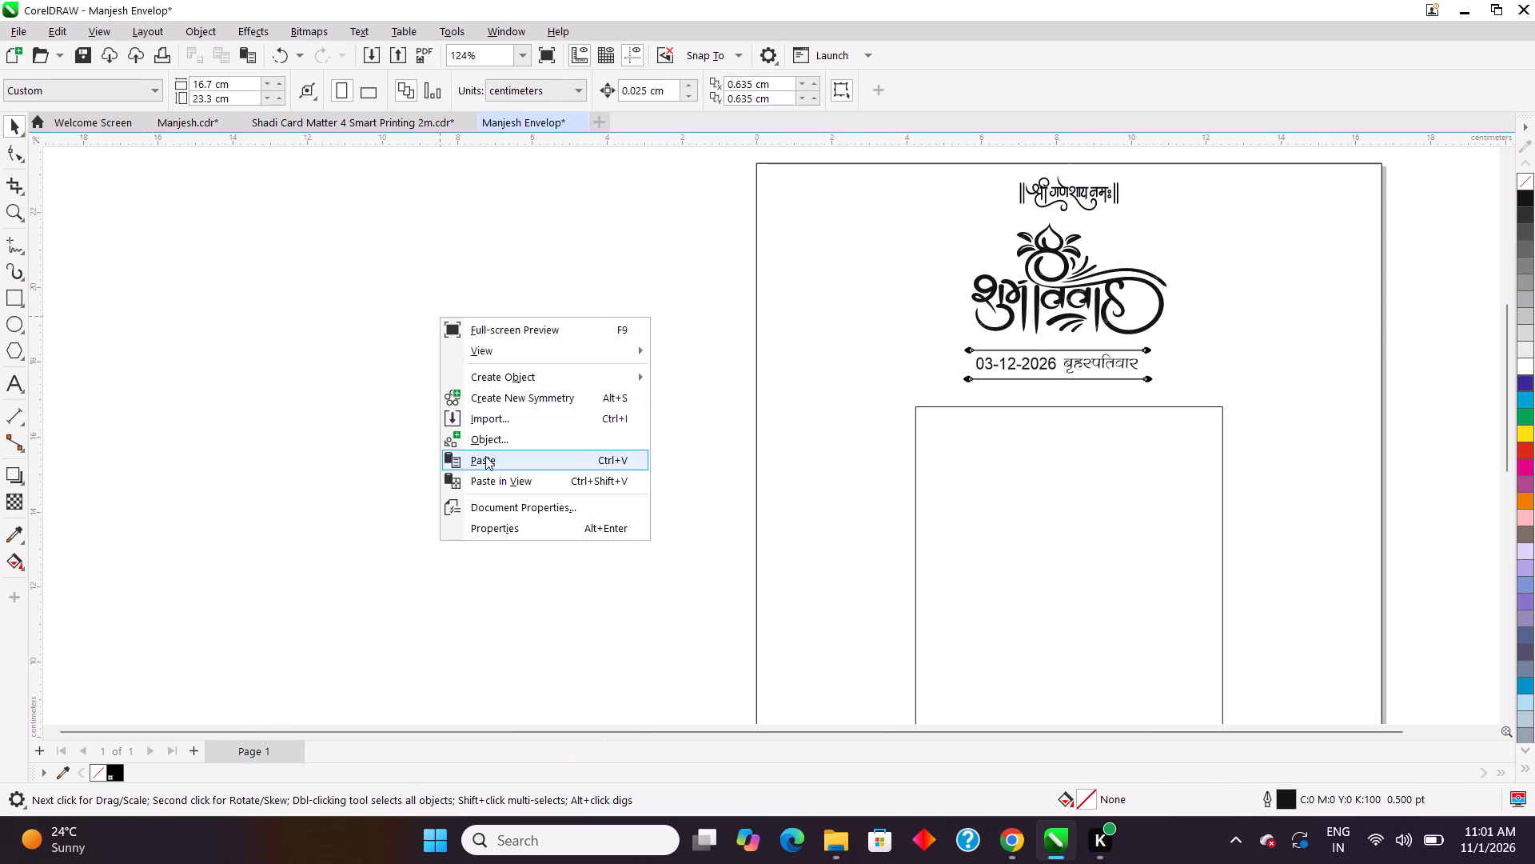
pyautogui.click(485, 456)
# Move the pasted double-heart design onto the envelope page beside the Shubh Vivah logo, at about X 13.8, Y 20.4 cm.
pyautogui.scroll(-5, 939, 372)
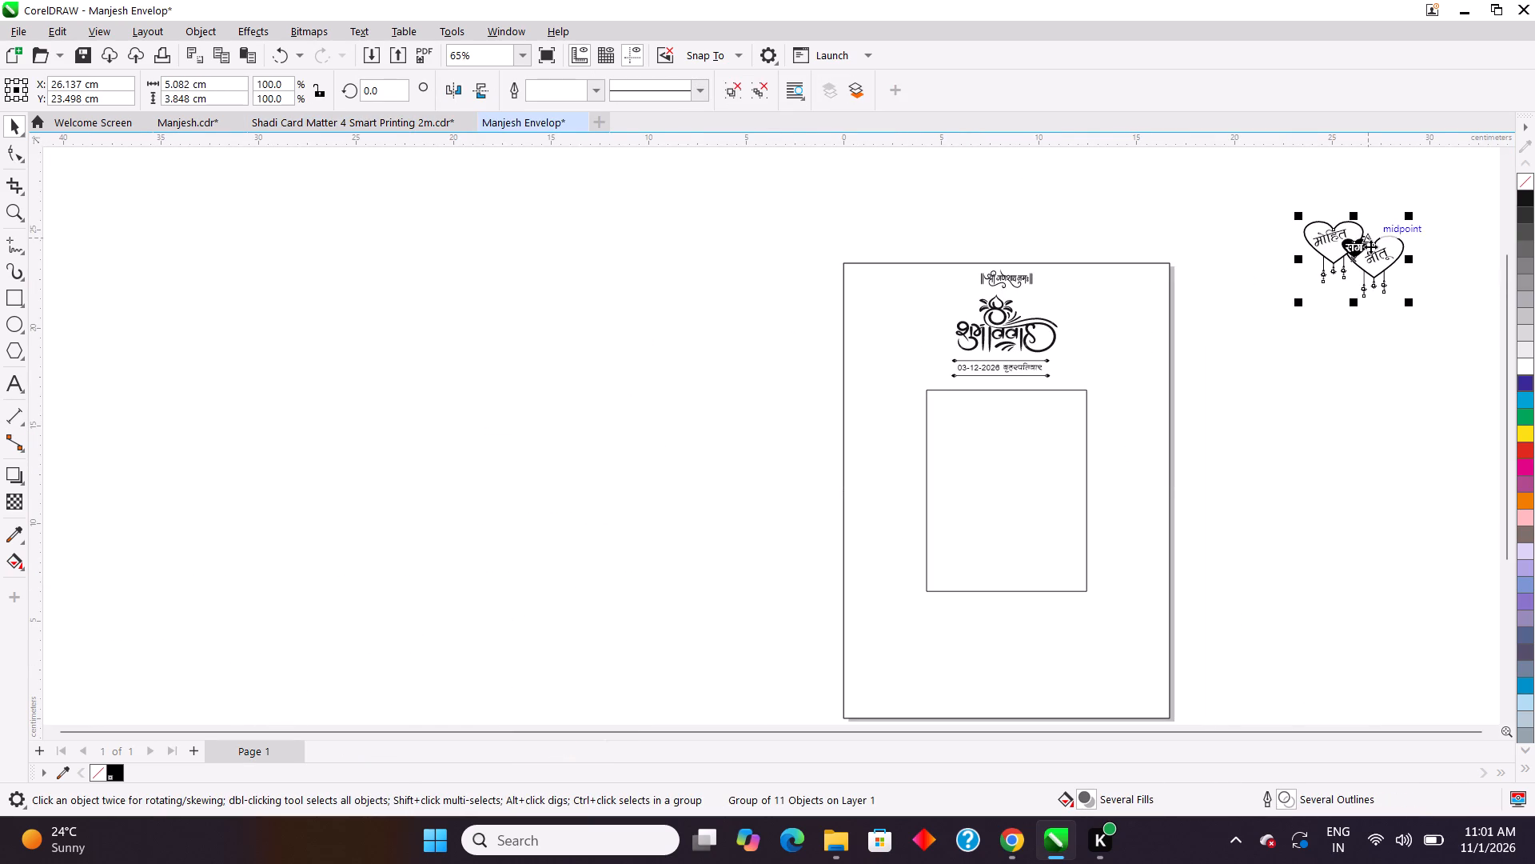
pyautogui.moveTo(1366, 247); pyautogui.dragTo(1129, 306)
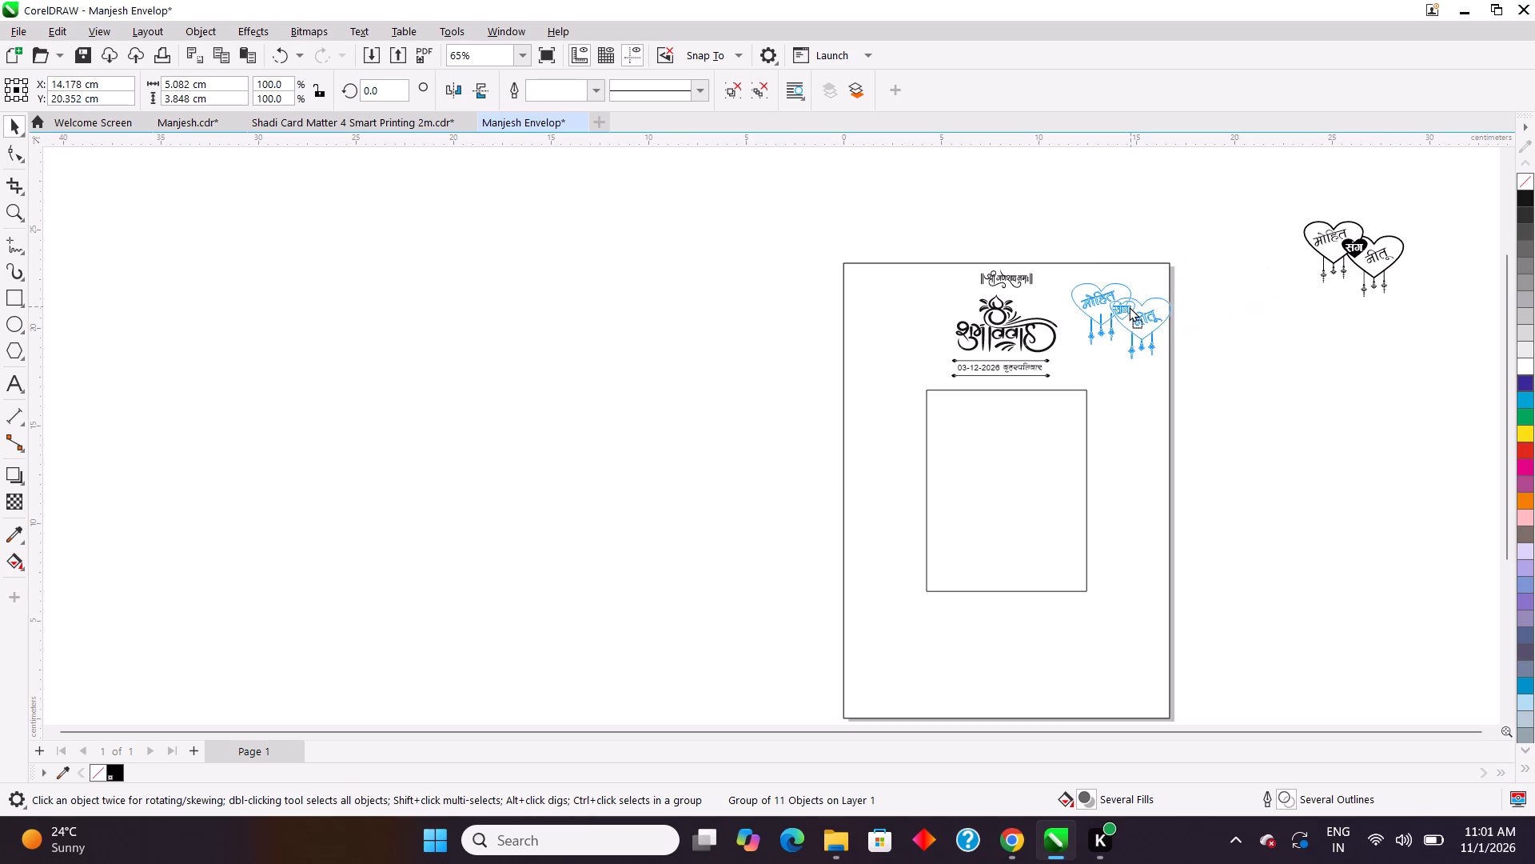
pyautogui.moveTo(1129, 306); pyautogui.dragTo(1122, 306)
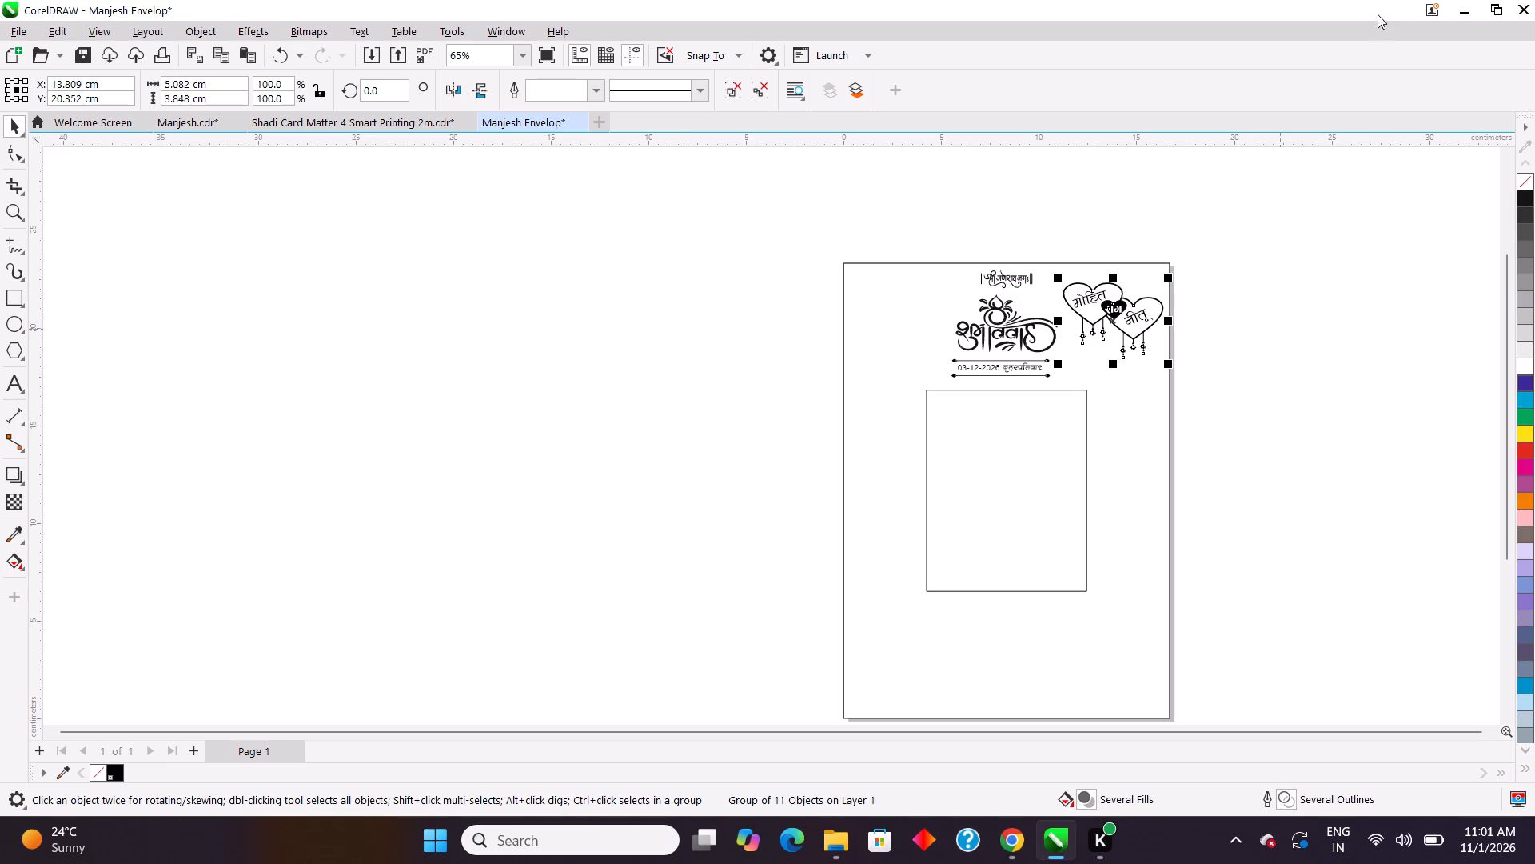
# Rotate the double-heart design clockwise to an angle of about 349.5 degrees.
pyautogui.write('+++')
pyautogui.hotkey('ctrl', '+')
pyautogui.hotkey('ctrl', '+')
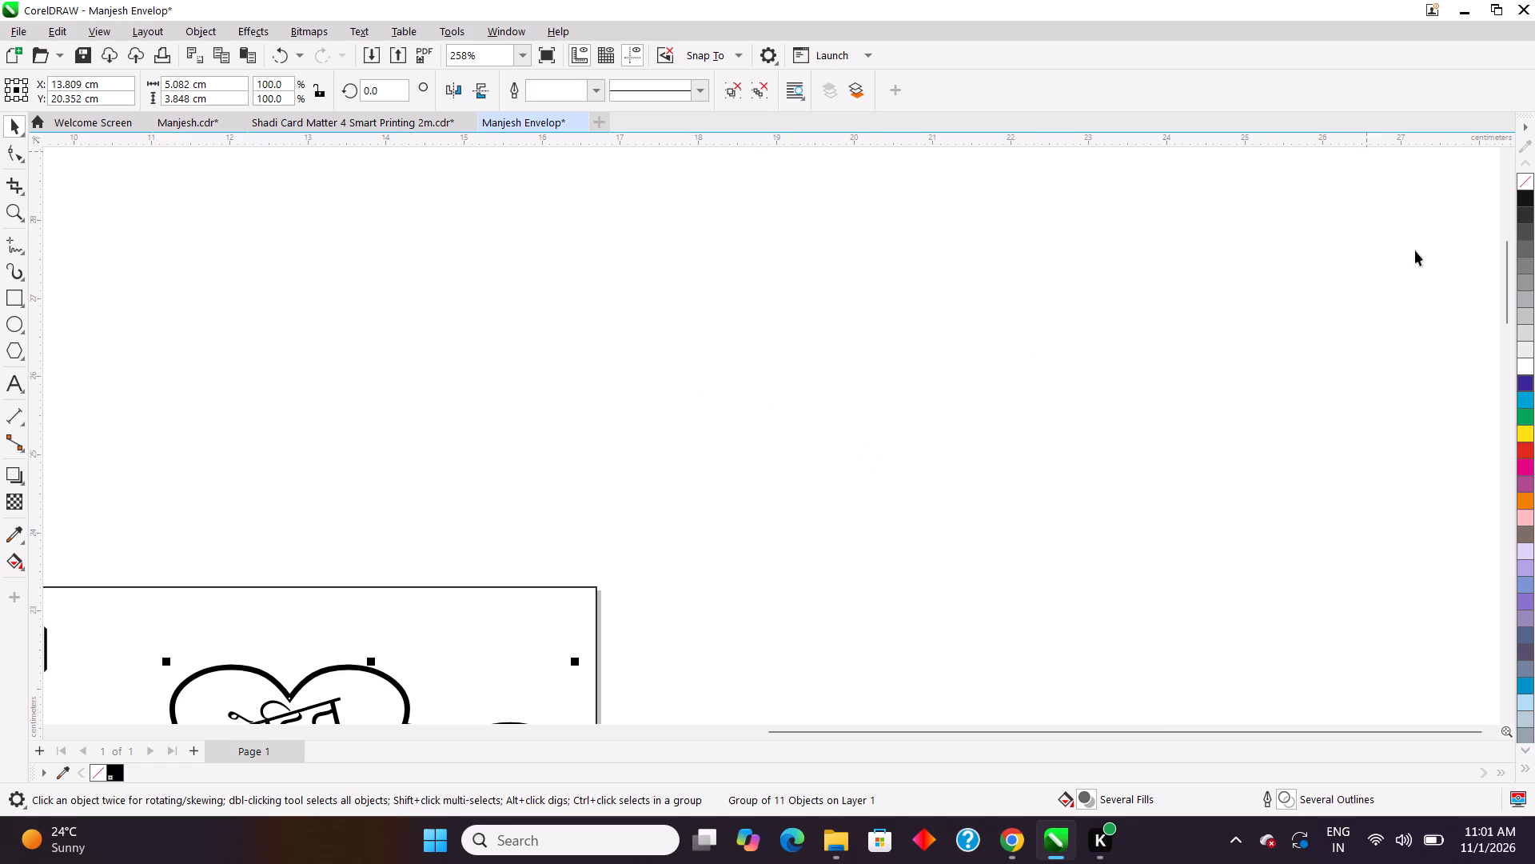
pyautogui.moveTo(1509, 279); pyautogui.dragTo(1518, 342)
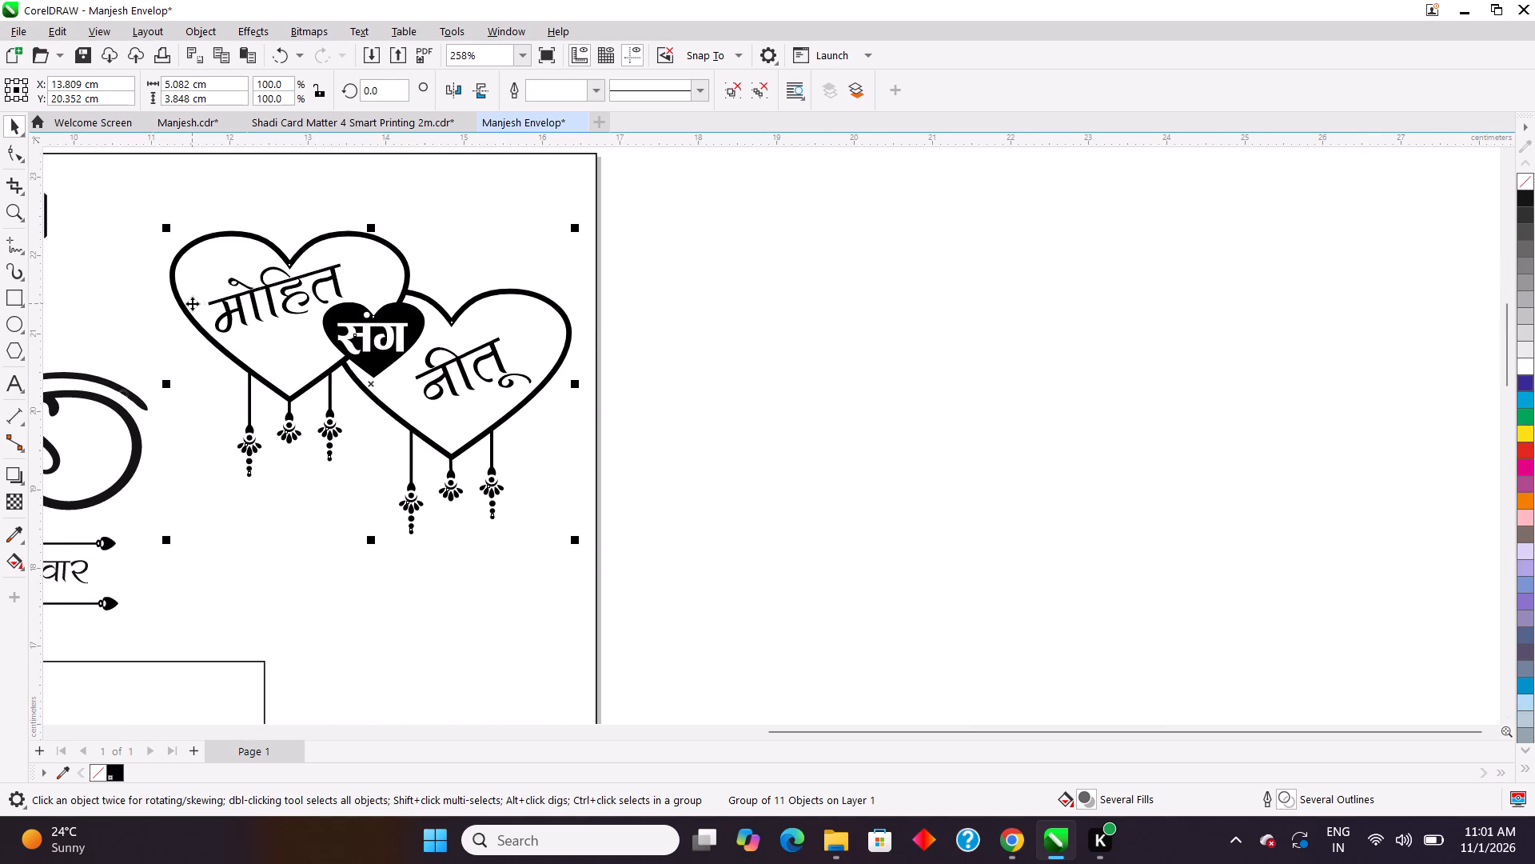
pyautogui.click(358, 342)
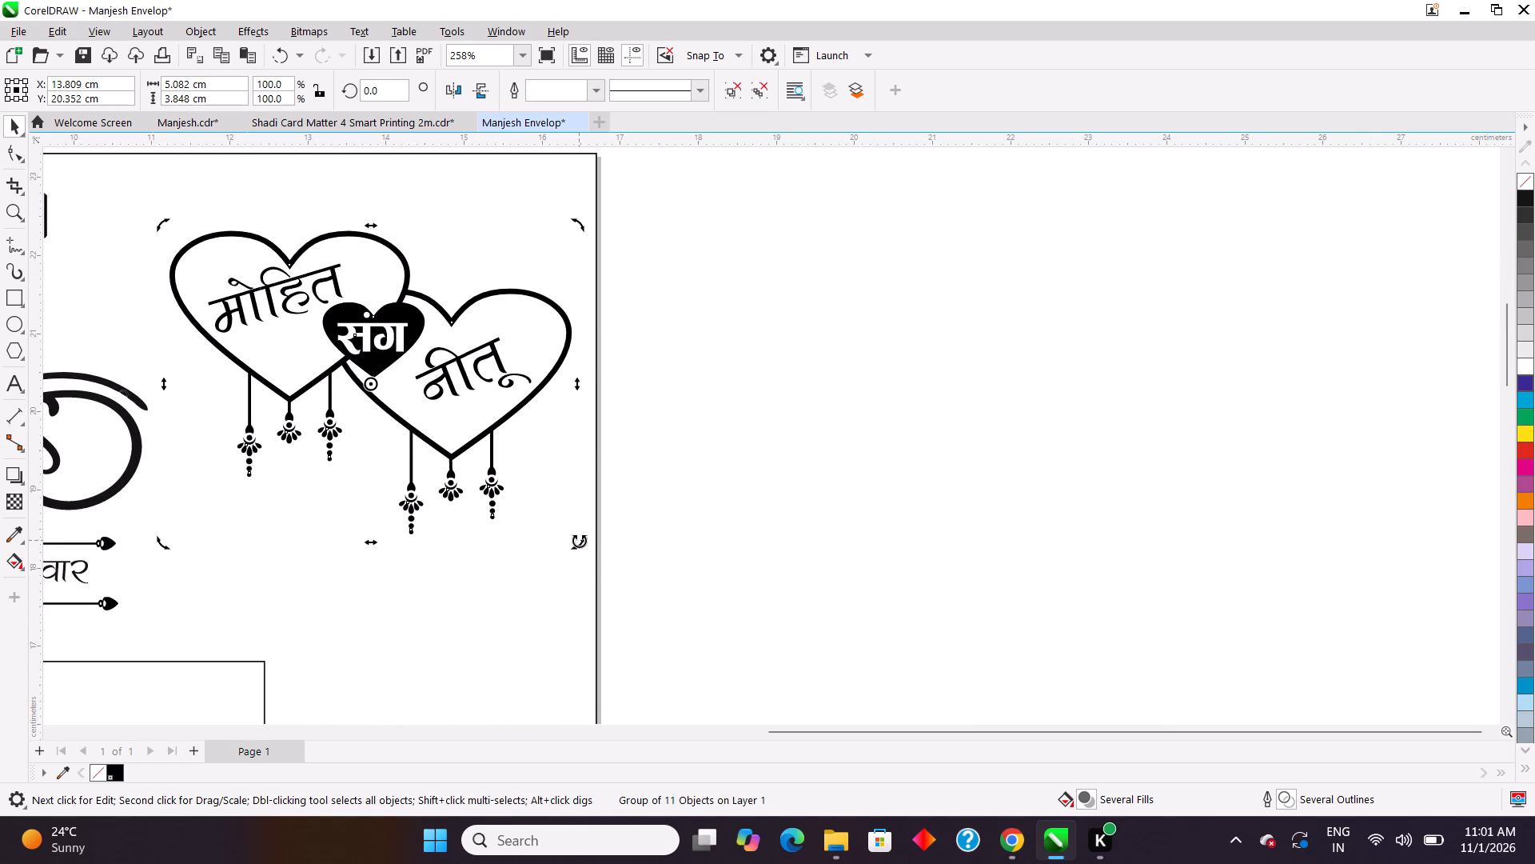
pyautogui.moveTo(580, 540); pyautogui.dragTo(524, 594)
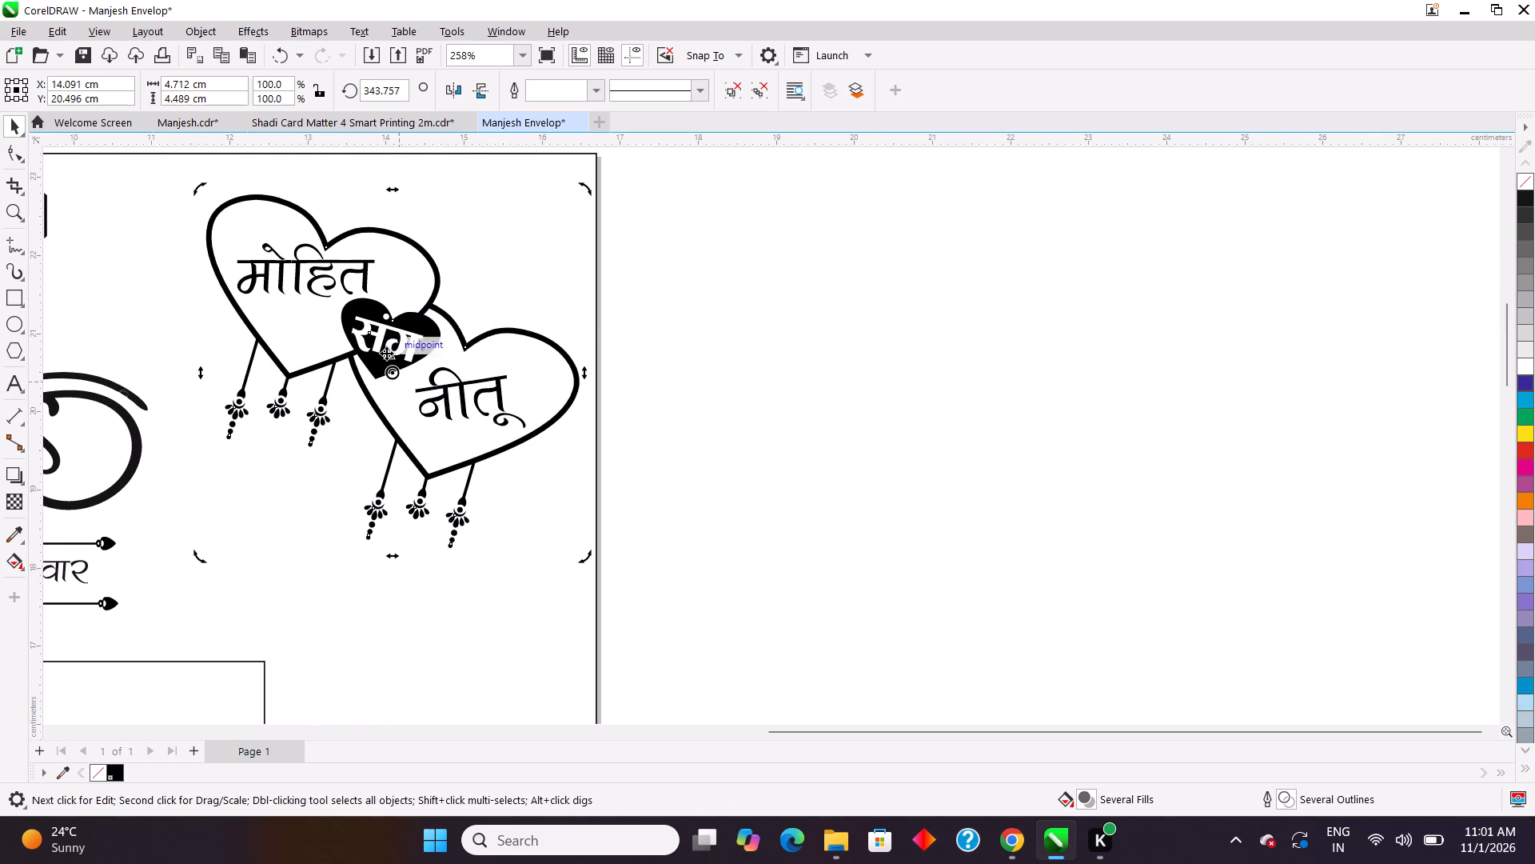
pyautogui.moveTo(385, 348); pyautogui.dragTo(345, 334)
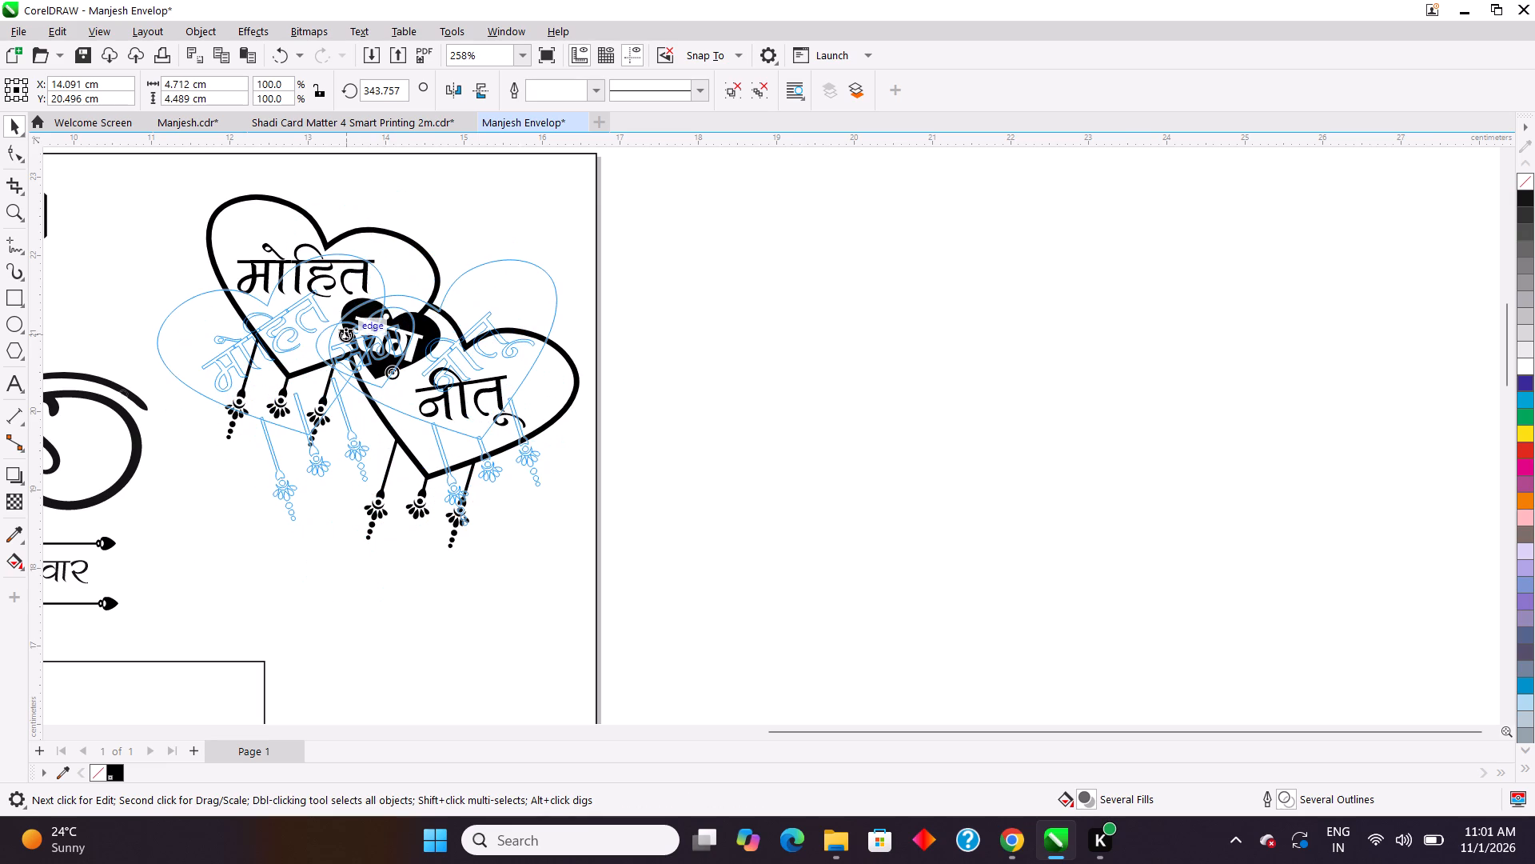
pyautogui.moveTo(345, 334); pyautogui.dragTo(319, 226)
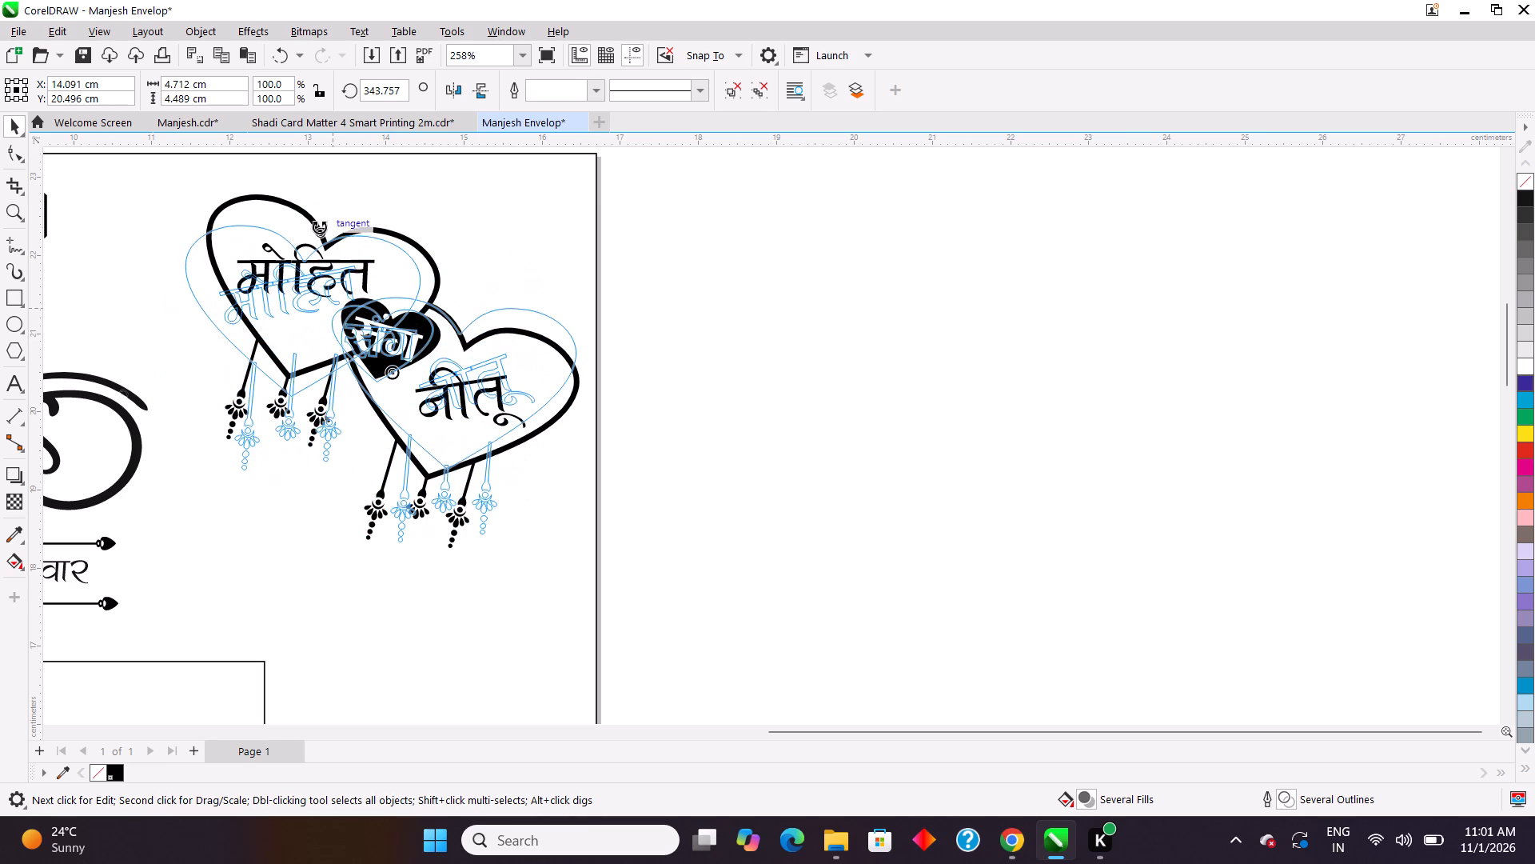
pyautogui.moveTo(319, 226); pyautogui.dragTo(321, 197)
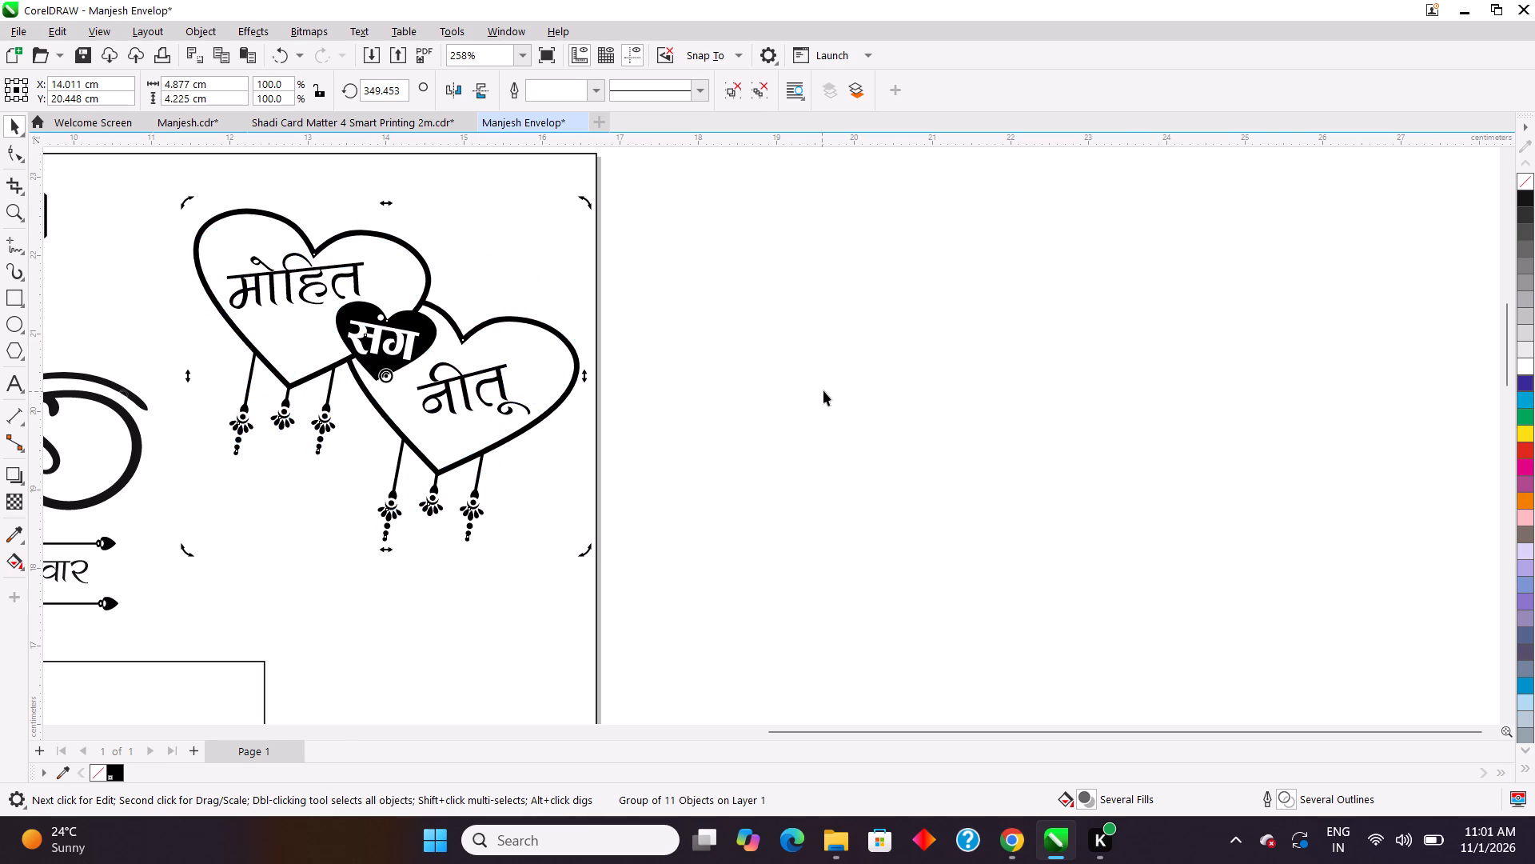
# Nudge the rotated double-heart design down and slightly left to about X 13.9, Y 19.4 cm, and deselect it.
pyautogui.press('Down')
pyautogui.press('Down')
pyautogui.press('Down')
pyautogui.press('Down')
pyautogui.press('Down')
pyautogui.press('Left')
pyautogui.press('Left')
pyautogui.press('Left')
pyautogui.press('Left')
pyautogui.press('Down')
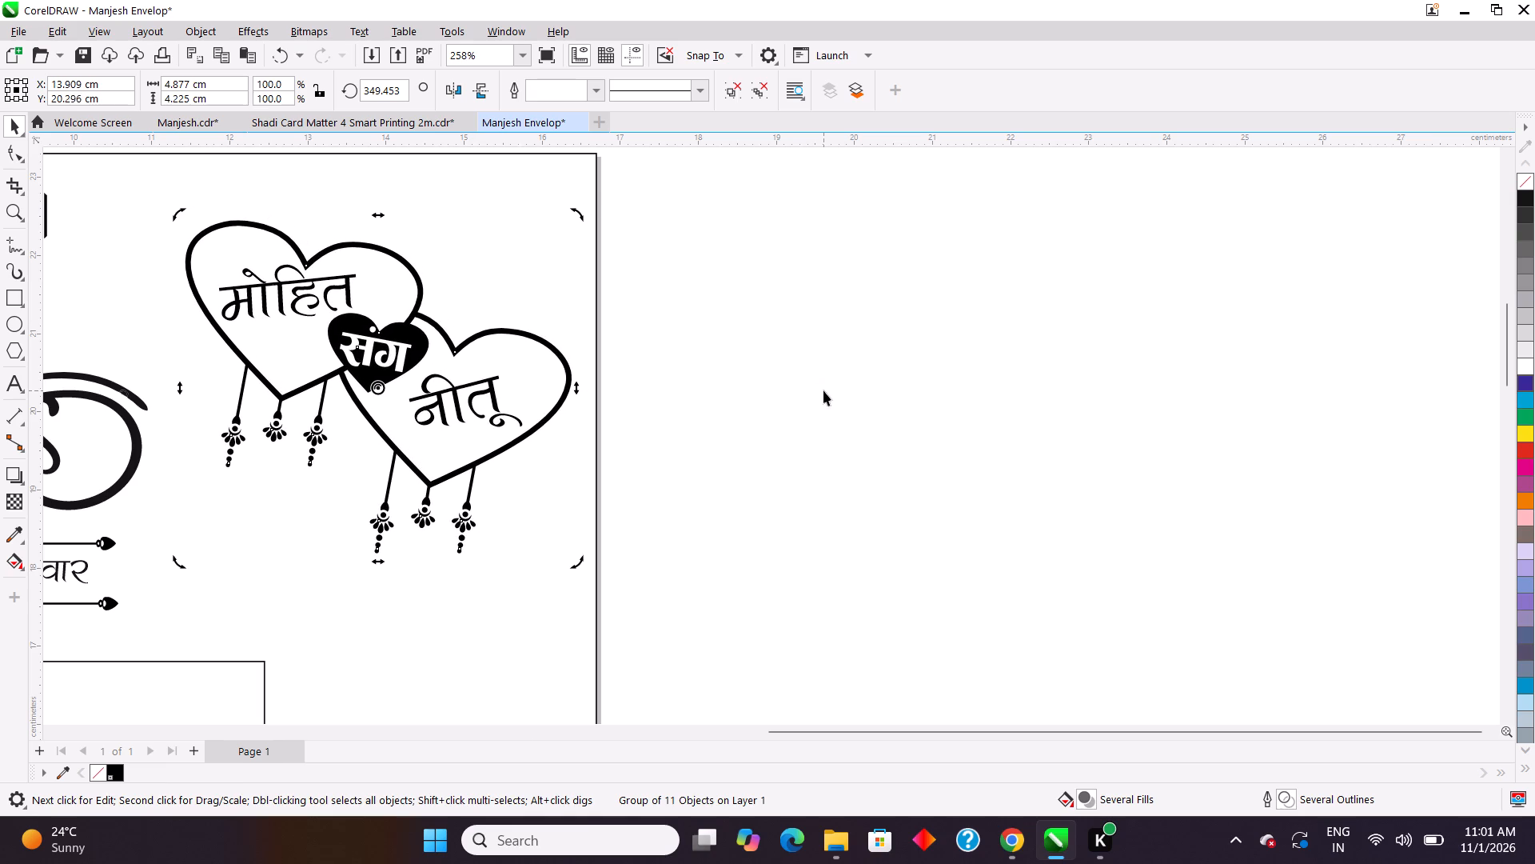
pyautogui.press('Down')
pyautogui.press('Down')
pyautogui.press('Down')
pyautogui.press('Down')
pyautogui.press('Down')
pyautogui.press('Down')
pyautogui.press('Down')
pyautogui.press('Down')
pyautogui.press('Down')
pyautogui.press('Down')
pyautogui.press('Down')
pyautogui.press('Down')
pyautogui.press('Down')
pyautogui.press('Down')
pyautogui.press('Down')
pyautogui.press('Down')
pyautogui.press('Down')
pyautogui.press('Down')
pyautogui.press('Down')
pyautogui.press('Down')
pyautogui.press('Down')
pyautogui.press('Down')
pyautogui.press('Down')
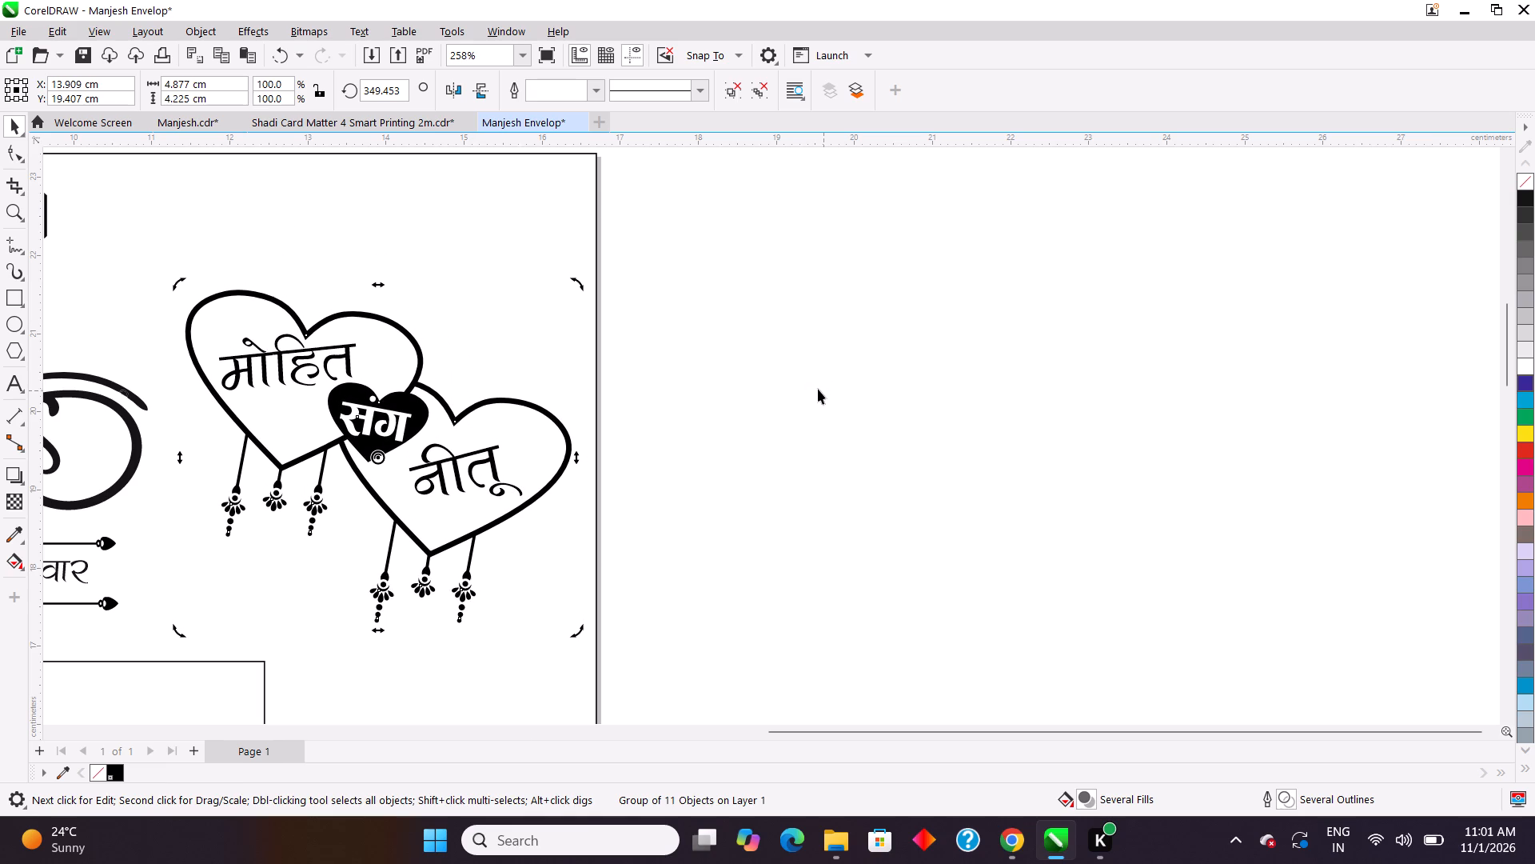
pyautogui.click(817, 386)
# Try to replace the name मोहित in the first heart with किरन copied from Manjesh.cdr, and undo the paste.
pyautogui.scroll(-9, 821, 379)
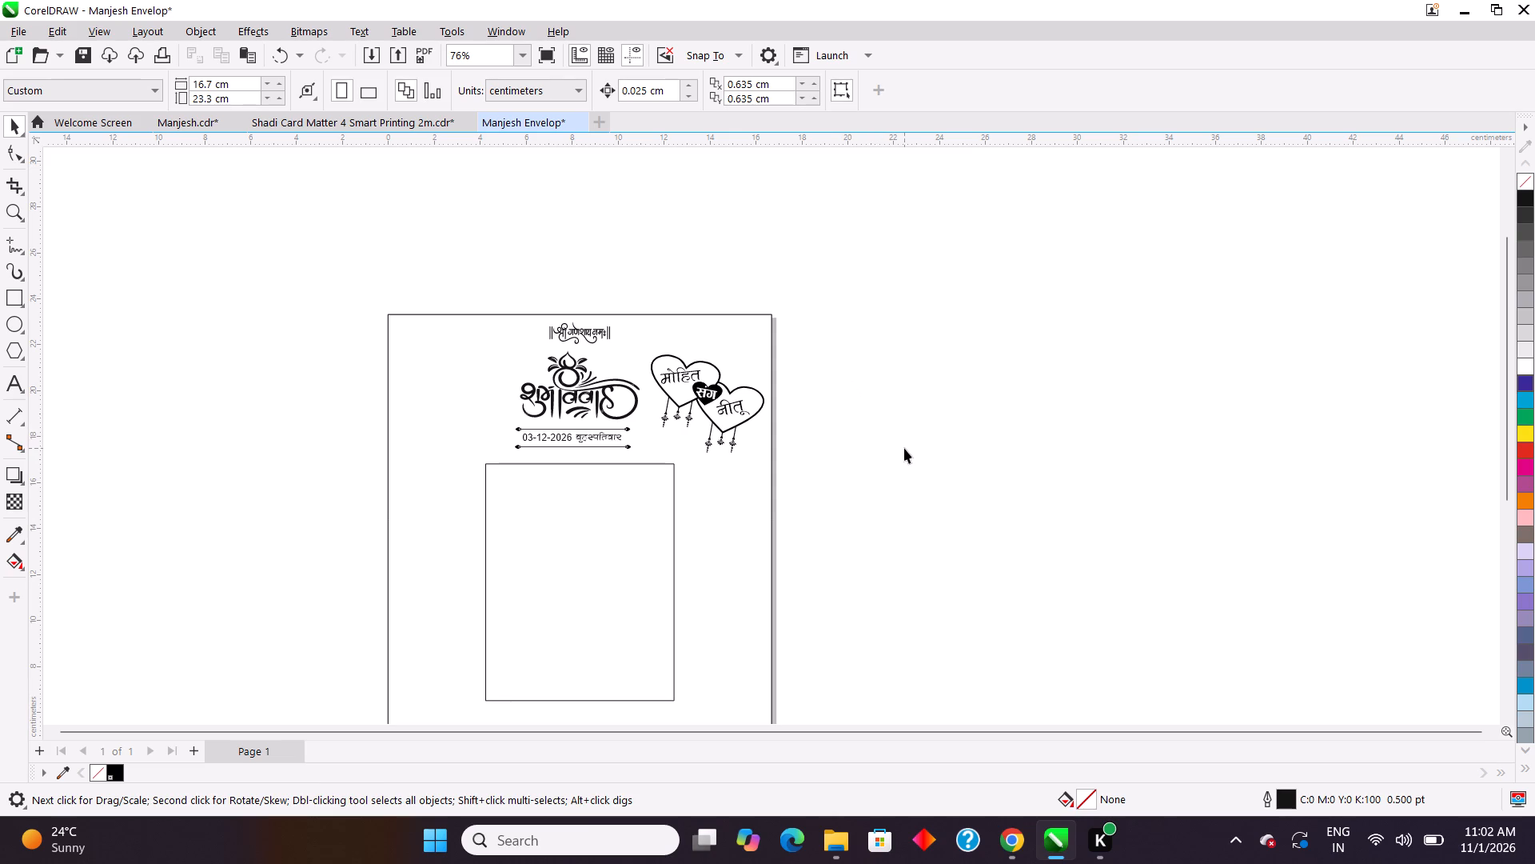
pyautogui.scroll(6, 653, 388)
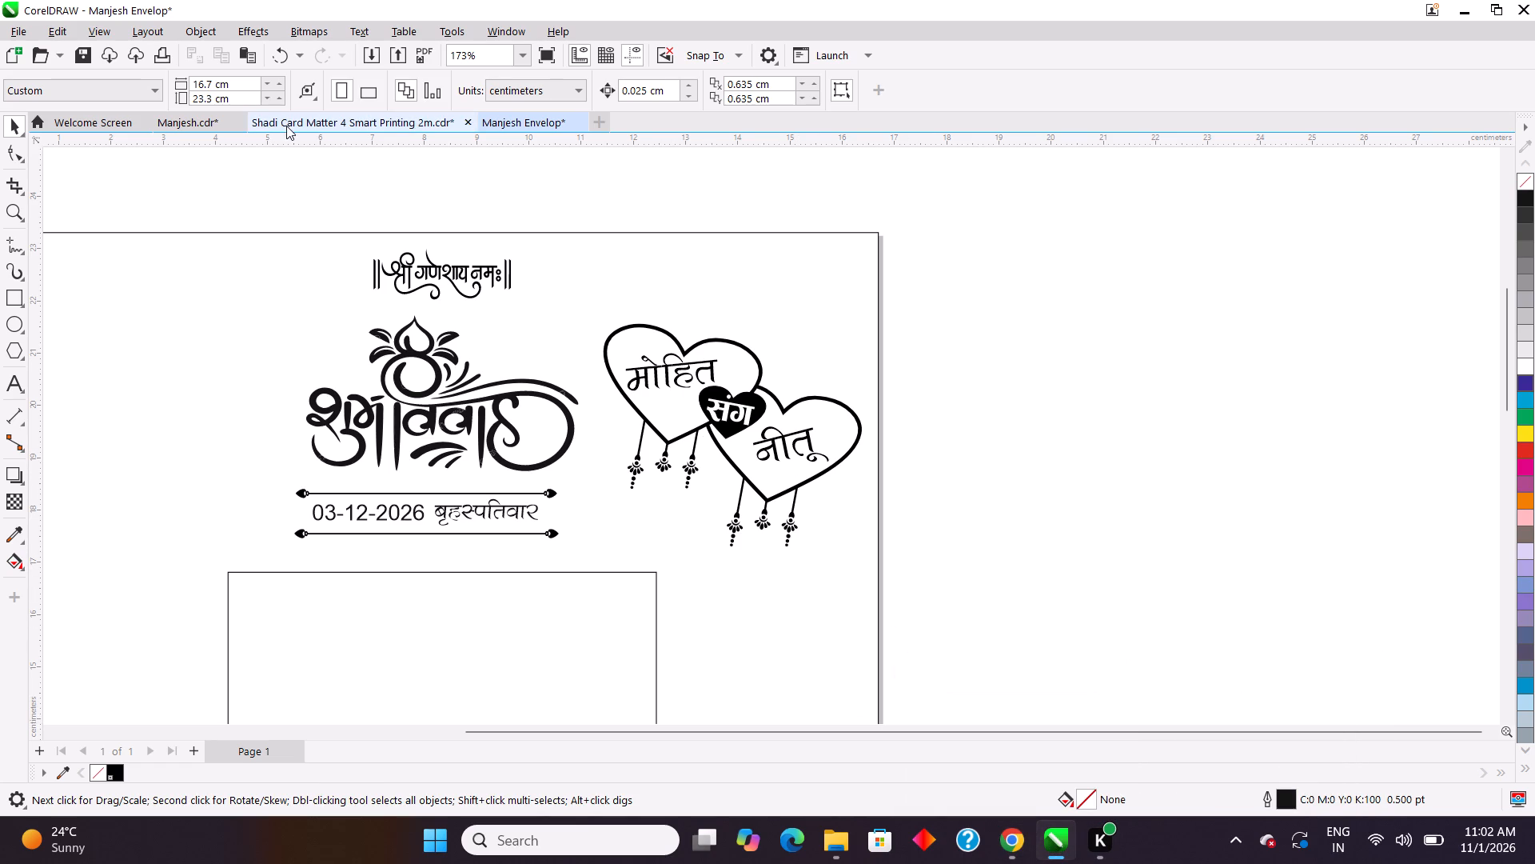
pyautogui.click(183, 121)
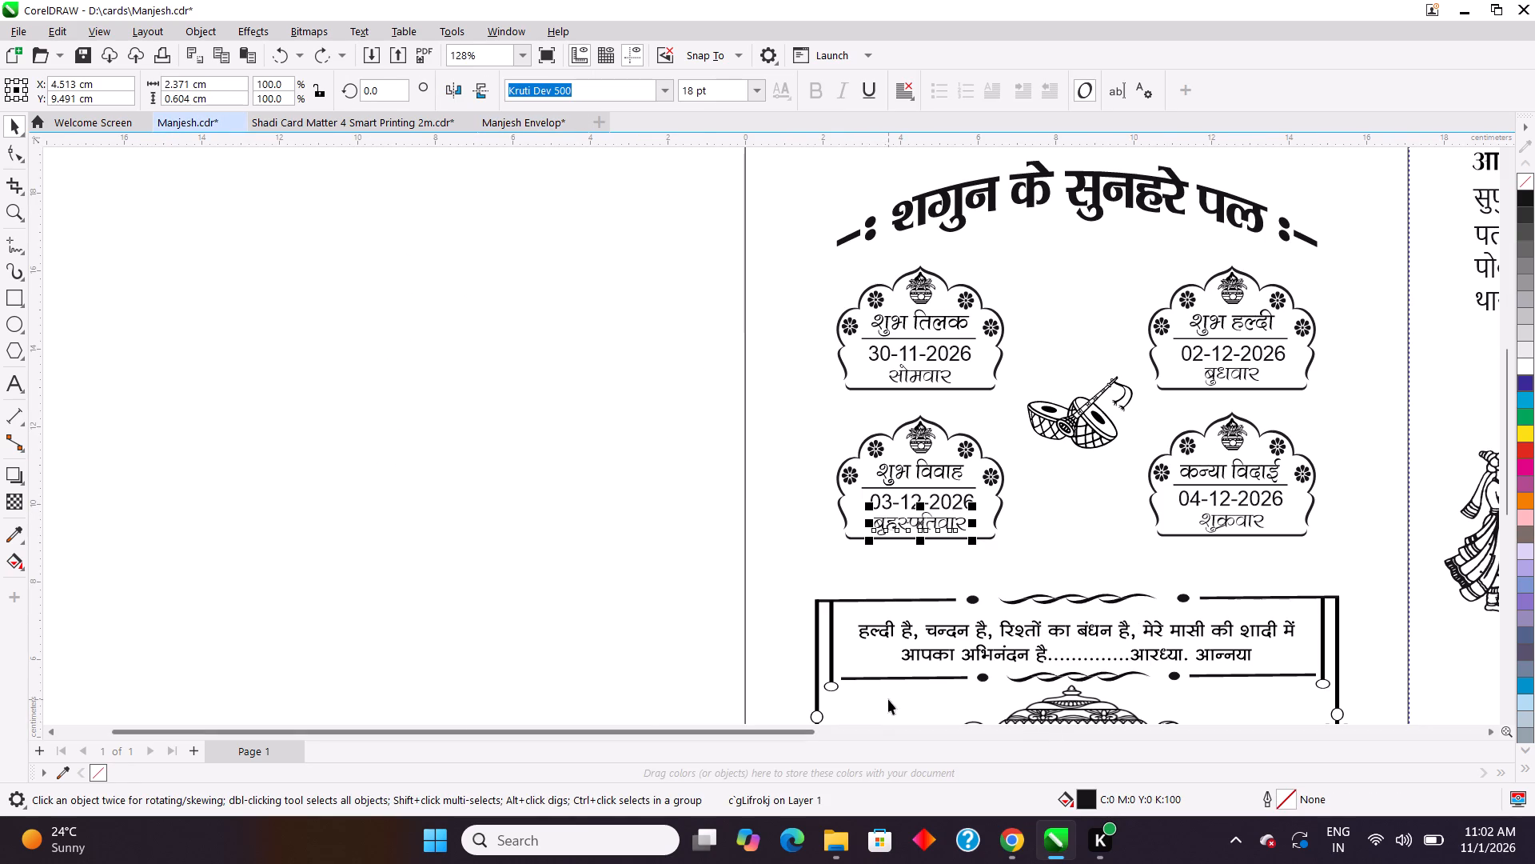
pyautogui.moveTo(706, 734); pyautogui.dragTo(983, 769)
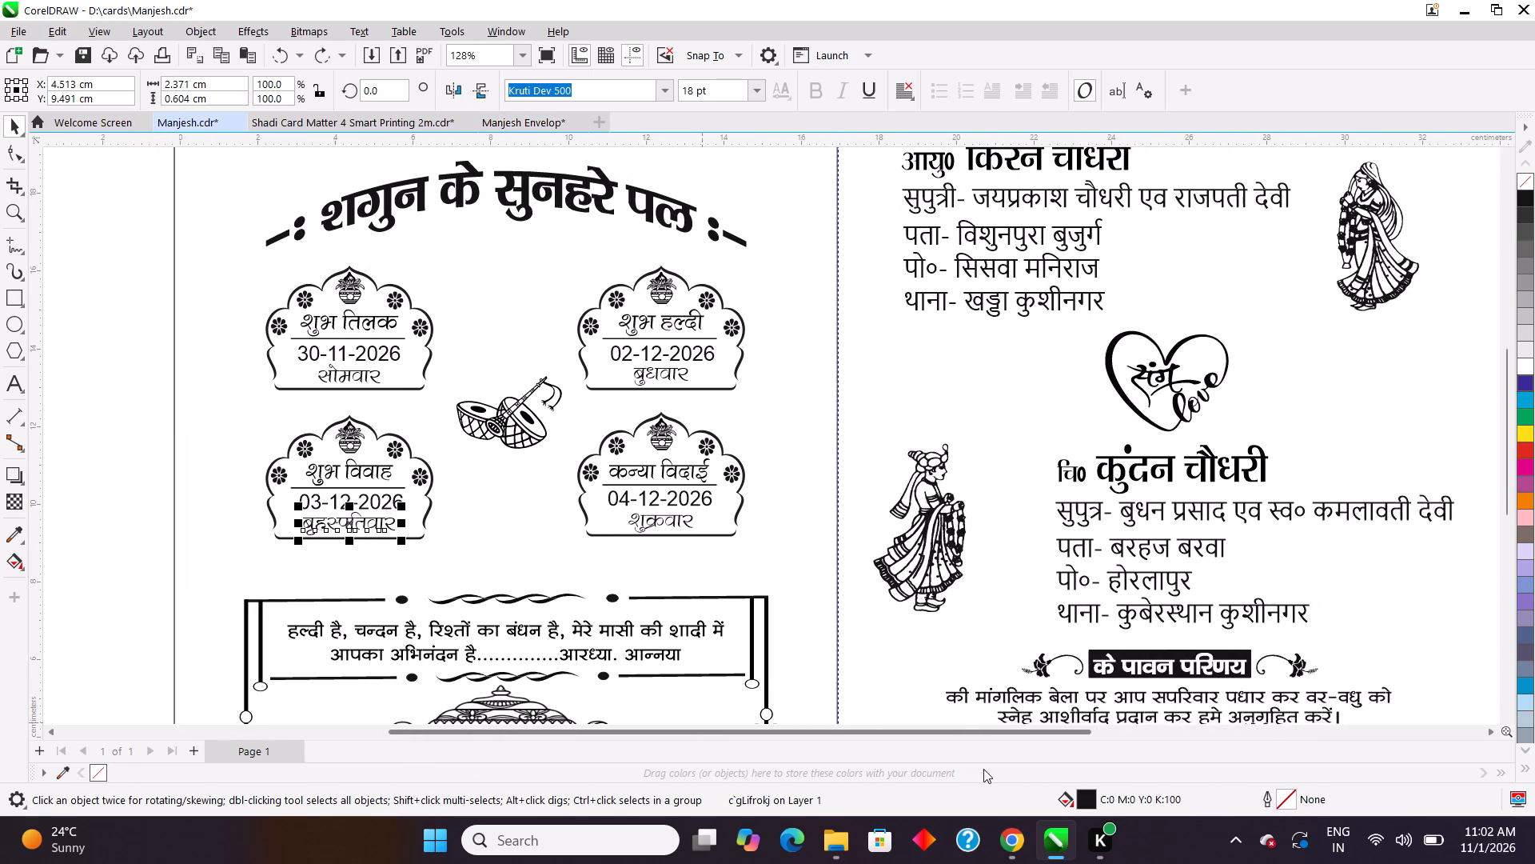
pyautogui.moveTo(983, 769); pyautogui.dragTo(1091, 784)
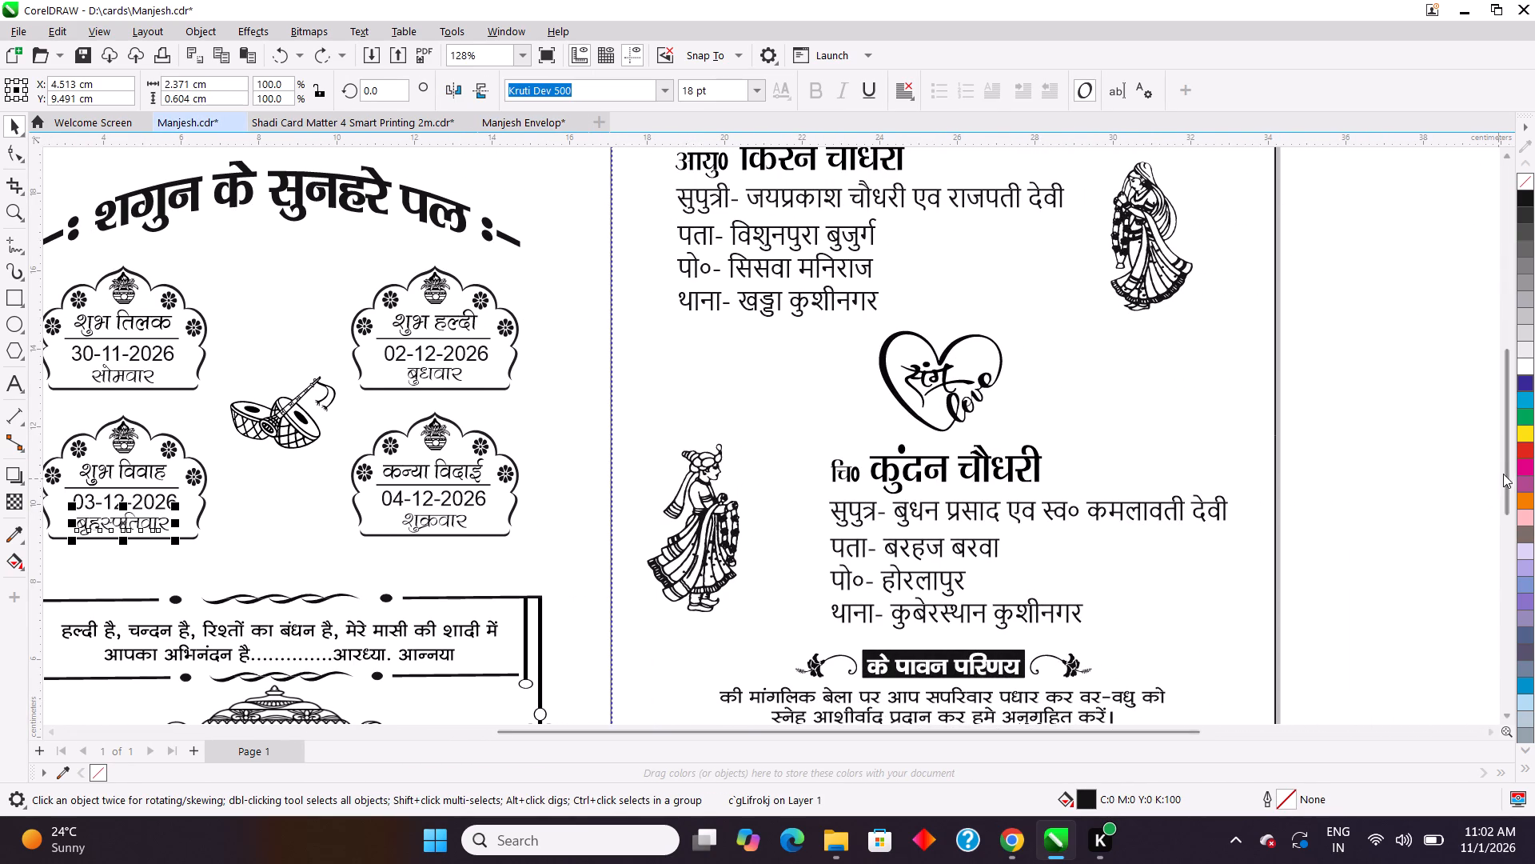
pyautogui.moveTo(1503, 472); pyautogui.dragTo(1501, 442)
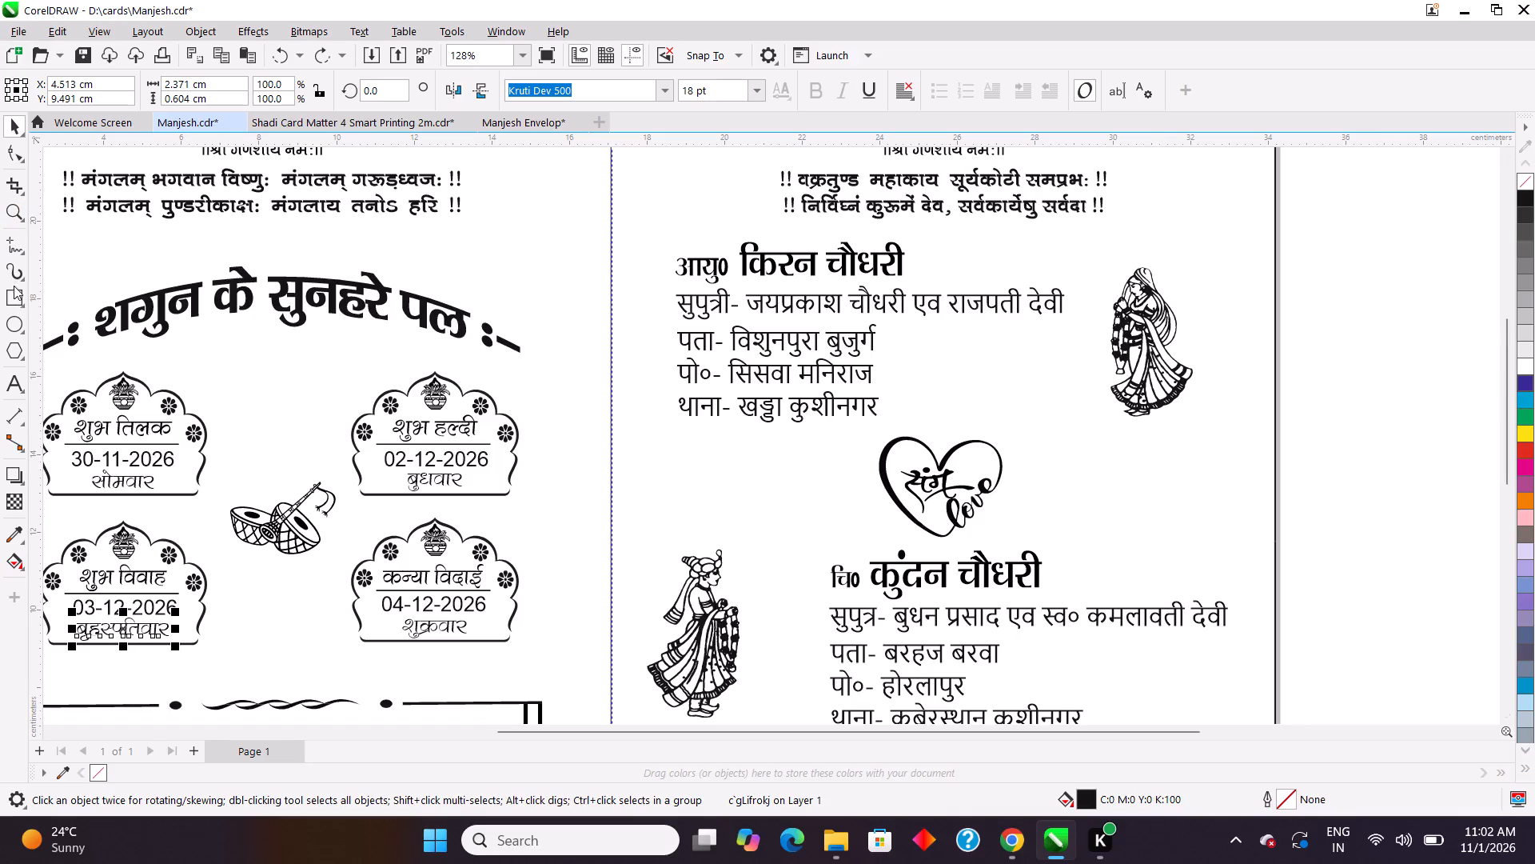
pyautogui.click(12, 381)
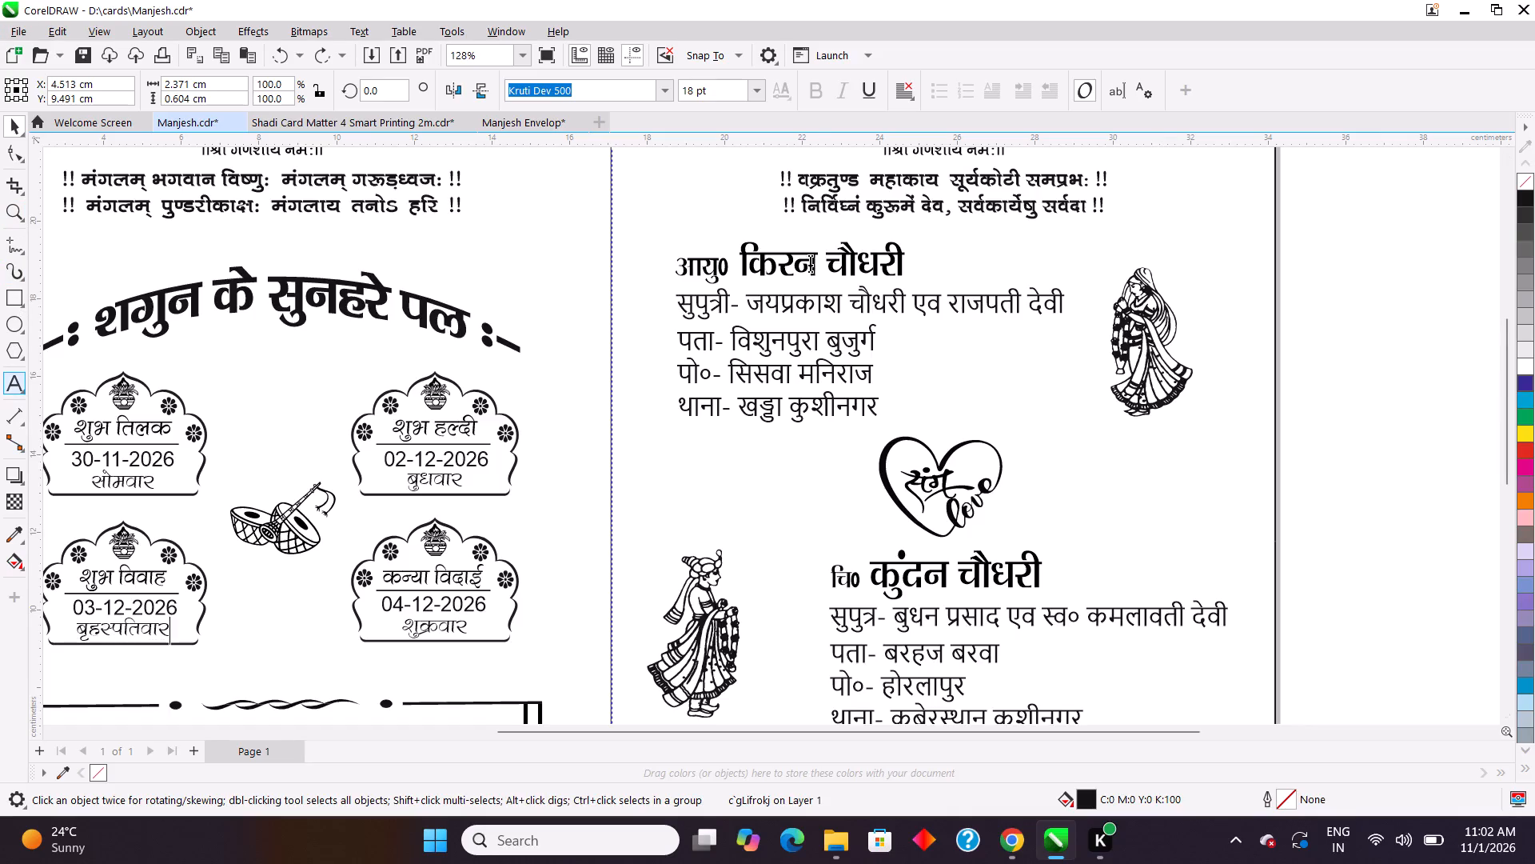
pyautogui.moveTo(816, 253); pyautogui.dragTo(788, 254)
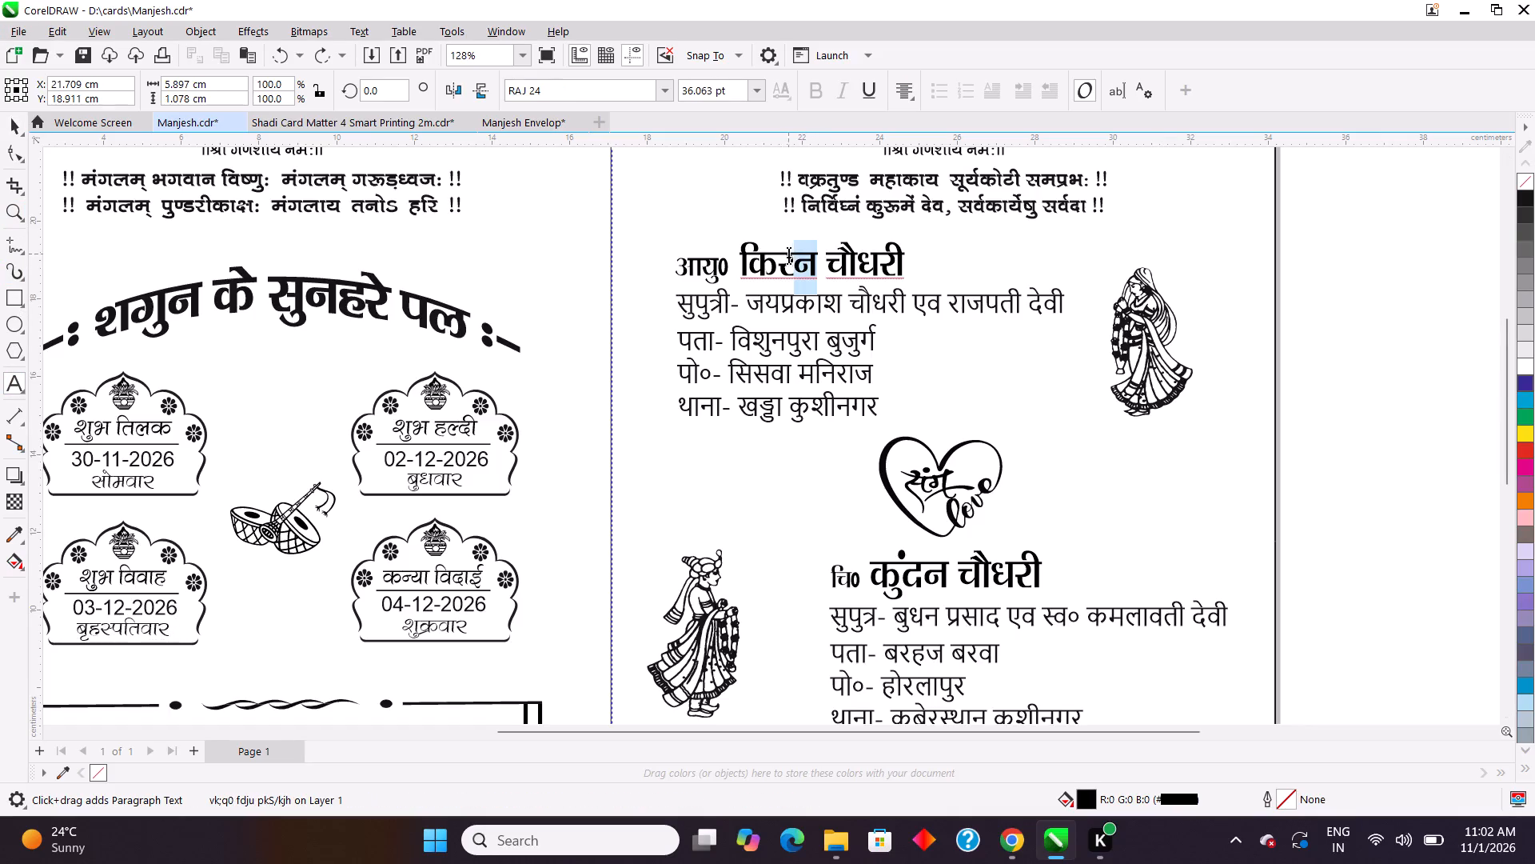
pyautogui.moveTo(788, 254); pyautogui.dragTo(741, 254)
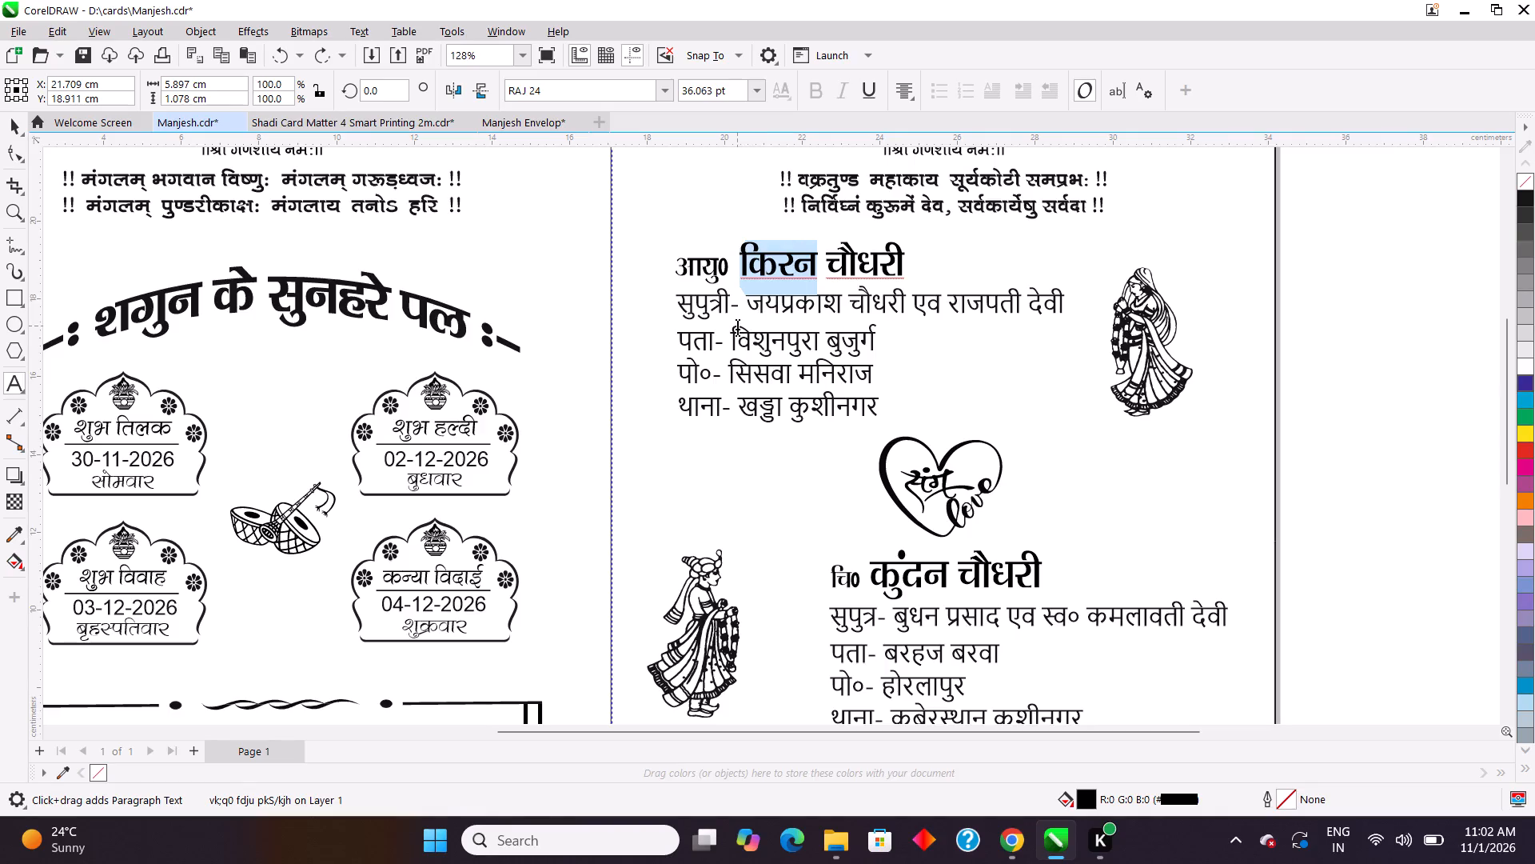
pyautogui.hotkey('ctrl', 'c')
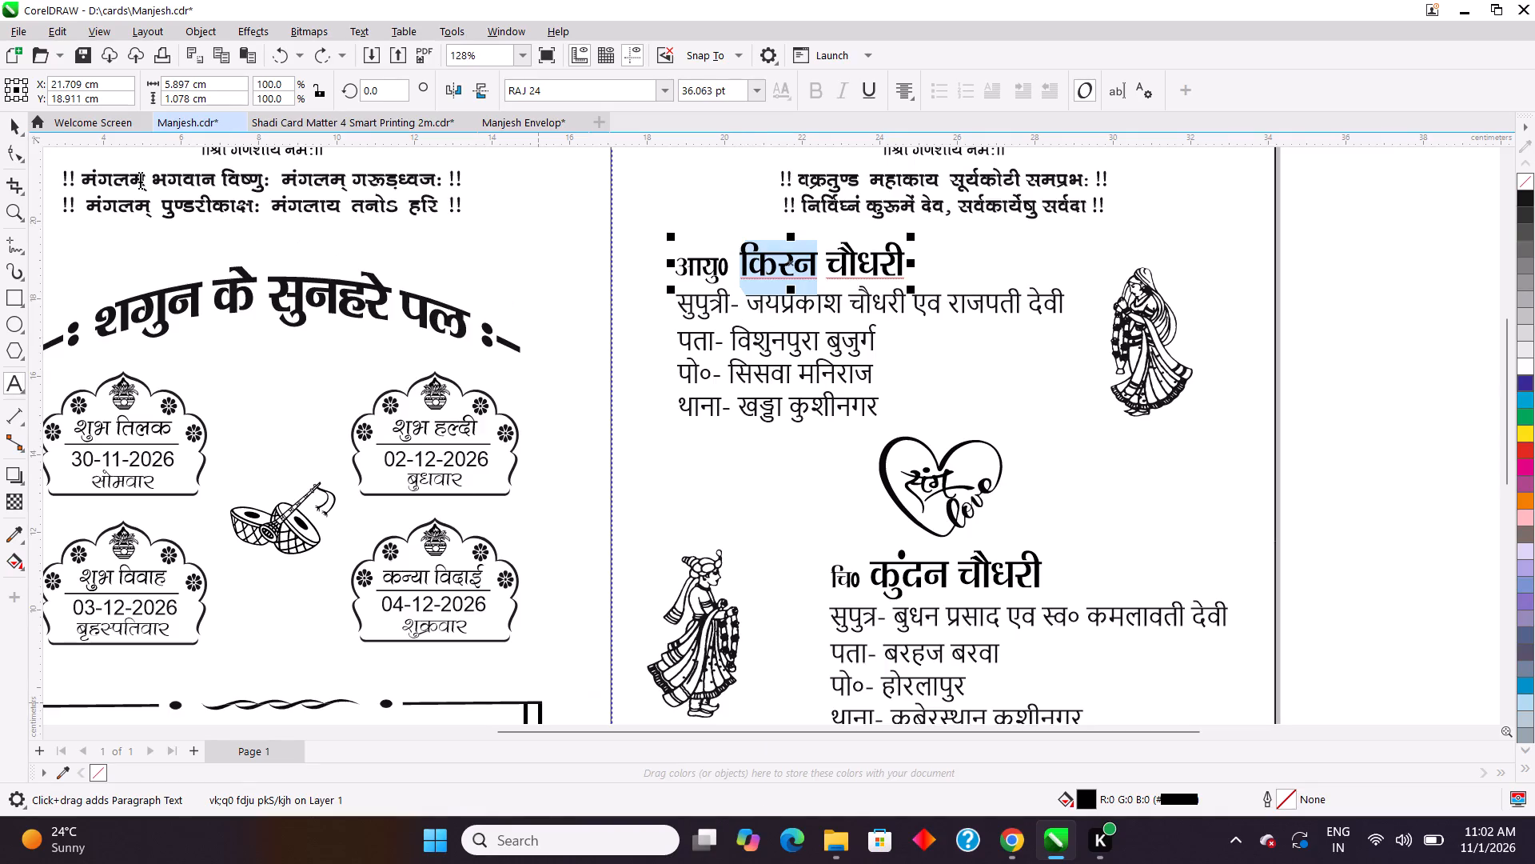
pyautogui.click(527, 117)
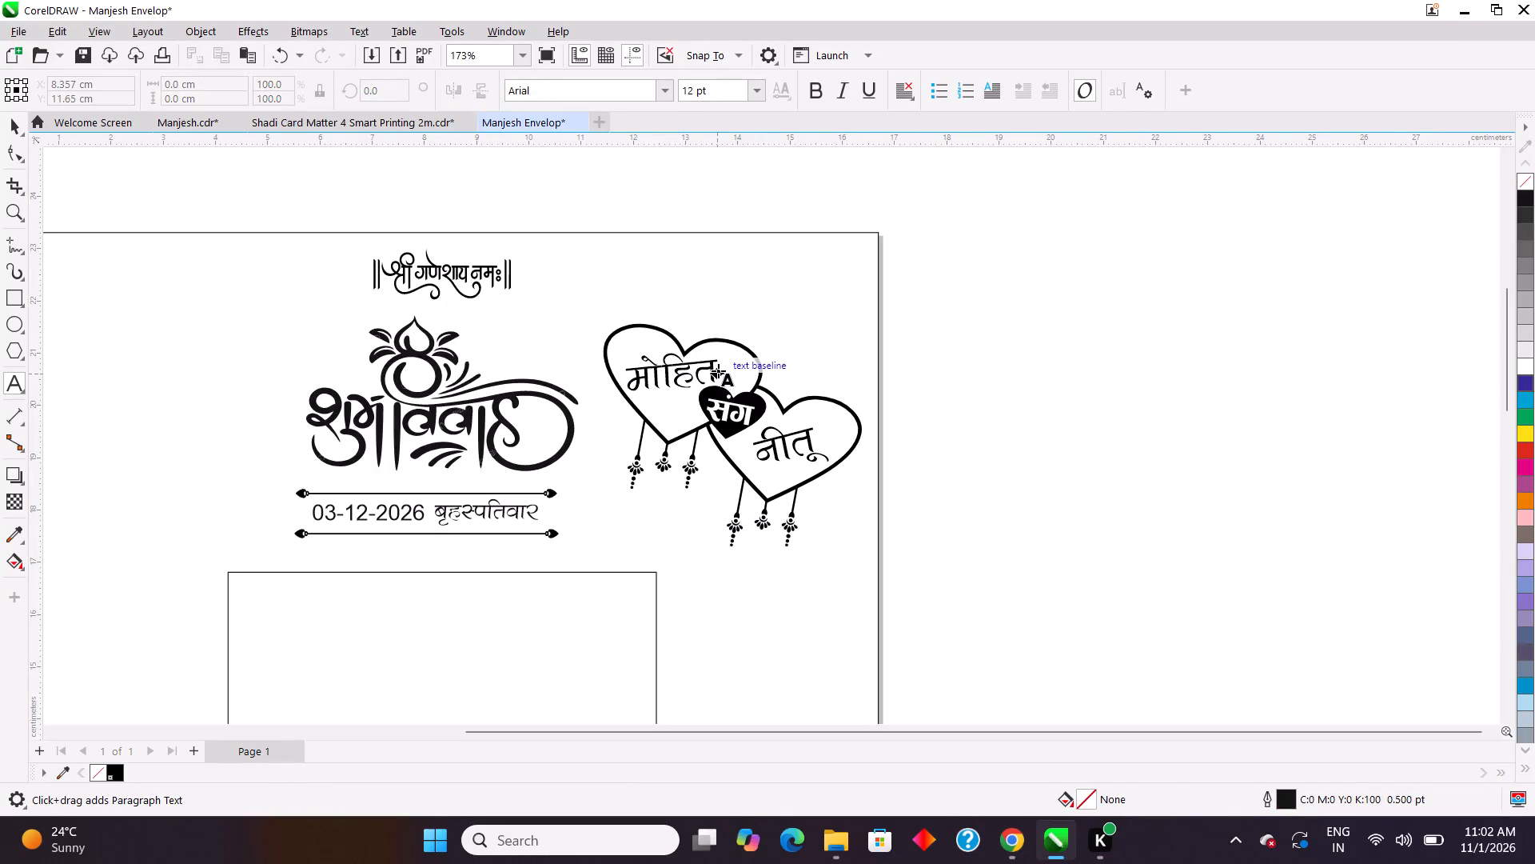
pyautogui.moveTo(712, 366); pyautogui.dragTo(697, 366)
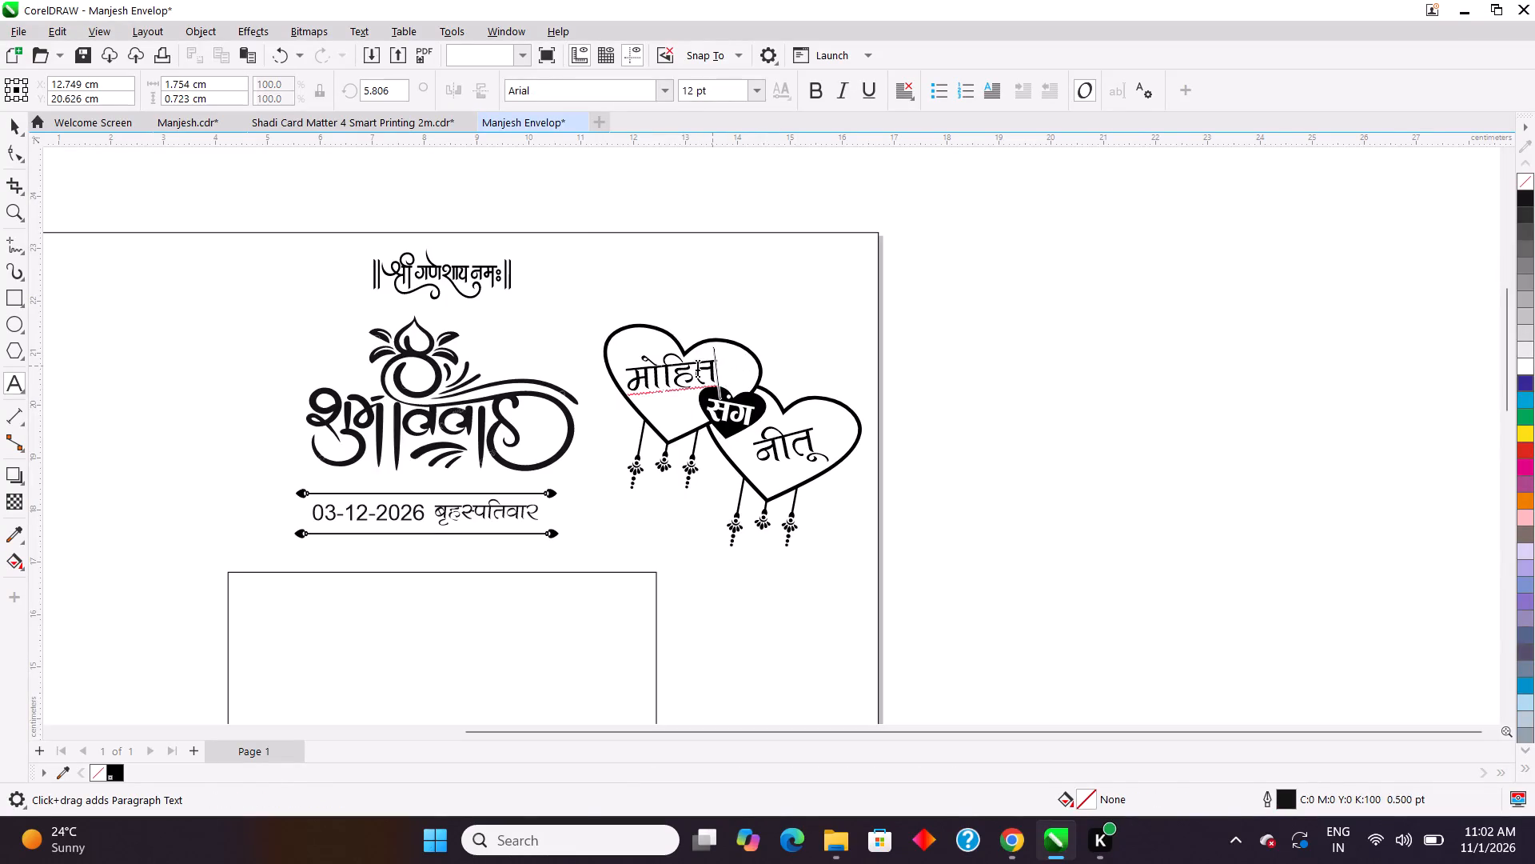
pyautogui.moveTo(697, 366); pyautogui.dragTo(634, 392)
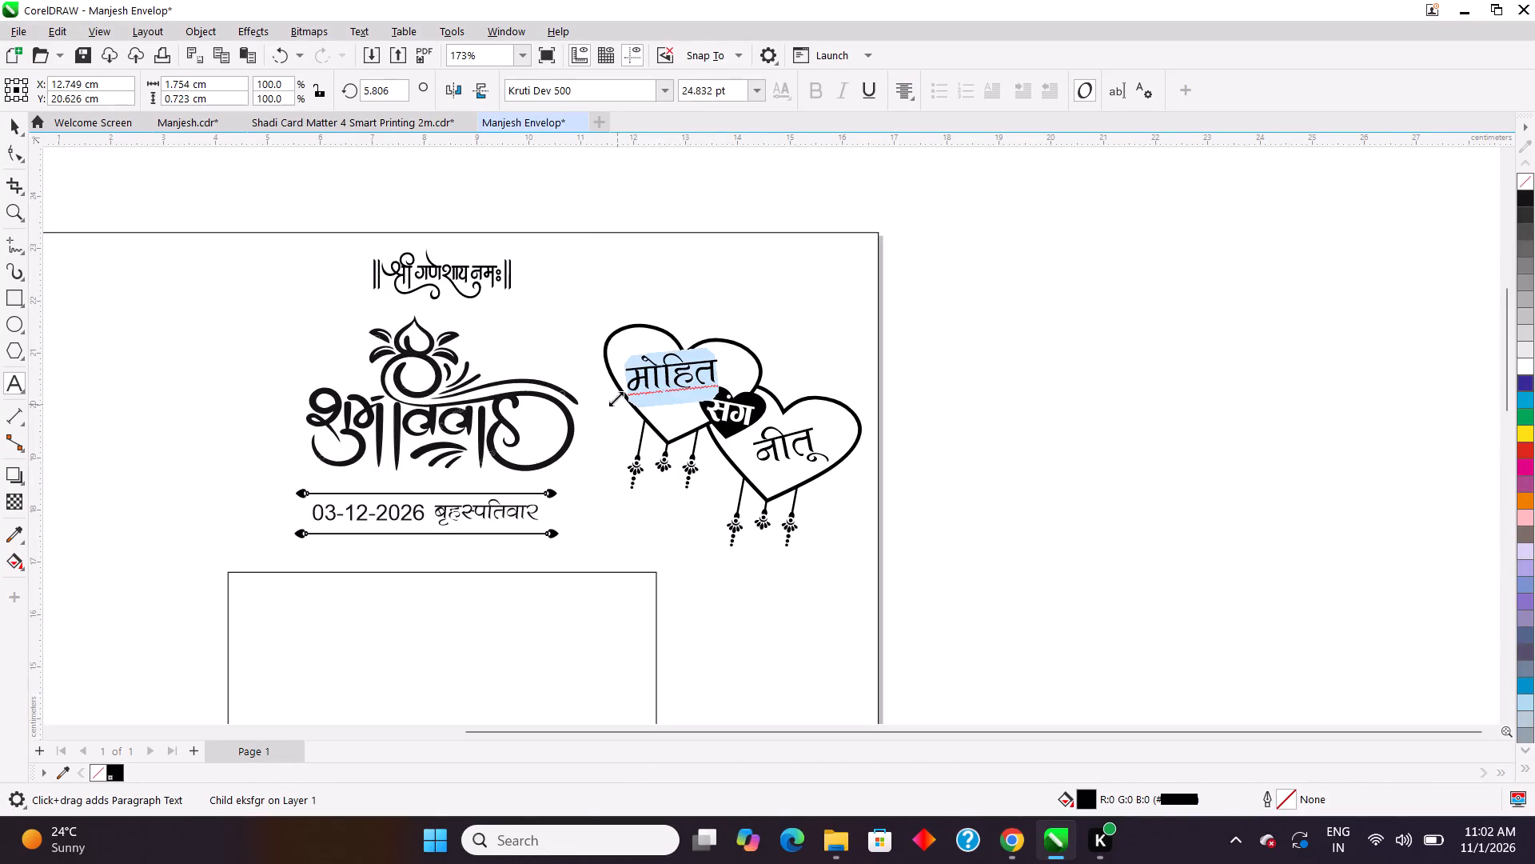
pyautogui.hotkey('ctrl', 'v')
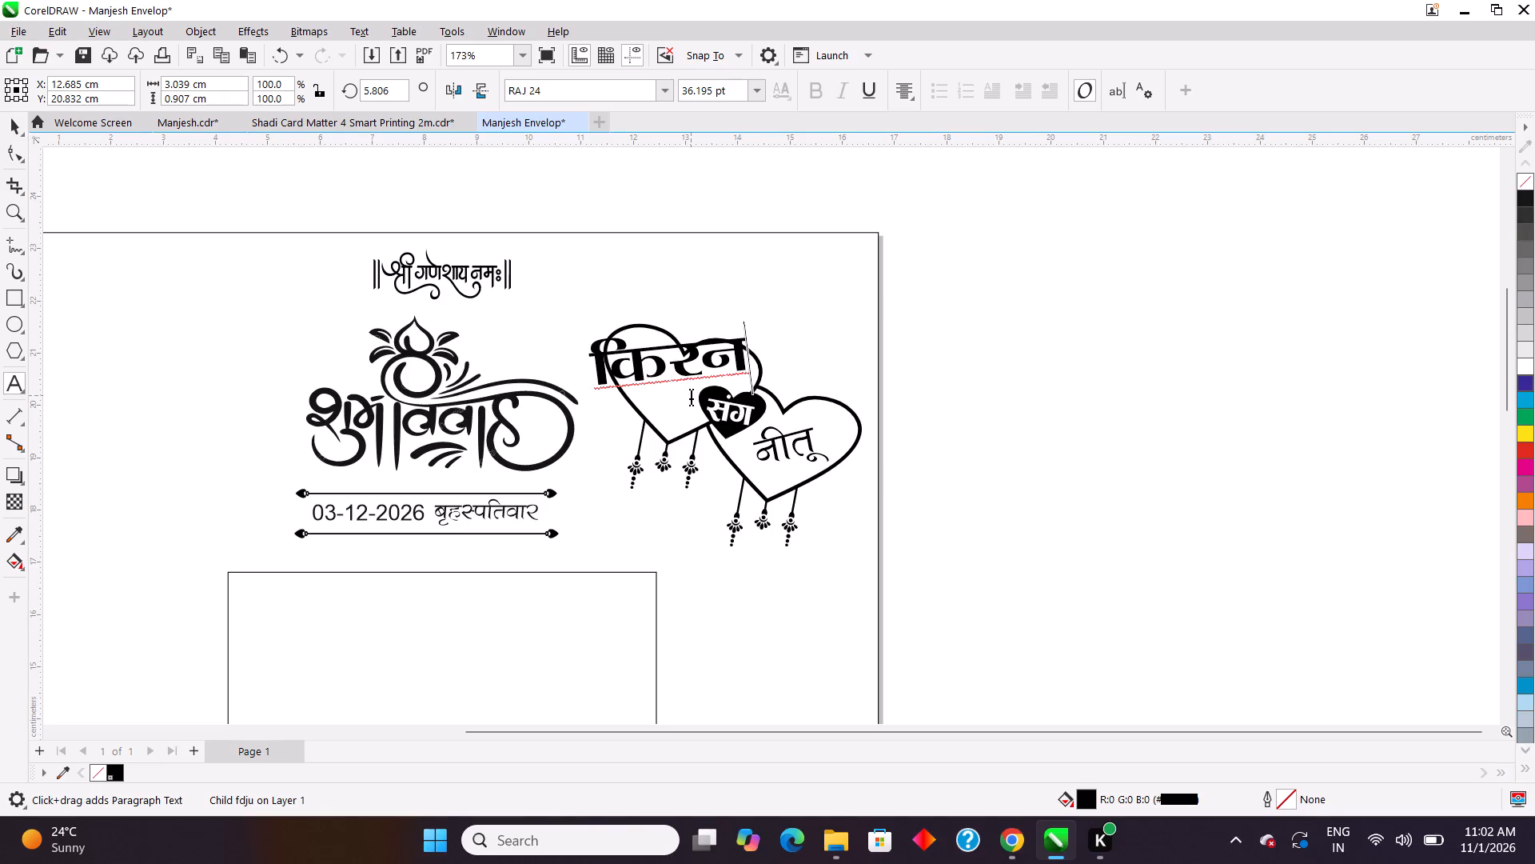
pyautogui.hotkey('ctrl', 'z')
# Switch to Chrome, convert the Hindi name किरन to KrutiDev in the Unicode converter, and copy the output.
pyautogui.click(1014, 842)
pyautogui.click(130, 26)
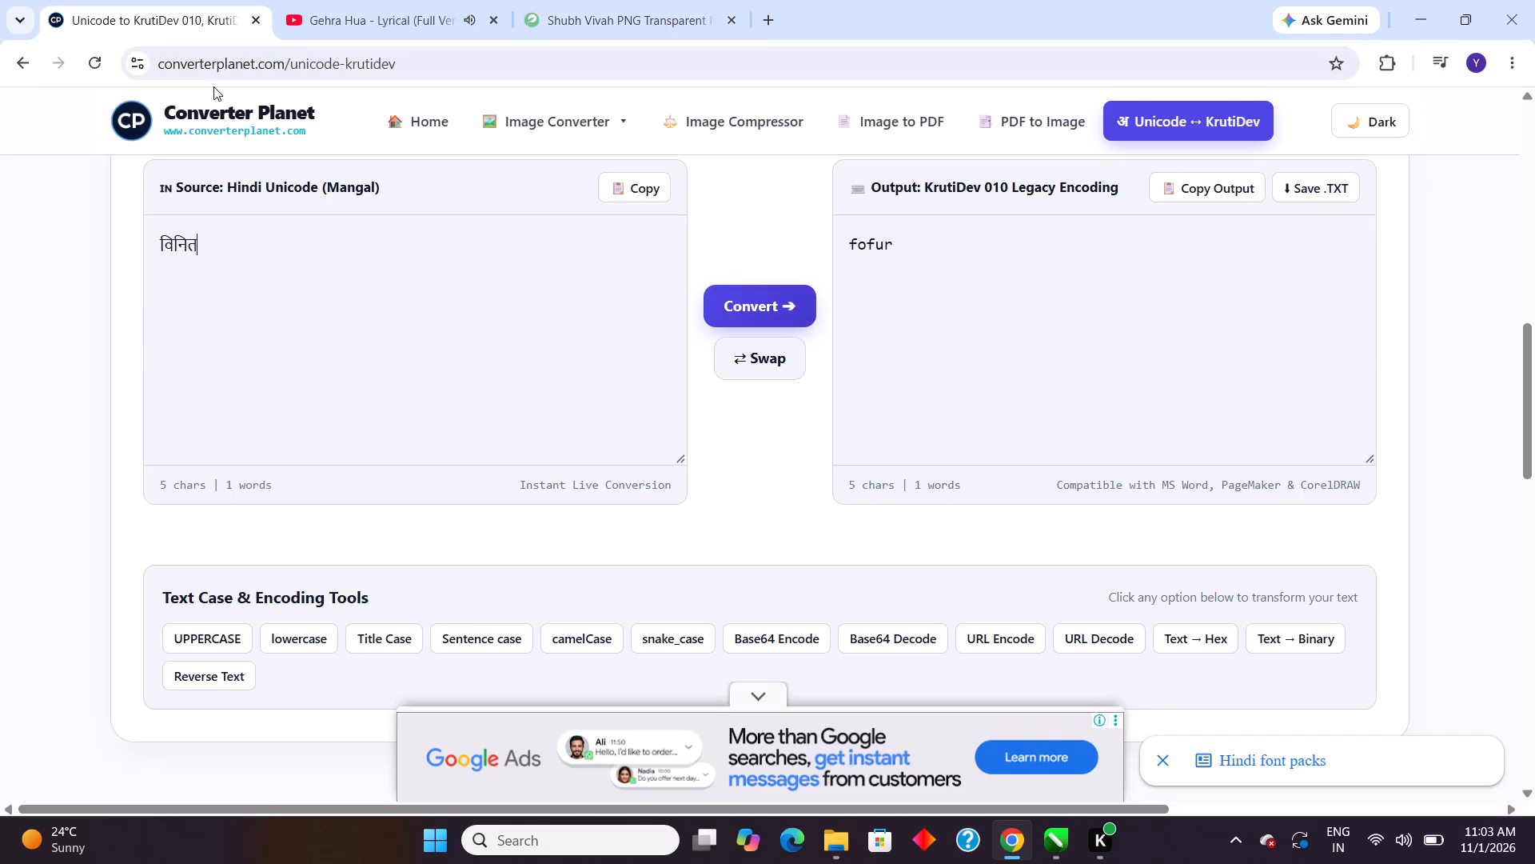
pyautogui.moveTo(200, 243); pyautogui.dragTo(26, 242)
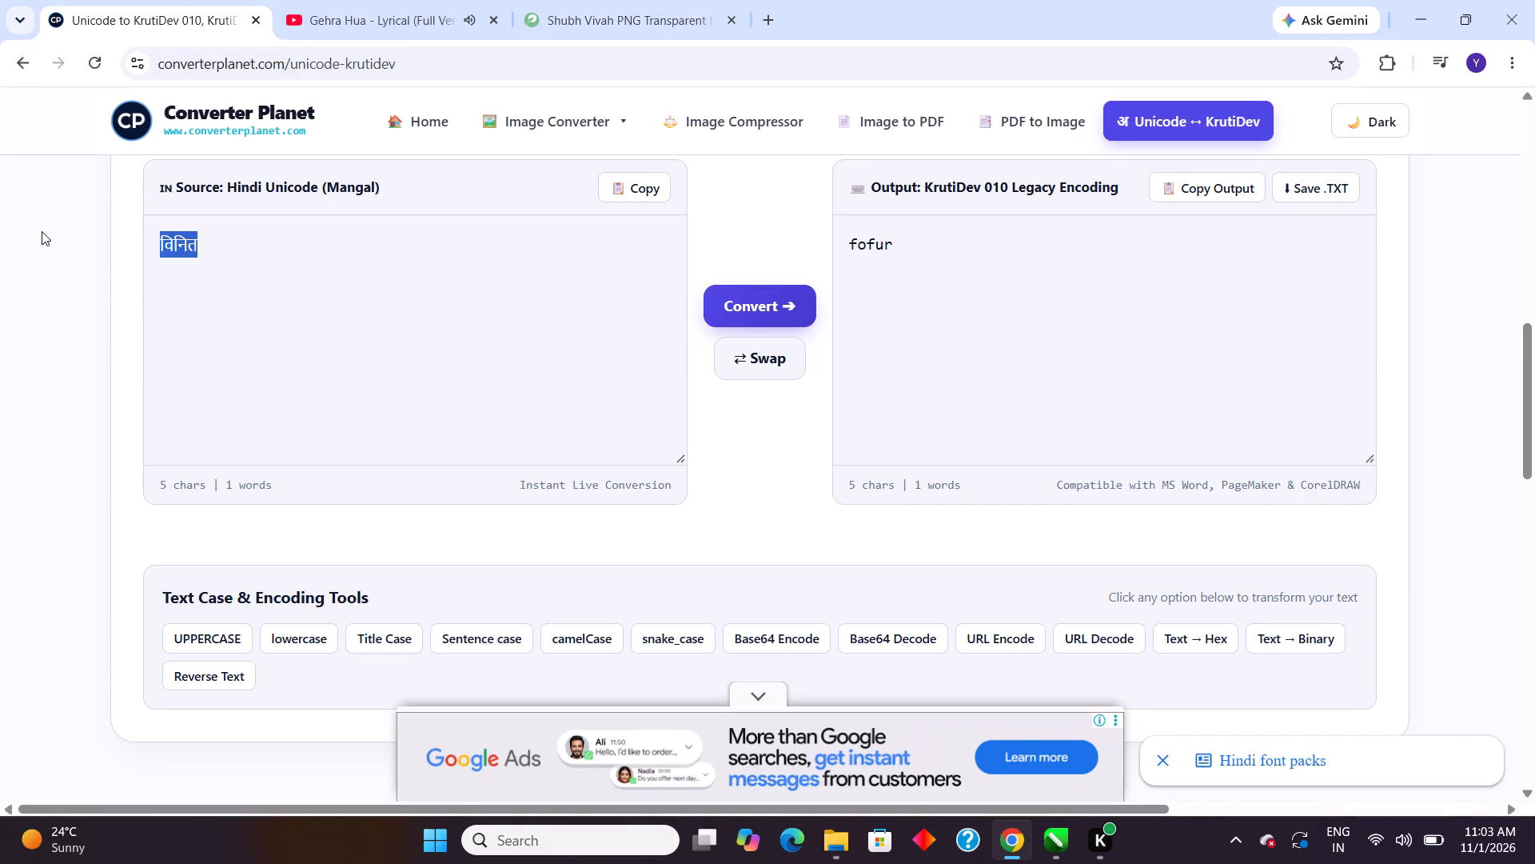
pyautogui.press('k')
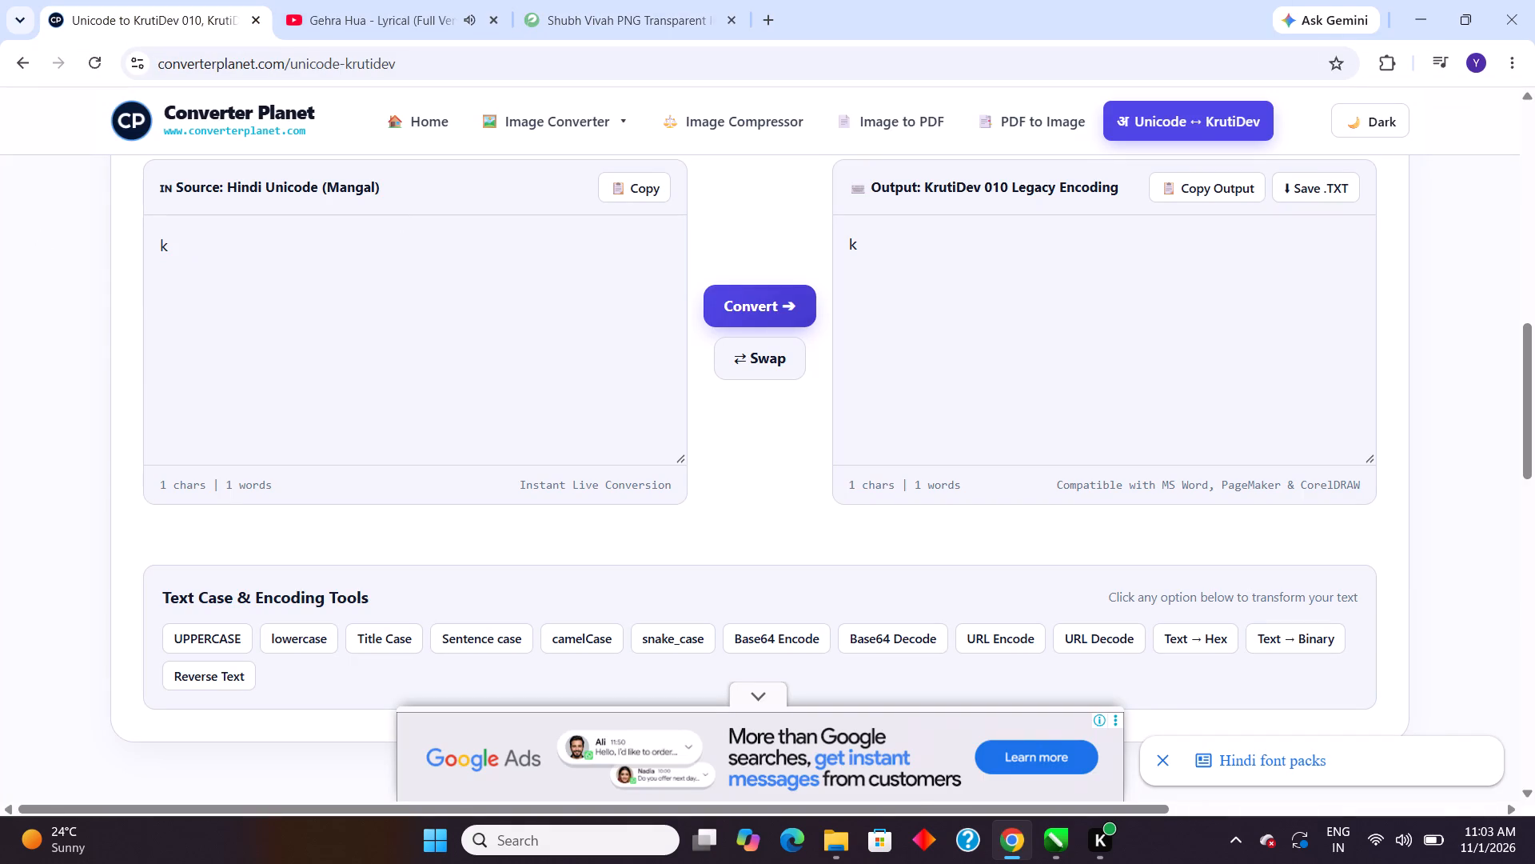
pyautogui.press('BackSpace')
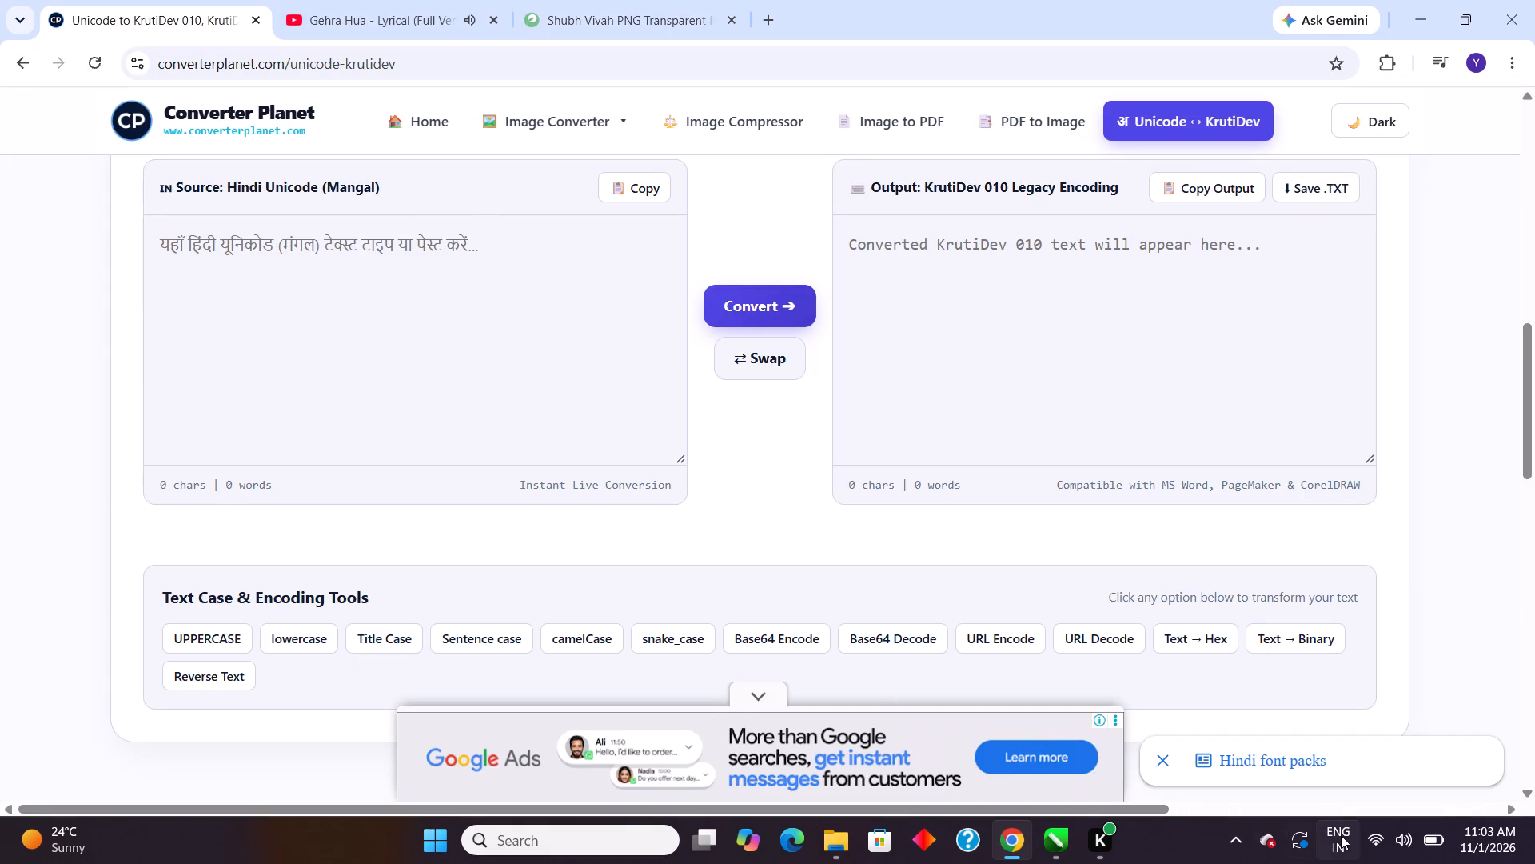
pyautogui.click(1358, 838)
pyautogui.click(1237, 727)
pyautogui.write('कि')
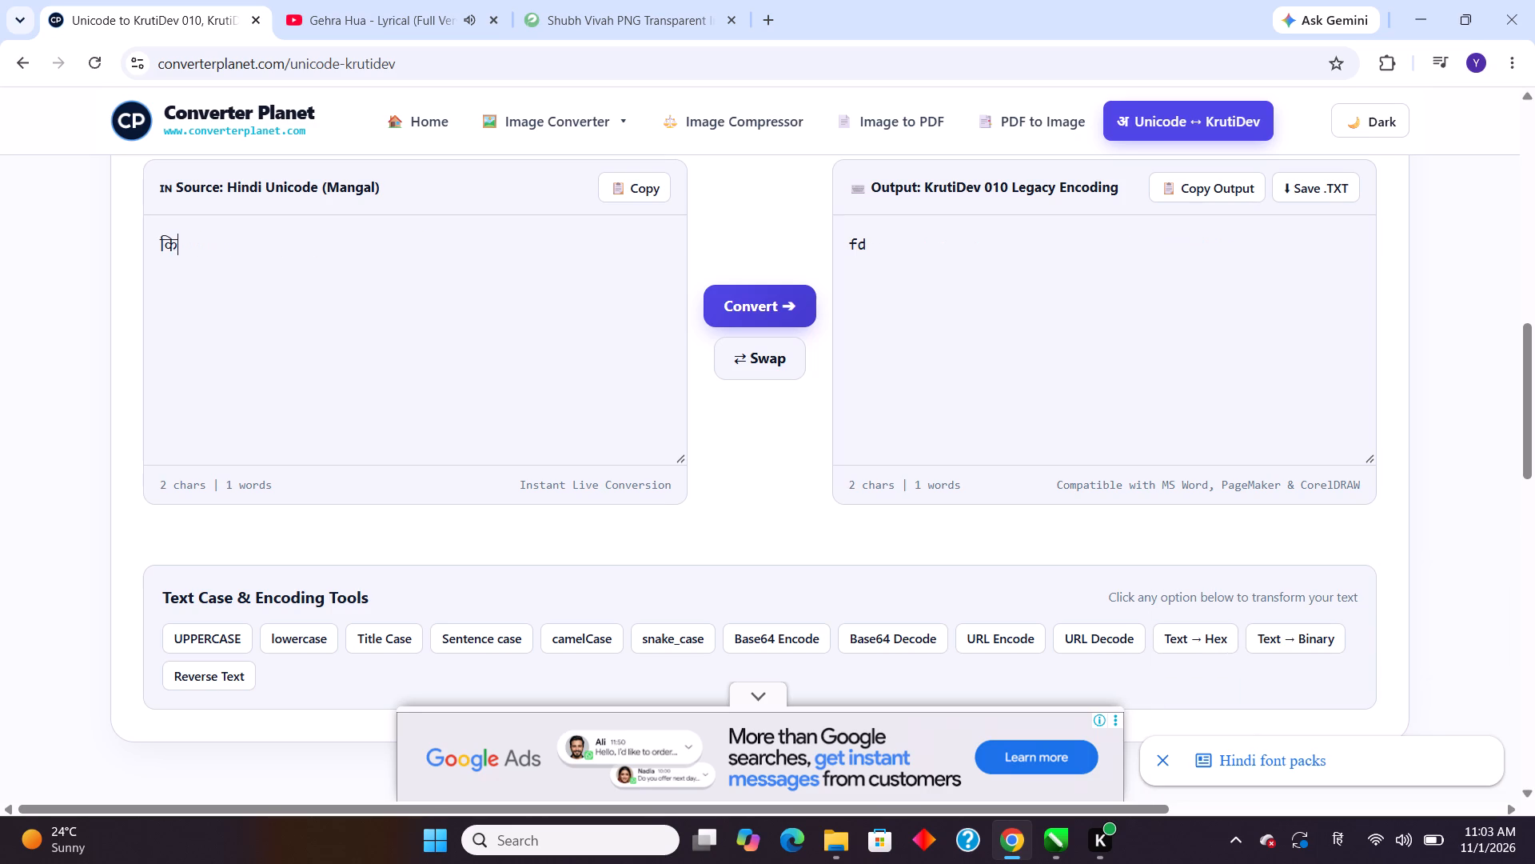
pyautogui.write('रन')
pyautogui.click(1209, 188)
# In CorelDRAW, replace the name मोहित in the first heart with the copied KrutiDev text for किरन.
pyautogui.click(1051, 836)
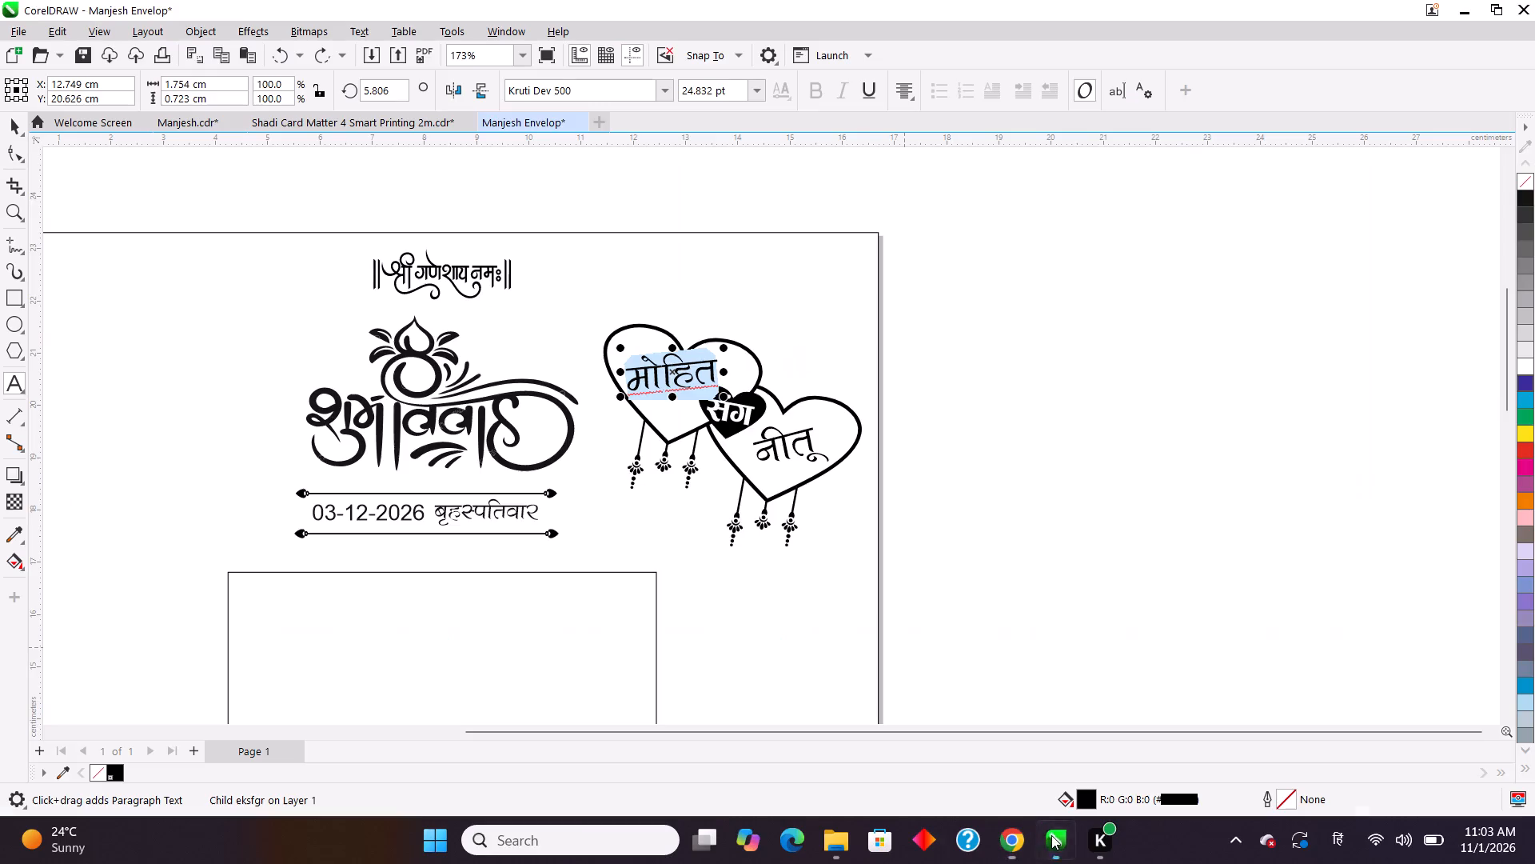
pyautogui.moveTo(713, 368); pyautogui.dragTo(680, 386)
pyautogui.moveTo(630, 377); pyautogui.dragTo(704, 370)
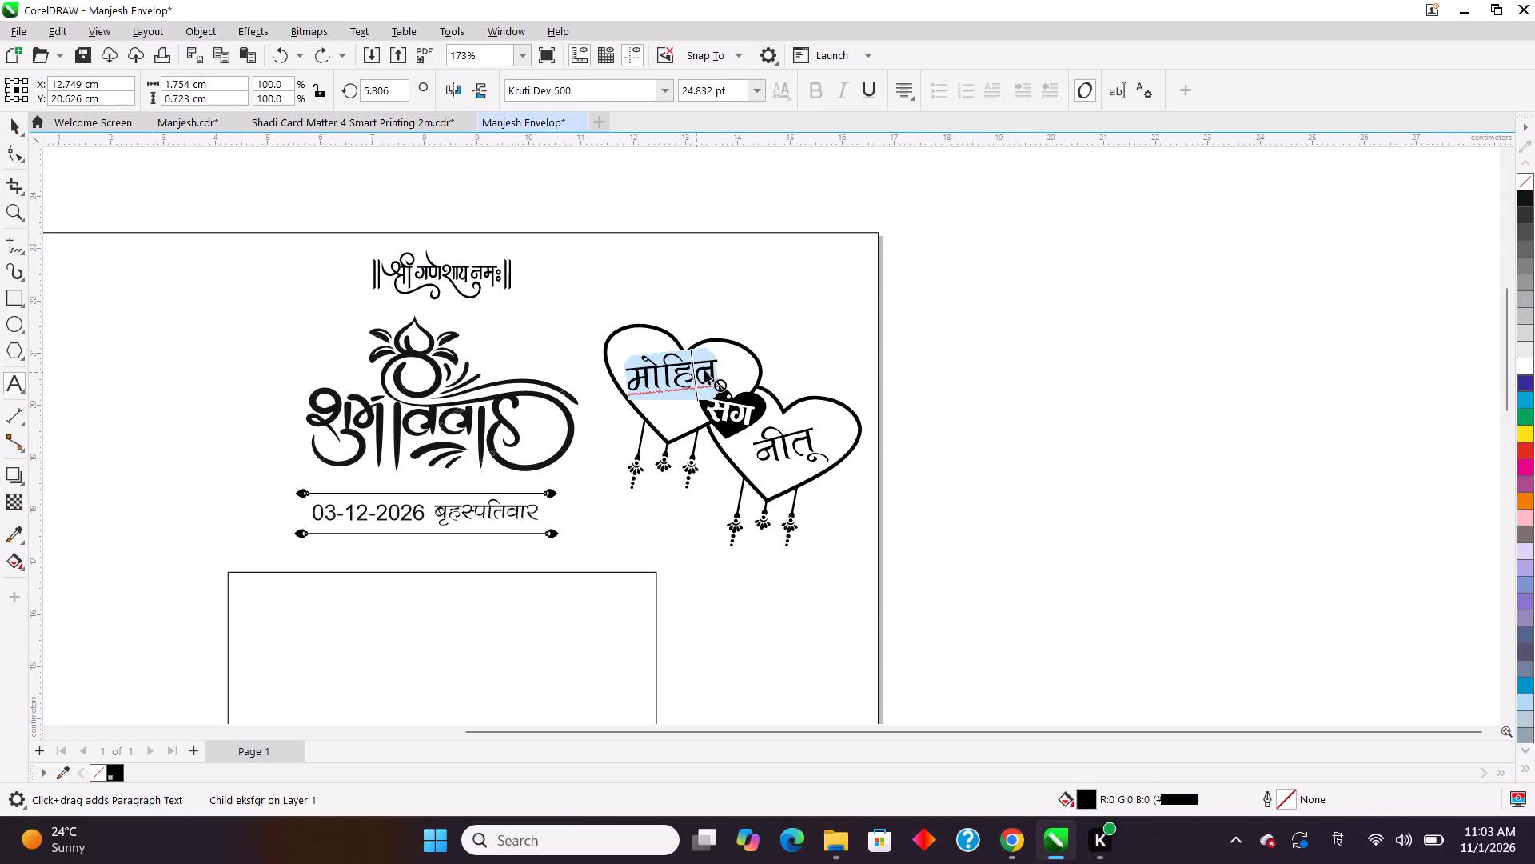
pyautogui.moveTo(704, 370); pyautogui.dragTo(713, 370)
pyautogui.hotkey('ctrl', 'v')
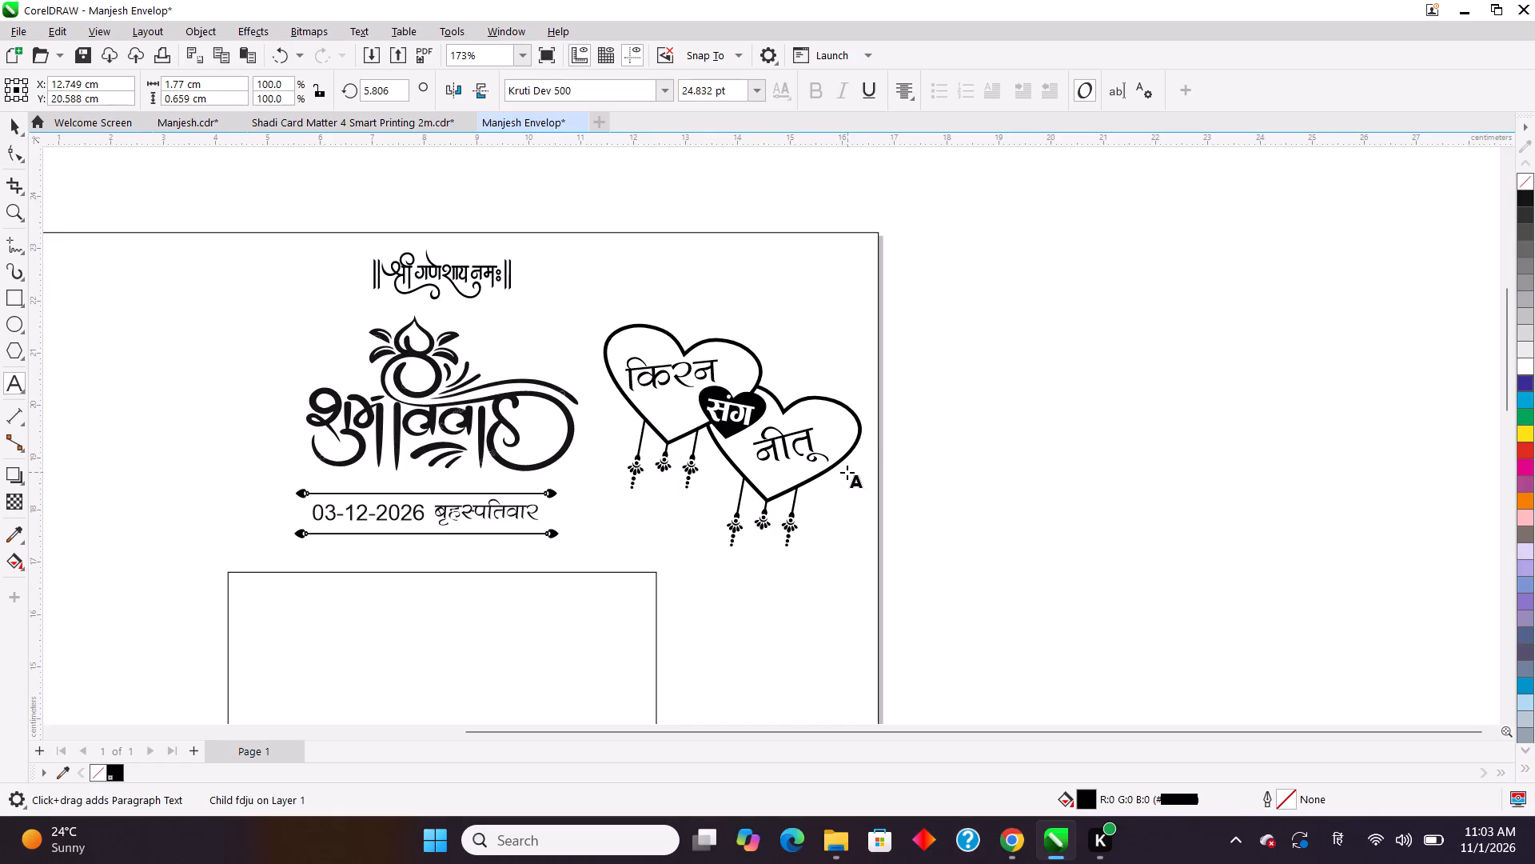
# Convert the Hindi name कुंदन to KrutiDev in Chrome's Unicode converter, copy the output, and return to CorelDRAW.
pyautogui.click(1007, 843)
pyautogui.moveTo(233, 246); pyautogui.dragTo(205, 246)
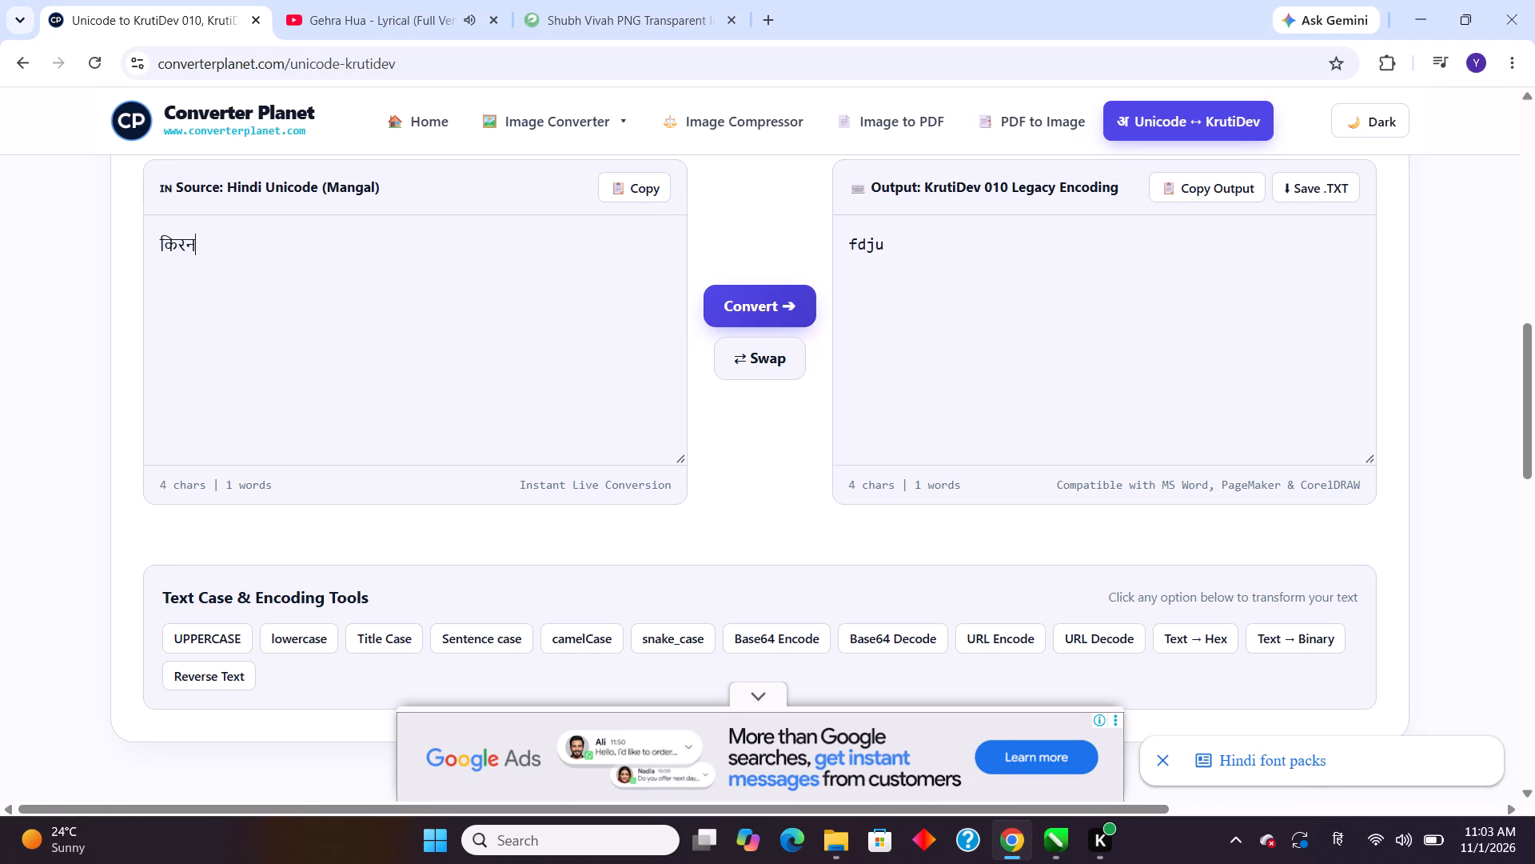
pyautogui.moveTo(205, 246); pyautogui.dragTo(72, 269)
pyautogui.write('कु')
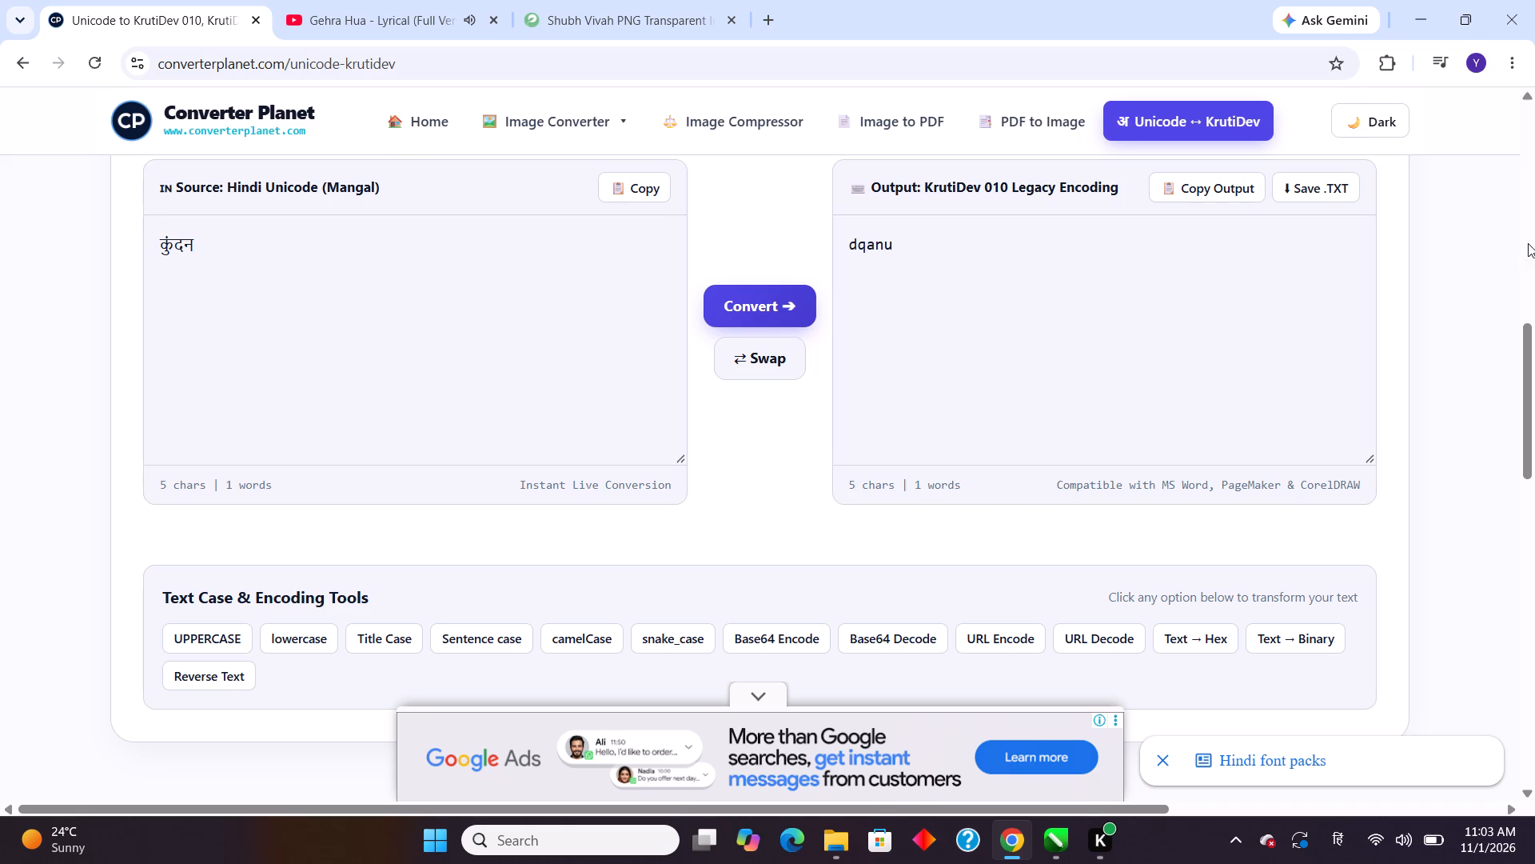
pyautogui.click(1217, 184)
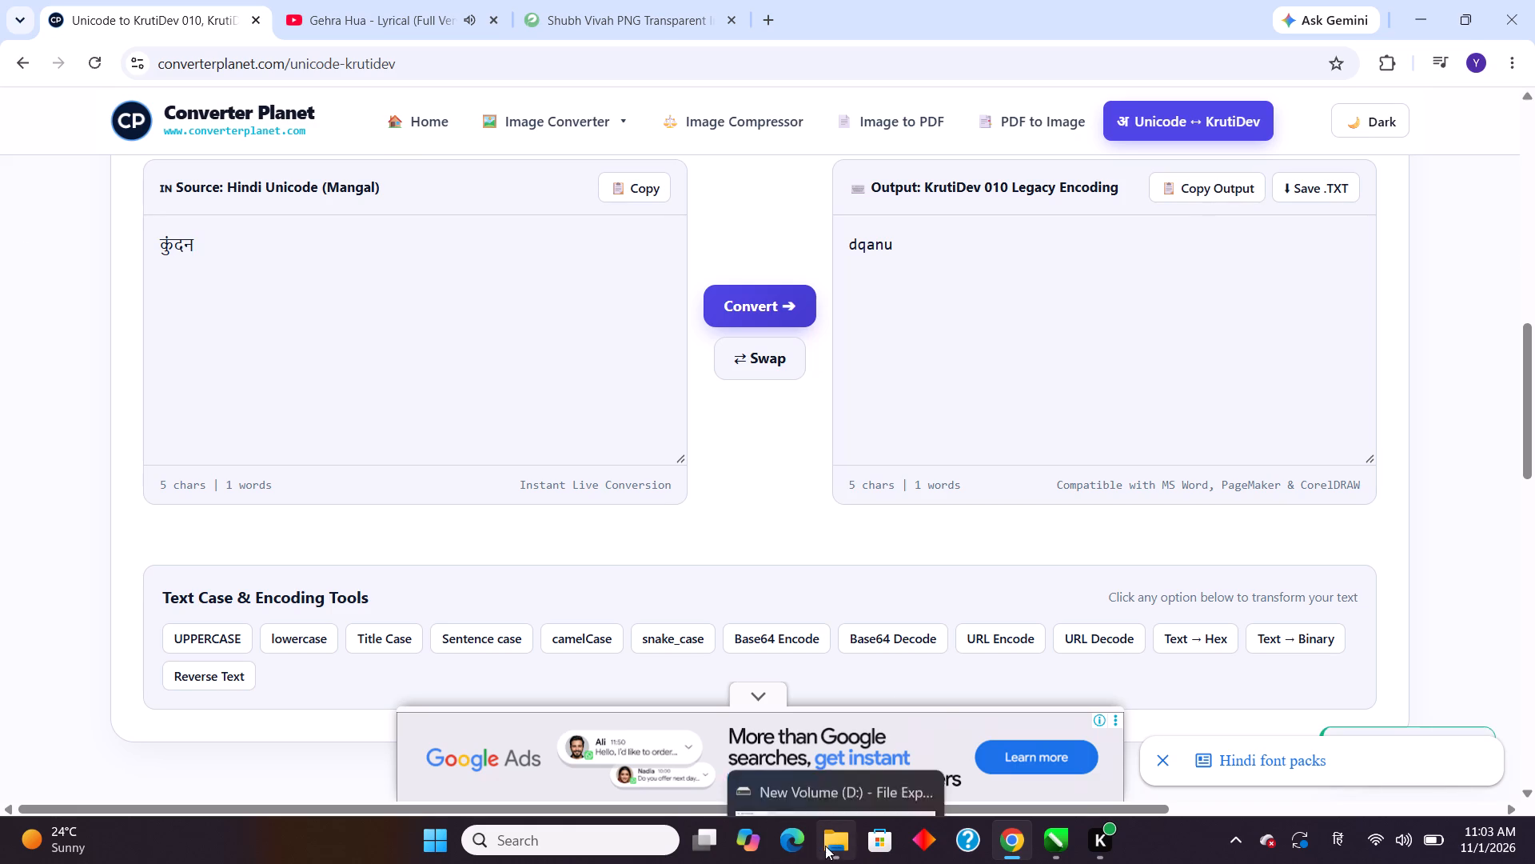
pyautogui.click(1059, 846)
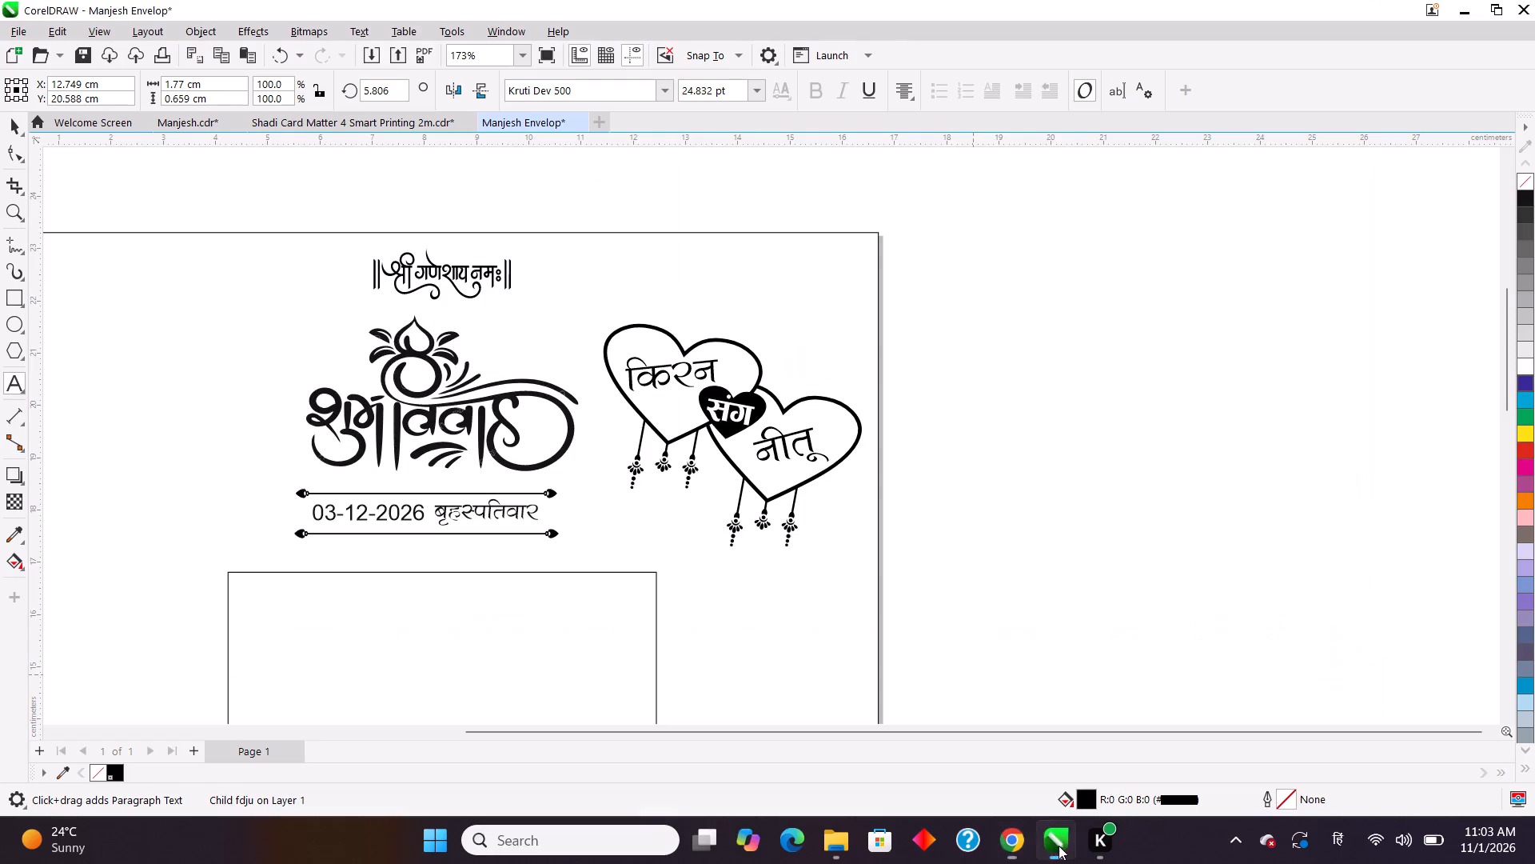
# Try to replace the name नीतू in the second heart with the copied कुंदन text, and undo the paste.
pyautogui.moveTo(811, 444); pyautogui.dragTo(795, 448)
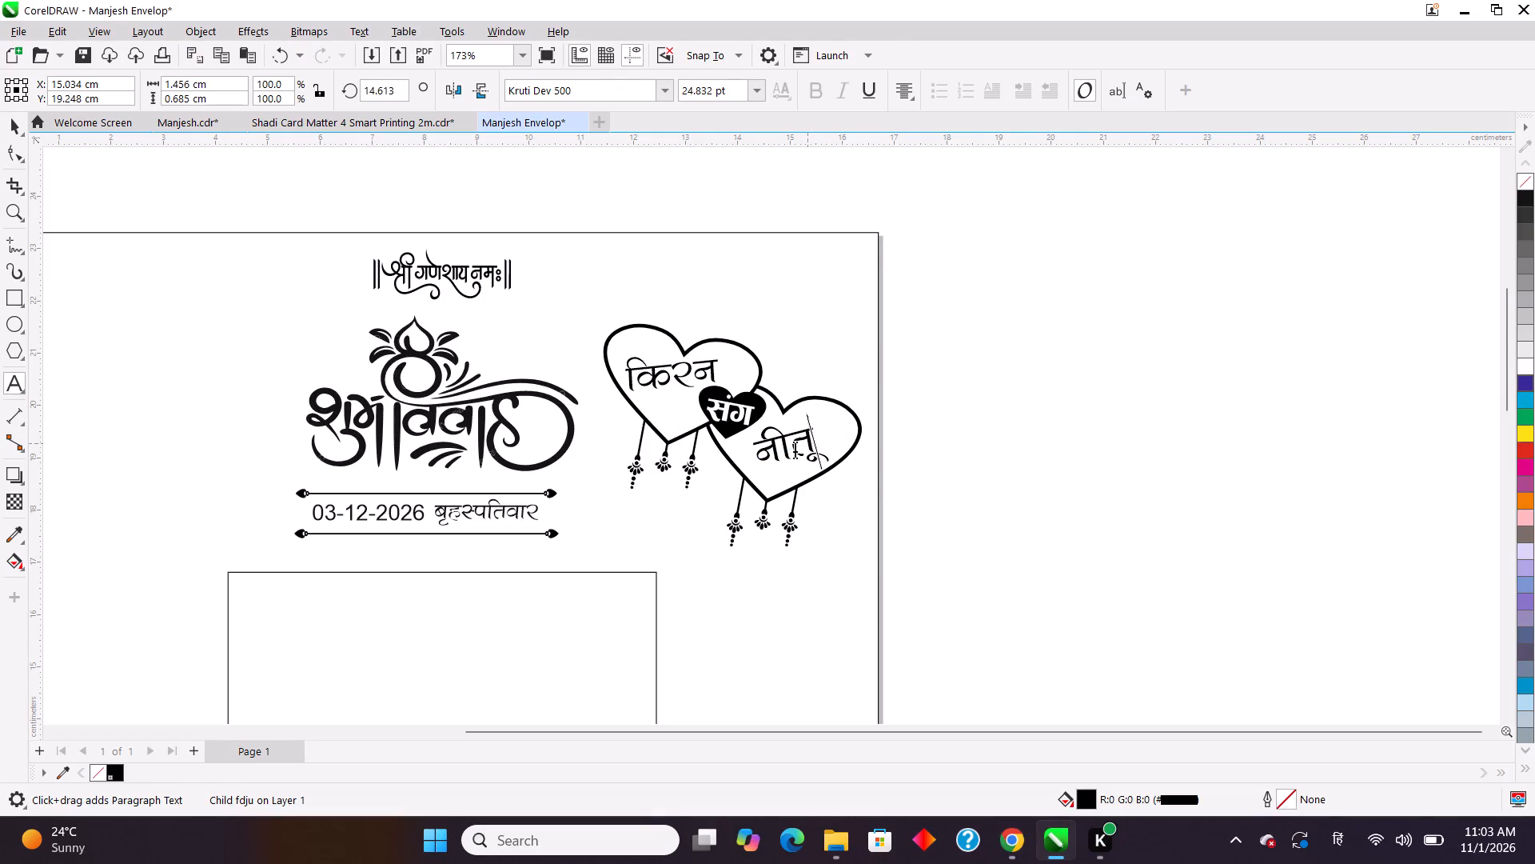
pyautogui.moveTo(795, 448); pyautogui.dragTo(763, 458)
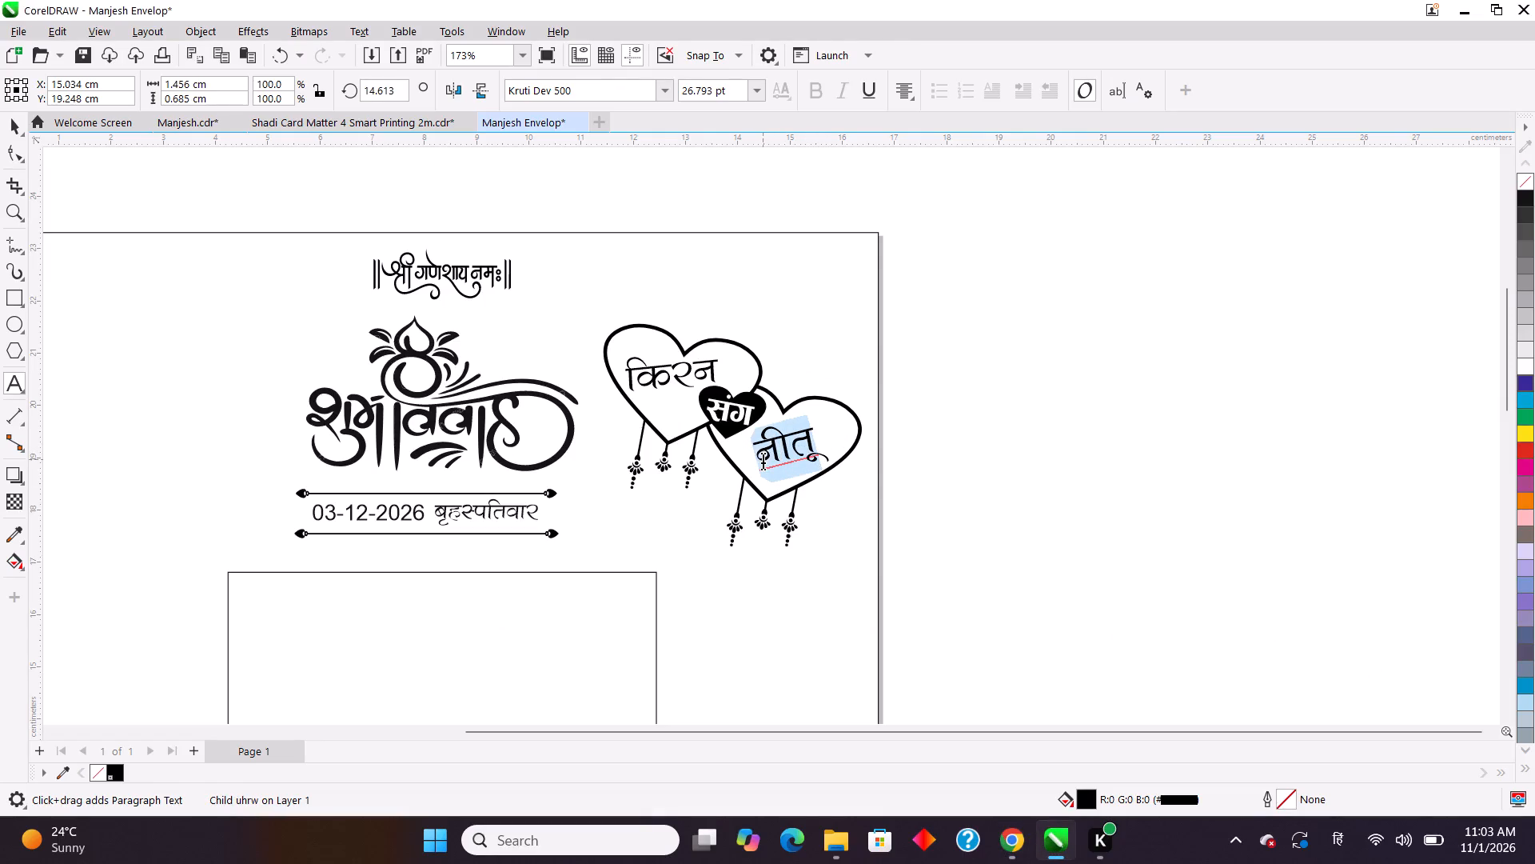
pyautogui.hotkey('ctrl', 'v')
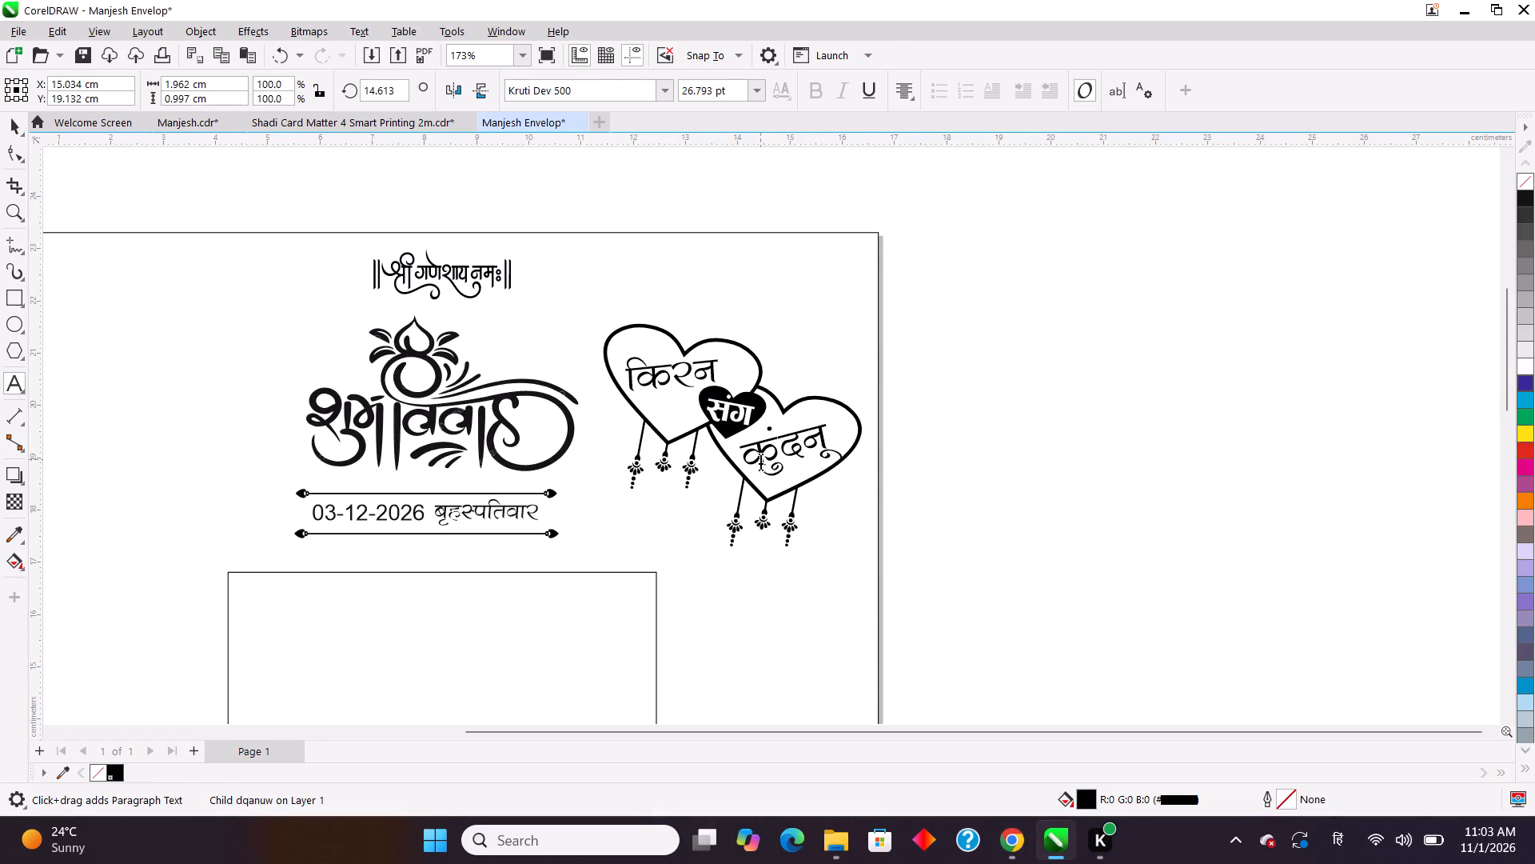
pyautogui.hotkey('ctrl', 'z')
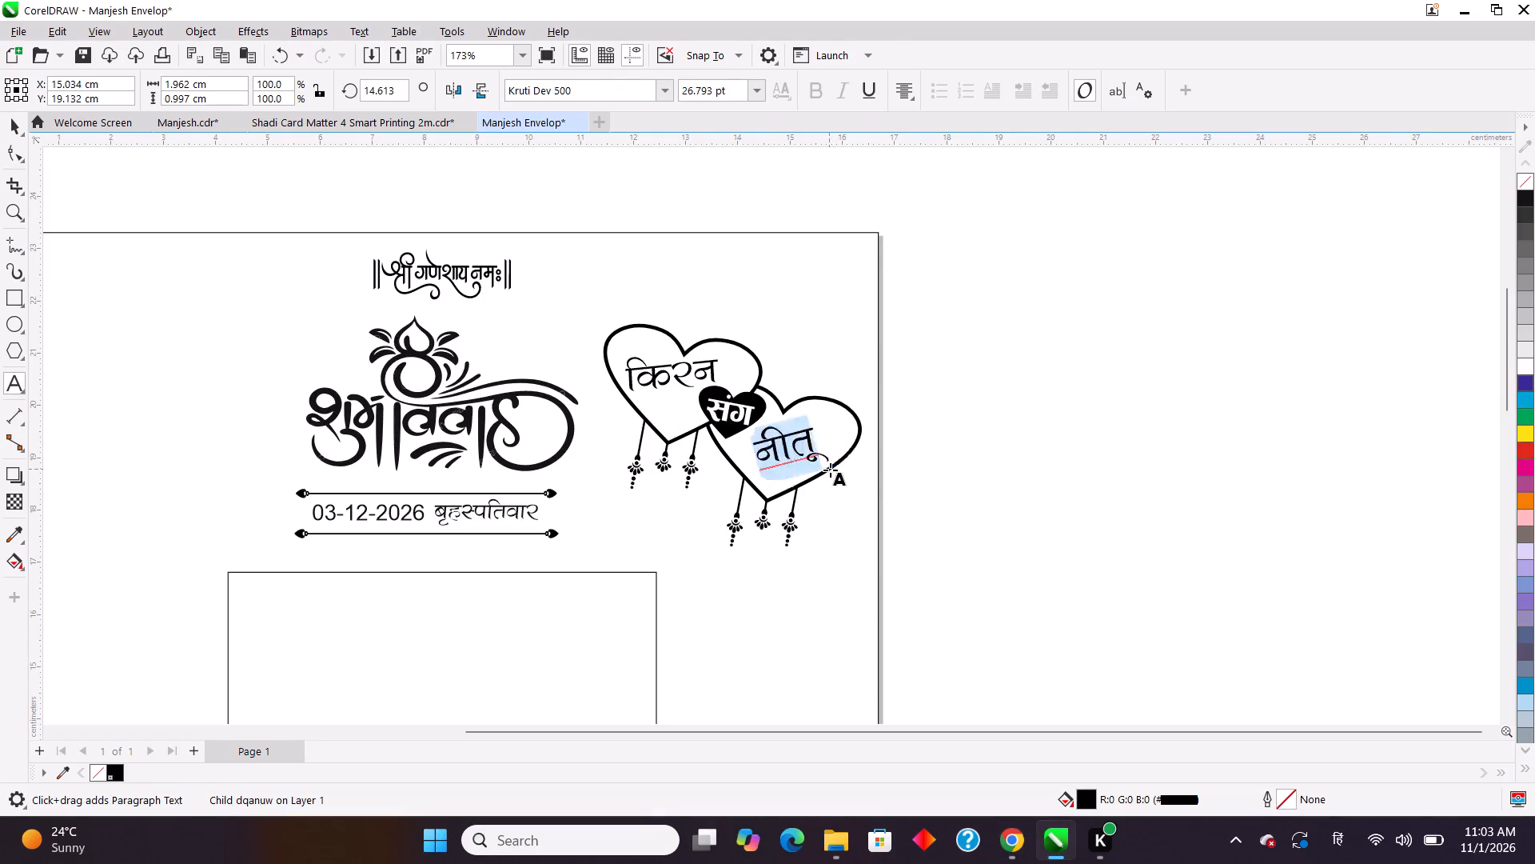
# Replace the whole name नीतू in the second heart with the copied कुंदन text, and deselect it.
pyautogui.click(832, 446)
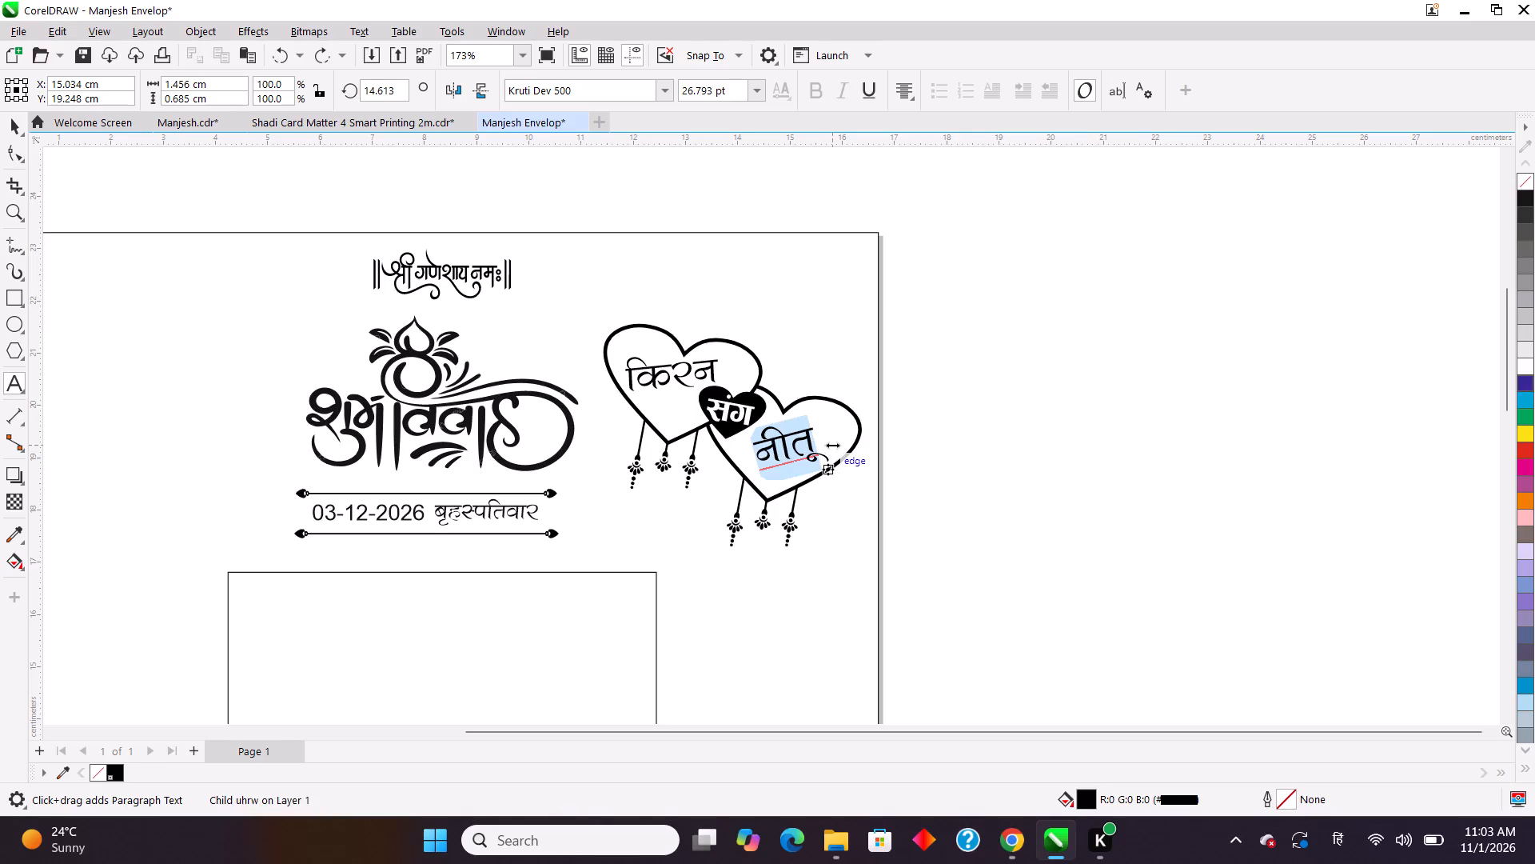
pyautogui.click(925, 463)
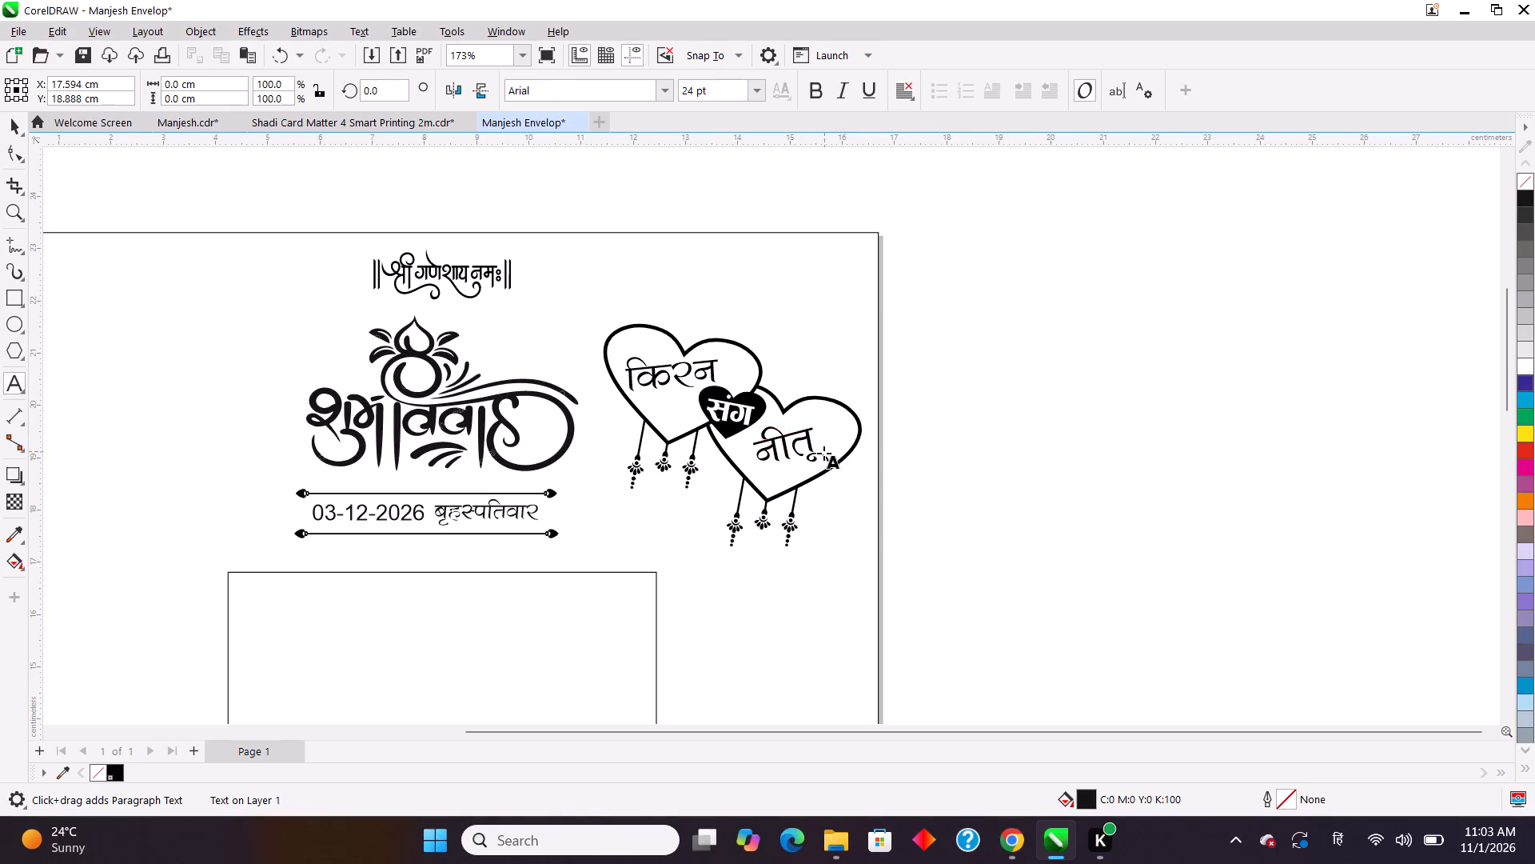
pyautogui.click(827, 454)
pyautogui.moveTo(827, 453); pyautogui.dragTo(812, 459)
pyautogui.moveTo(812, 459); pyautogui.dragTo(739, 468)
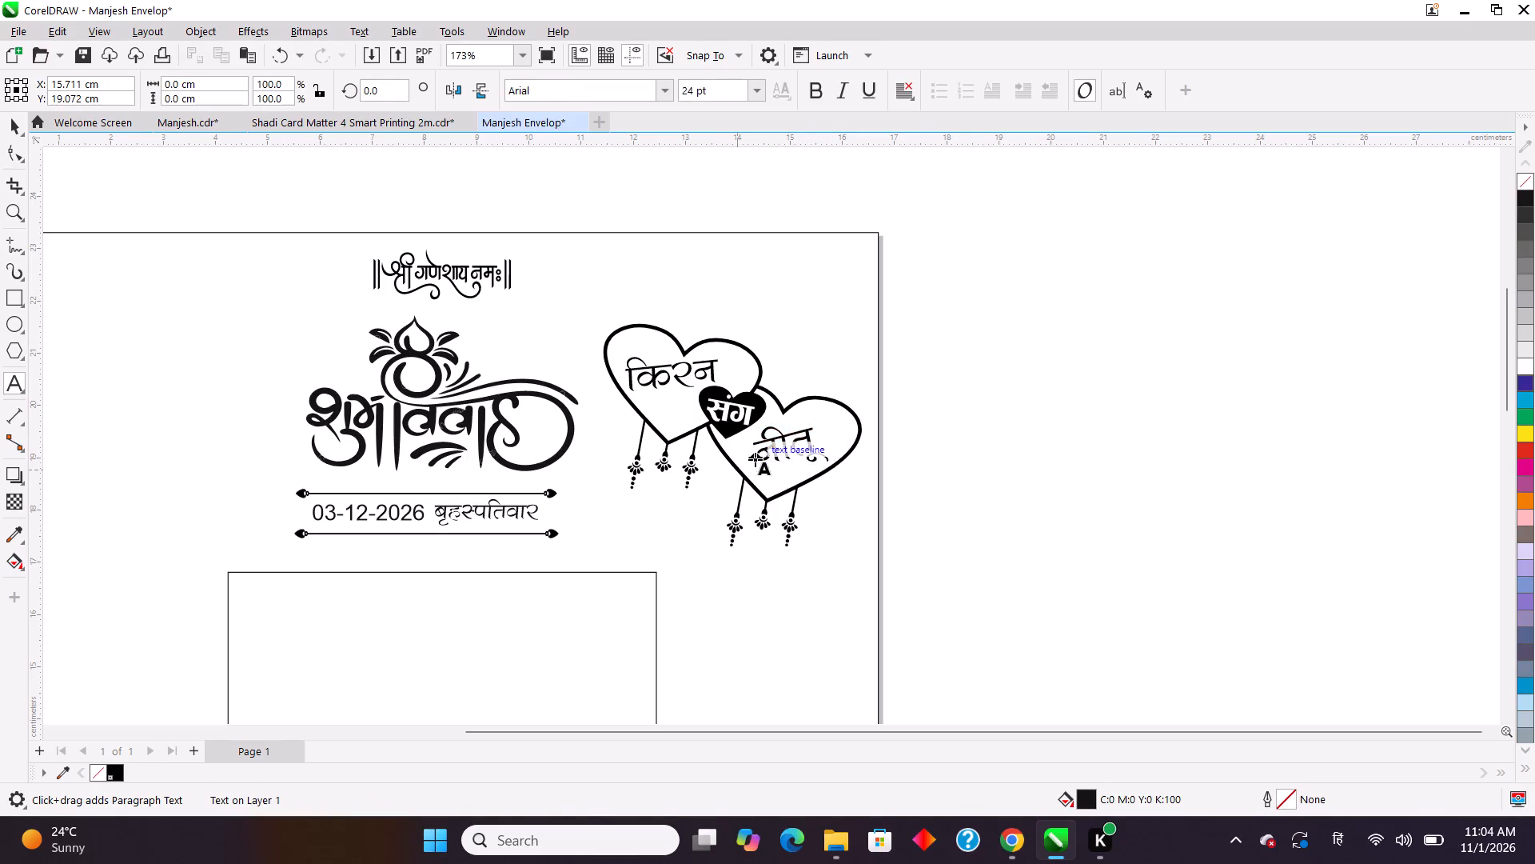
pyautogui.moveTo(748, 449); pyautogui.dragTo(785, 454)
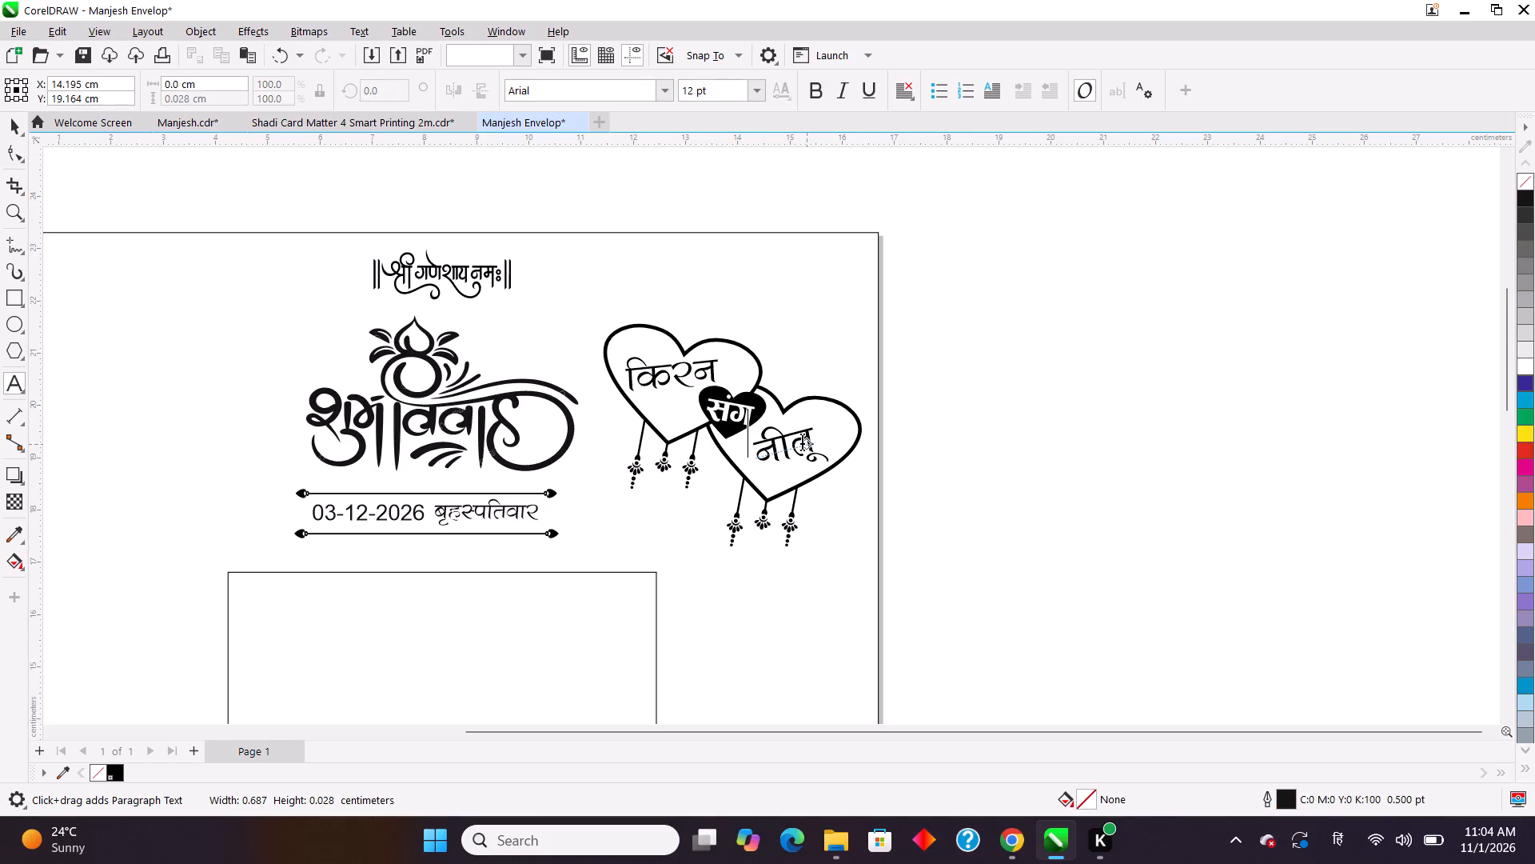
pyautogui.click(761, 449)
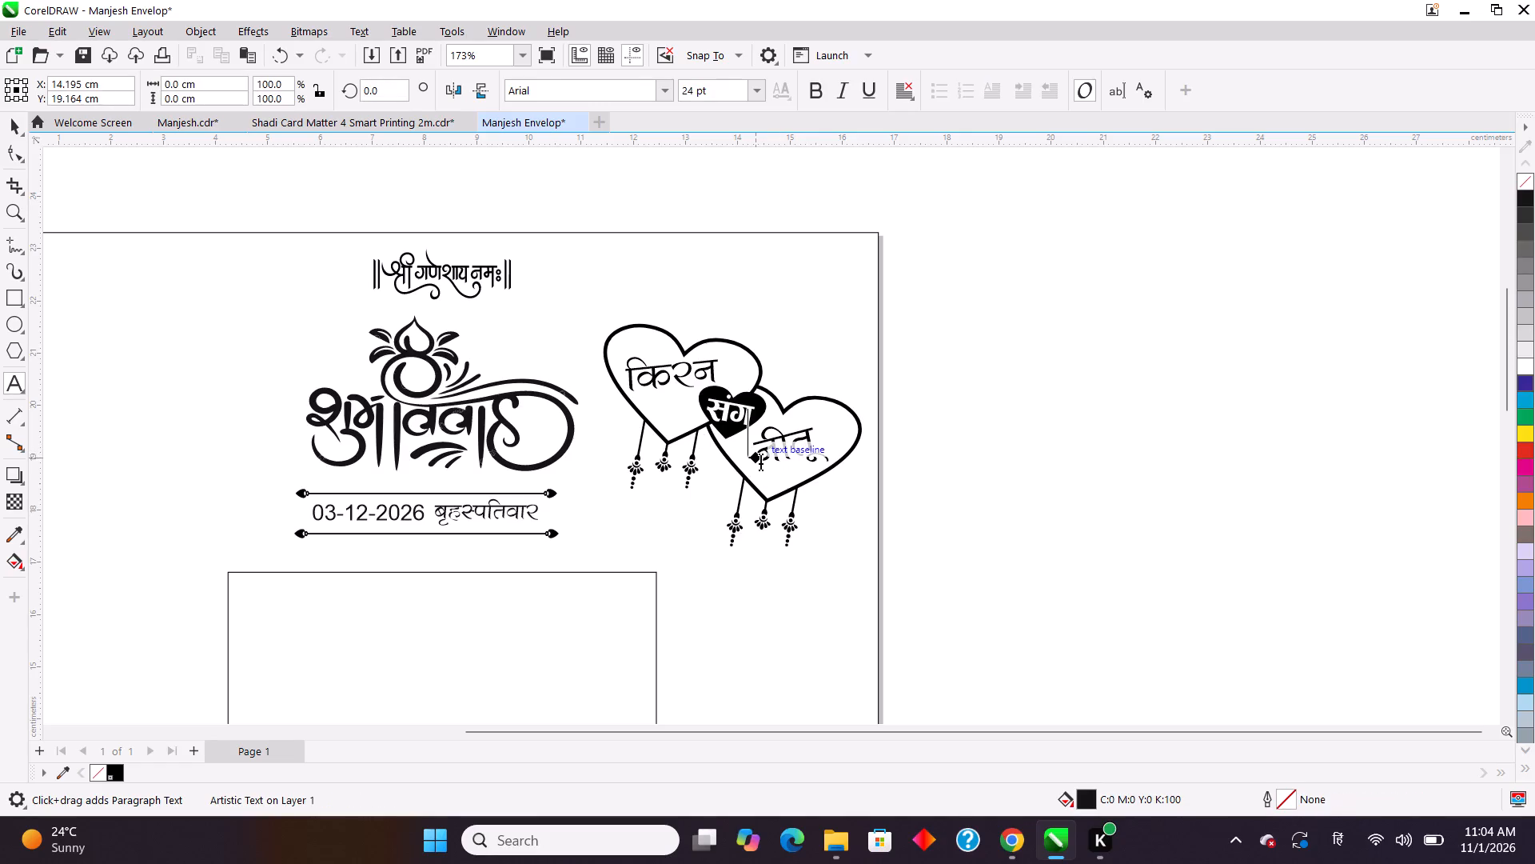
pyautogui.click(760, 460)
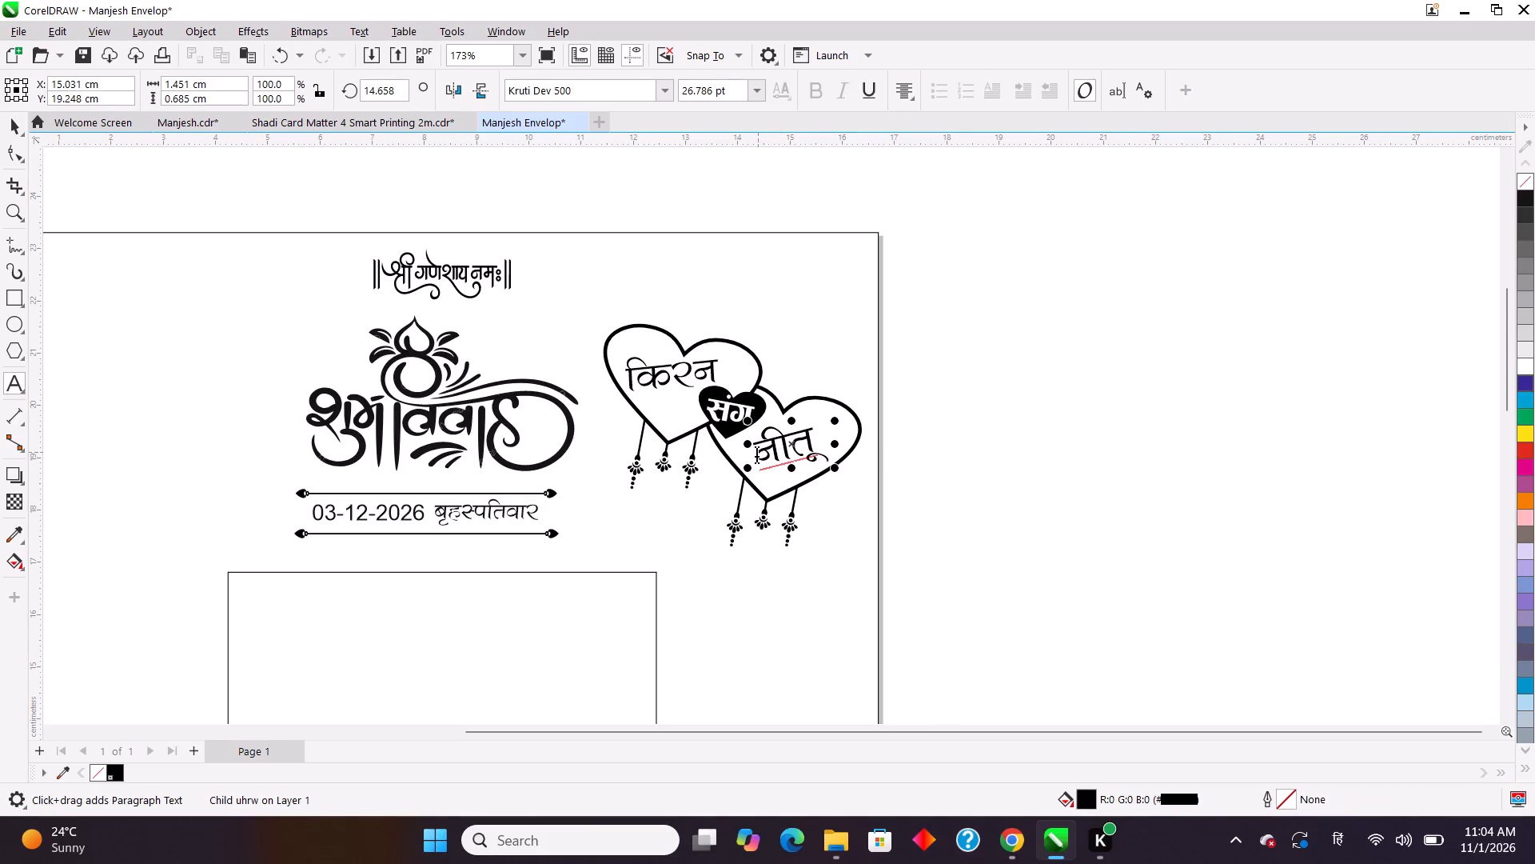
pyautogui.moveTo(756, 453); pyautogui.dragTo(851, 453)
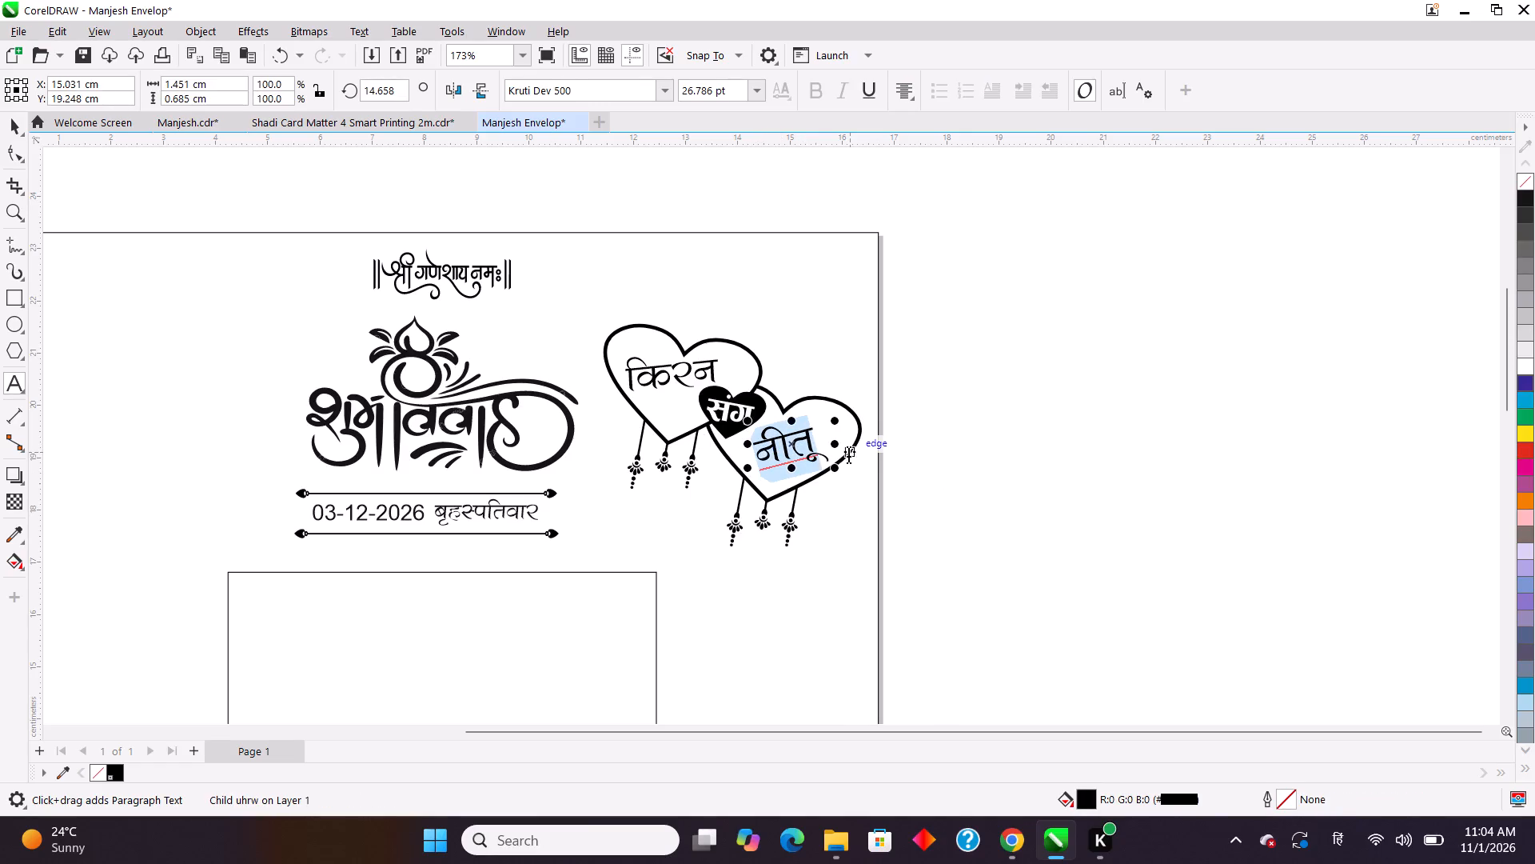
pyautogui.hotkey('ctrl', 'v')
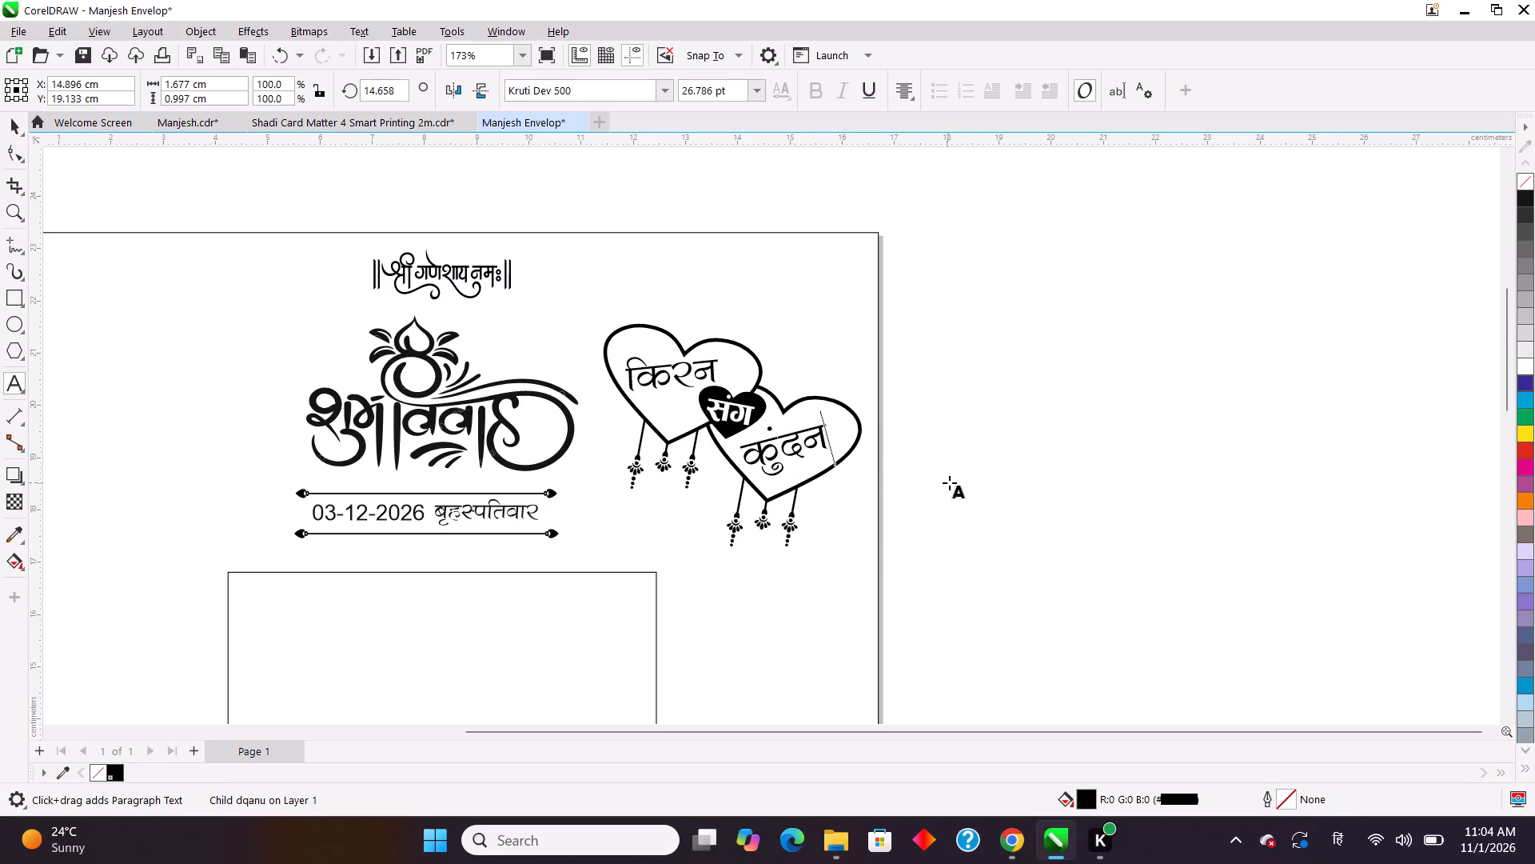
pyautogui.click(11, 122)
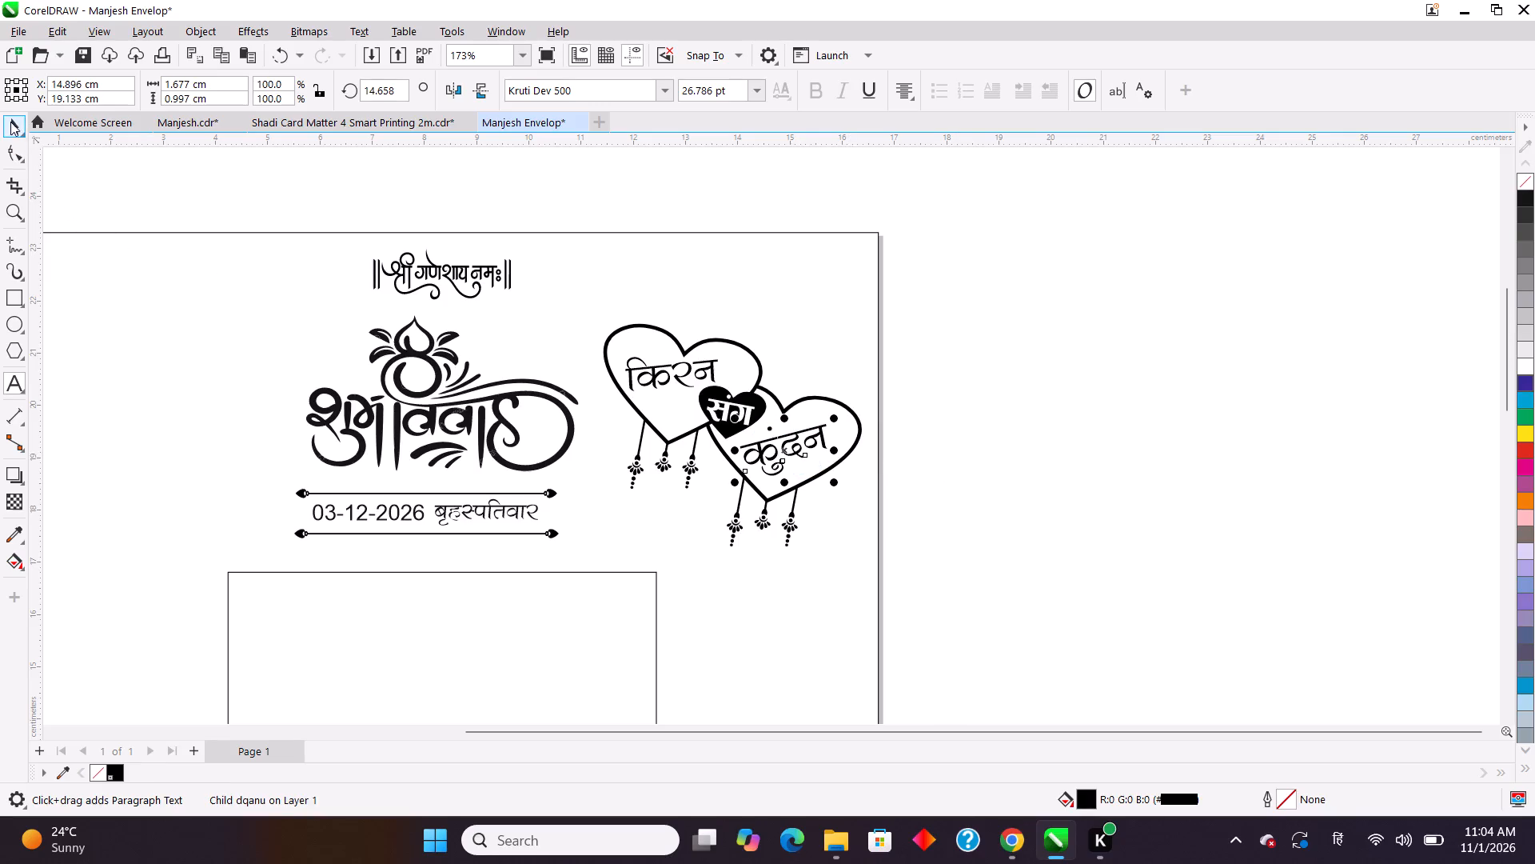
pyautogui.click(971, 406)
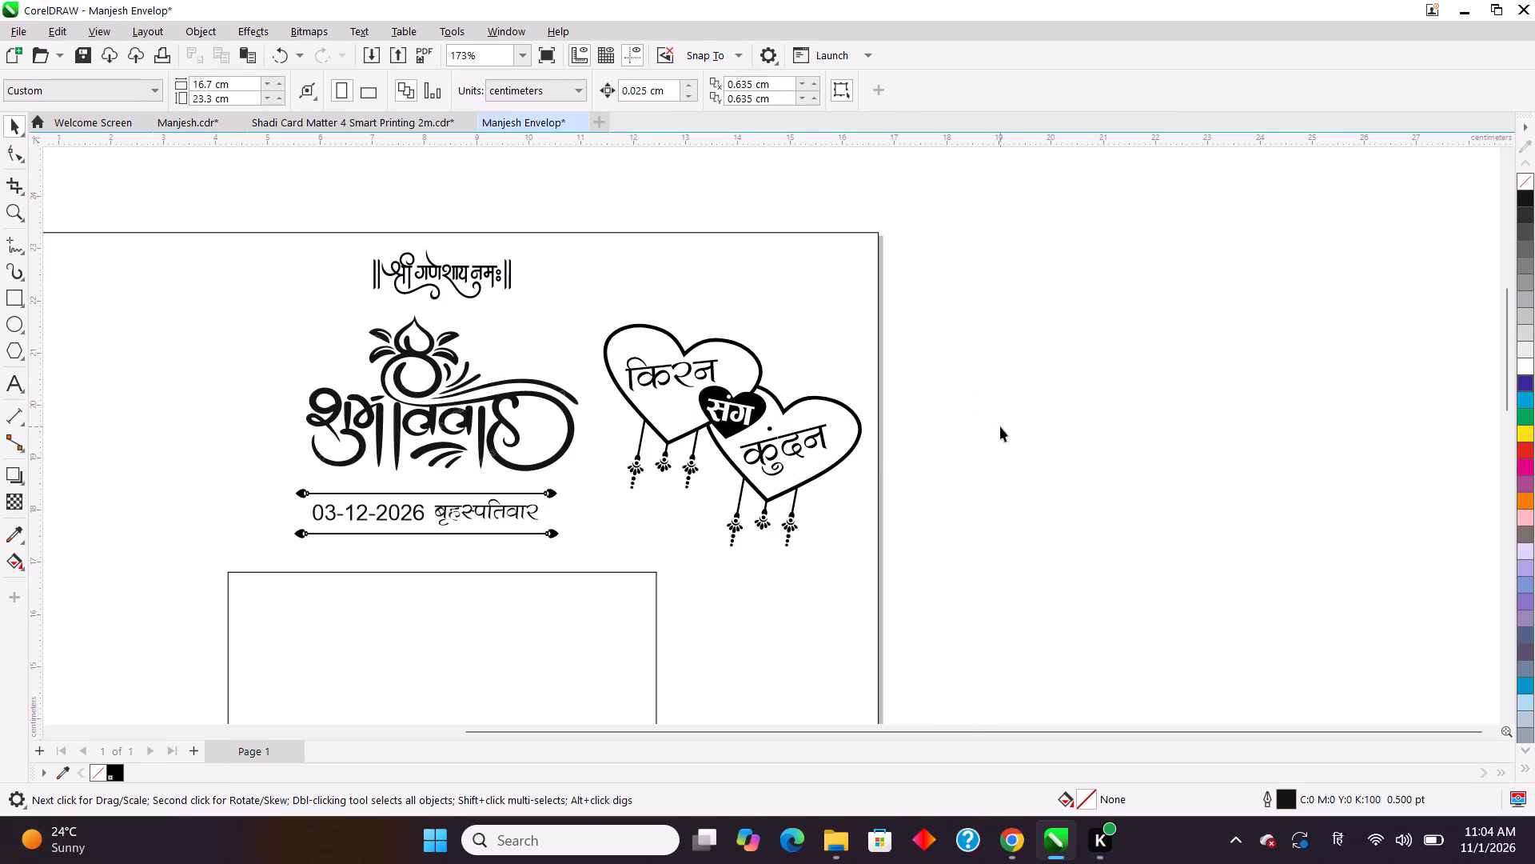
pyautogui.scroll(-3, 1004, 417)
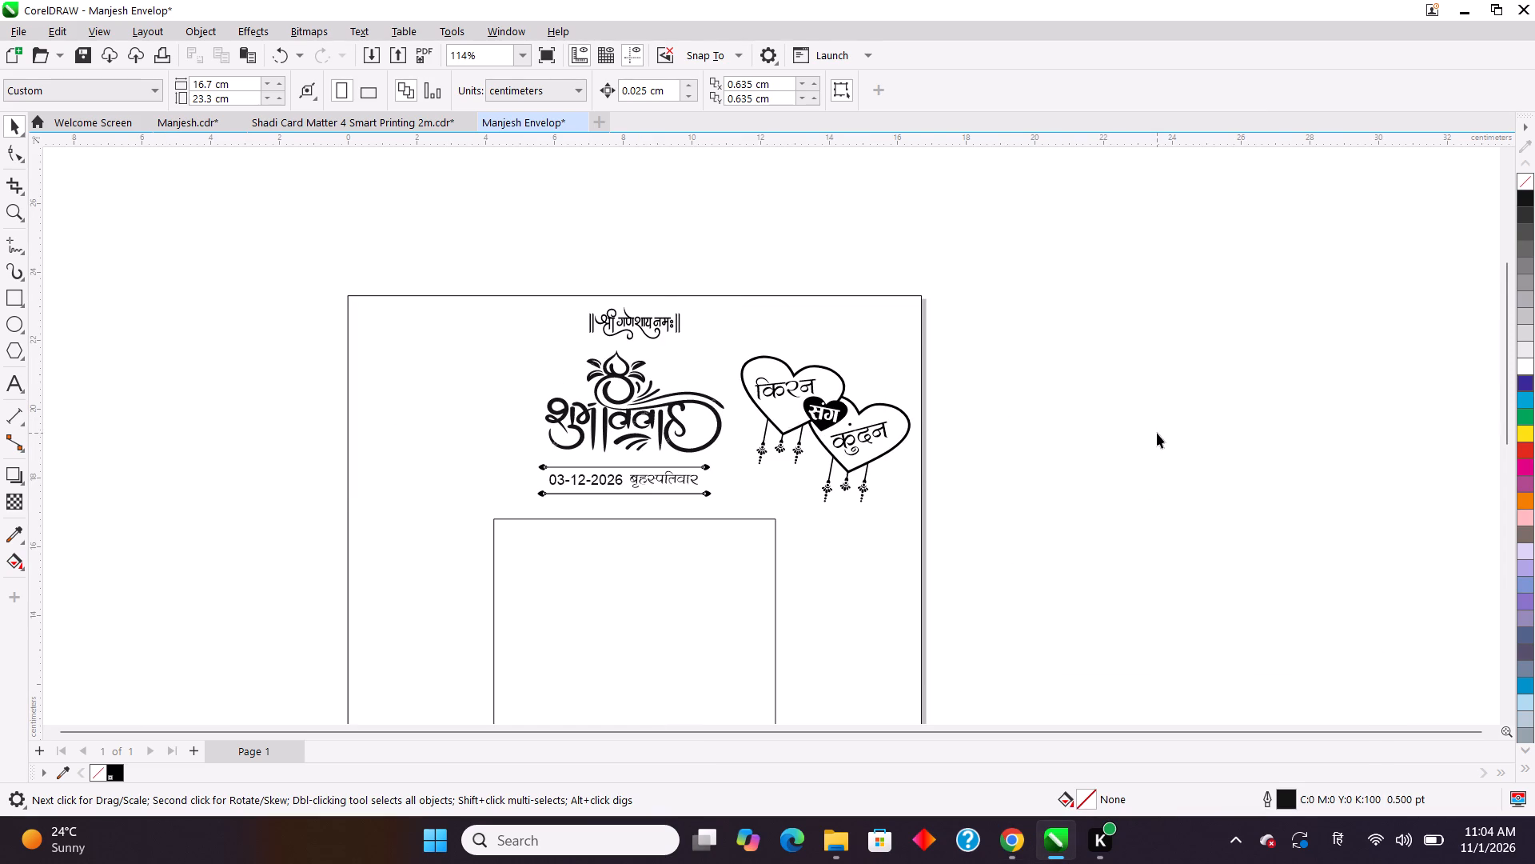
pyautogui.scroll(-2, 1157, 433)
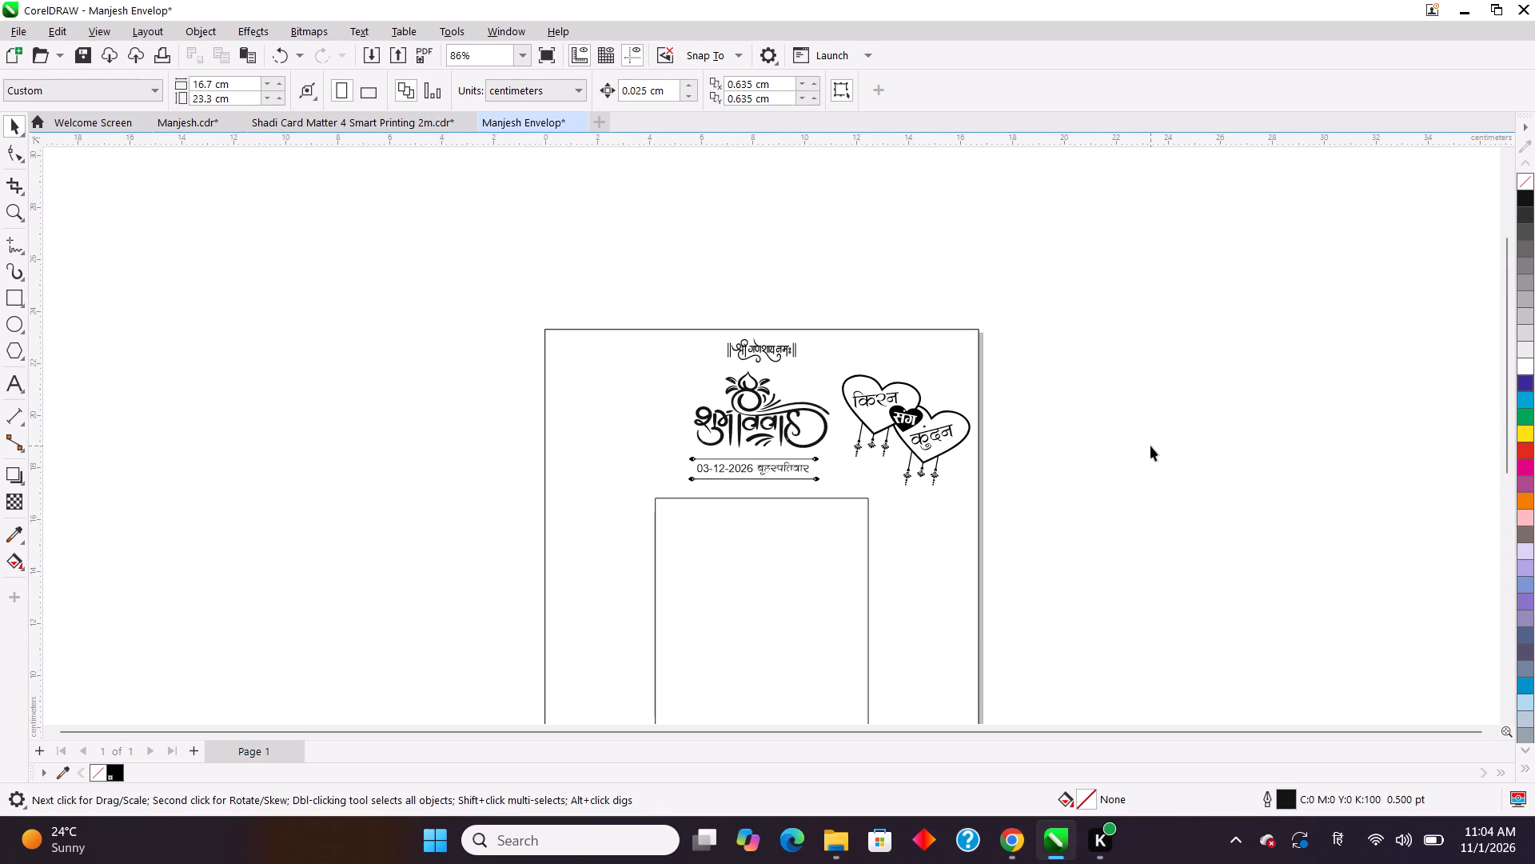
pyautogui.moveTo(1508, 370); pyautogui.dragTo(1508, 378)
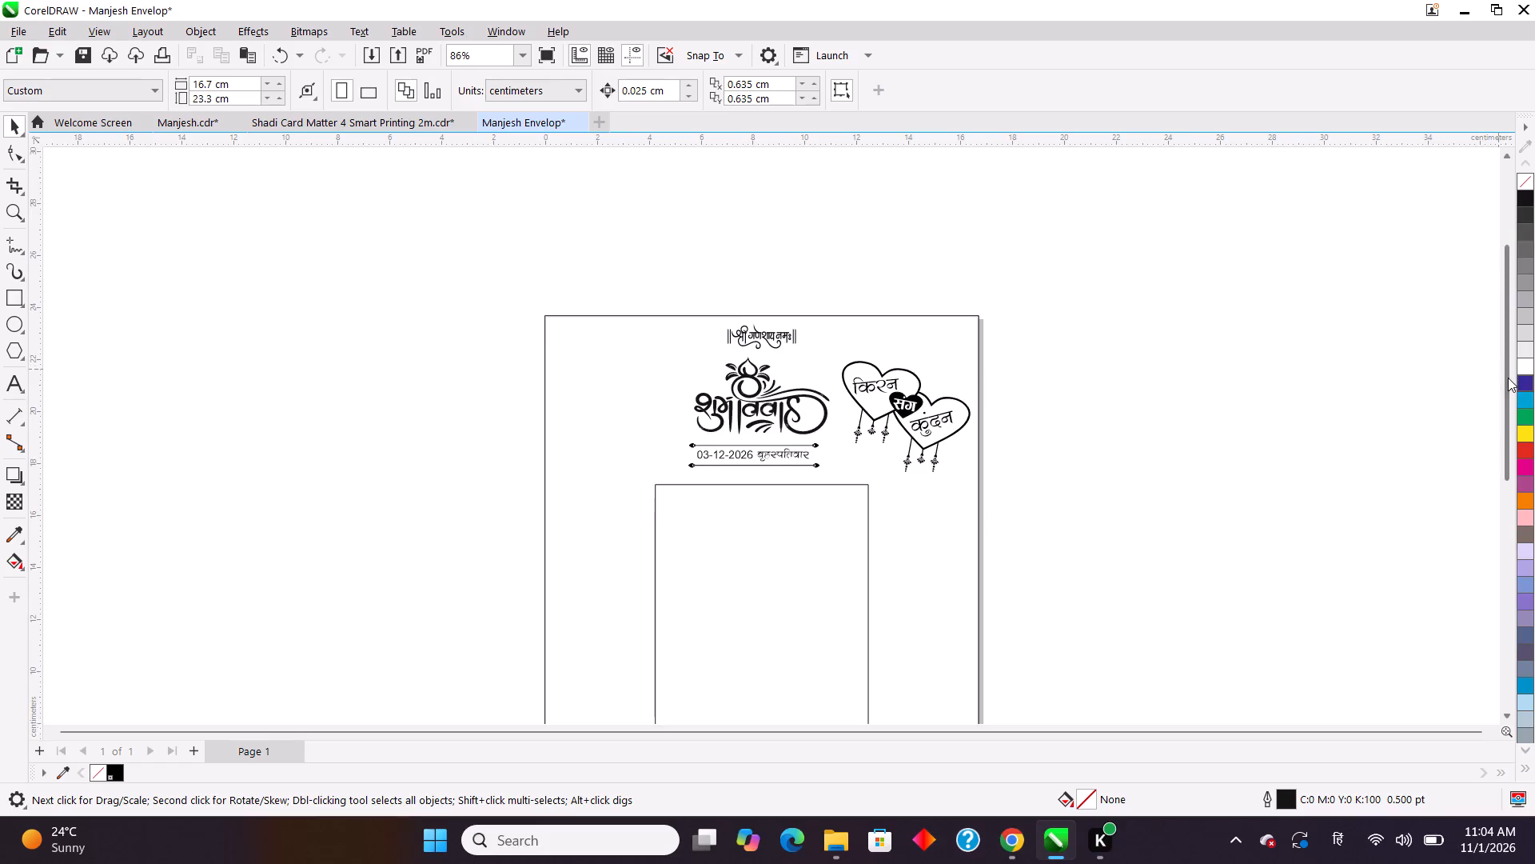
# In the Shadi Card Matter document, move the मोहित–नीतू double-heart design onto the envelope artwork, just below the सस्नेह निमंत्रण calligraphy.
pyautogui.moveTo(1508, 378); pyautogui.dragTo(1488, 494)
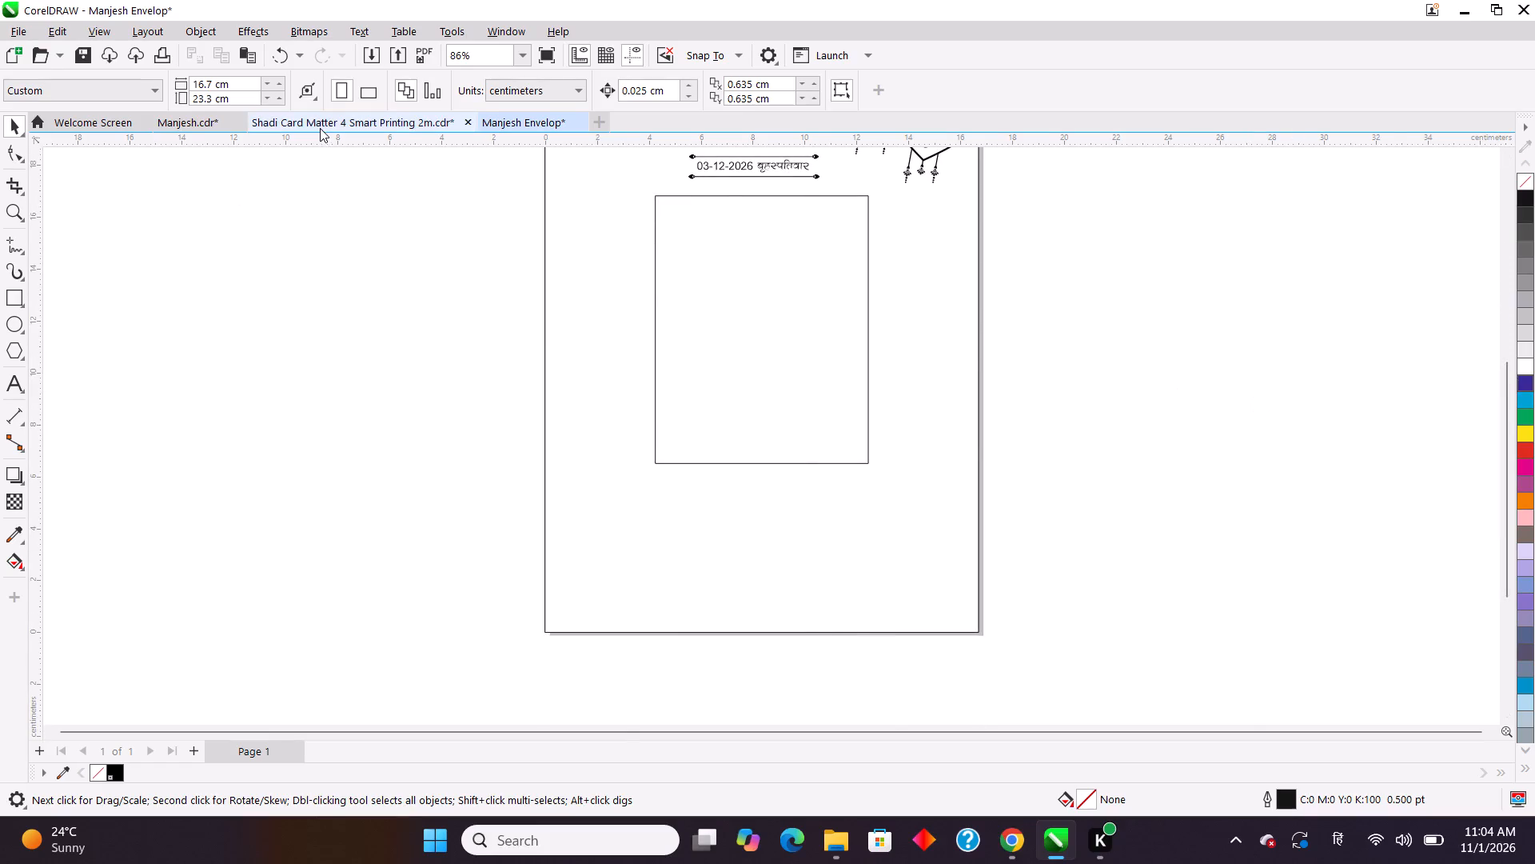
pyautogui.click(320, 128)
pyautogui.scroll(-6, 631, 301)
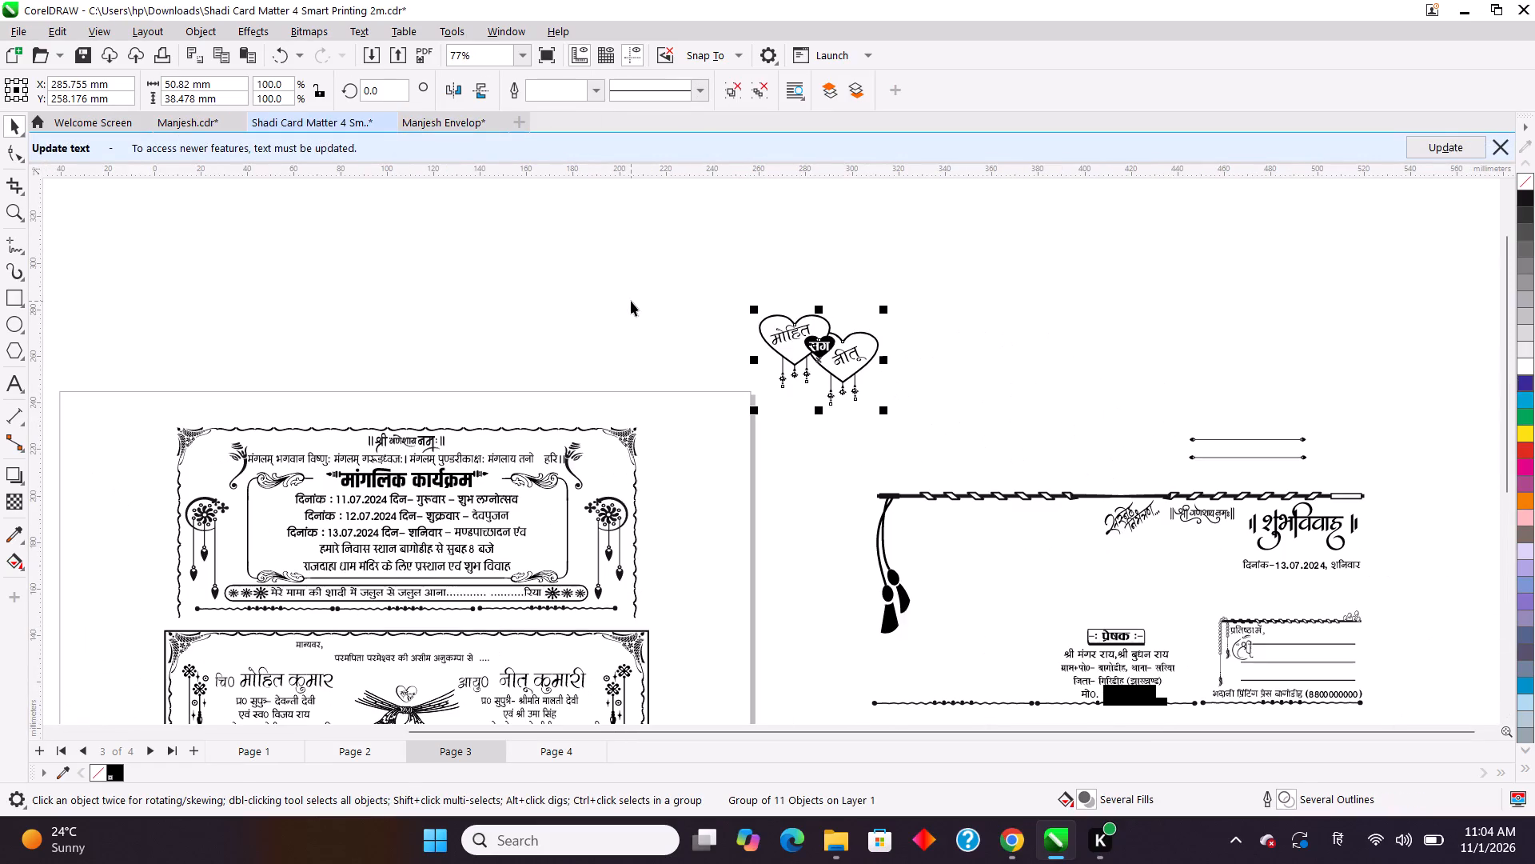
pyautogui.scroll(-3, 631, 301)
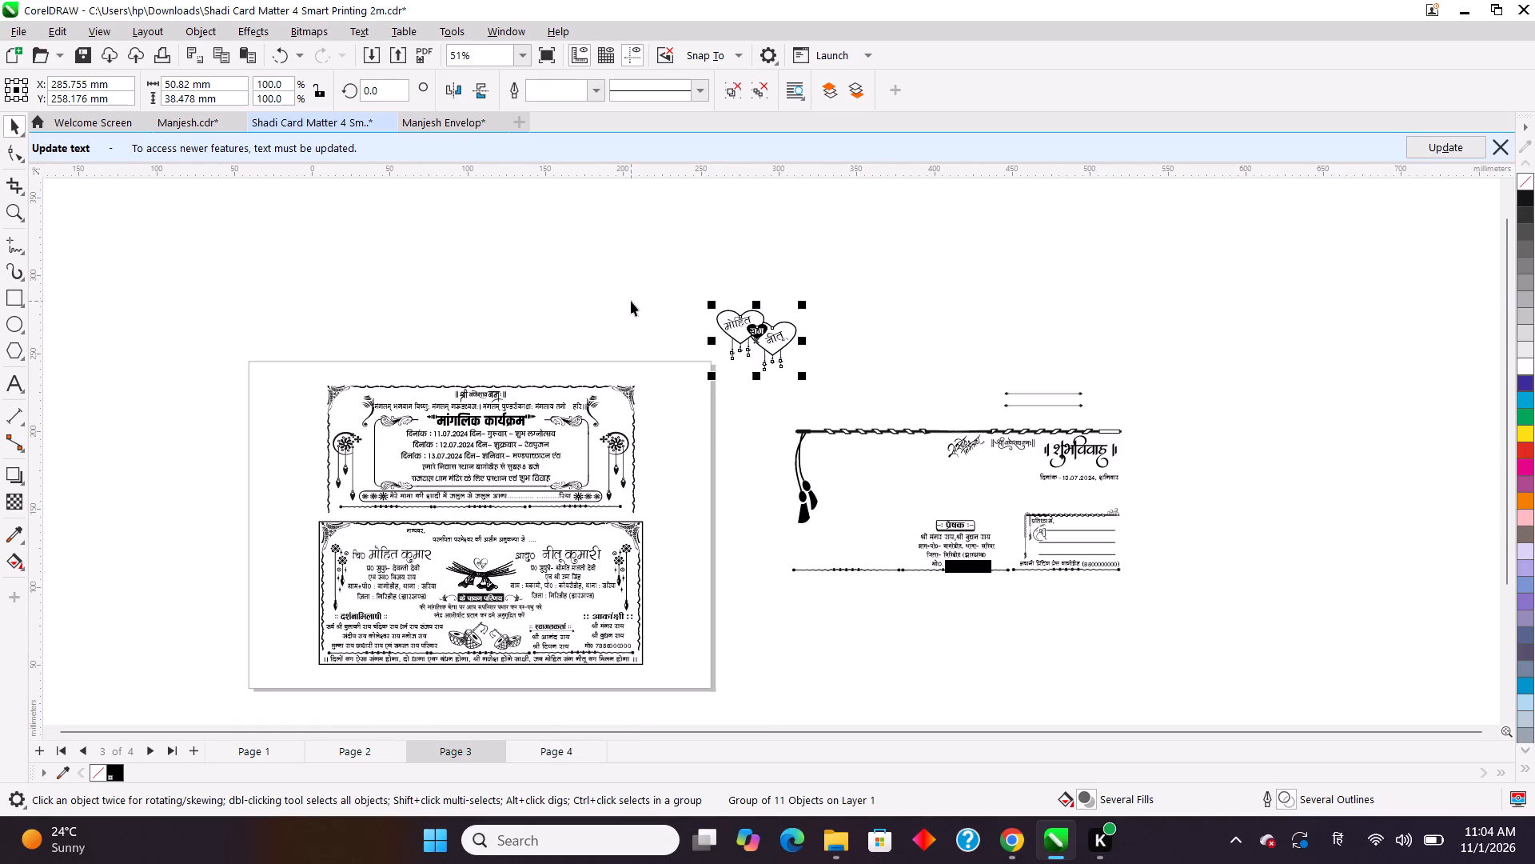
pyautogui.scroll(3, 448, 364)
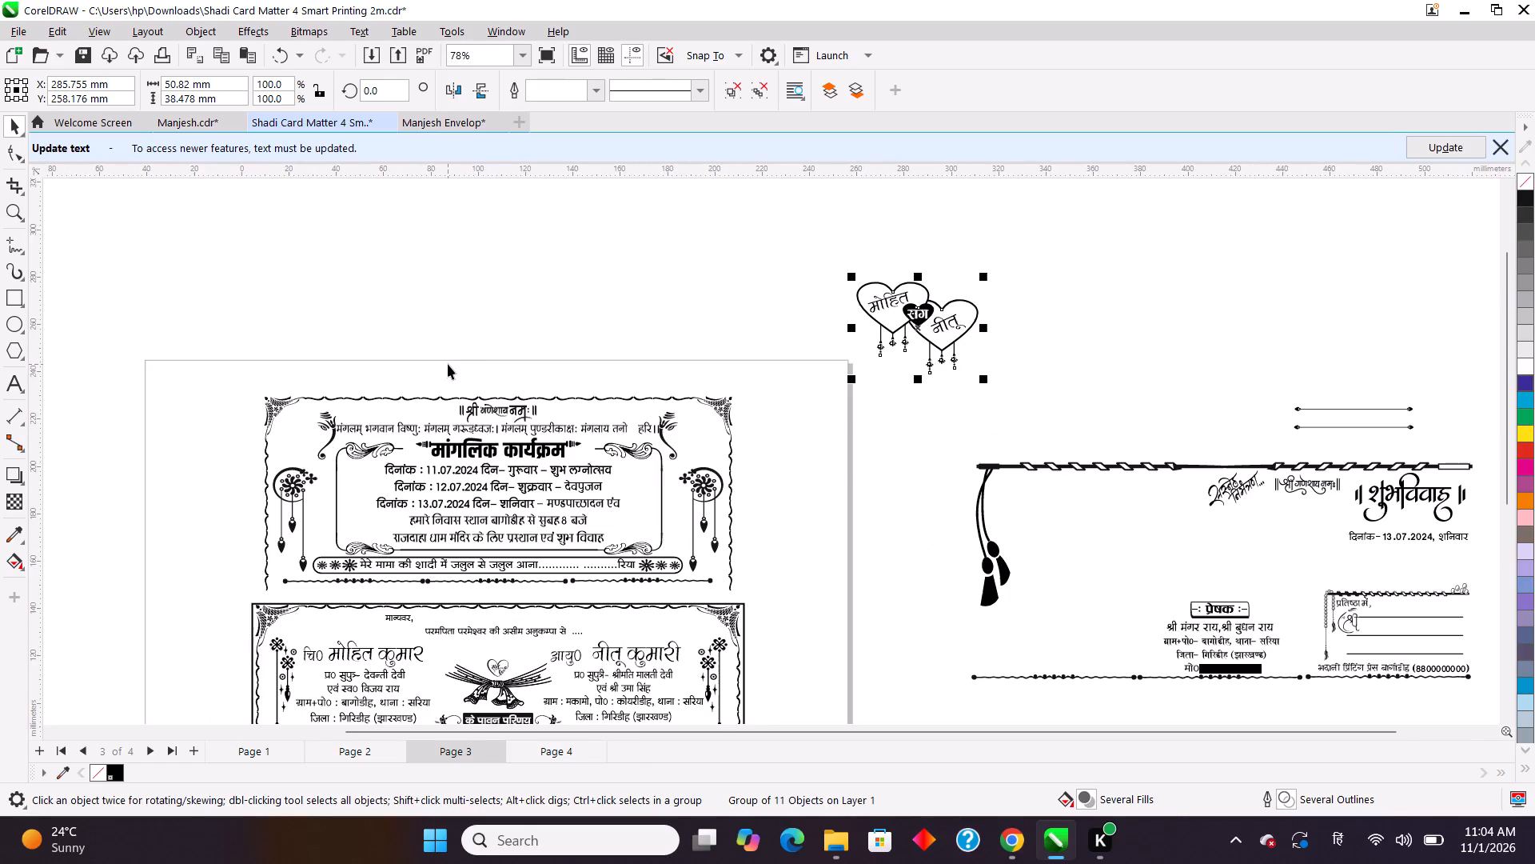
pyautogui.scroll(-2, 448, 364)
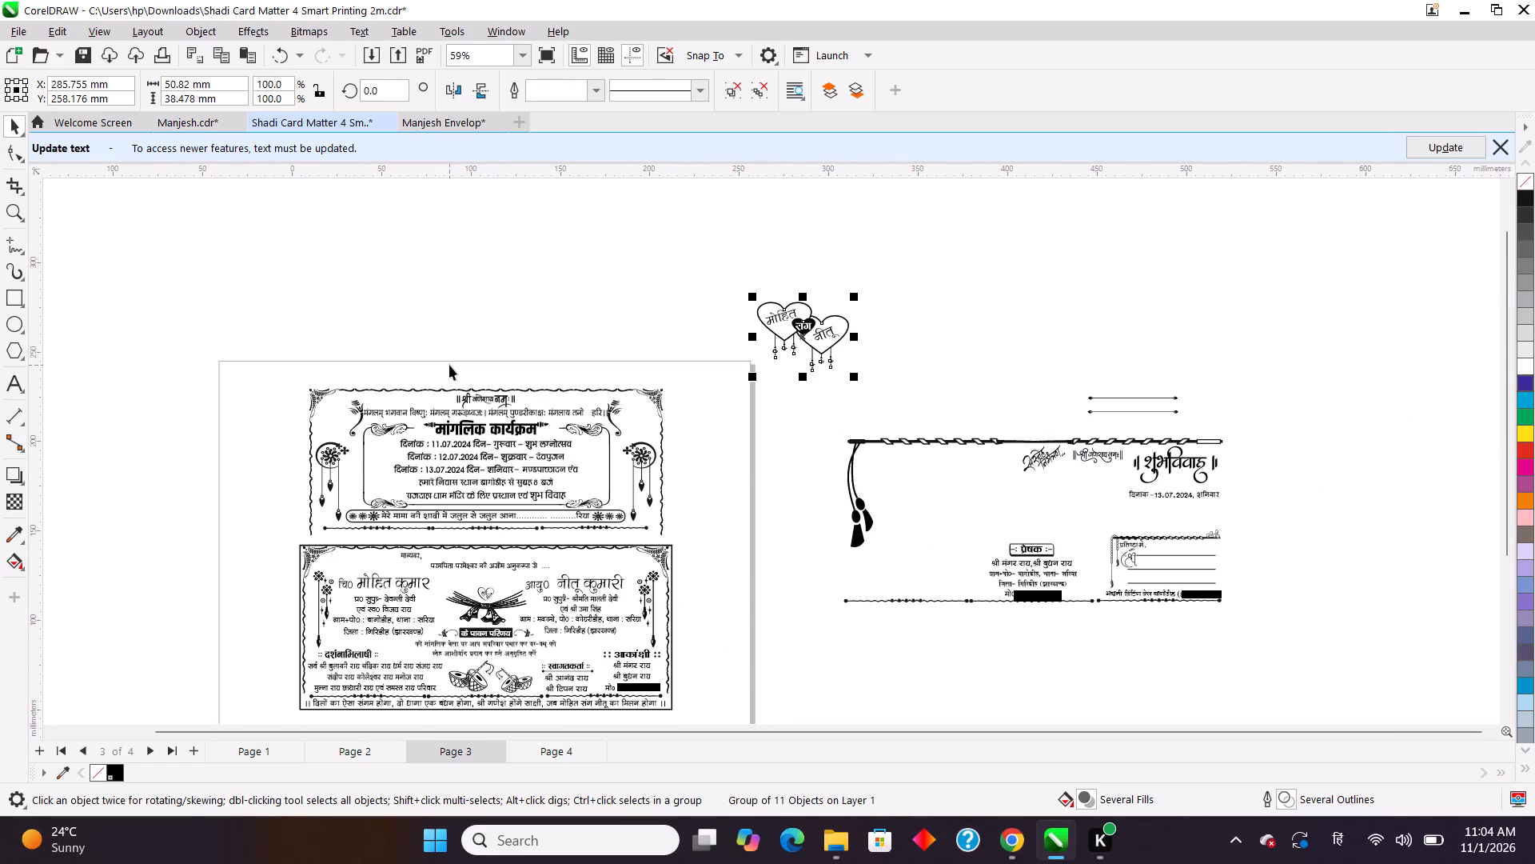
pyautogui.moveTo(811, 330); pyautogui.dragTo(962, 435)
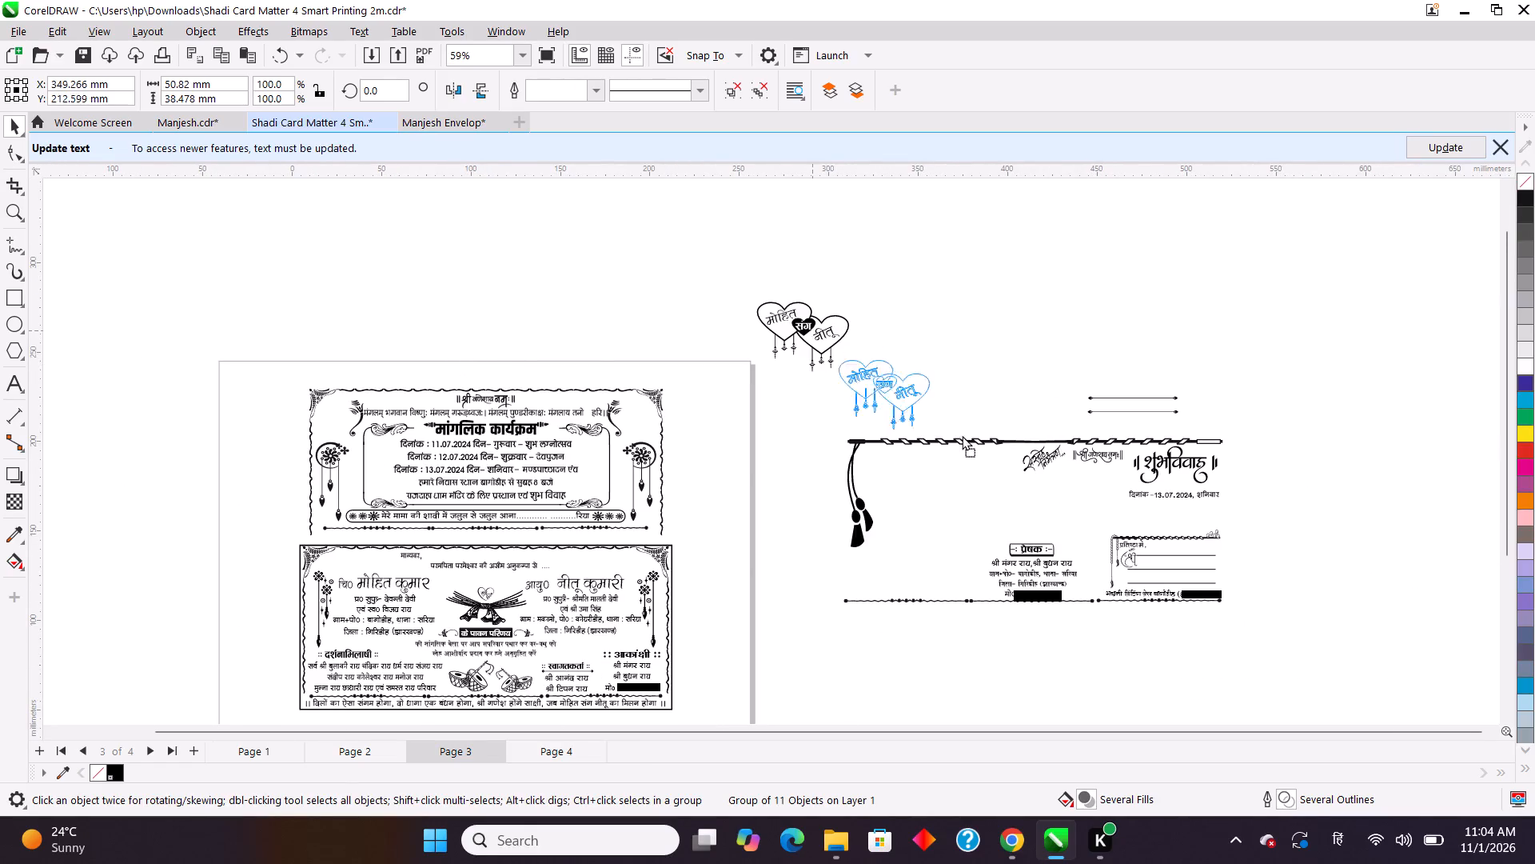
pyautogui.moveTo(962, 435); pyautogui.dragTo(1058, 492)
pyautogui.click(1373, 461)
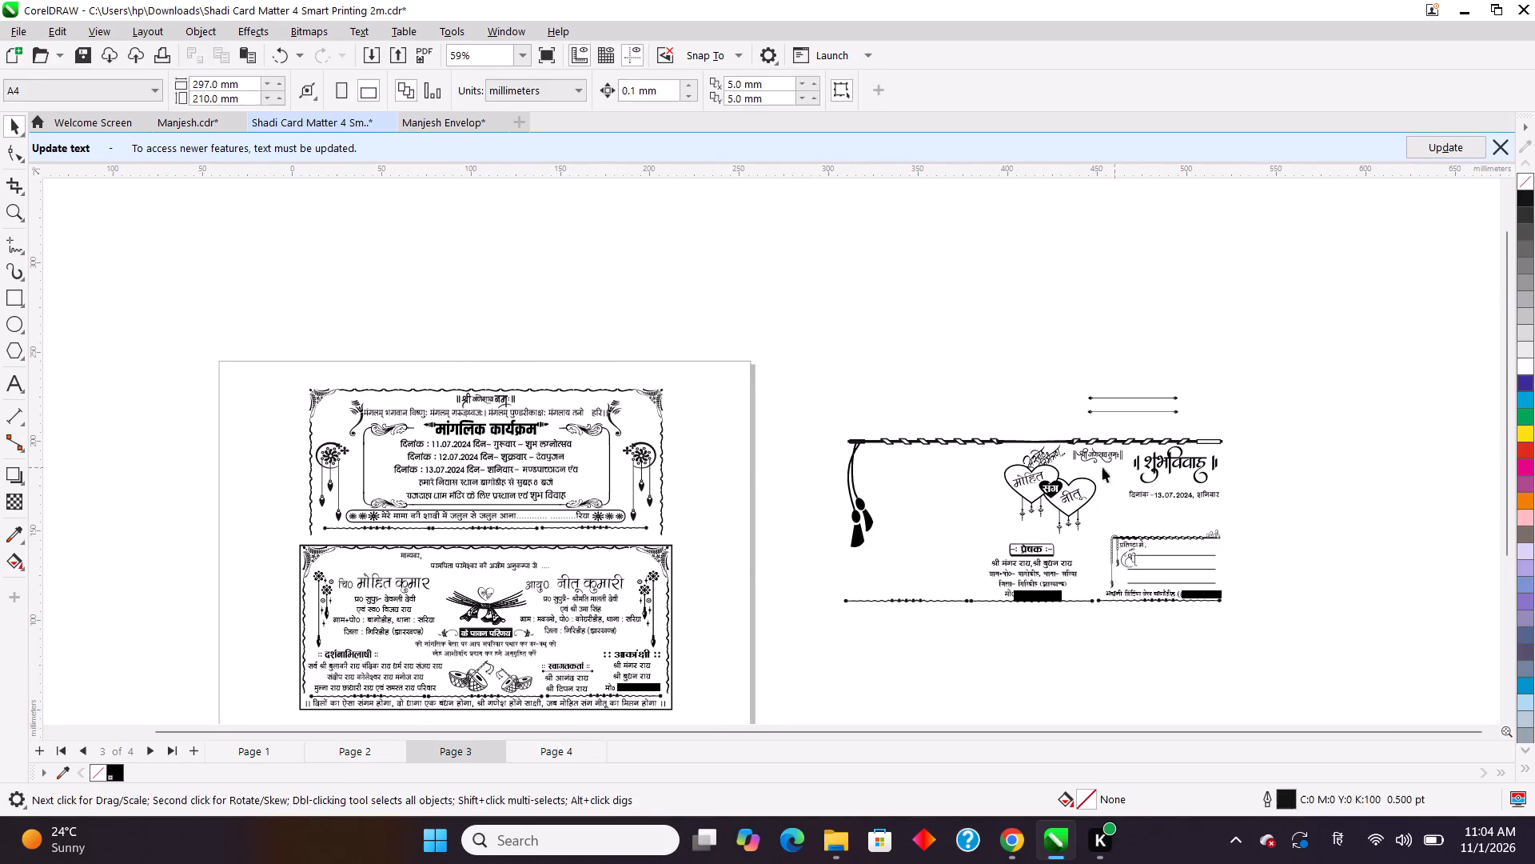
pyautogui.moveTo(1041, 490); pyautogui.dragTo(1036, 520)
# Copy the tilted सस्नेह निमंत्रण calligraphy from the Shadi Card Matter document and paste it into the Manjesh Envelop document.
pyautogui.click(1043, 456)
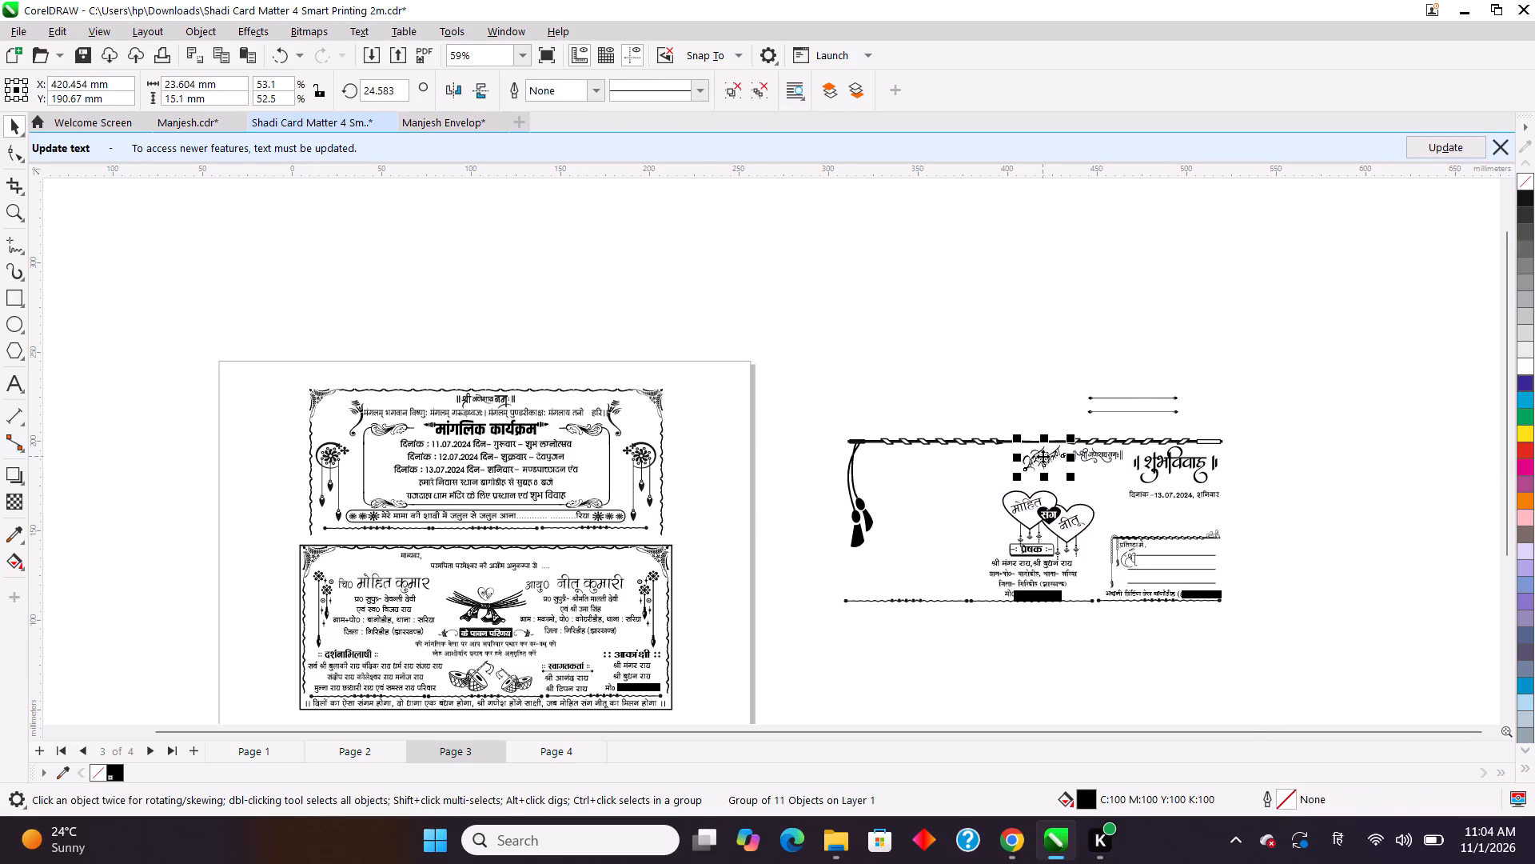
pyautogui.rightClick(1043, 456)
pyautogui.click(1084, 374)
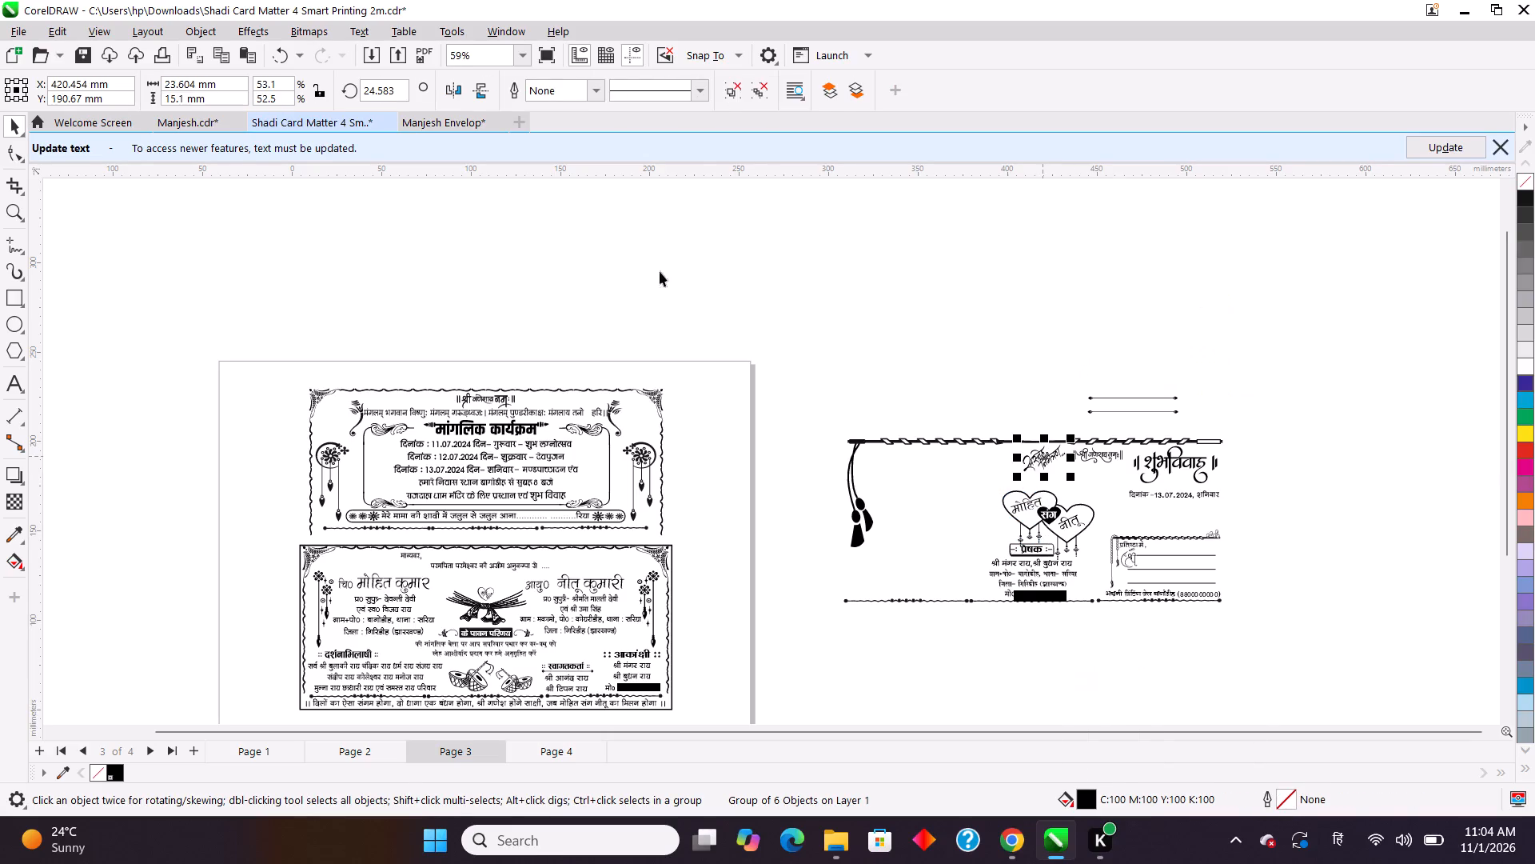
pyautogui.click(441, 125)
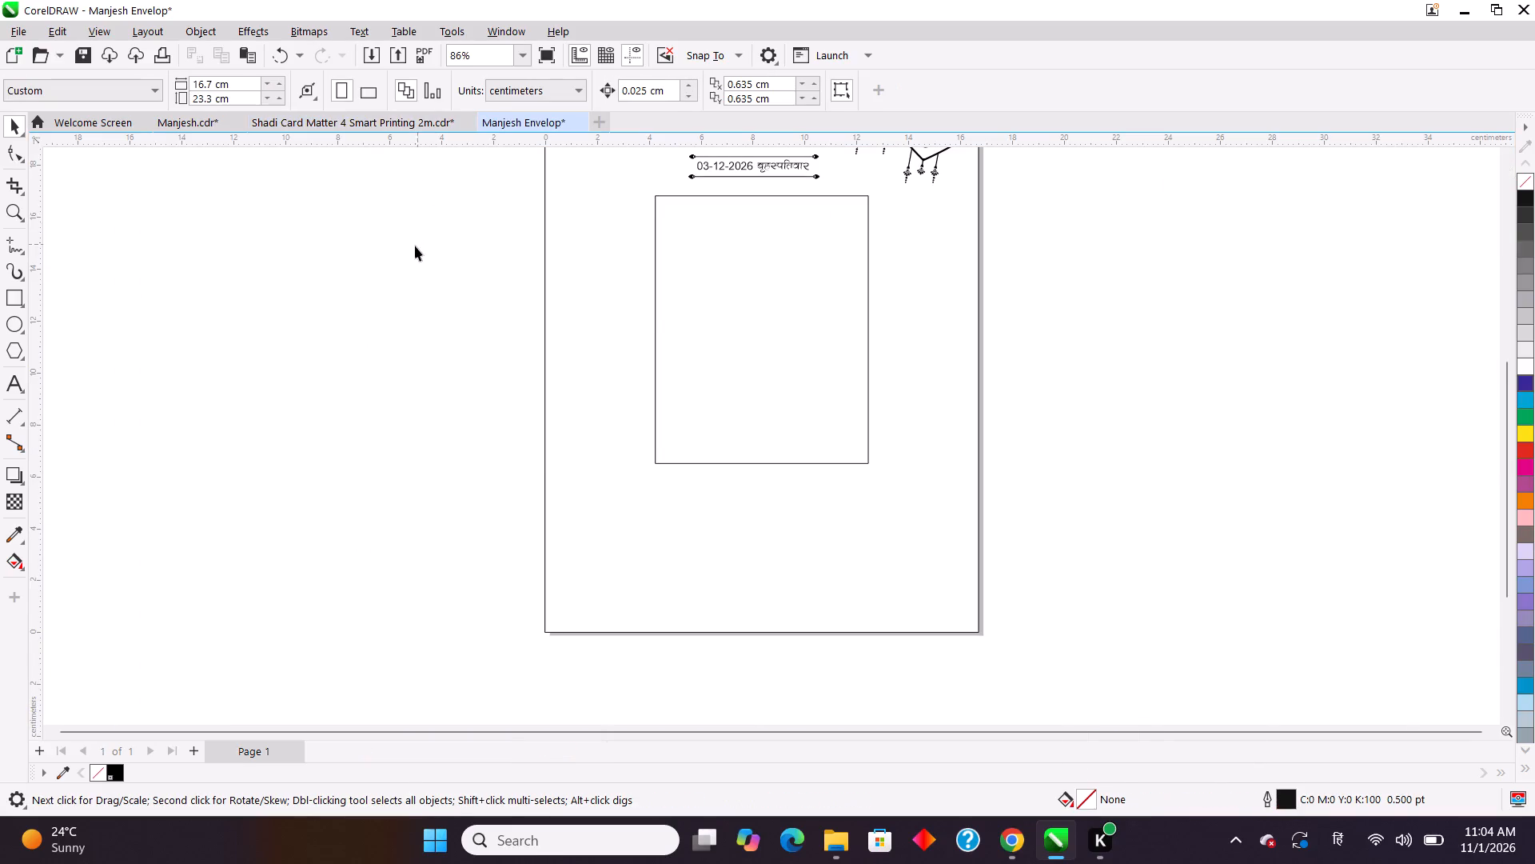
pyautogui.rightClick(413, 250)
pyautogui.click(468, 390)
# Move the pasted calligraphy to the page's upper-right corner above the hearts, at about X 15.15 cm, Y 22.1 cm, and deselect it.
pyautogui.scroll(3, 1319, 414)
pyautogui.scroll(-6, 1319, 413)
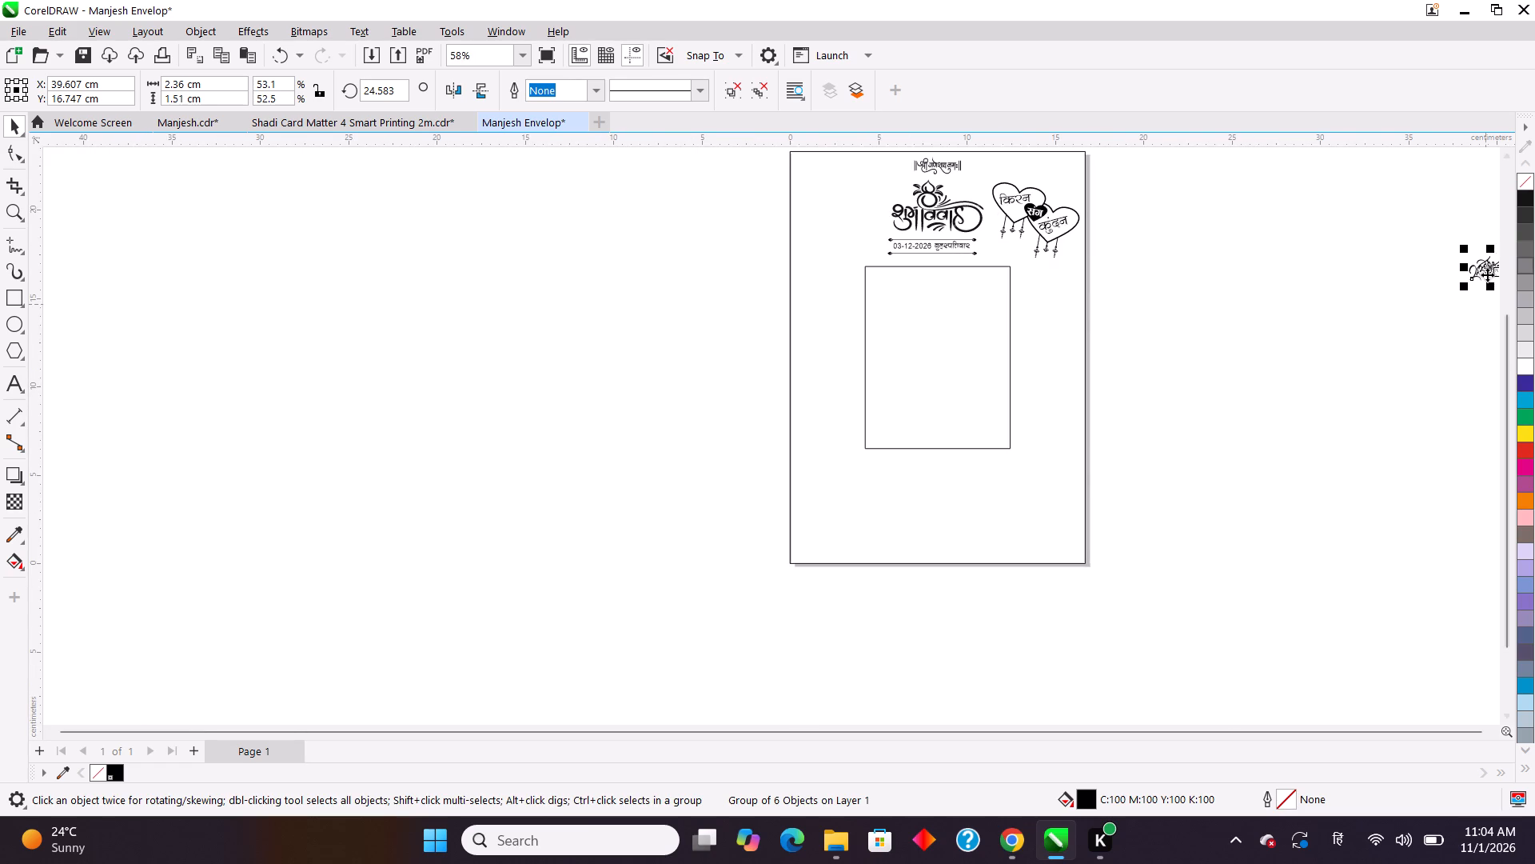
pyautogui.moveTo(1486, 274); pyautogui.dragTo(1178, 279)
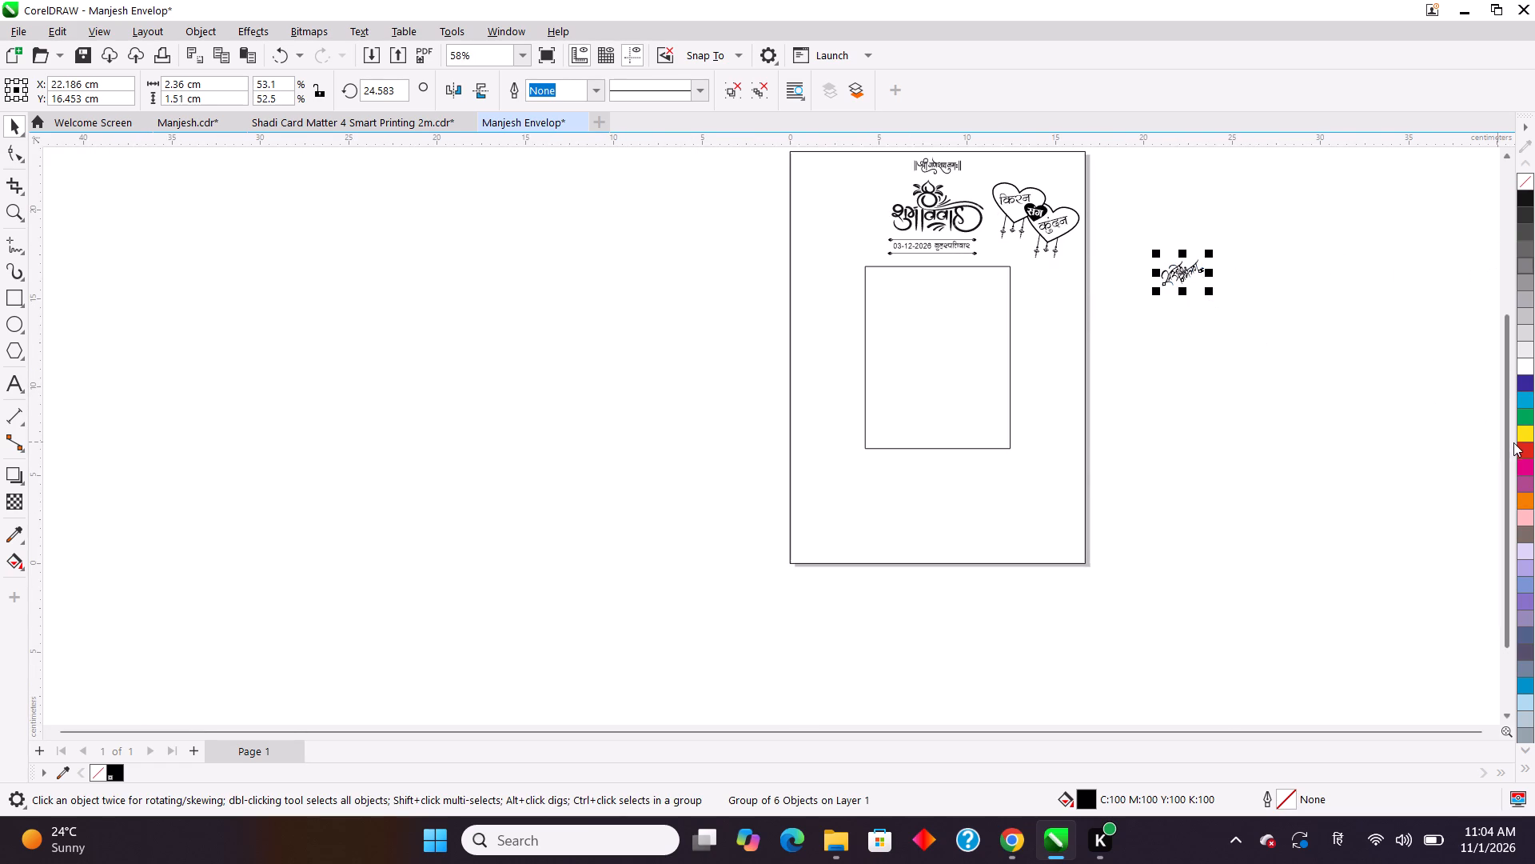
pyautogui.moveTo(1505, 430); pyautogui.dragTo(1479, 338)
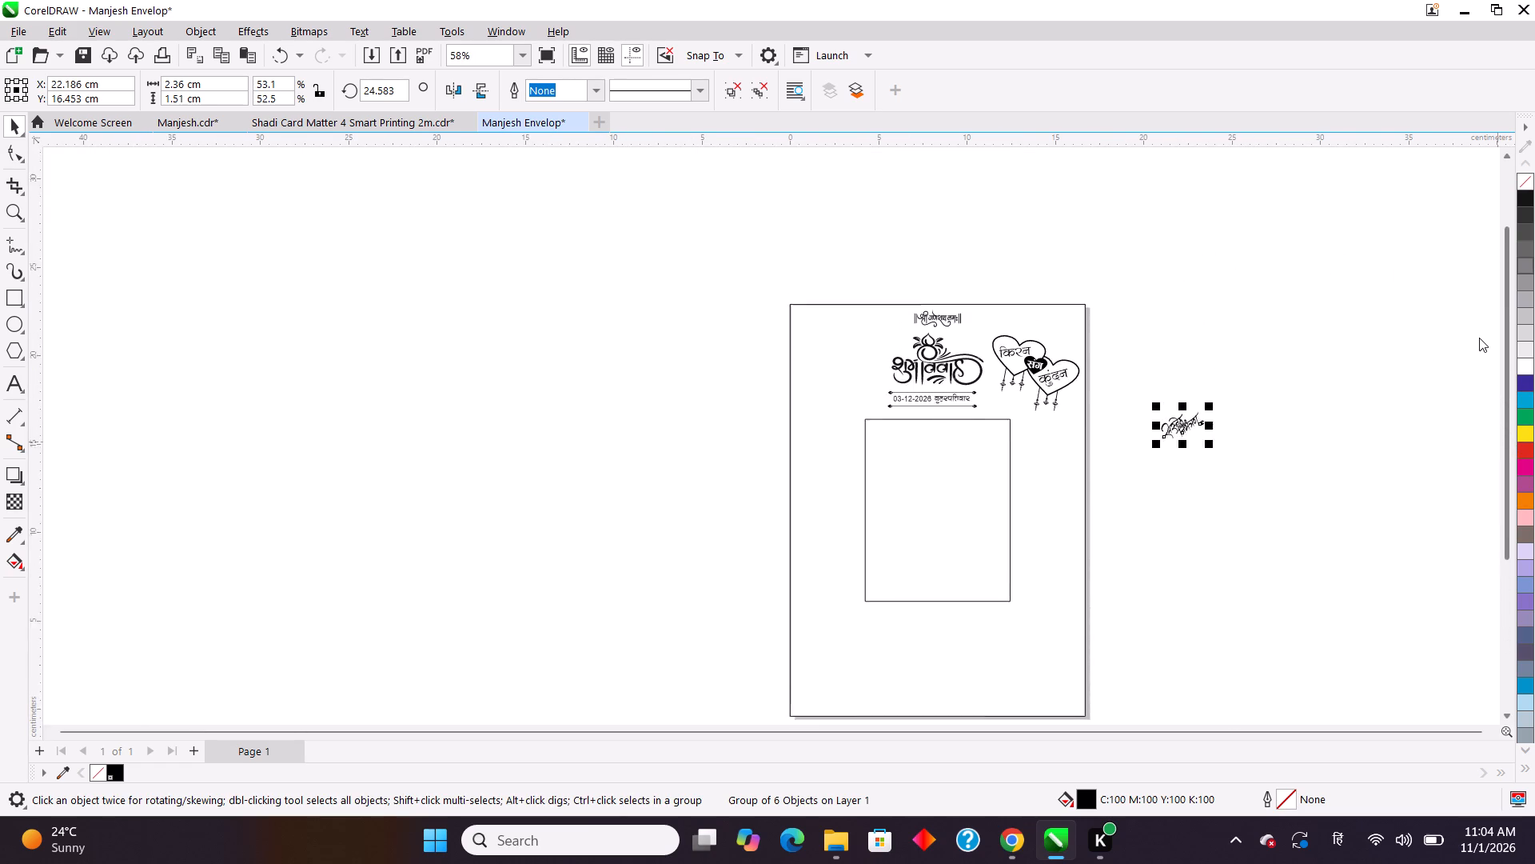
pyautogui.moveTo(1479, 338); pyautogui.dragTo(1473, 310)
pyautogui.moveTo(1176, 479); pyautogui.dragTo(1102, 433)
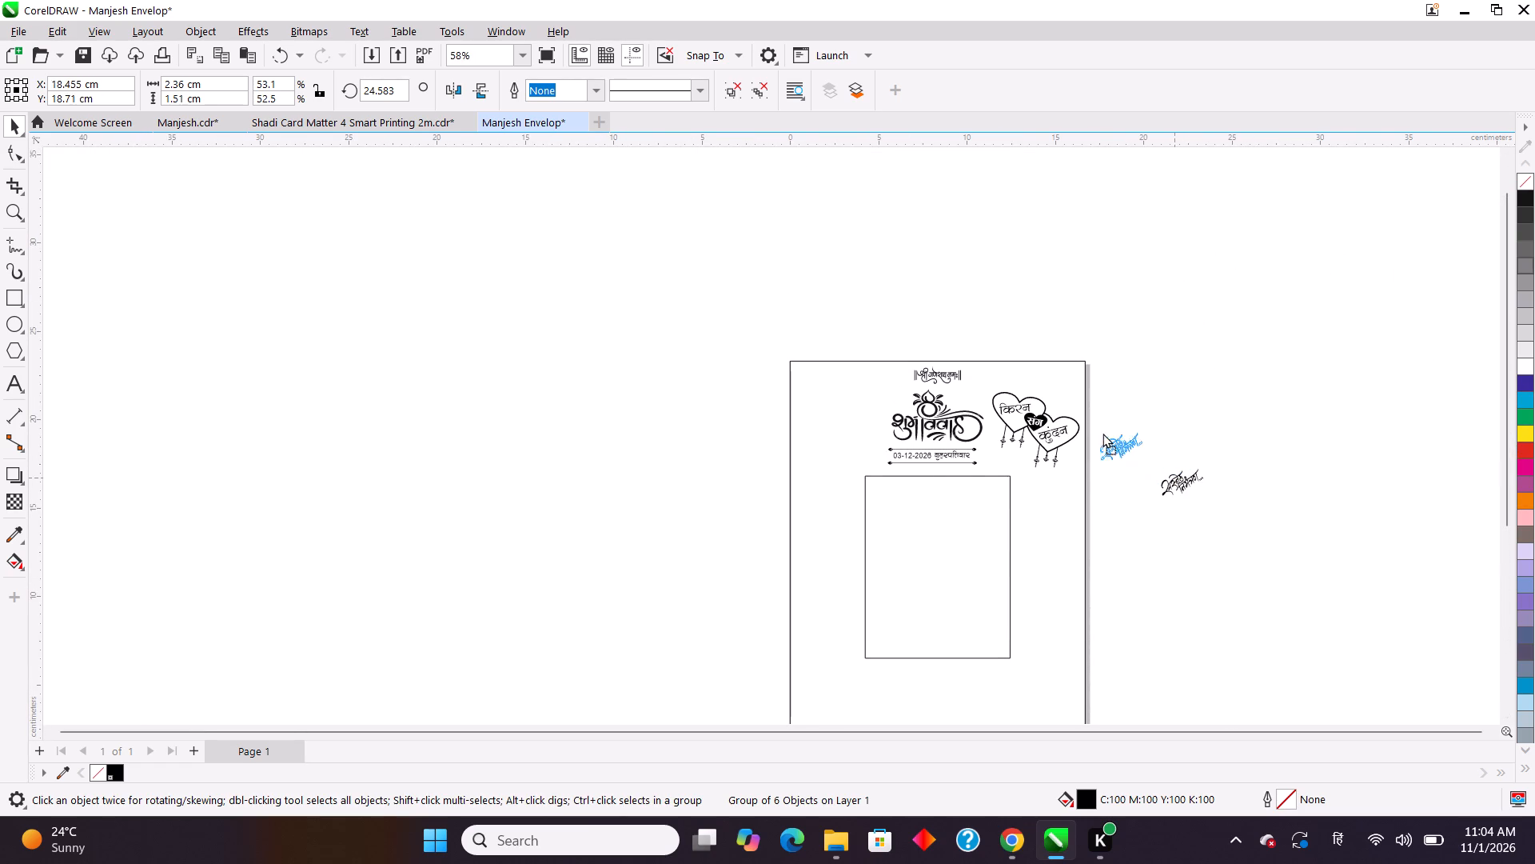
pyautogui.moveTo(1102, 433); pyautogui.dragTo(1046, 377)
pyautogui.moveTo(1046, 377); pyautogui.dragTo(1052, 379)
pyautogui.click(1198, 342)
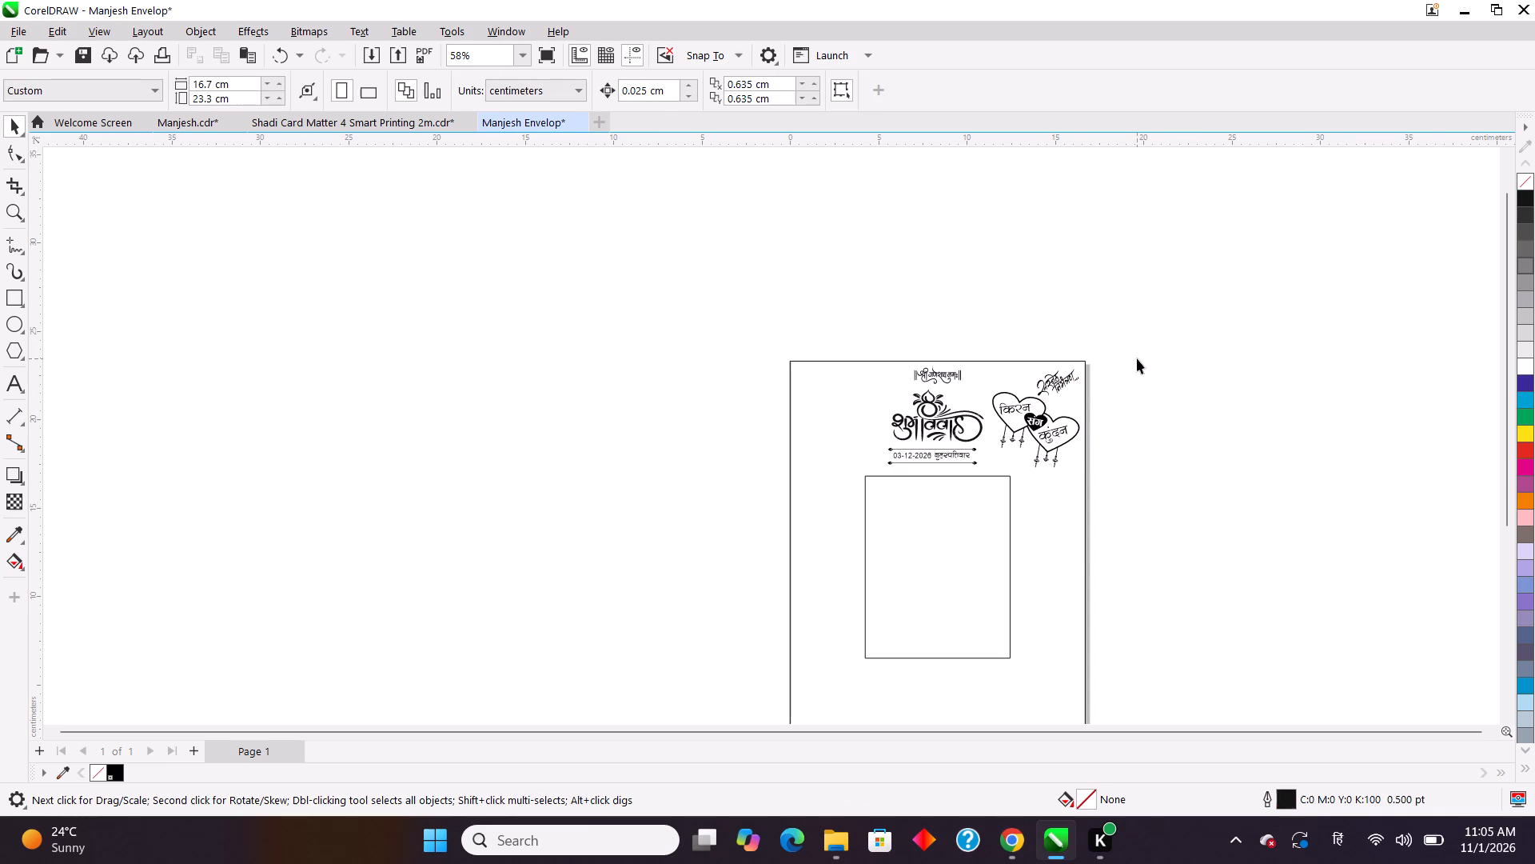
# Rotate the सस्नेह निमंत्रण calligraphy clockwise to about 320° so it slopes down toward the कुंदन heart.
pyautogui.scroll(8, 1137, 358)
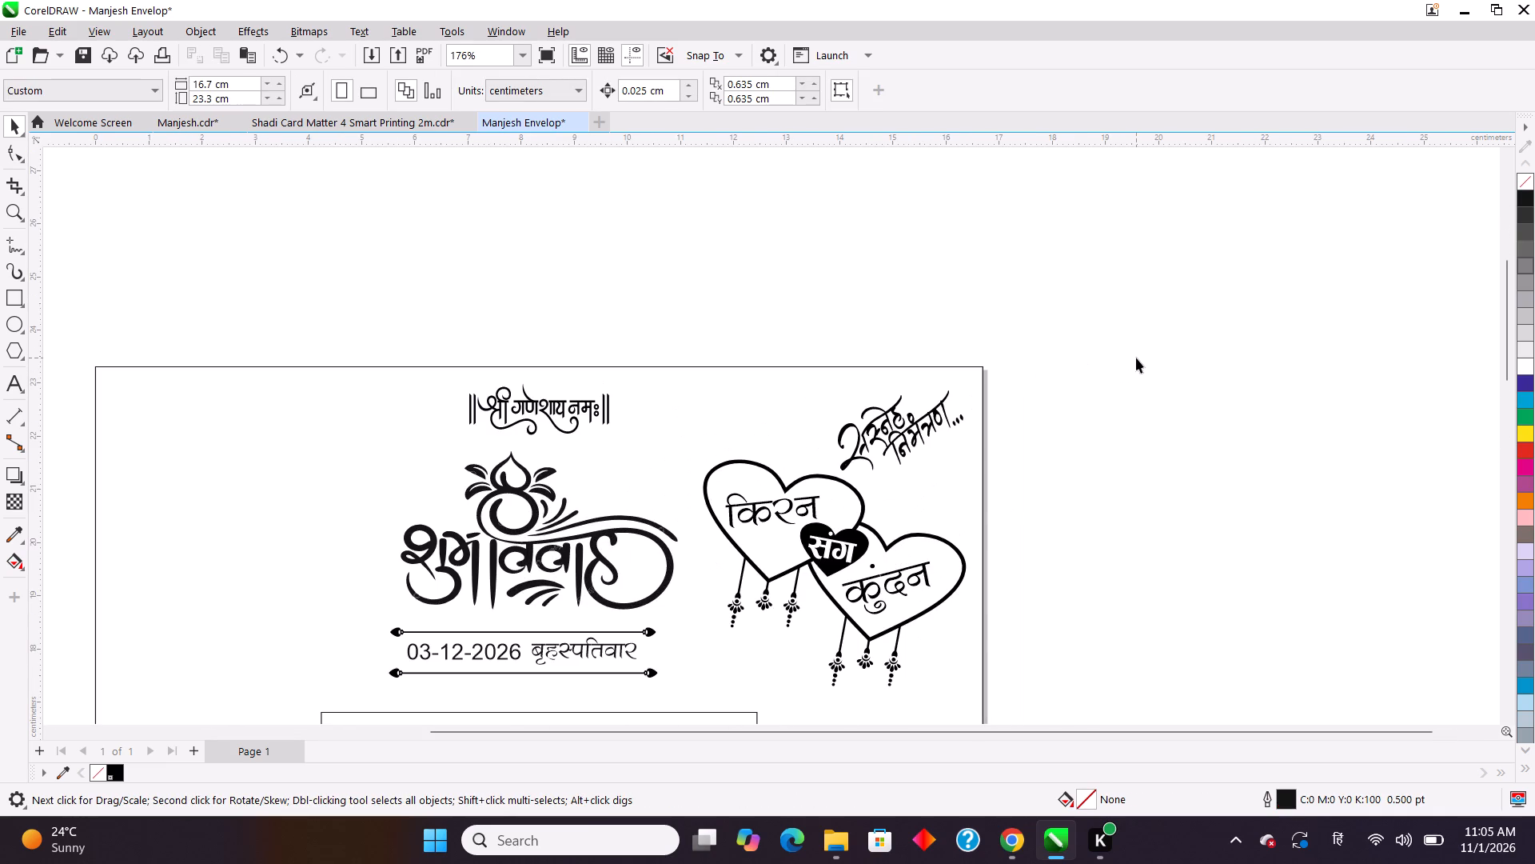
pyautogui.scroll(-4, 1138, 365)
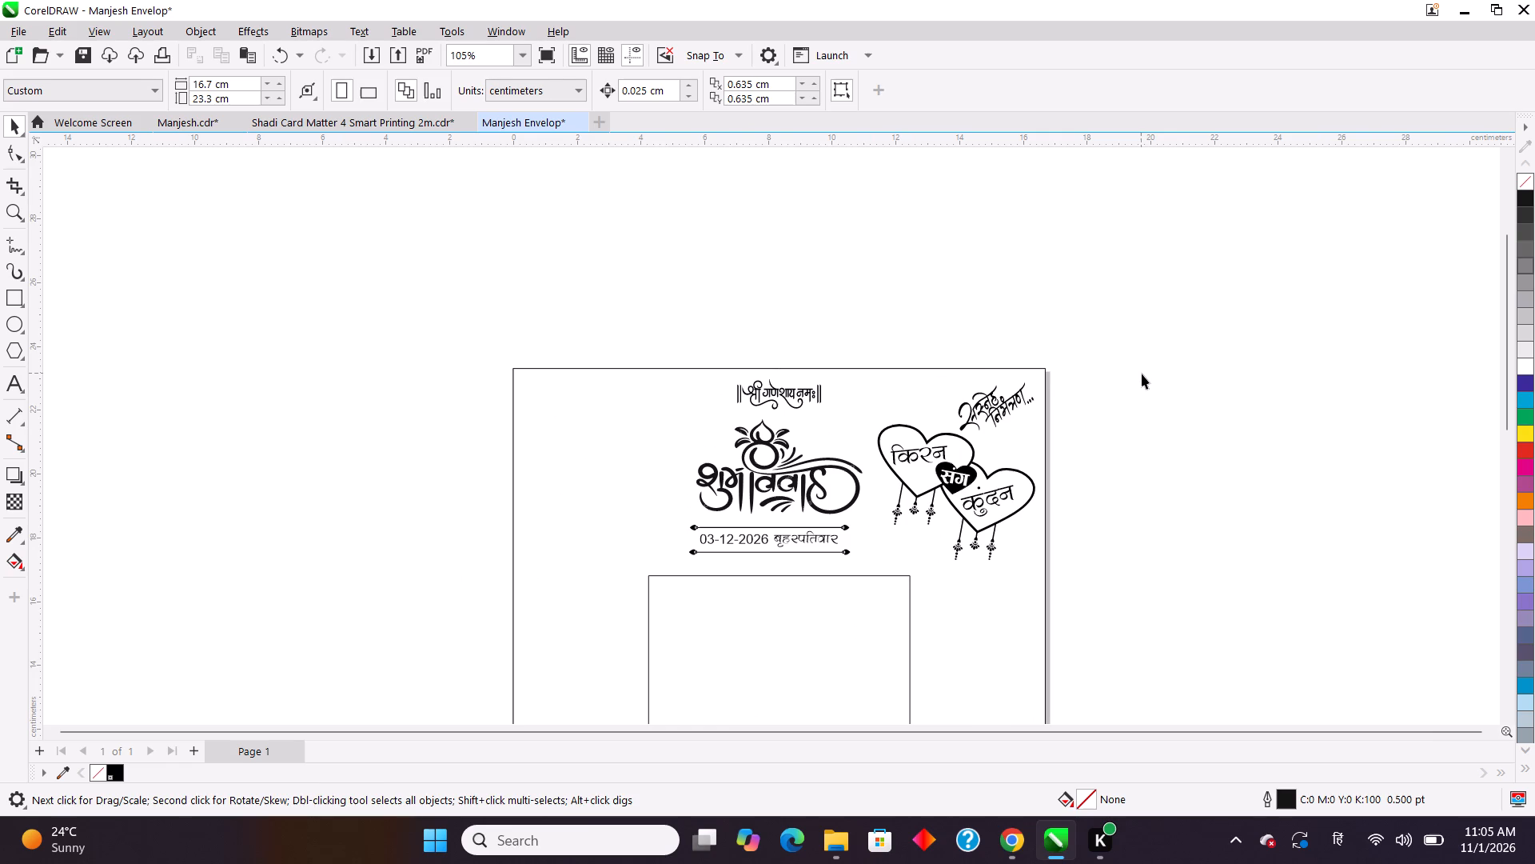
pyautogui.click(989, 410)
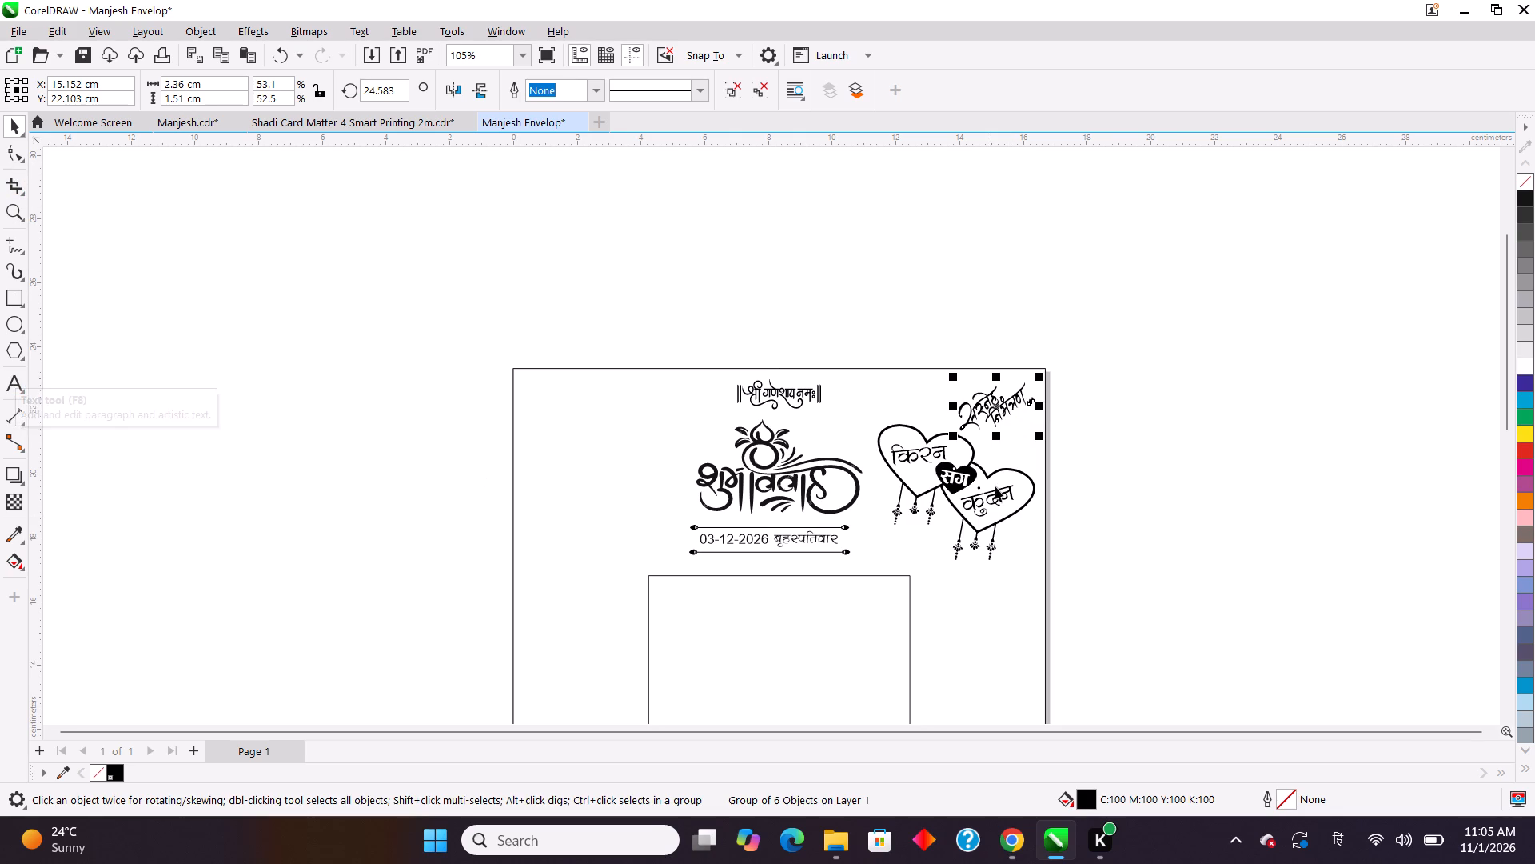
pyautogui.click(997, 407)
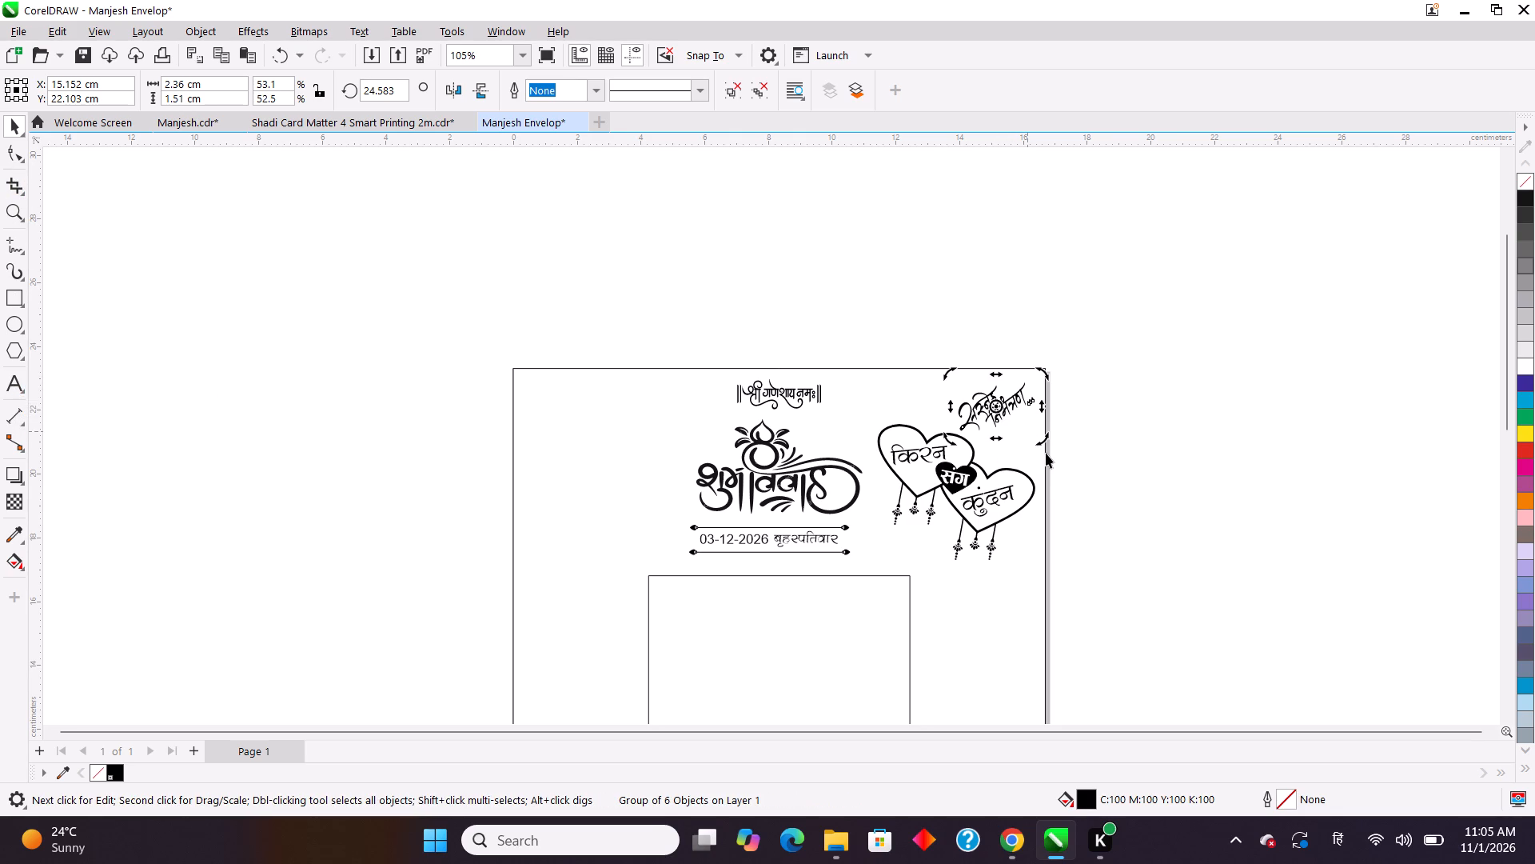
pyautogui.moveTo(1042, 442); pyautogui.dragTo(1002, 467)
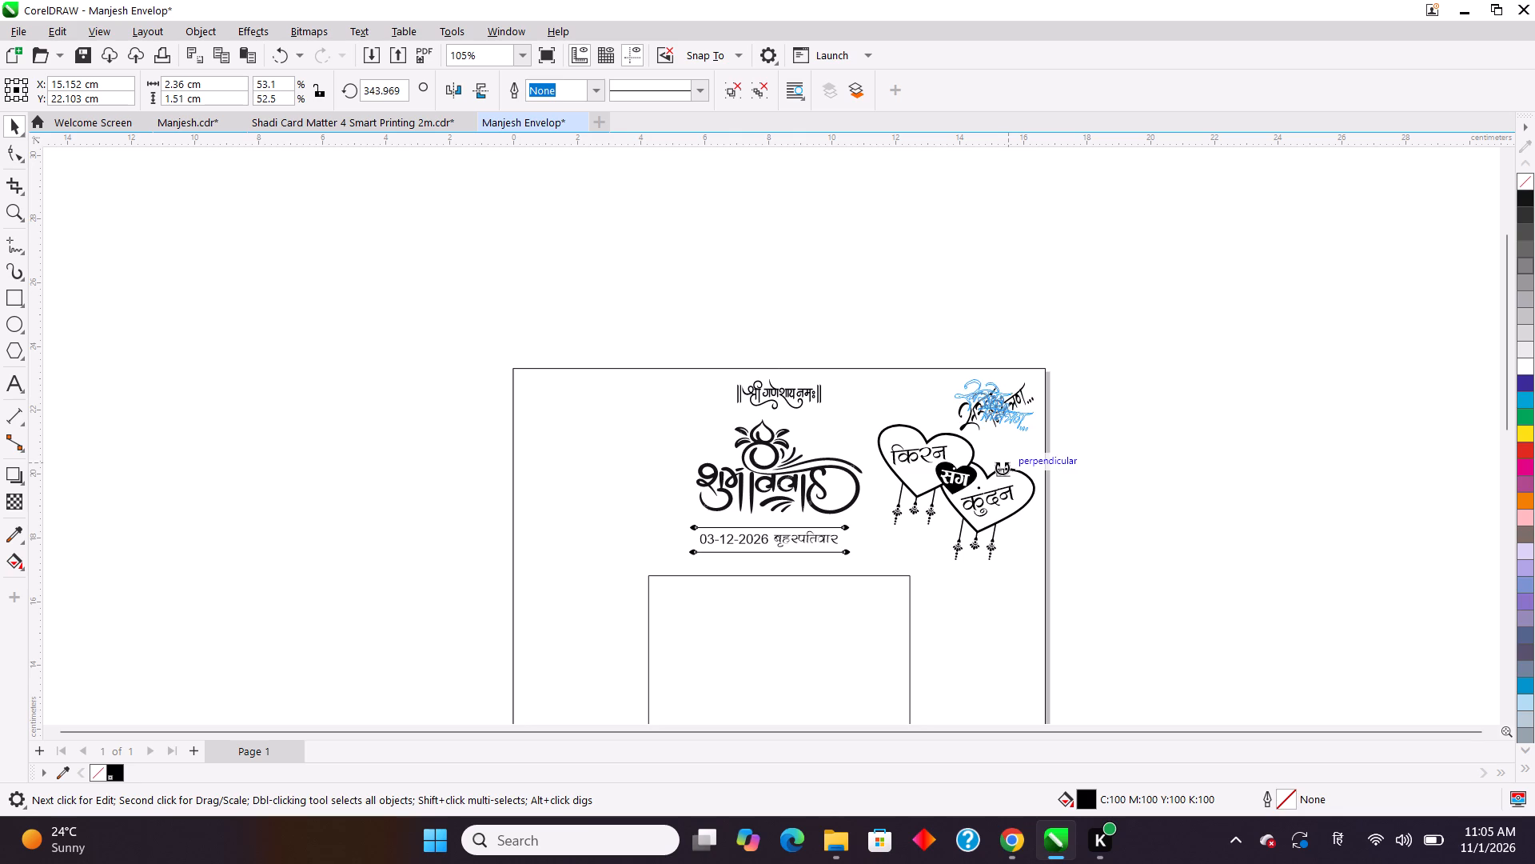
pyautogui.moveTo(1002, 467); pyautogui.dragTo(985, 473)
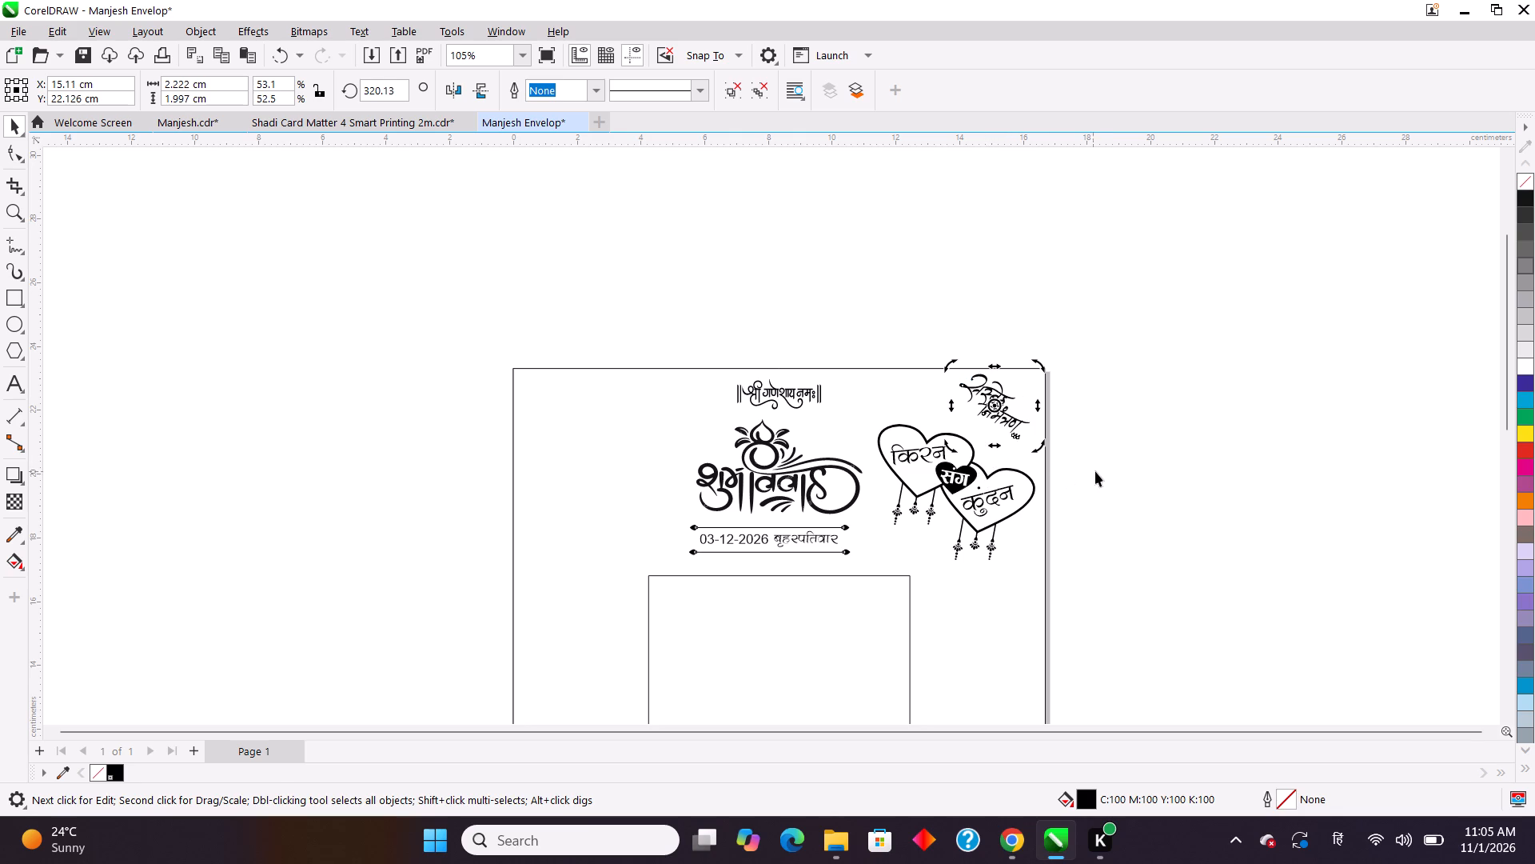
# Nudge the rotated calligraphy down and slightly right to about X 15.14 cm, Y 21.24 cm, close above the two hearts, and deselect it.
pyautogui.press('Down')
pyautogui.press('Down')
pyautogui.press('Down')
pyautogui.press('Down')
pyautogui.press('Down')
pyautogui.press('Down')
pyautogui.press('Down')
pyautogui.press('Down')
pyautogui.press('Down')
pyautogui.press('Down')
pyautogui.press('Down')
pyautogui.press('Down')
pyautogui.press('Down')
pyautogui.press('Down')
pyautogui.press('Down')
pyautogui.press('Down')
pyautogui.press('Down')
pyautogui.press('Down')
pyautogui.press('Down')
pyautogui.press('Down')
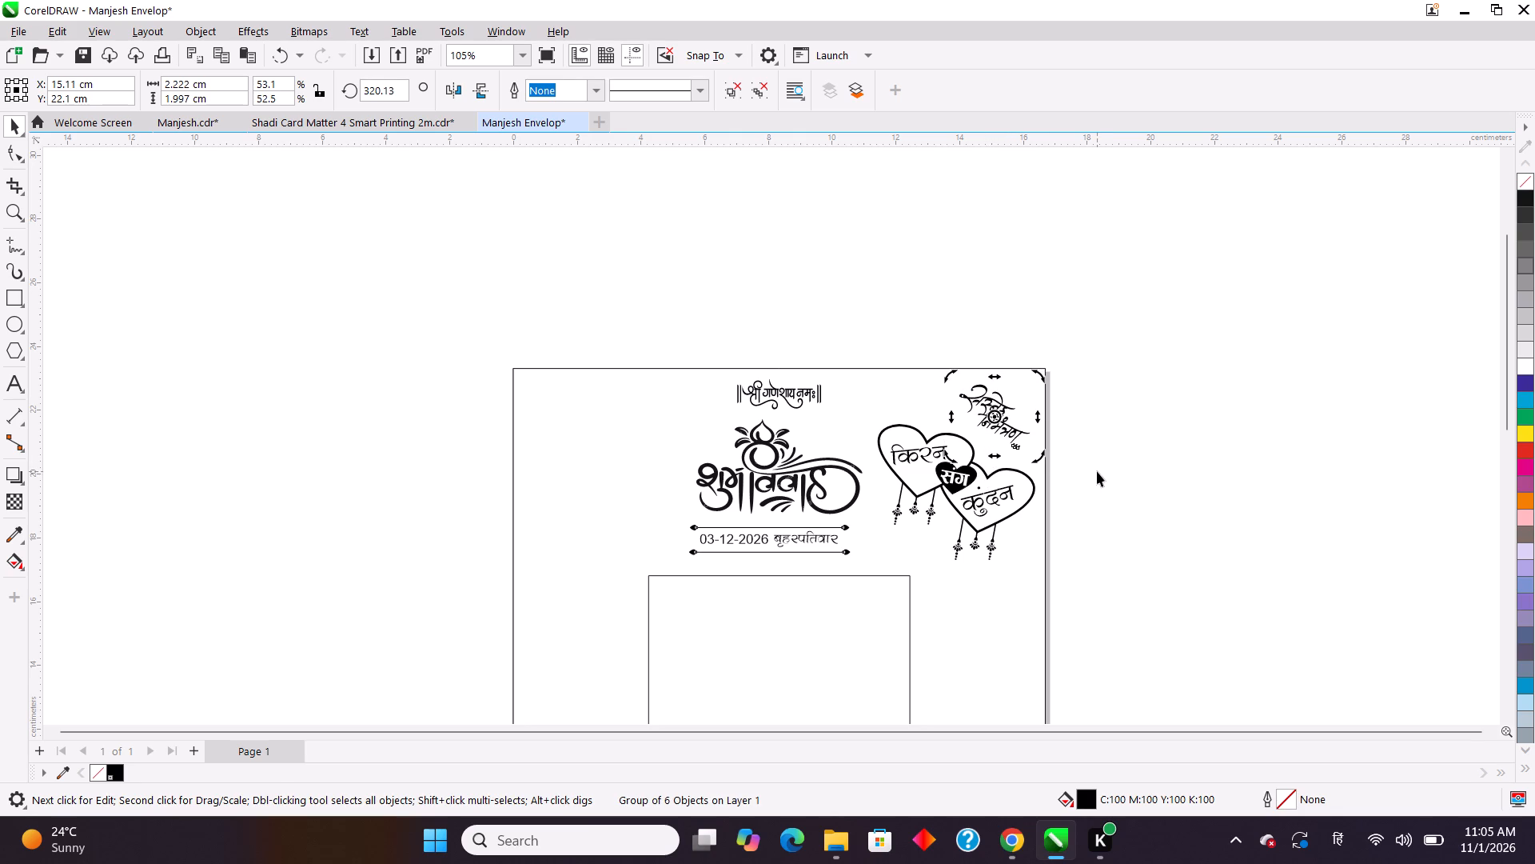
pyautogui.press('Right')
pyautogui.press('Down')
pyautogui.press('Down')
pyautogui.press('Down')
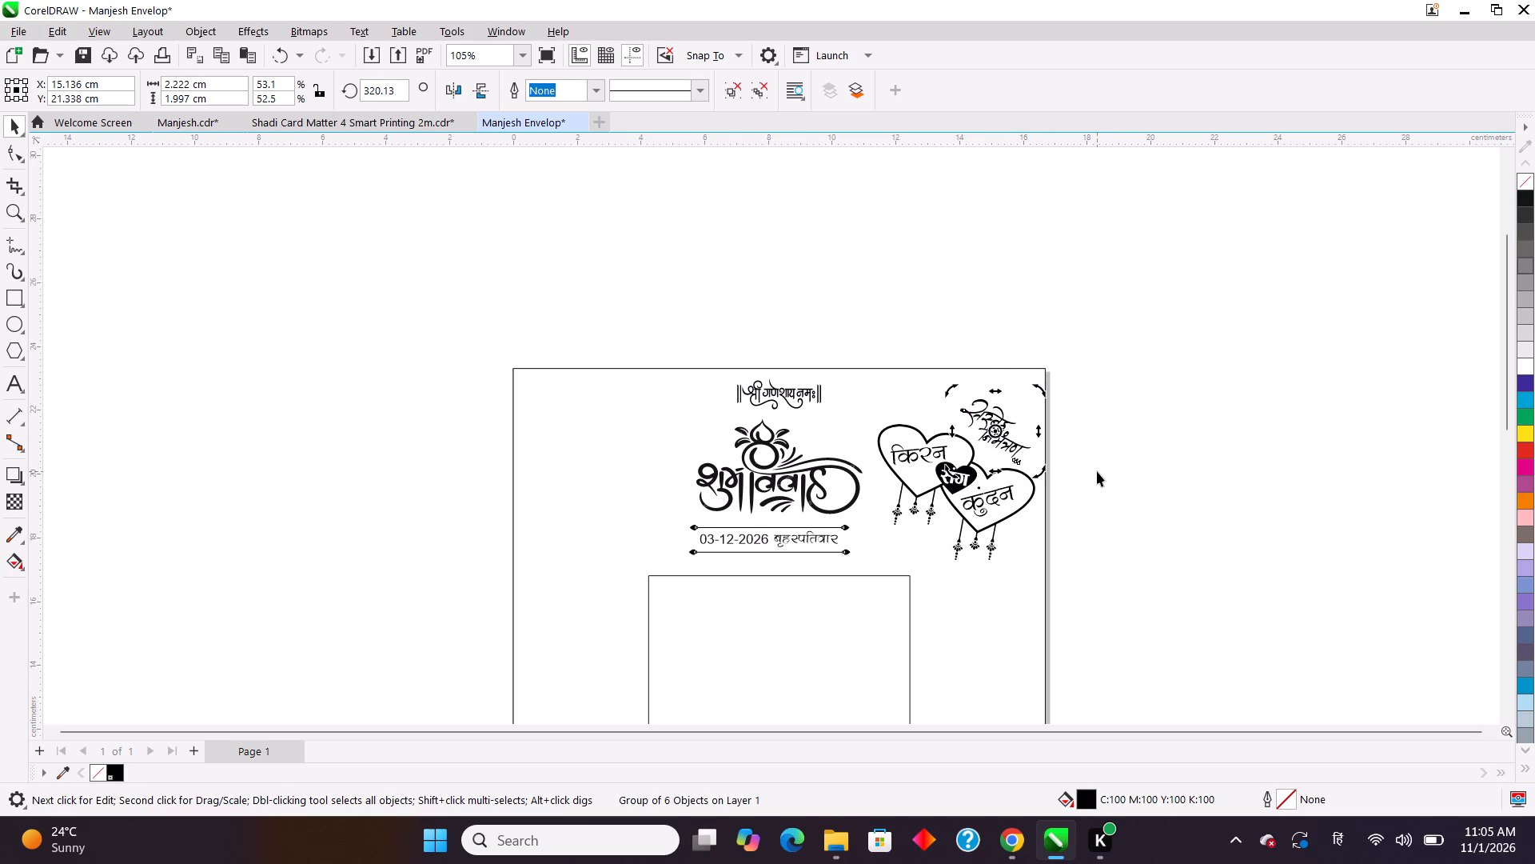
pyautogui.press('Down')
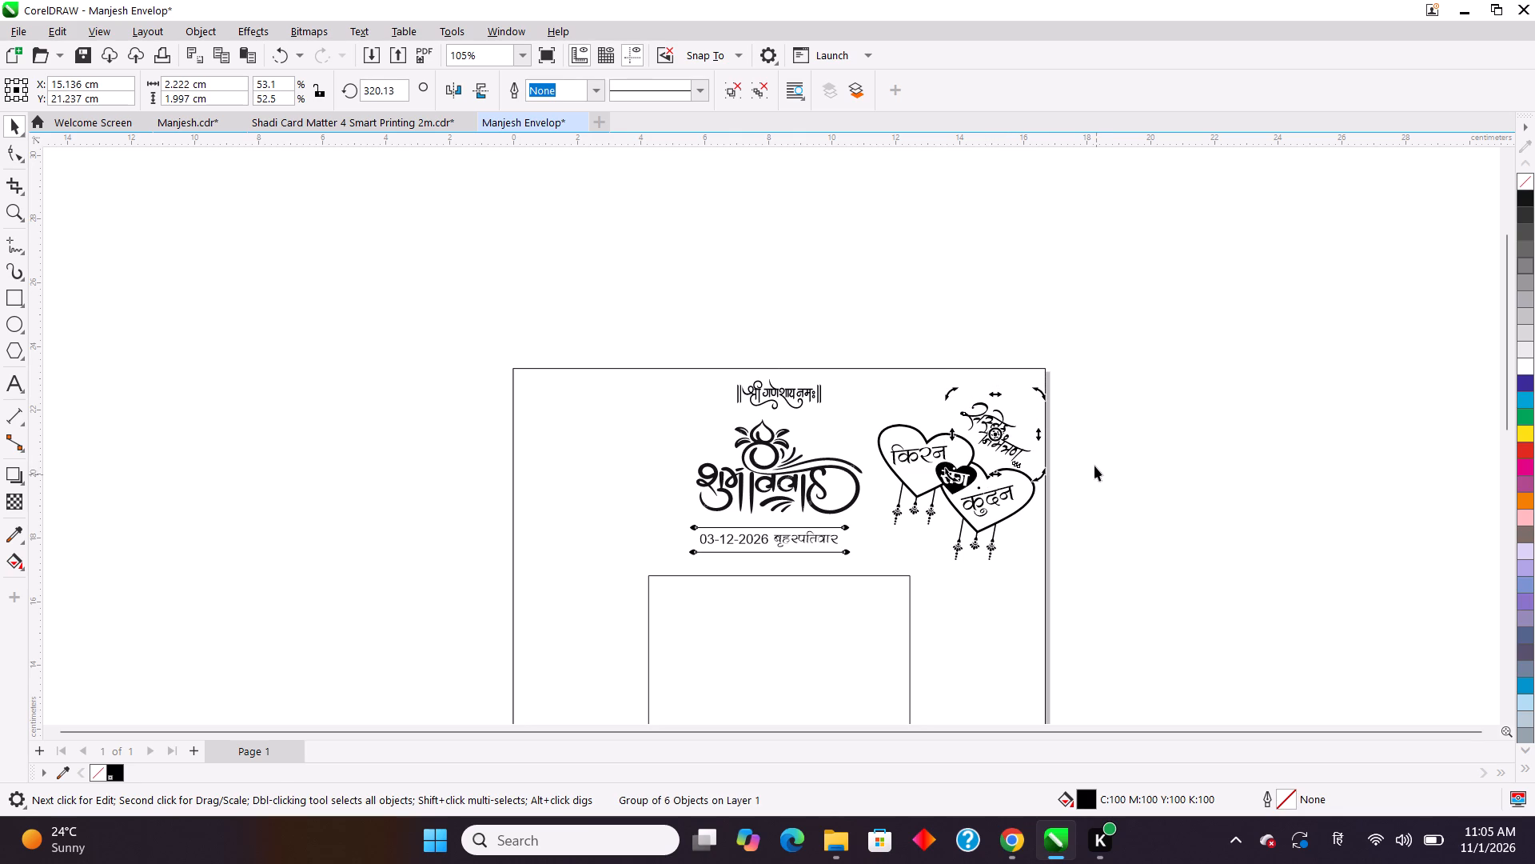
pyautogui.click(1095, 462)
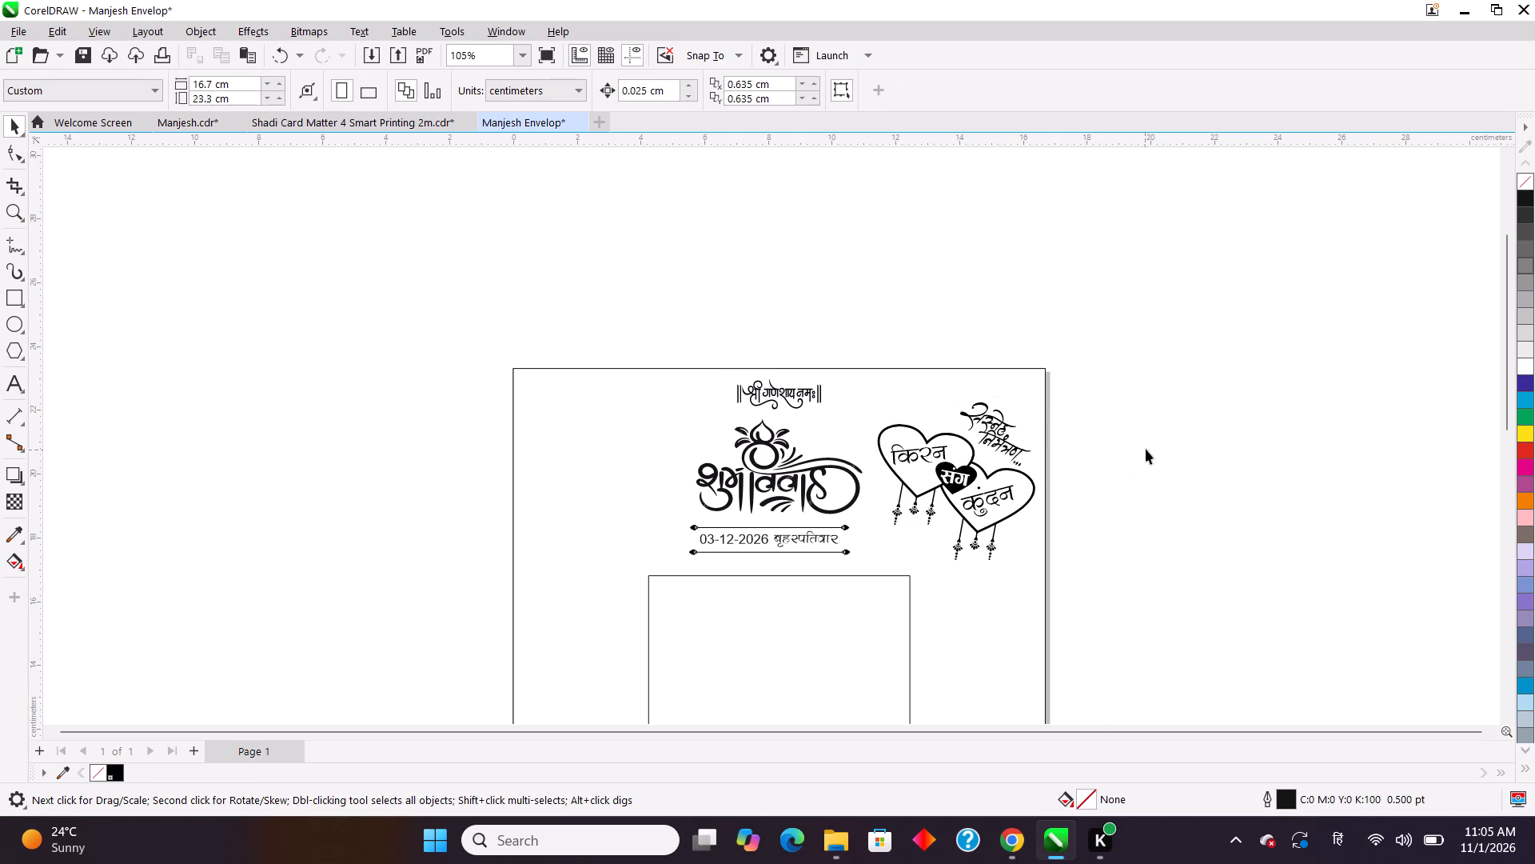
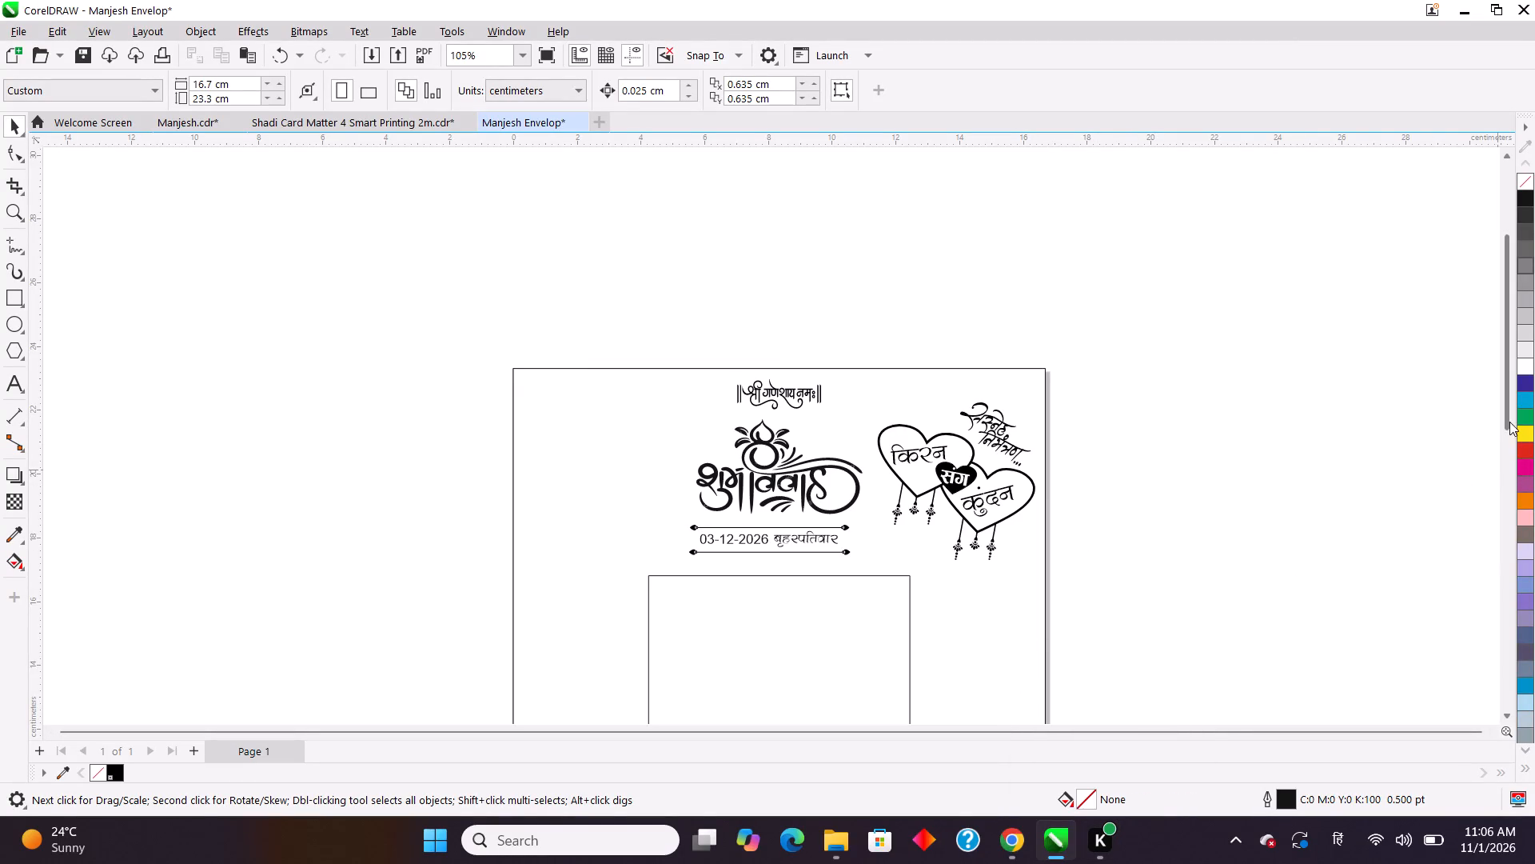
# Examine the envelope's lower area, and the sample envelope designs on pages 3, 4, 2 and 1 of the Shadi Card Matter document.
pyautogui.moveTo(1509, 421); pyautogui.dragTo(1512, 481)
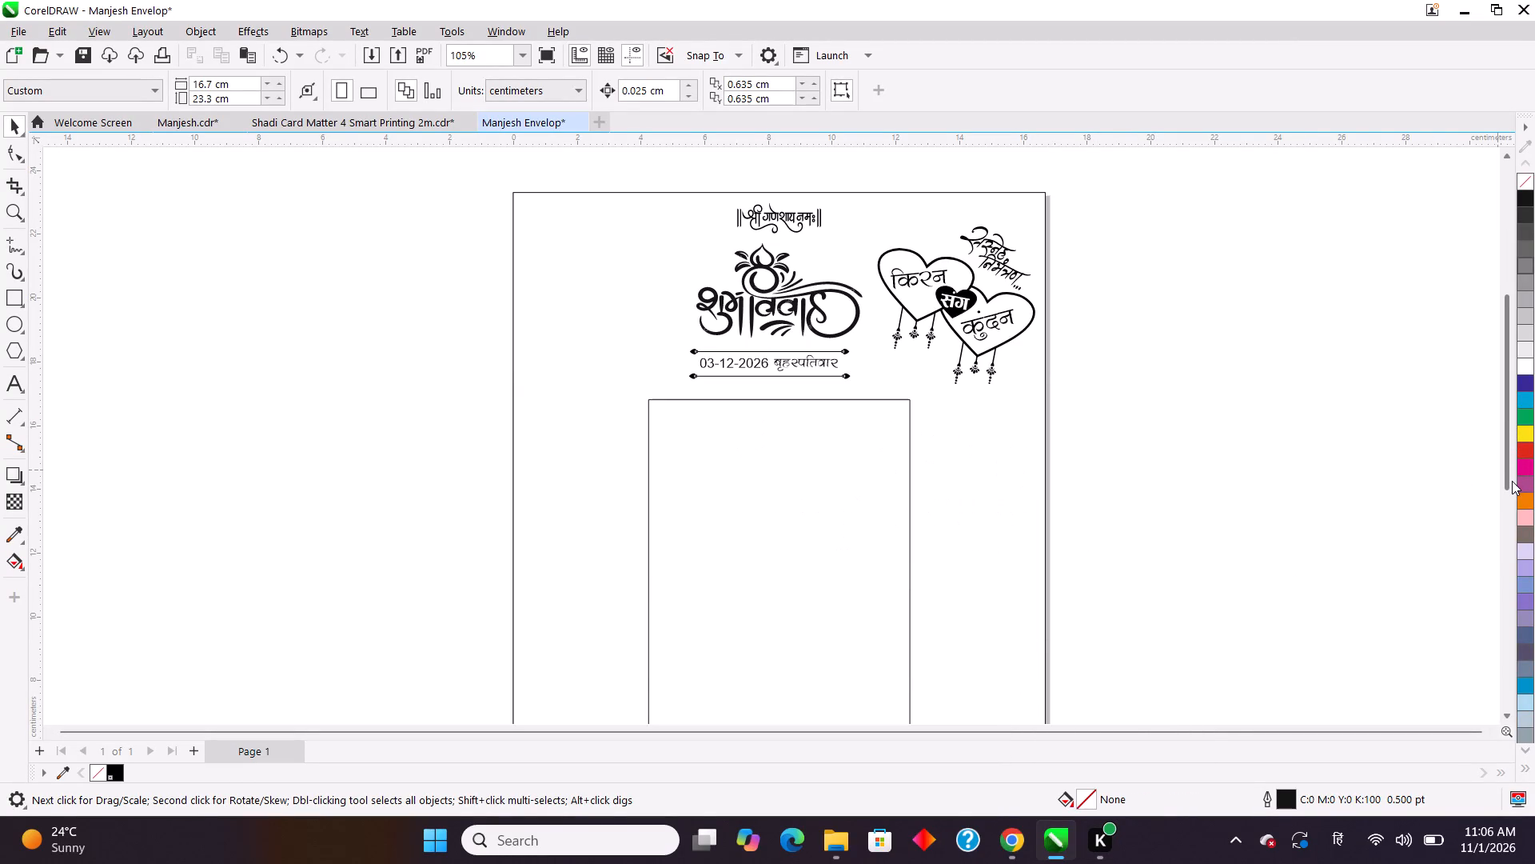
pyautogui.moveTo(1512, 481); pyautogui.dragTo(1512, 497)
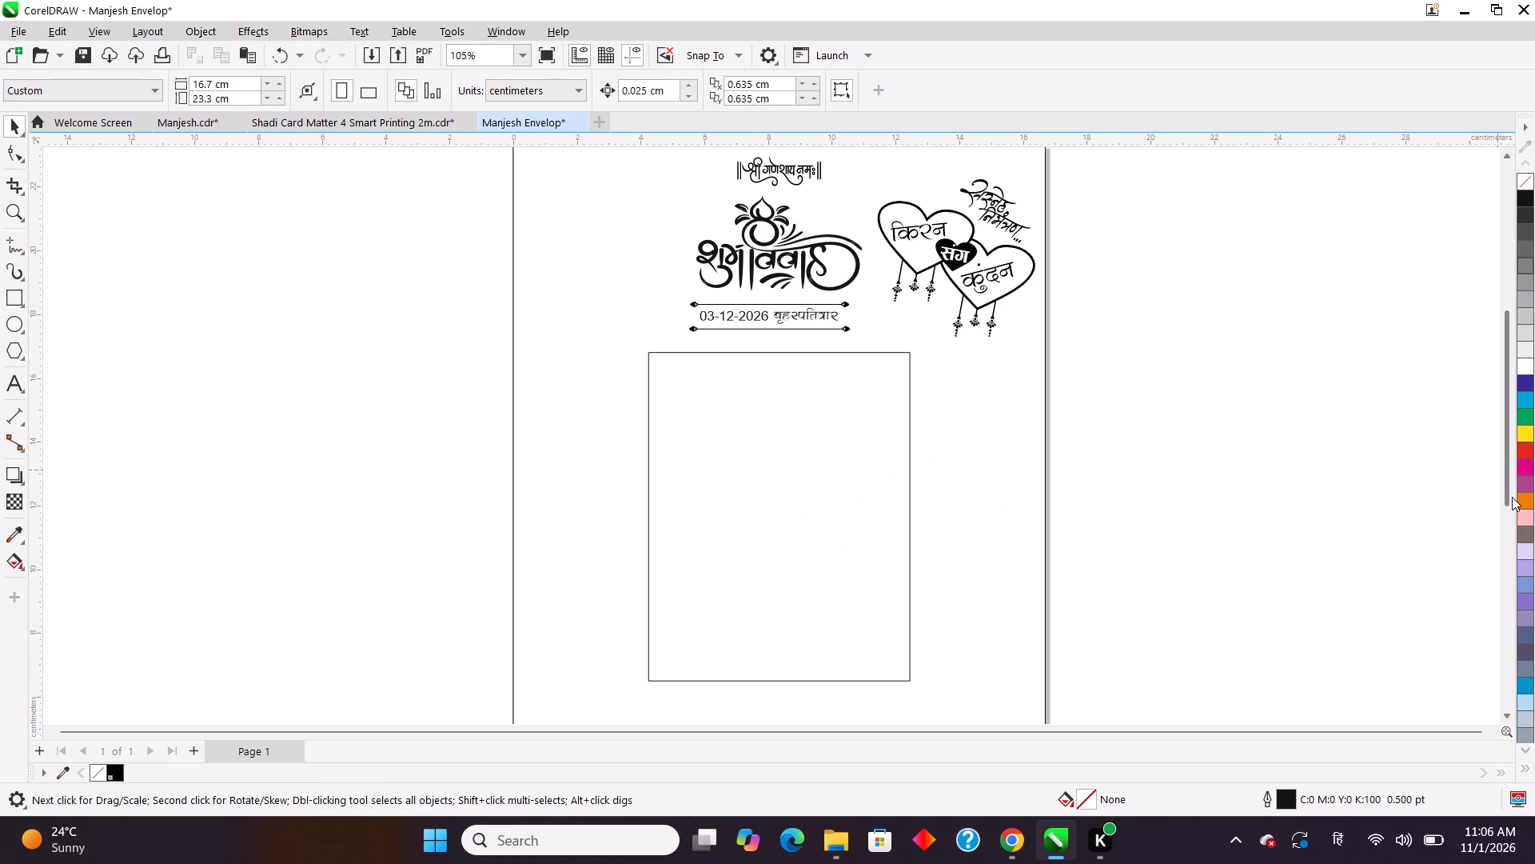
pyautogui.moveTo(1512, 497); pyautogui.dragTo(1513, 504)
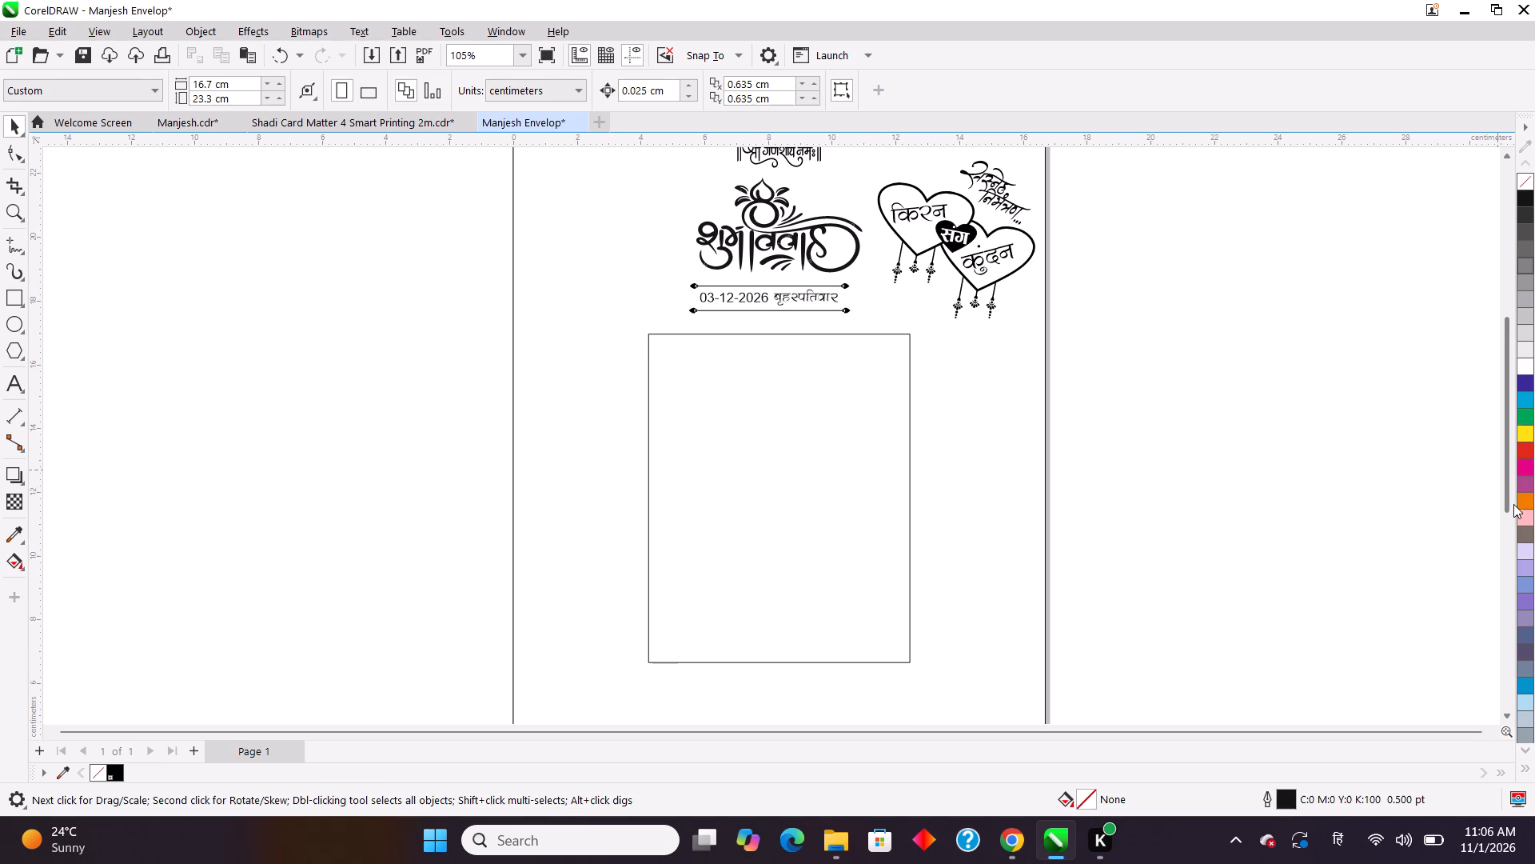
pyautogui.moveTo(1513, 504); pyautogui.dragTo(1511, 574)
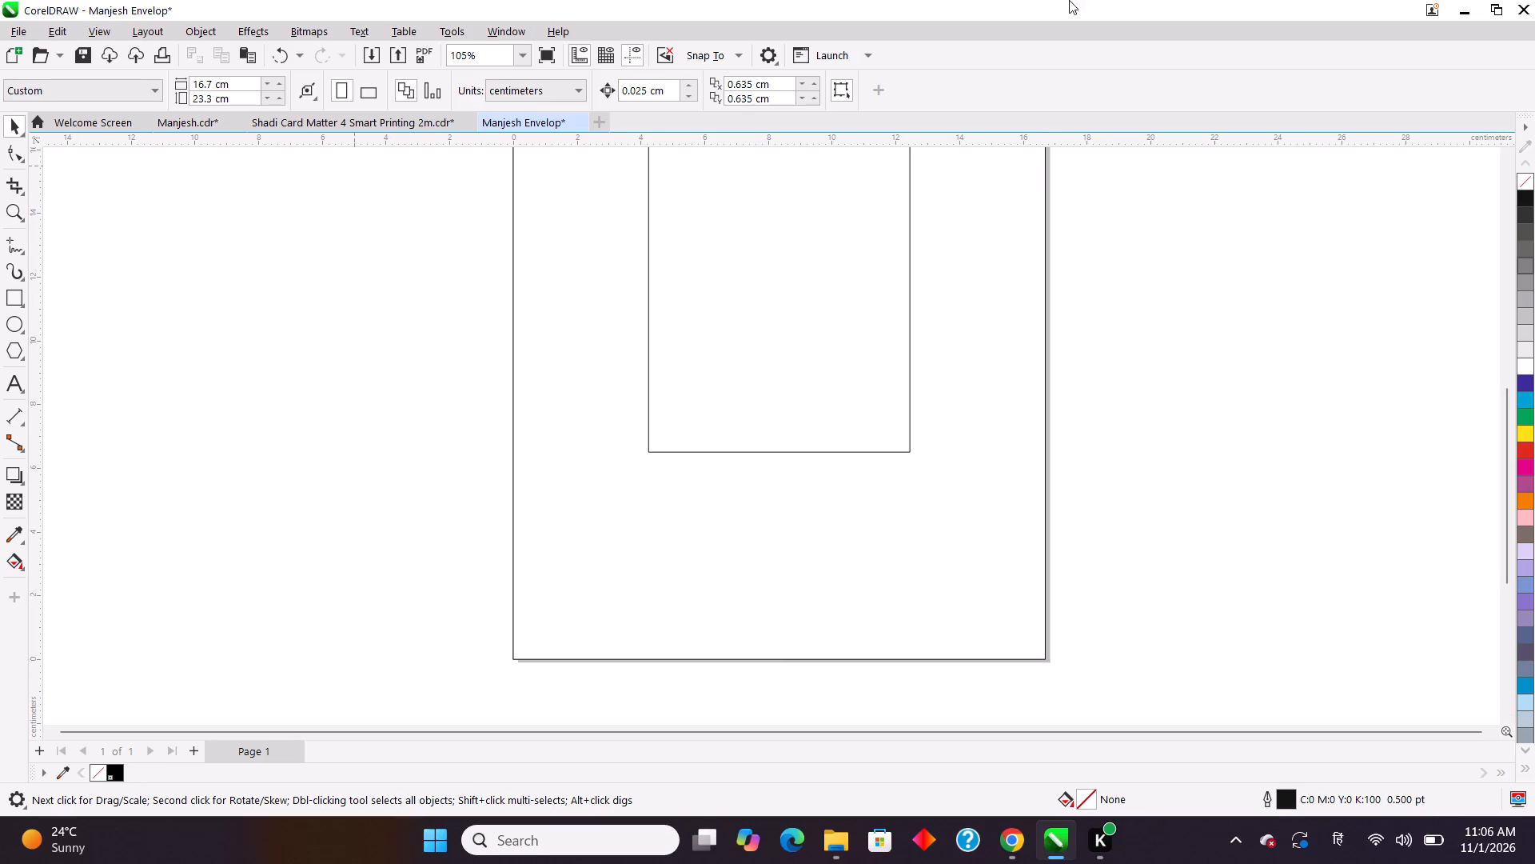
pyautogui.click(380, 121)
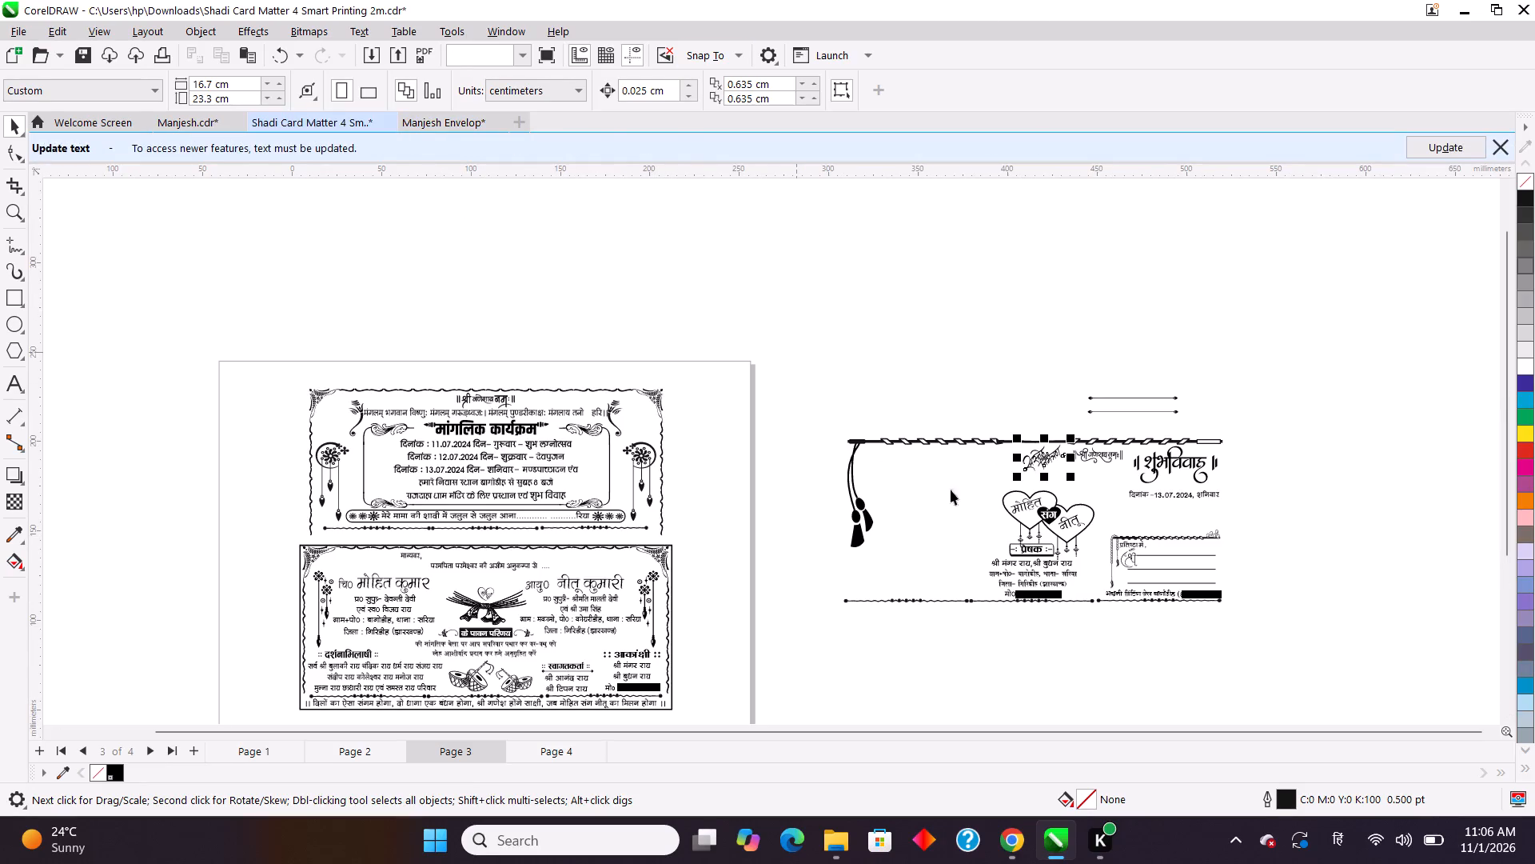
pyautogui.scroll(4, 1190, 566)
pyautogui.scroll(2, 1254, 573)
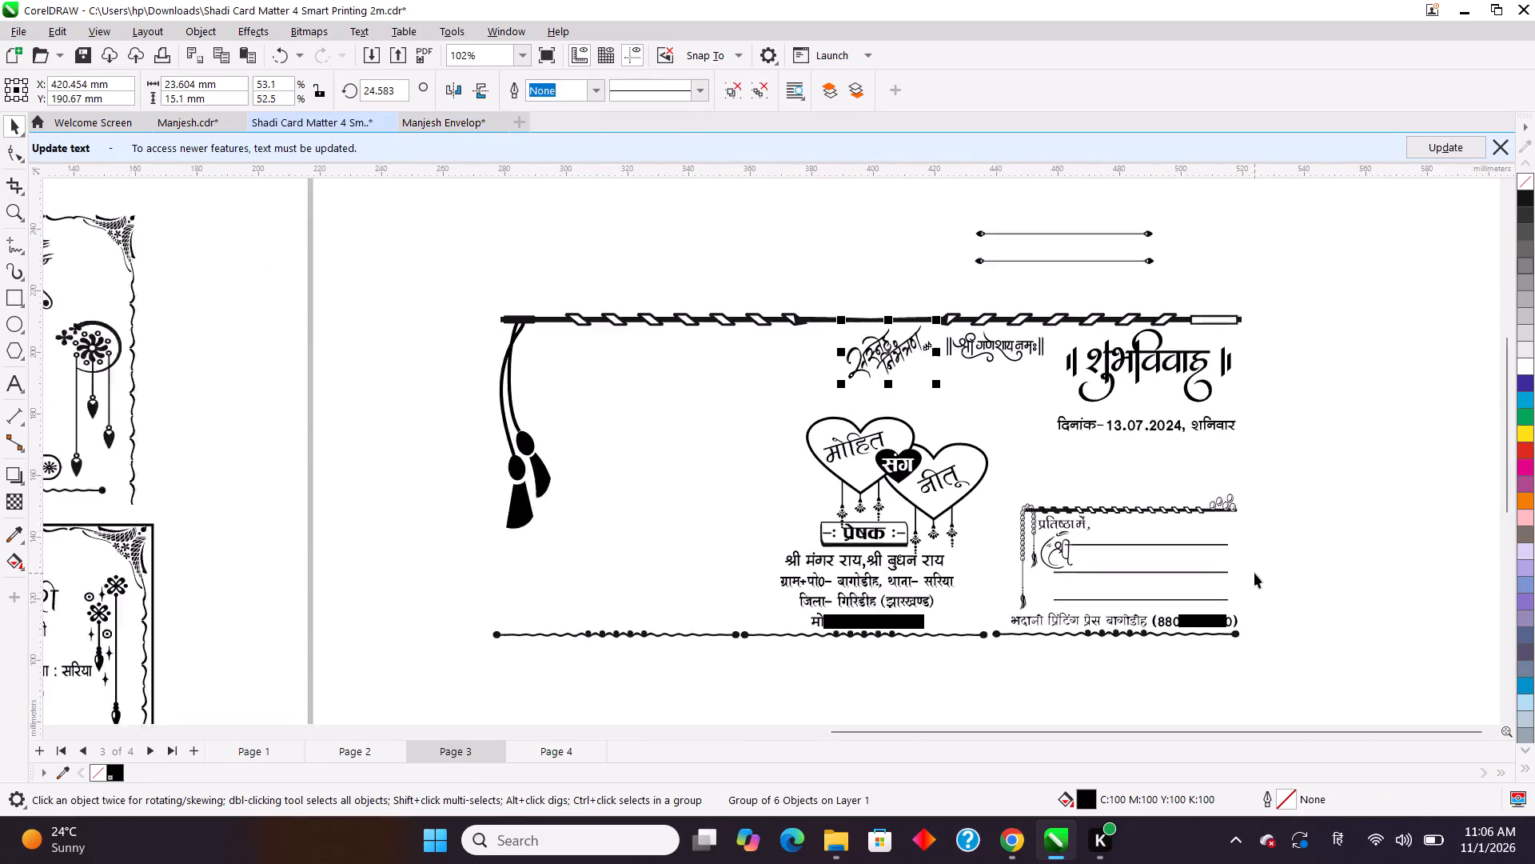
pyautogui.scroll(1, 1254, 573)
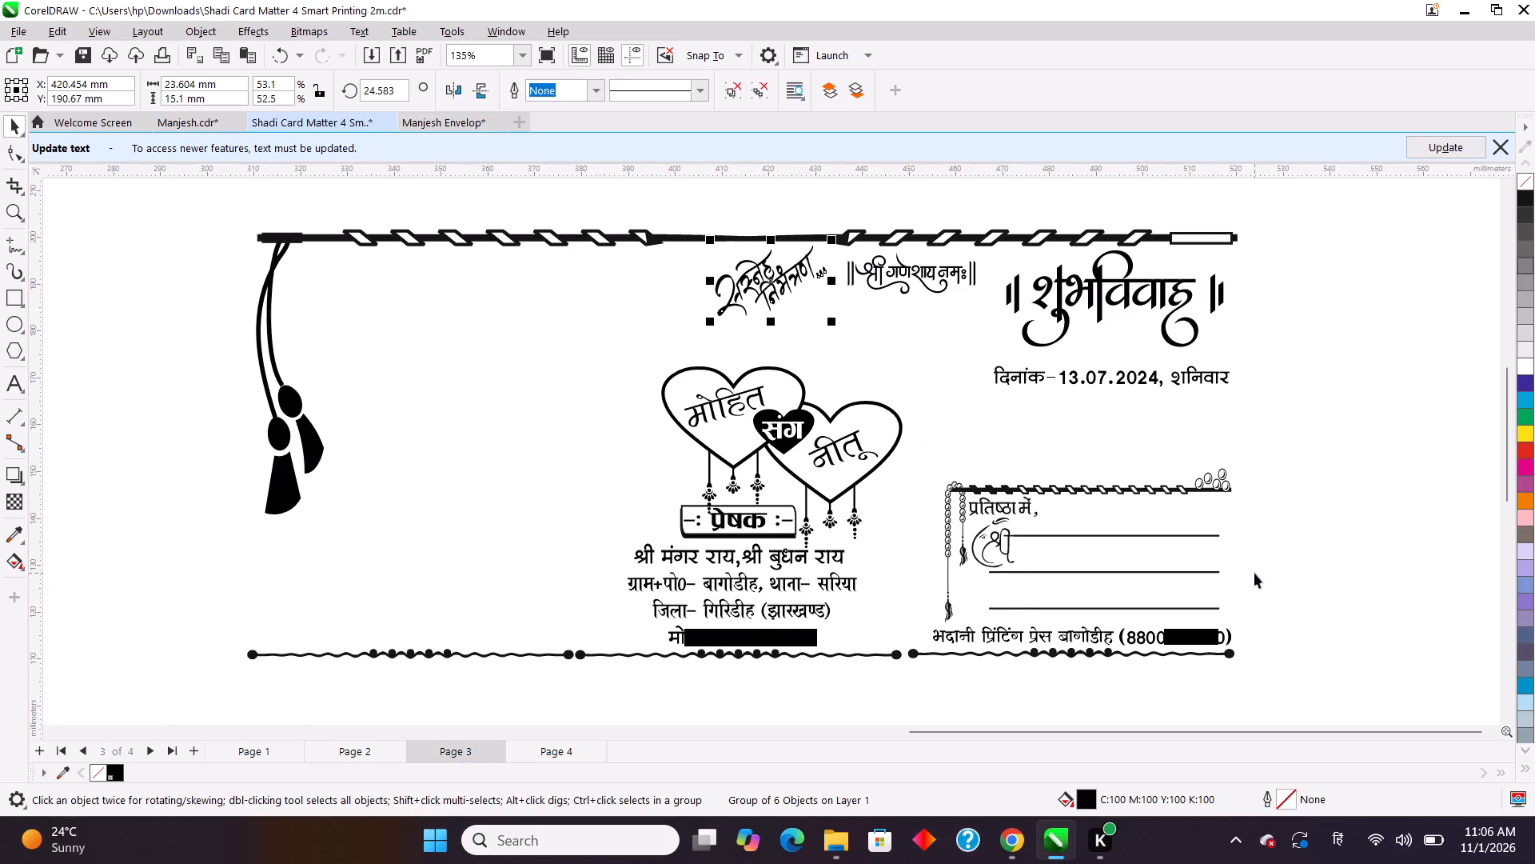
pyautogui.scroll(-3, 1254, 573)
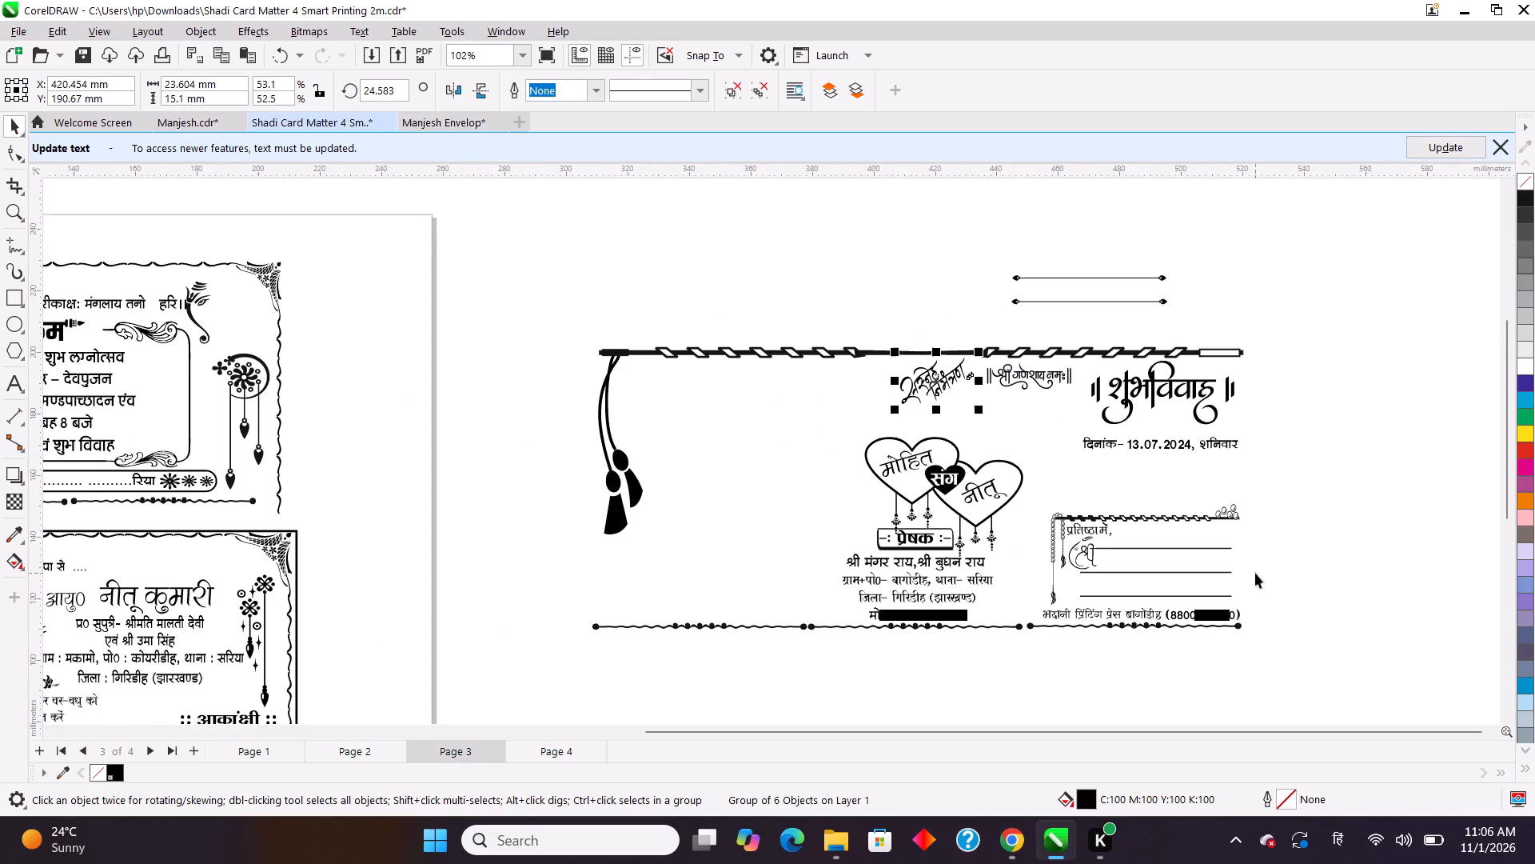
pyautogui.click(541, 754)
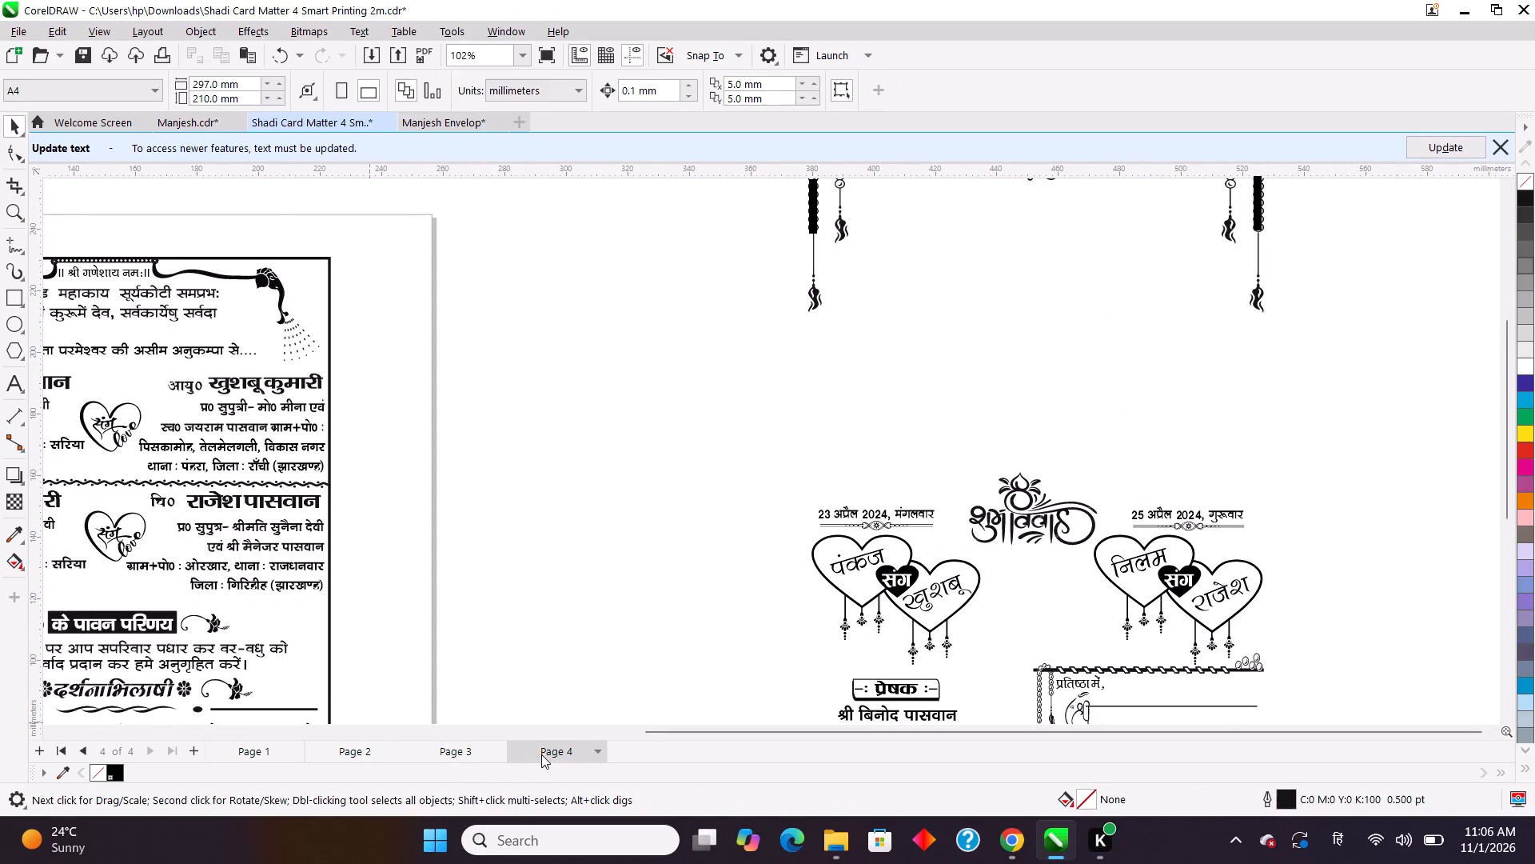
pyautogui.scroll(-2, 917, 630)
pyautogui.scroll(2, 917, 630)
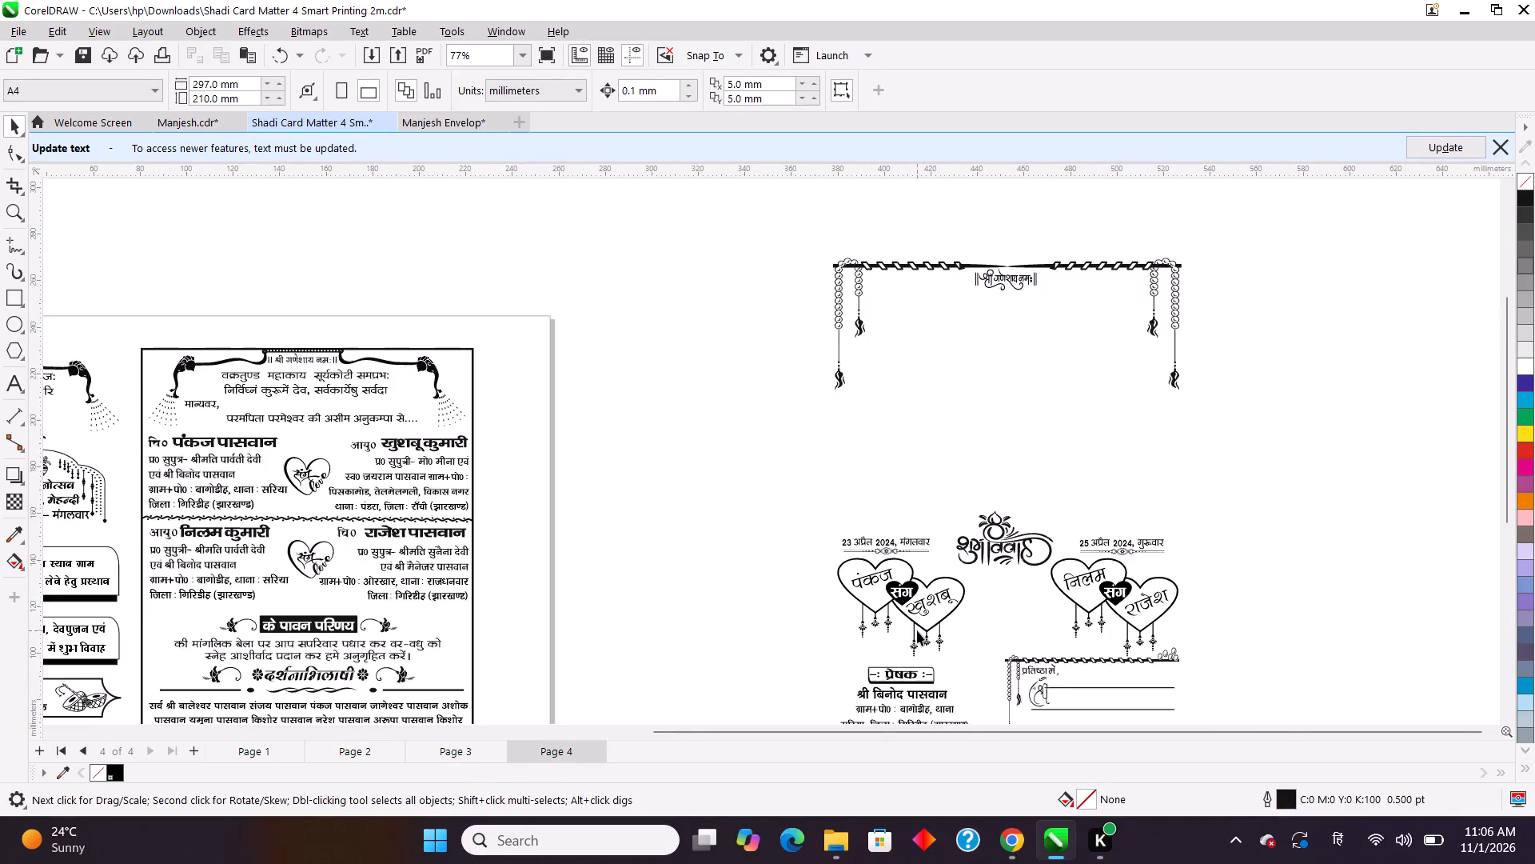
pyautogui.moveTo(1510, 514); pyautogui.dragTo(1512, 581)
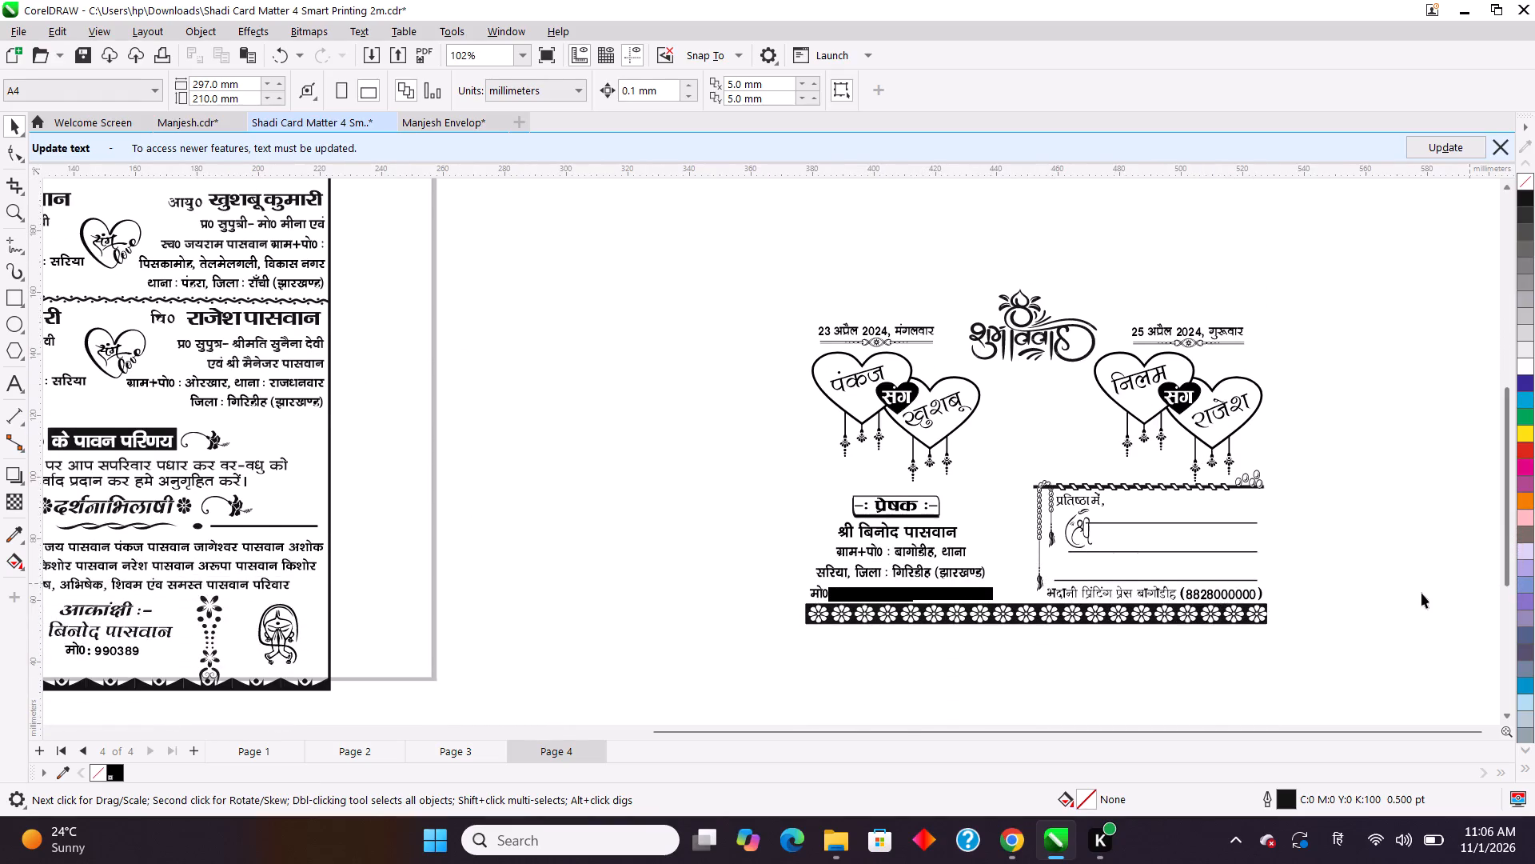
pyautogui.click(360, 747)
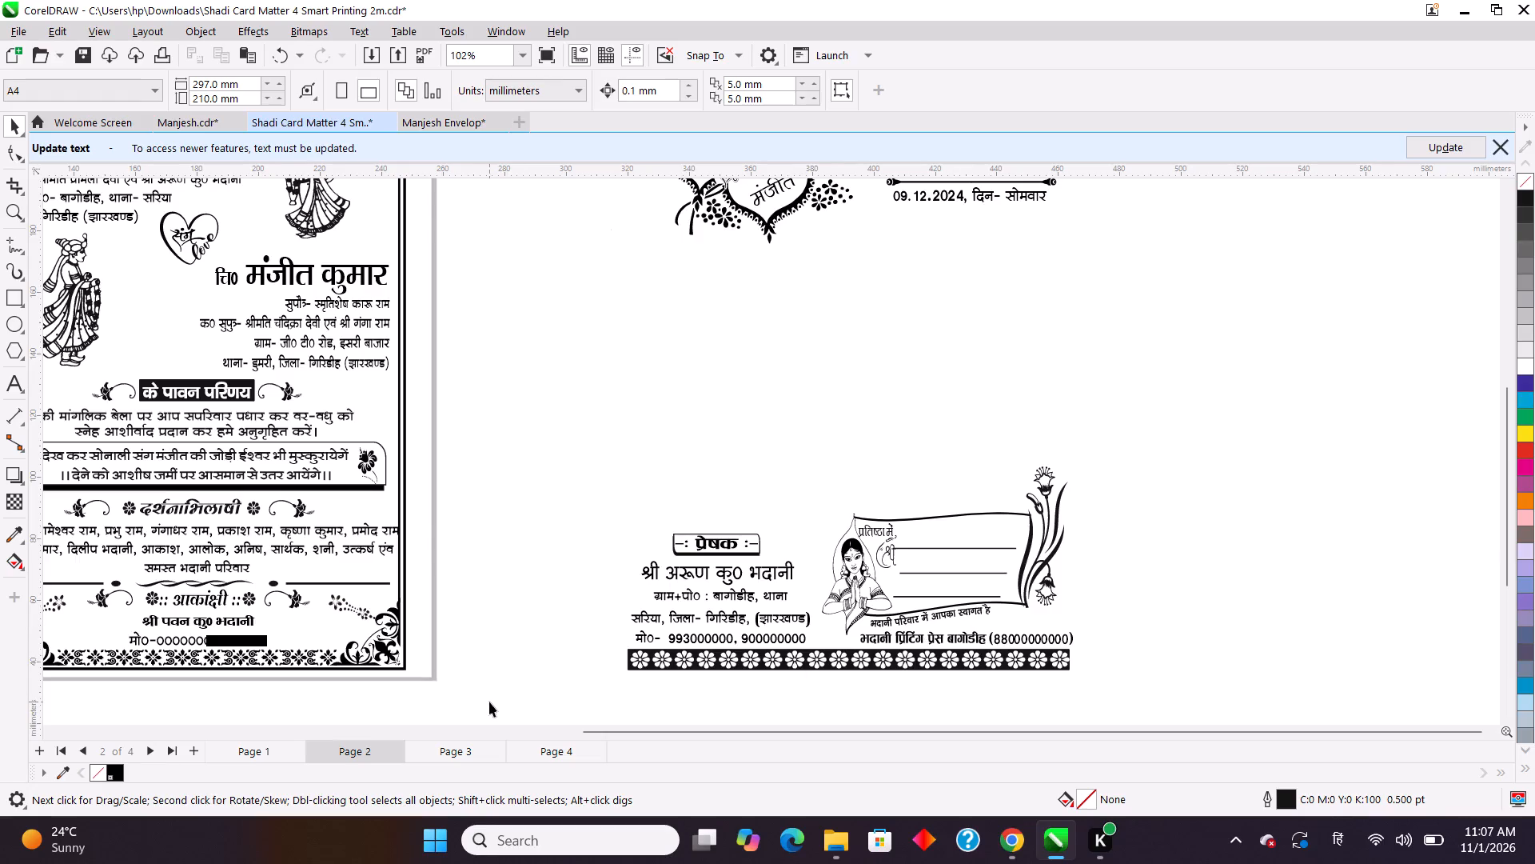
pyautogui.click(258, 747)
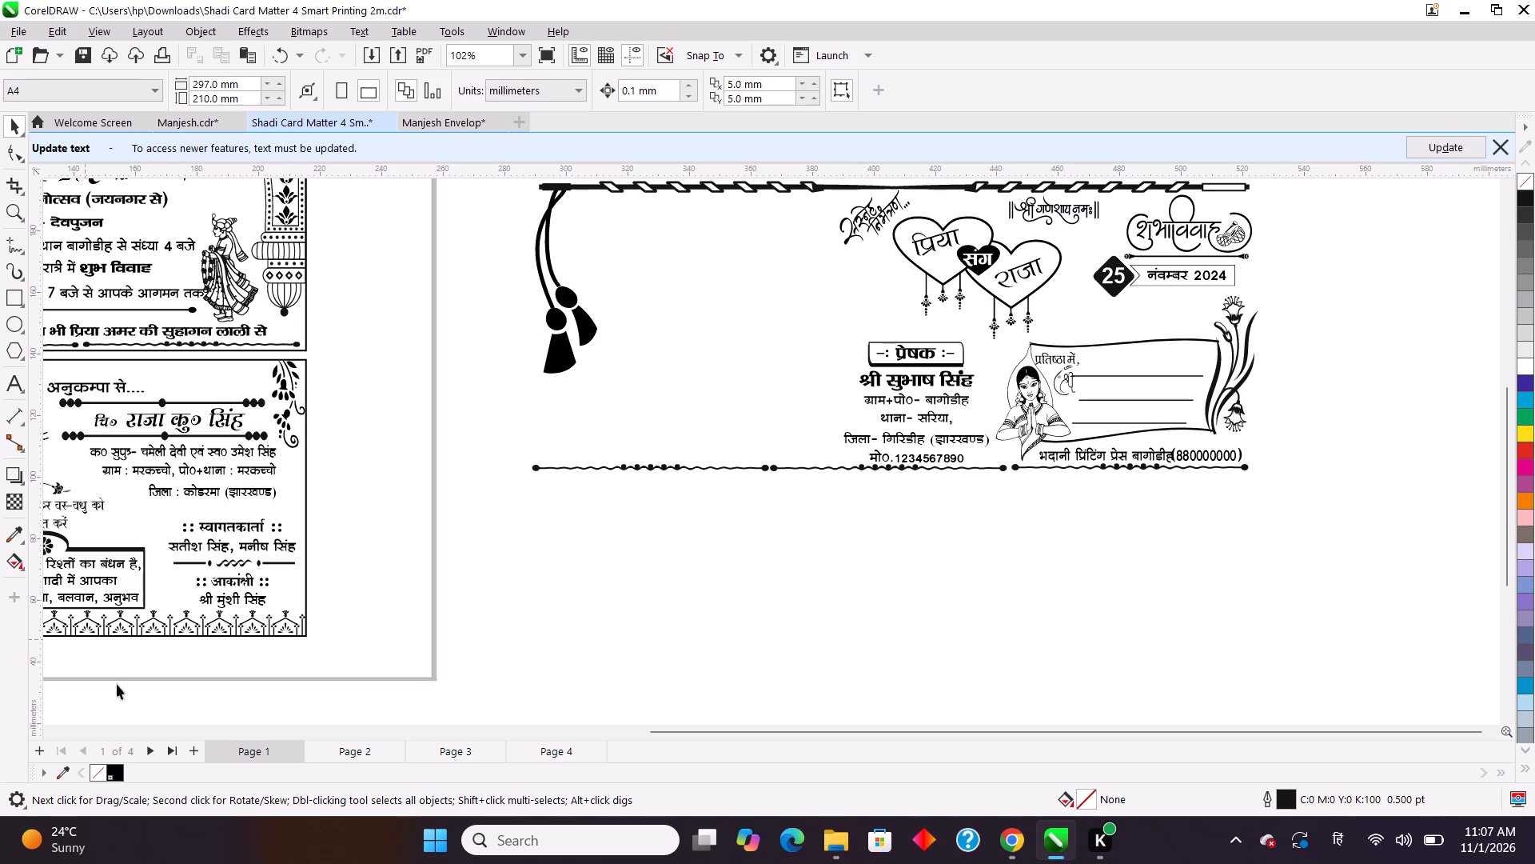
# Switch to File Explorer and check the wedding image and wedding png folders on drive D for usable artwork.
pyautogui.click(831, 839)
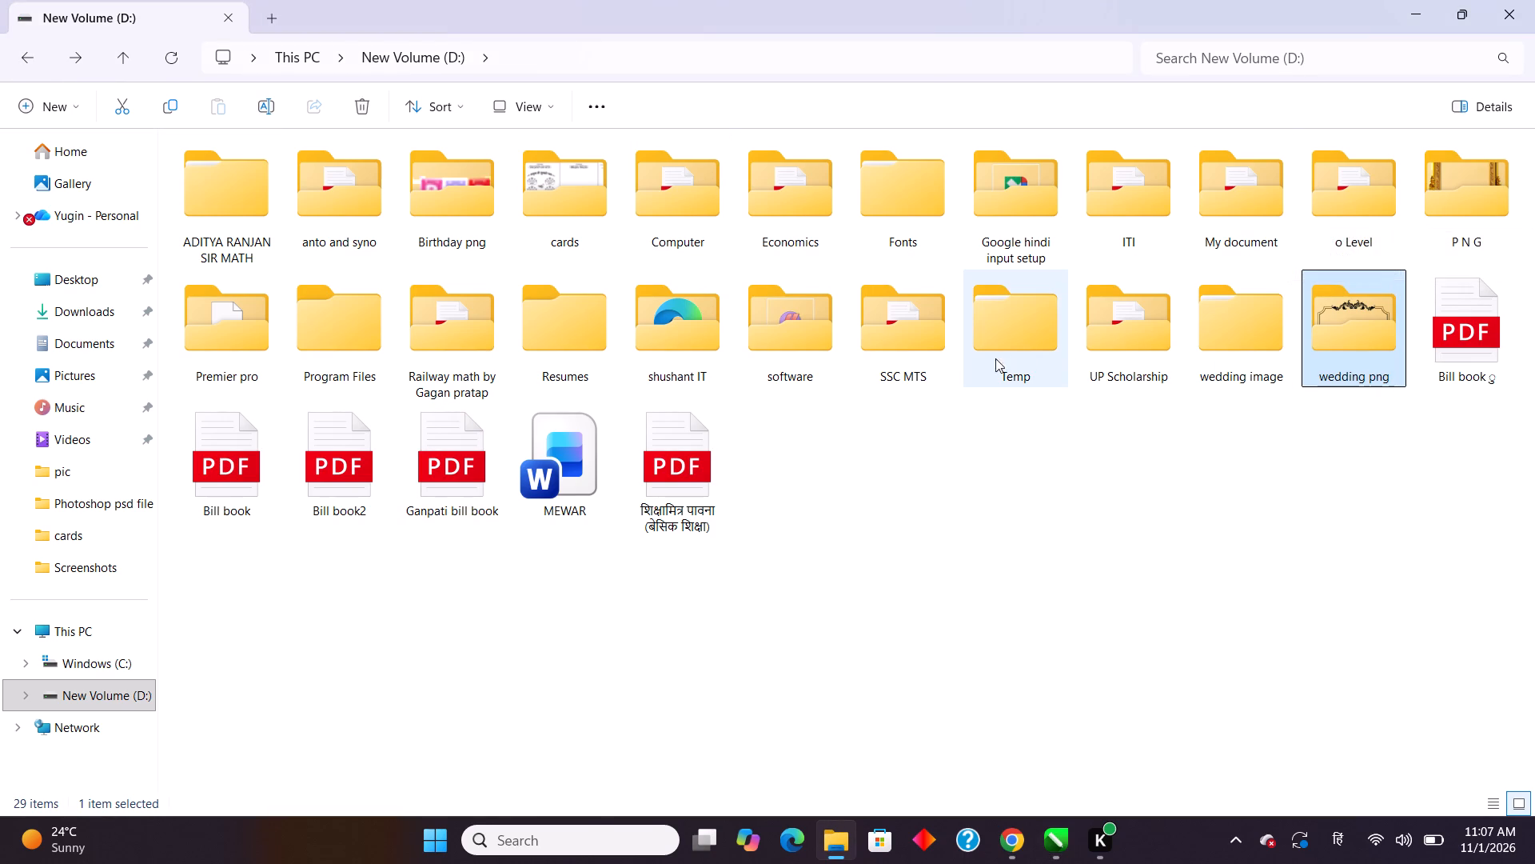
pyautogui.doubleClick(1226, 338)
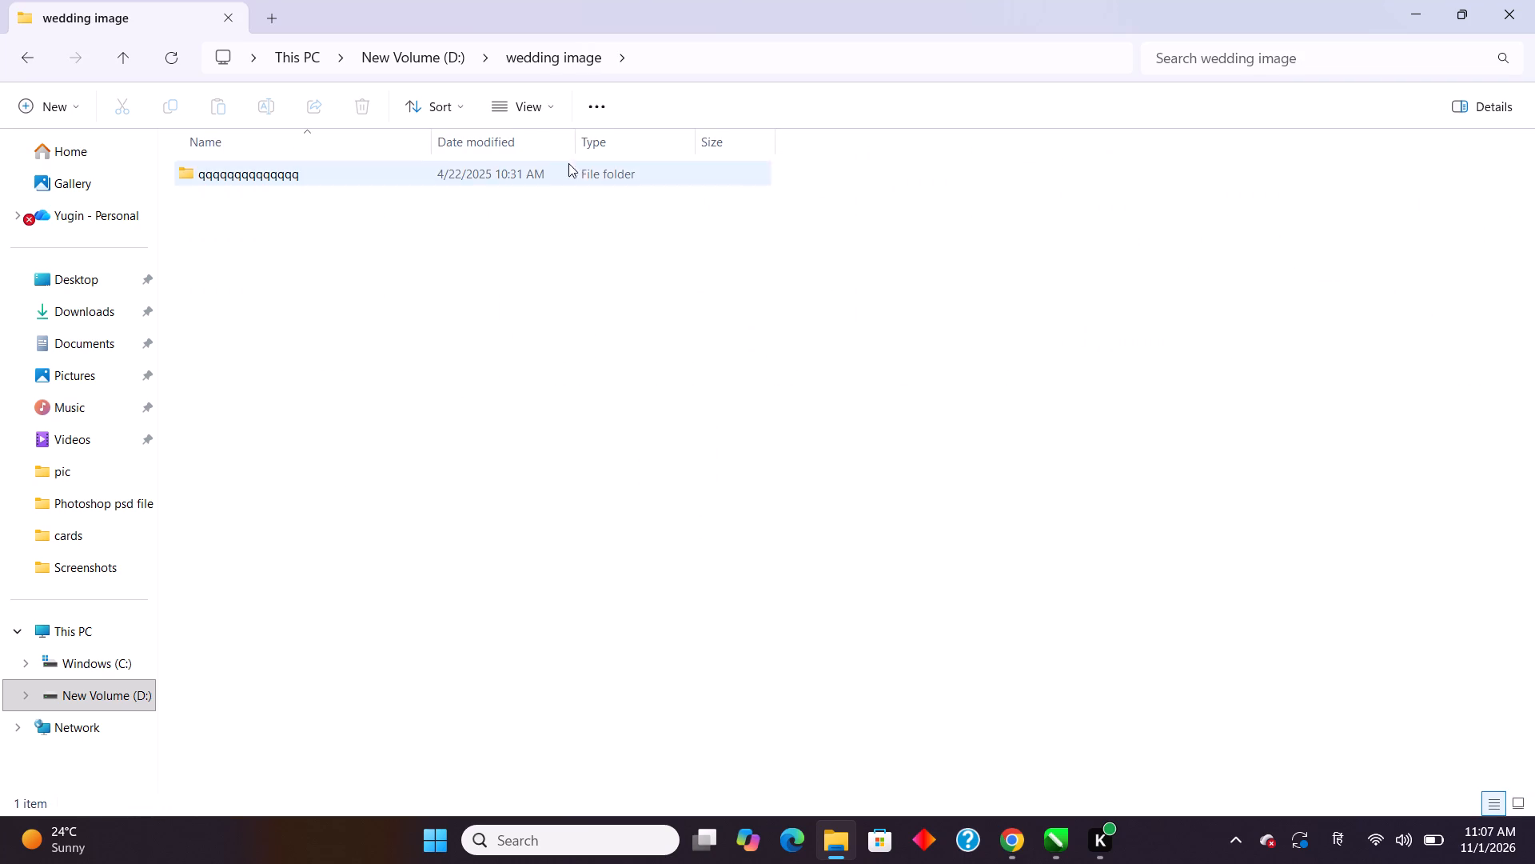
pyautogui.doubleClick(534, 169)
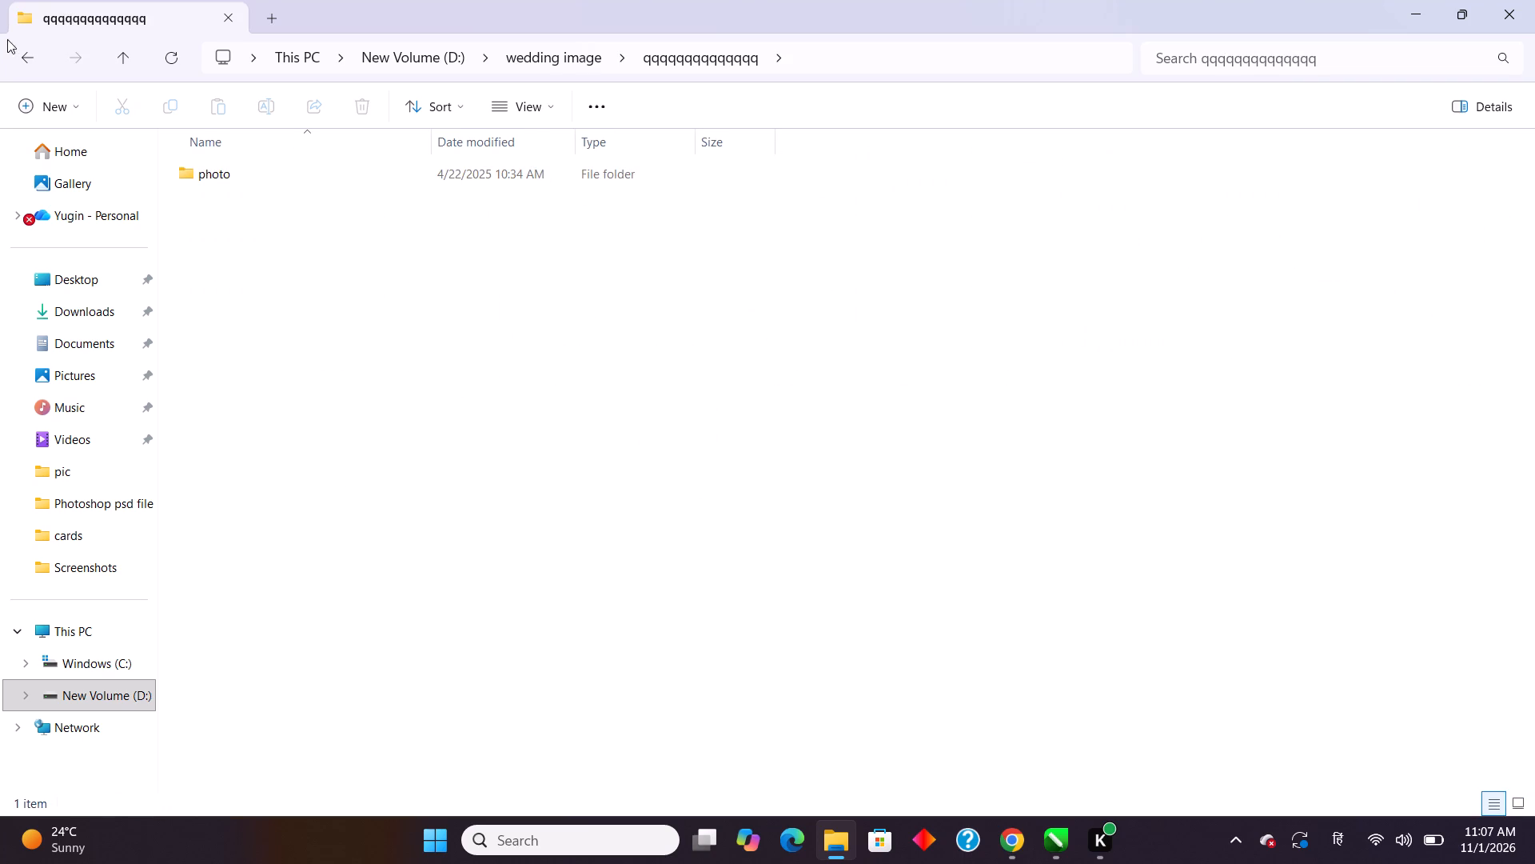
pyautogui.doubleClick(26, 61)
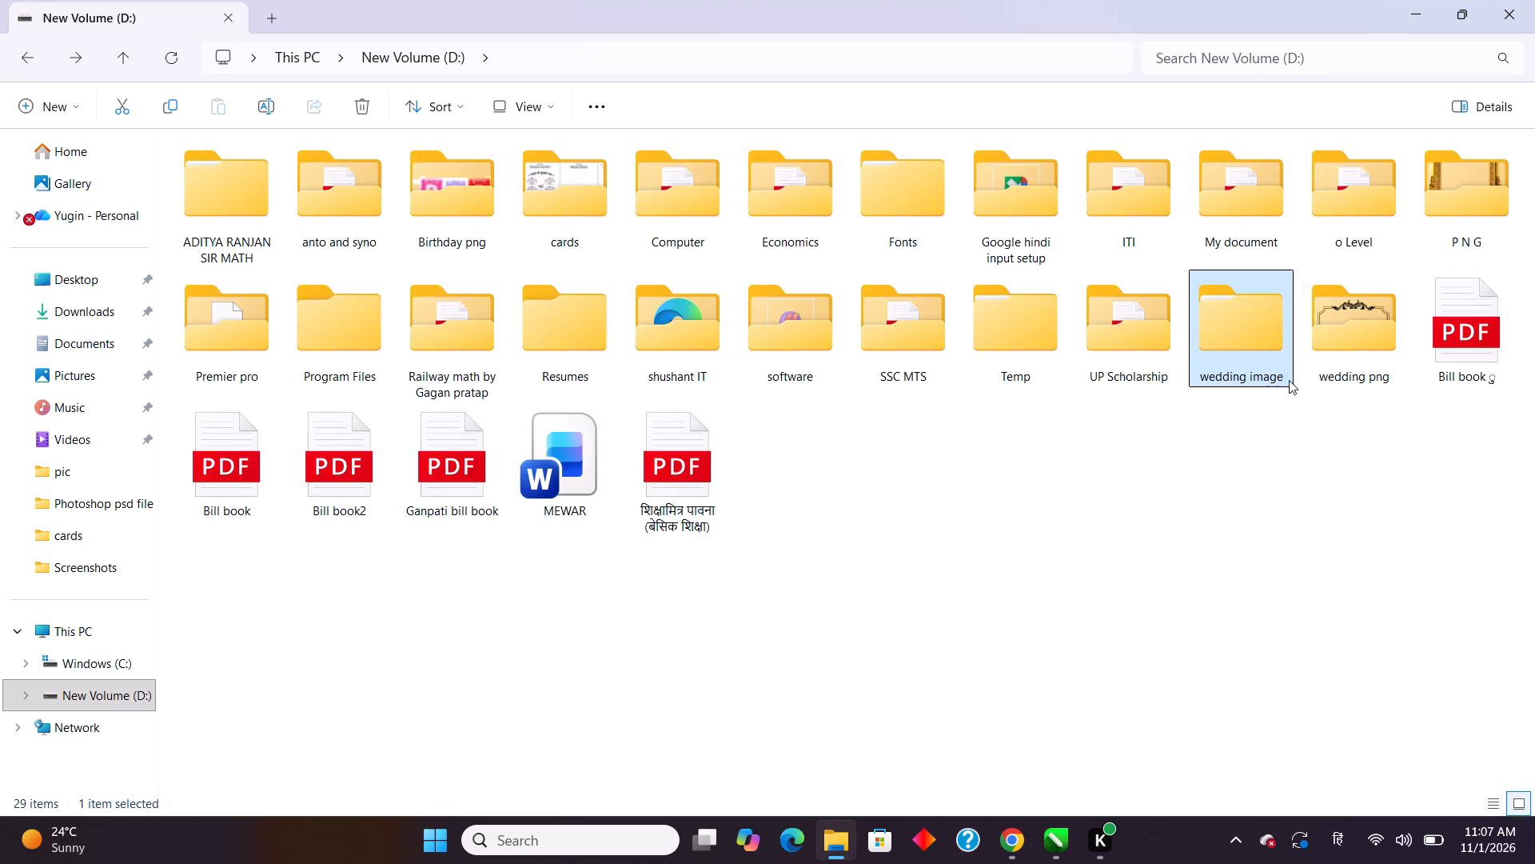
pyautogui.doubleClick(1342, 332)
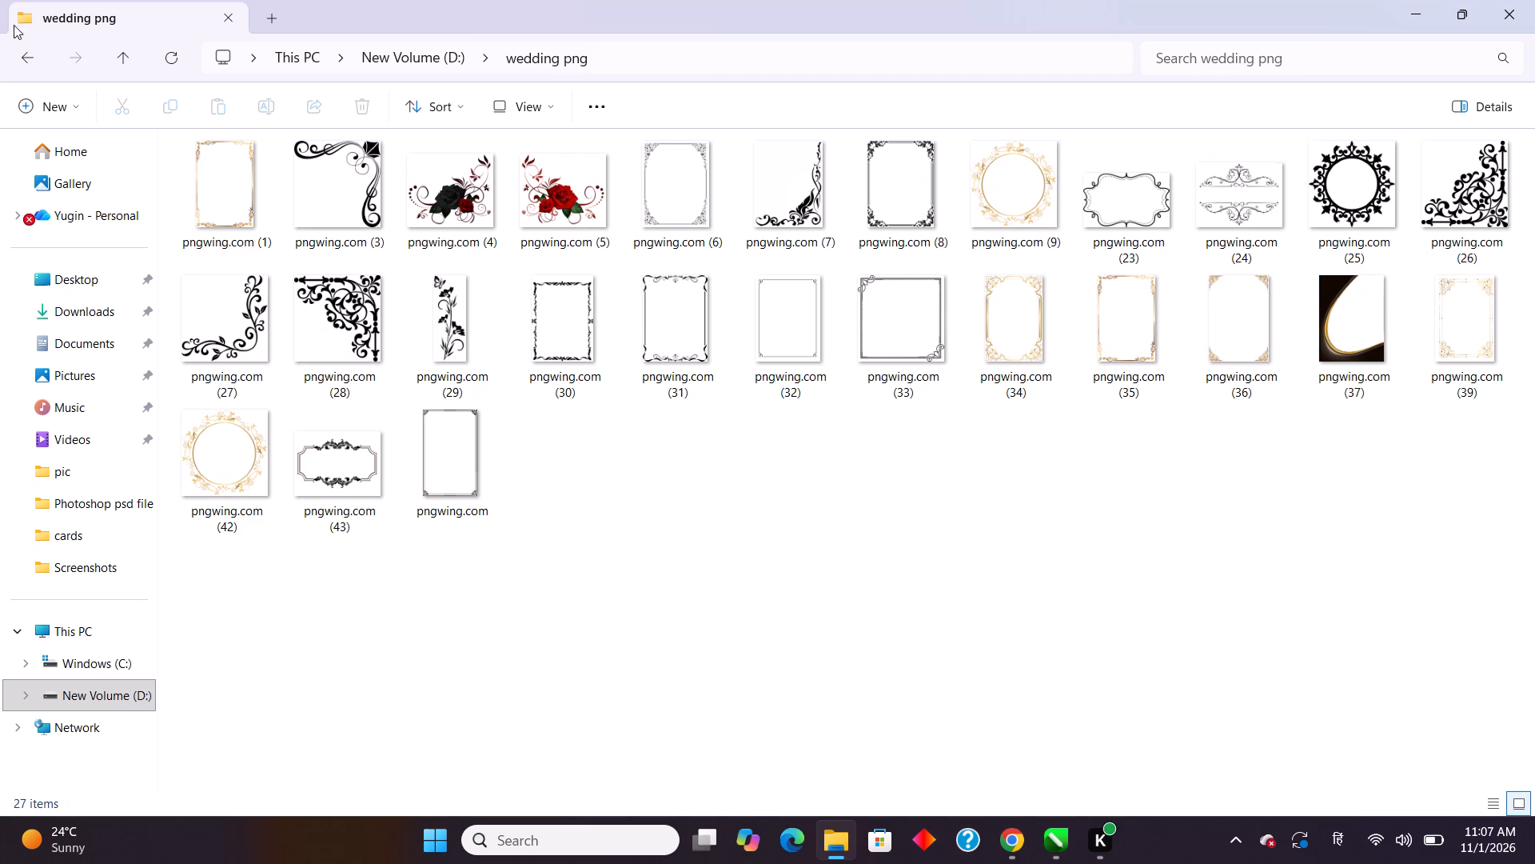
pyautogui.click(30, 58)
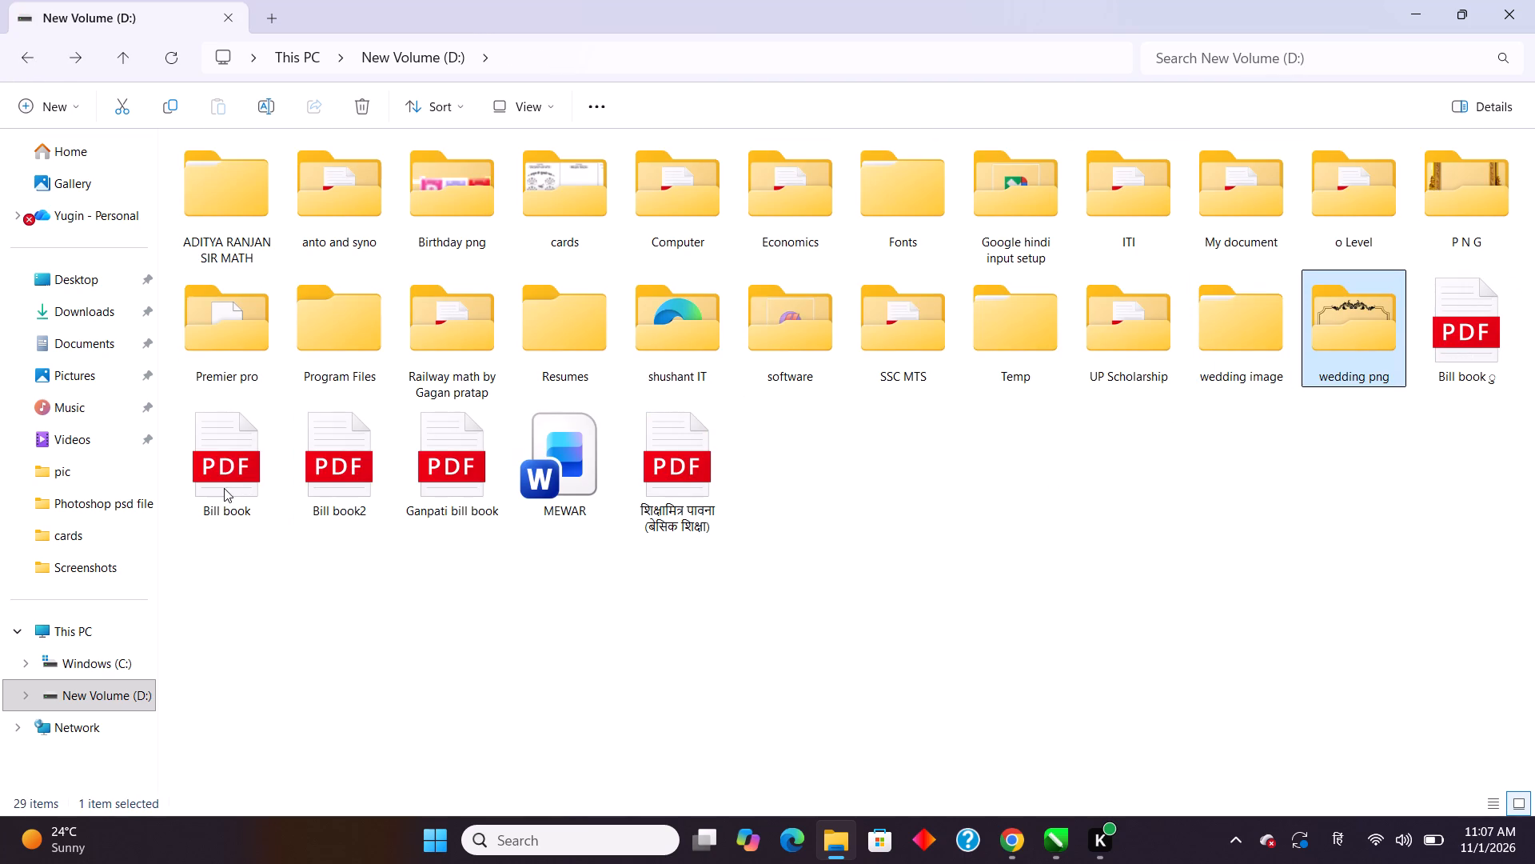
# Look through the Downloads folder for envelope artwork and preview the rectangular frame PNG among the files from earlier this year.
pyautogui.click(66, 319)
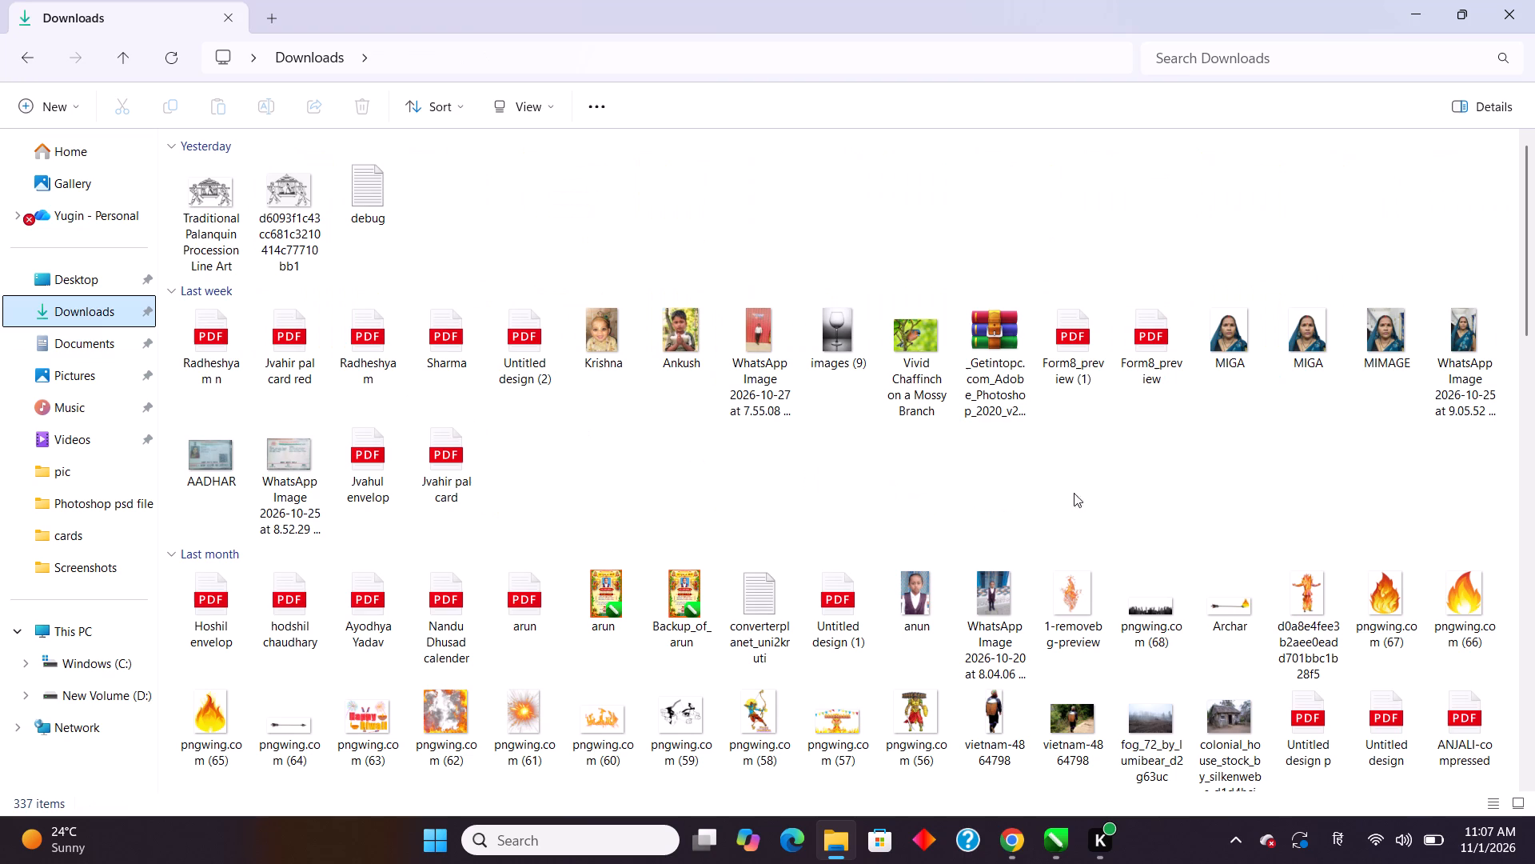
pyautogui.moveTo(1534, 319); pyautogui.dragTo(1534, 350)
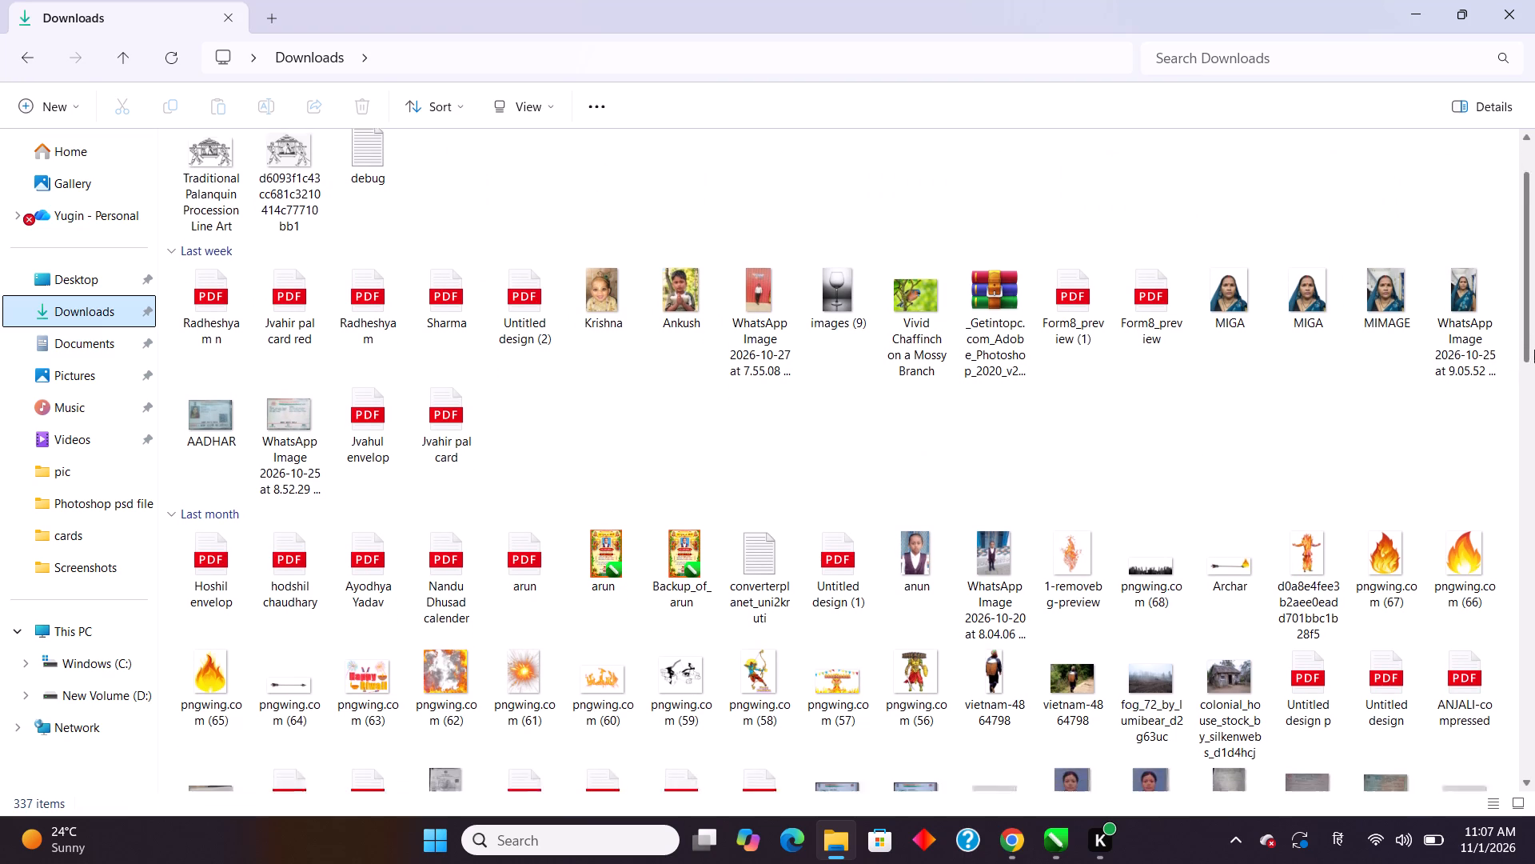
pyautogui.moveTo(1534, 350); pyautogui.dragTo(1533, 478)
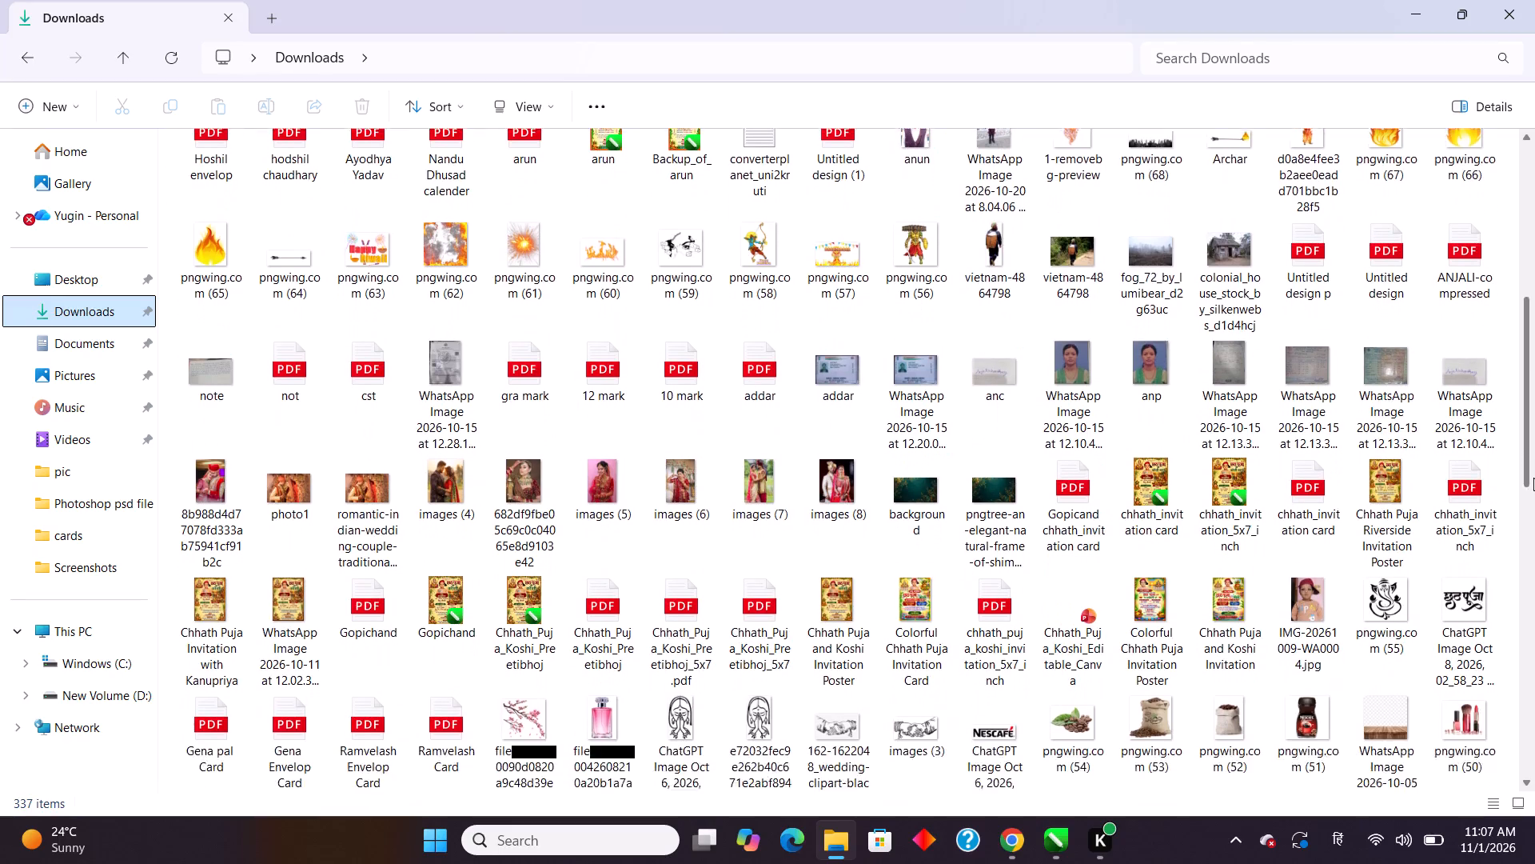
pyautogui.moveTo(1533, 478); pyautogui.dragTo(1534, 545)
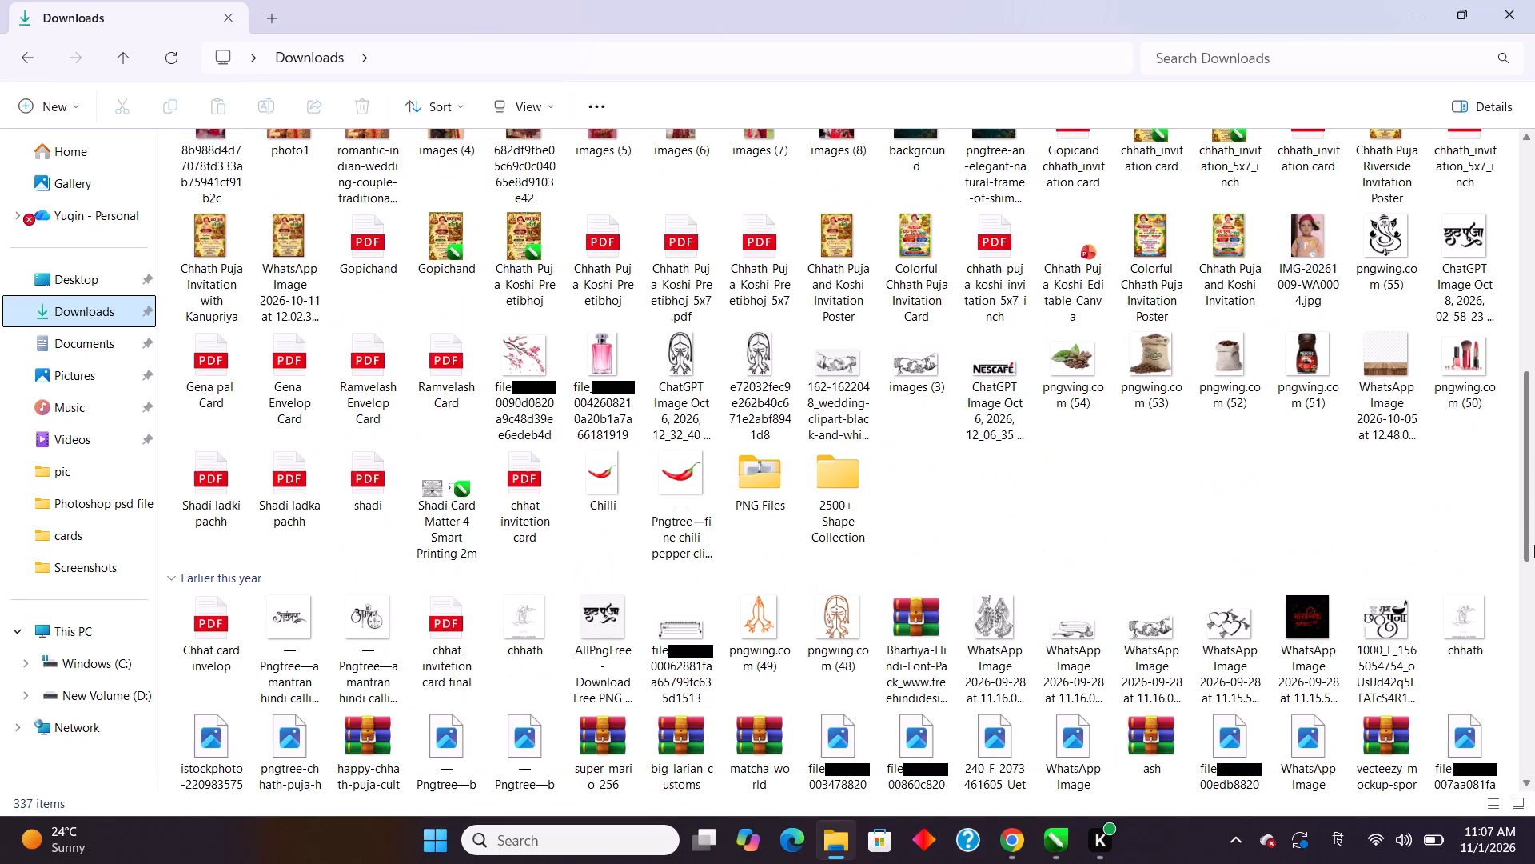
pyautogui.moveTo(1534, 545); pyautogui.dragTo(1534, 546)
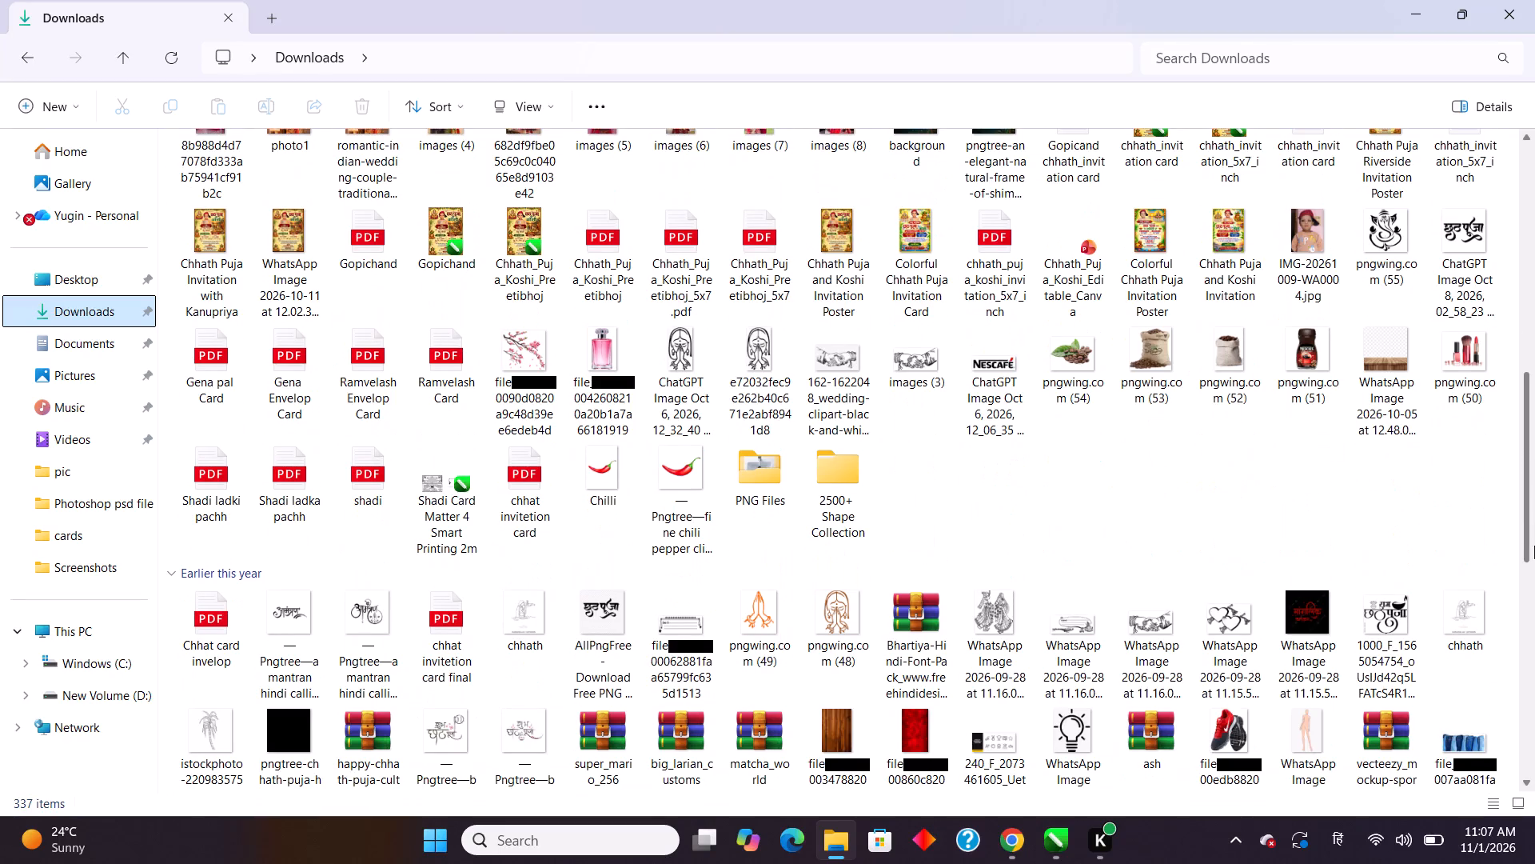
pyautogui.moveTo(1534, 546); pyautogui.dragTo(1534, 549)
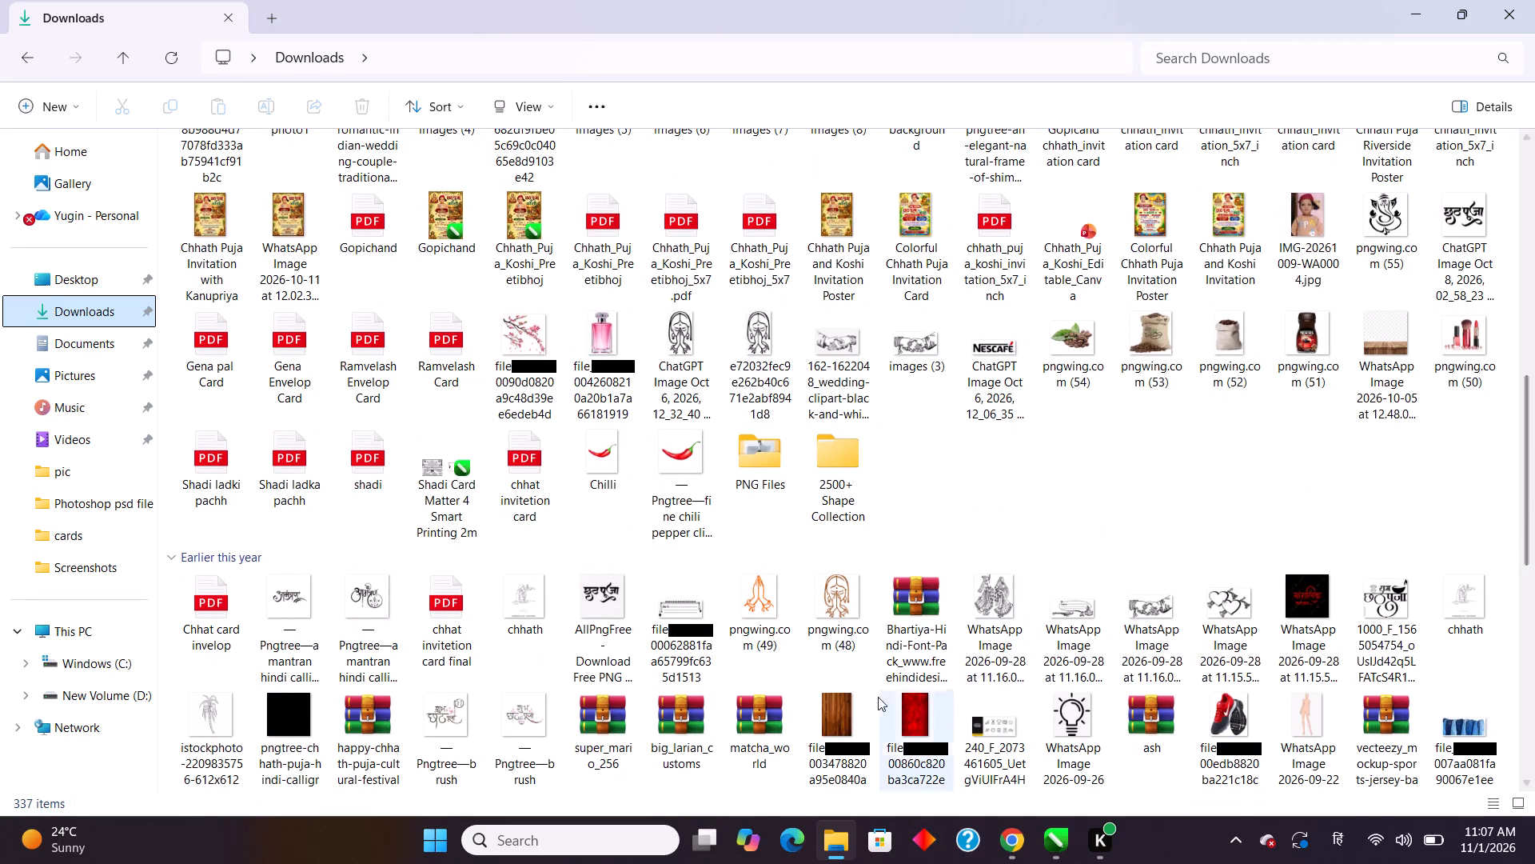
pyautogui.doubleClick(681, 613)
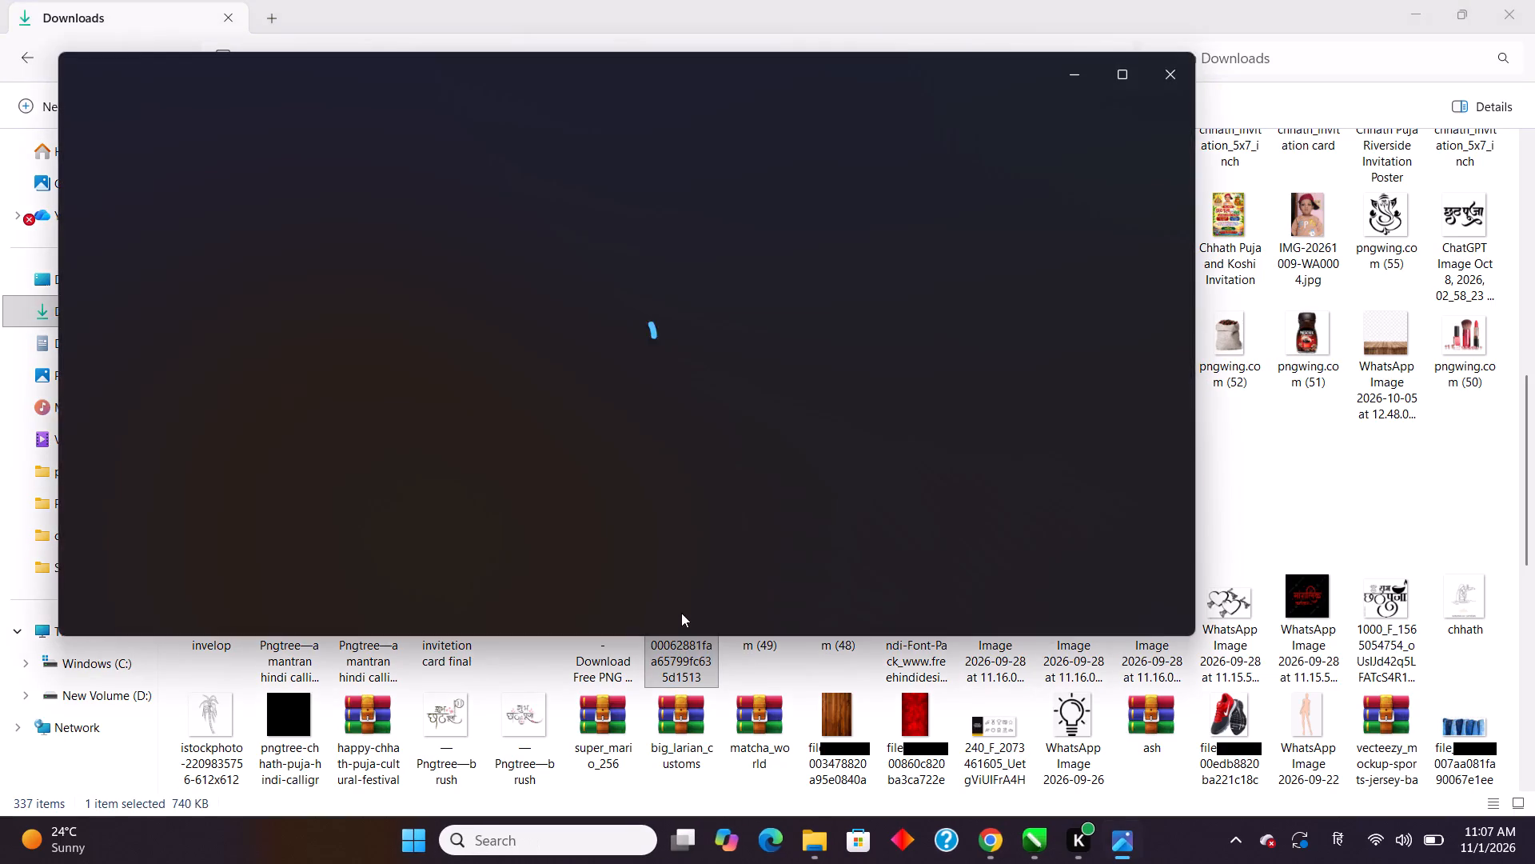
# View the heart-tasselled address frame PNG and the 28 September WhatsApp wedding-couple address image, and browse the older Downloads files for more envelope artwork.
pyautogui.scroll(-1, 871, 446)
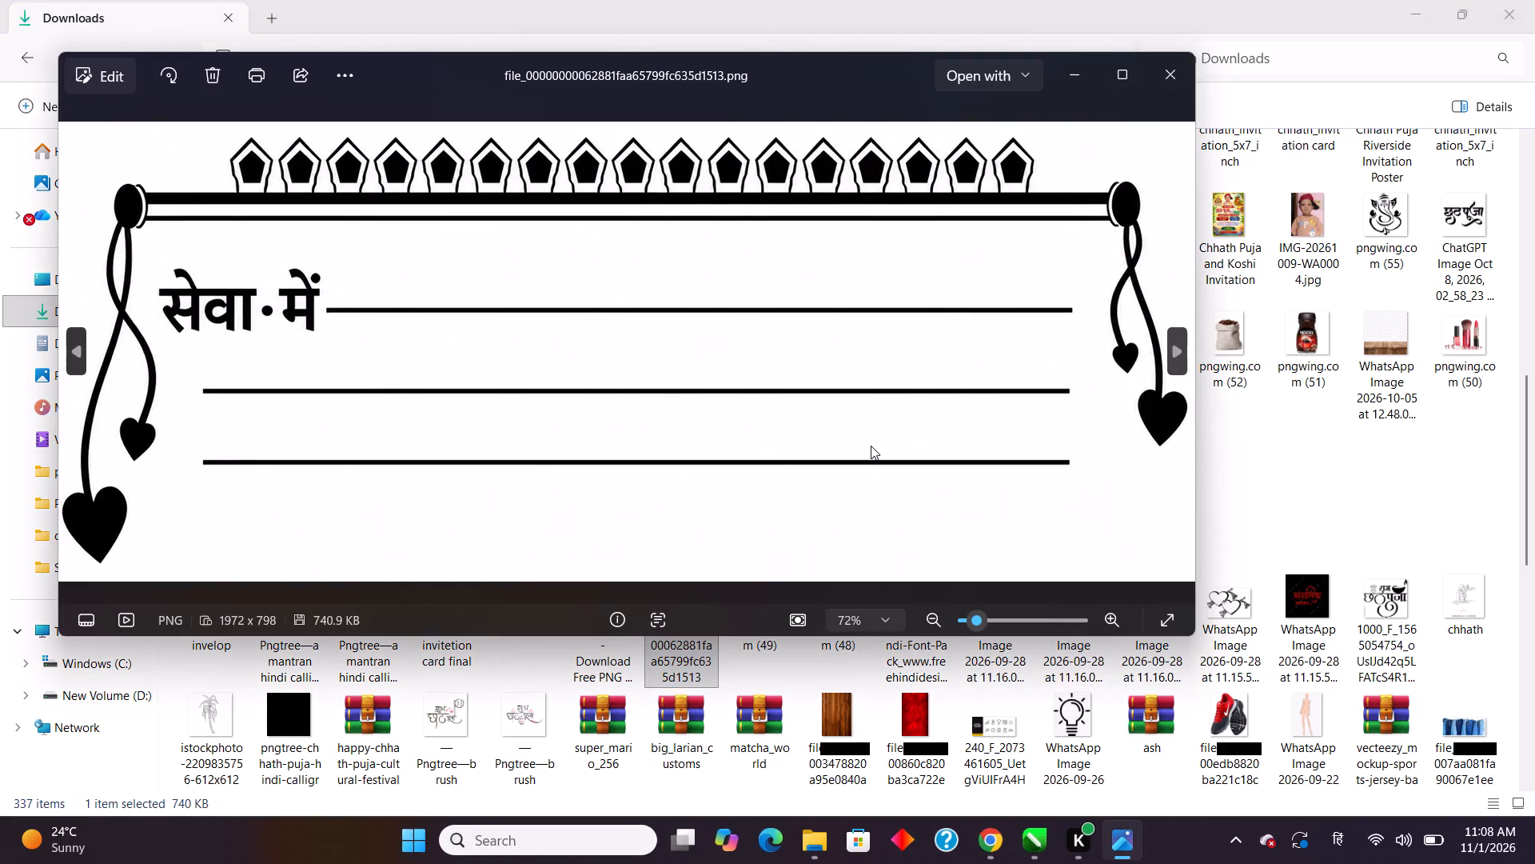
pyautogui.click(1168, 73)
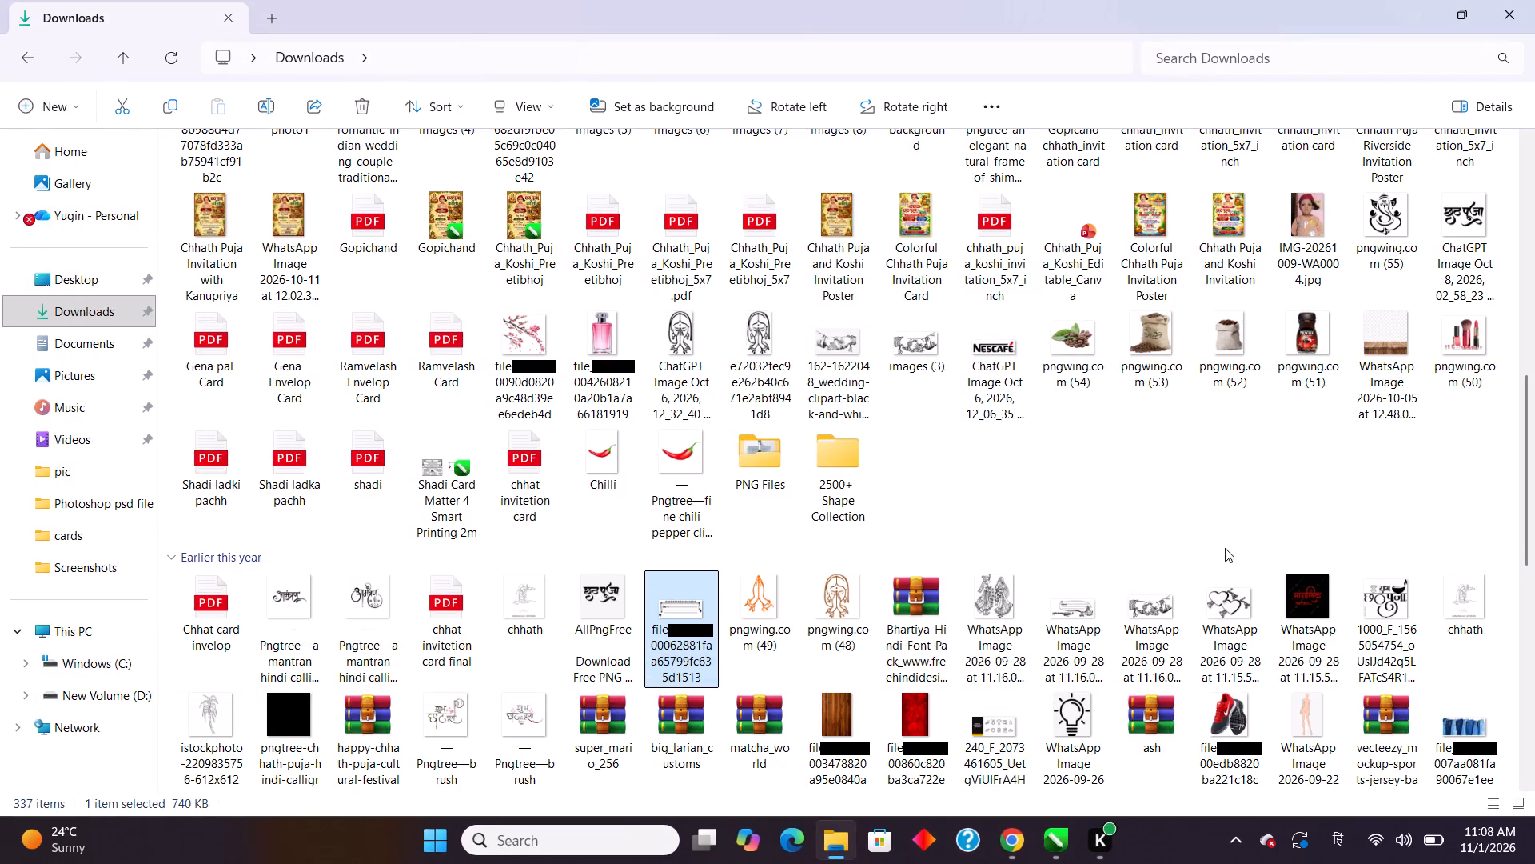
pyautogui.doubleClick(1073, 608)
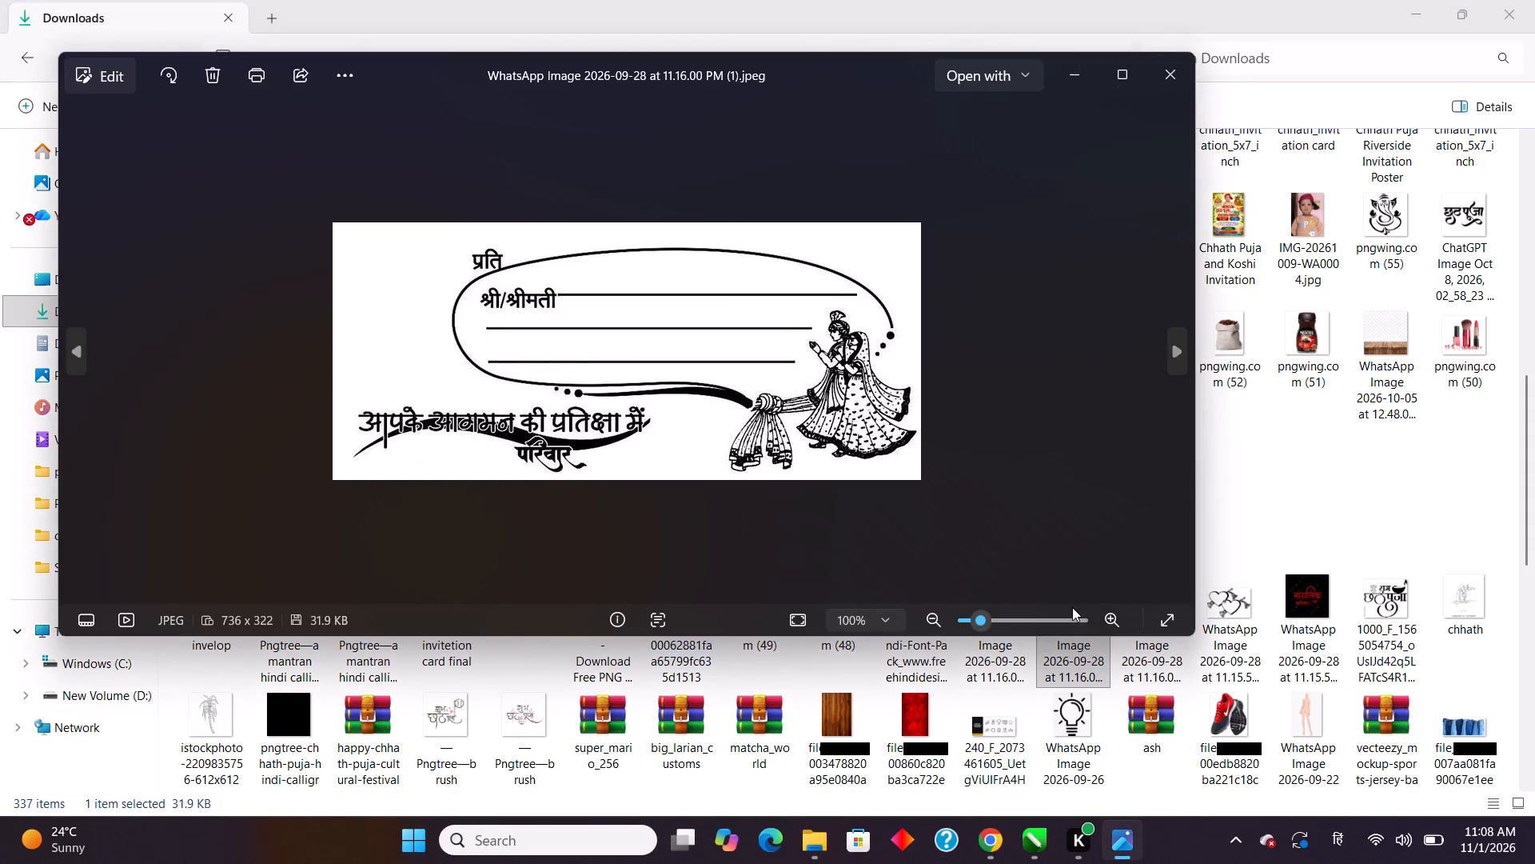
pyautogui.click(1174, 71)
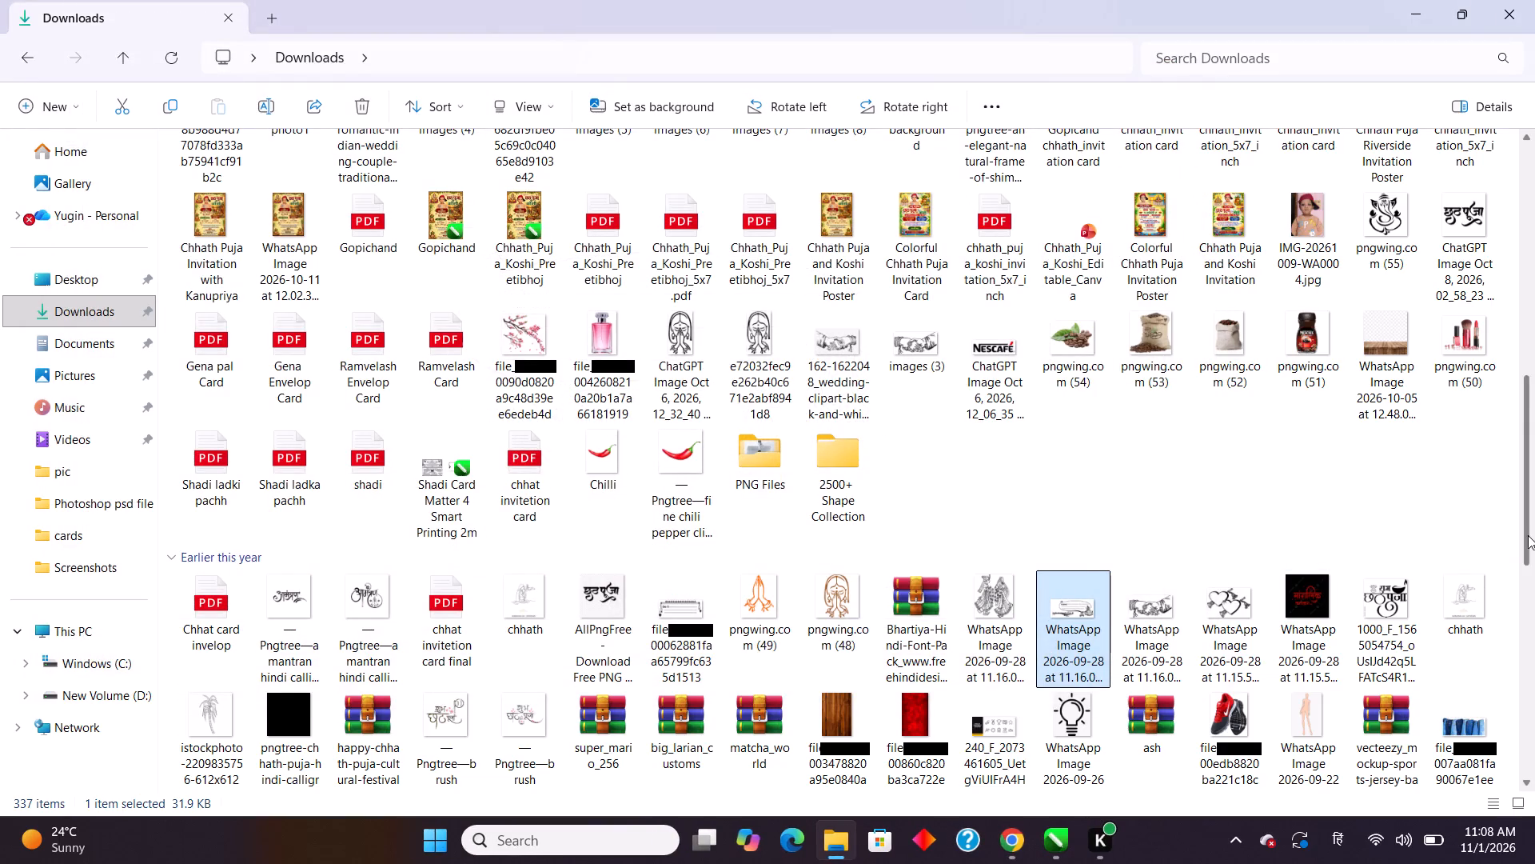
pyautogui.moveTo(1529, 535); pyautogui.dragTo(1524, 582)
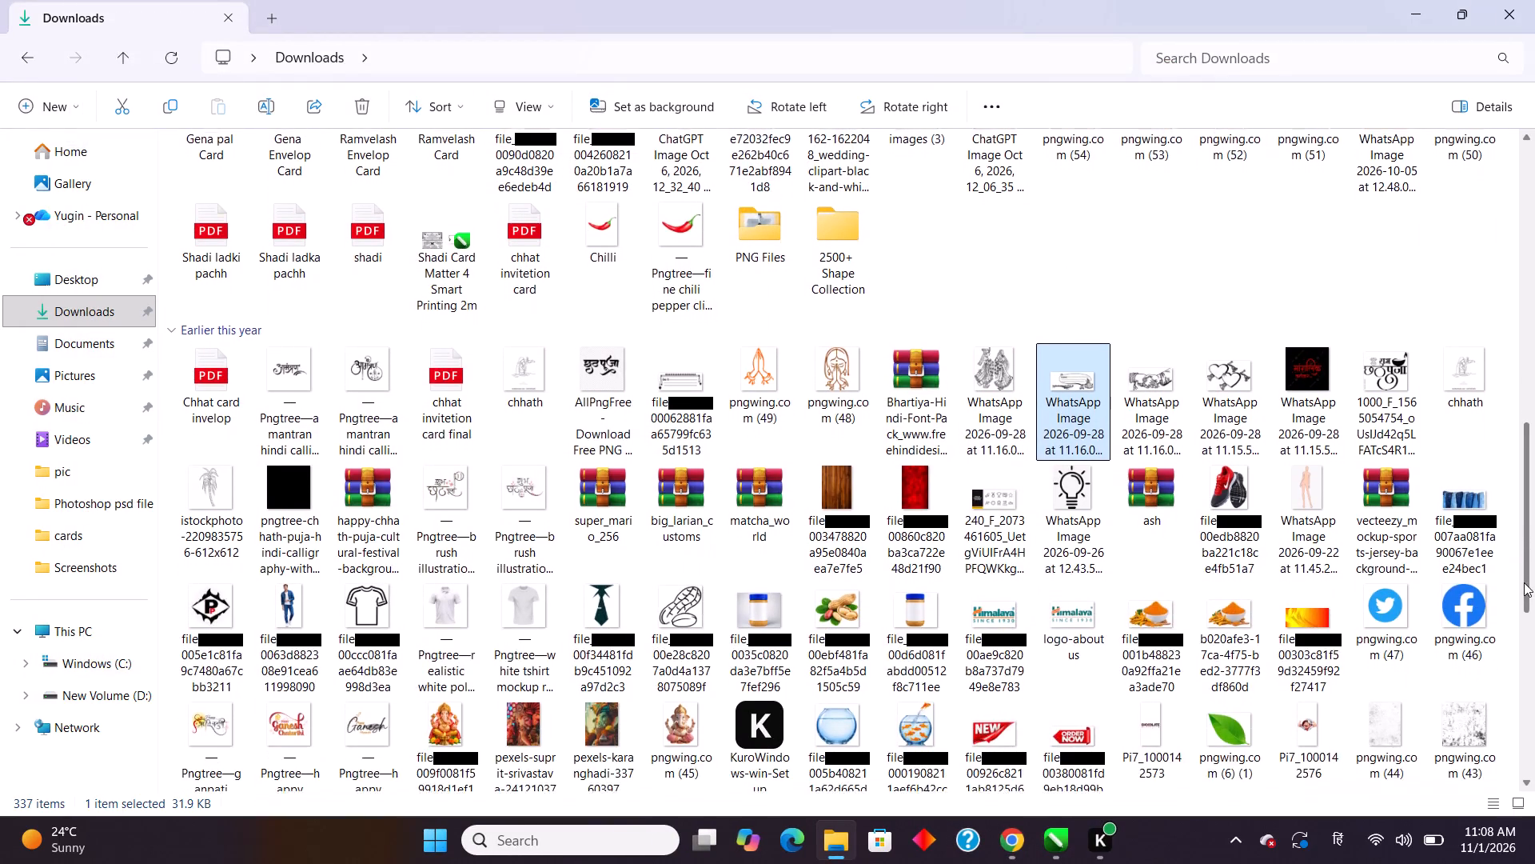
pyautogui.moveTo(1524, 582); pyautogui.dragTo(1523, 586)
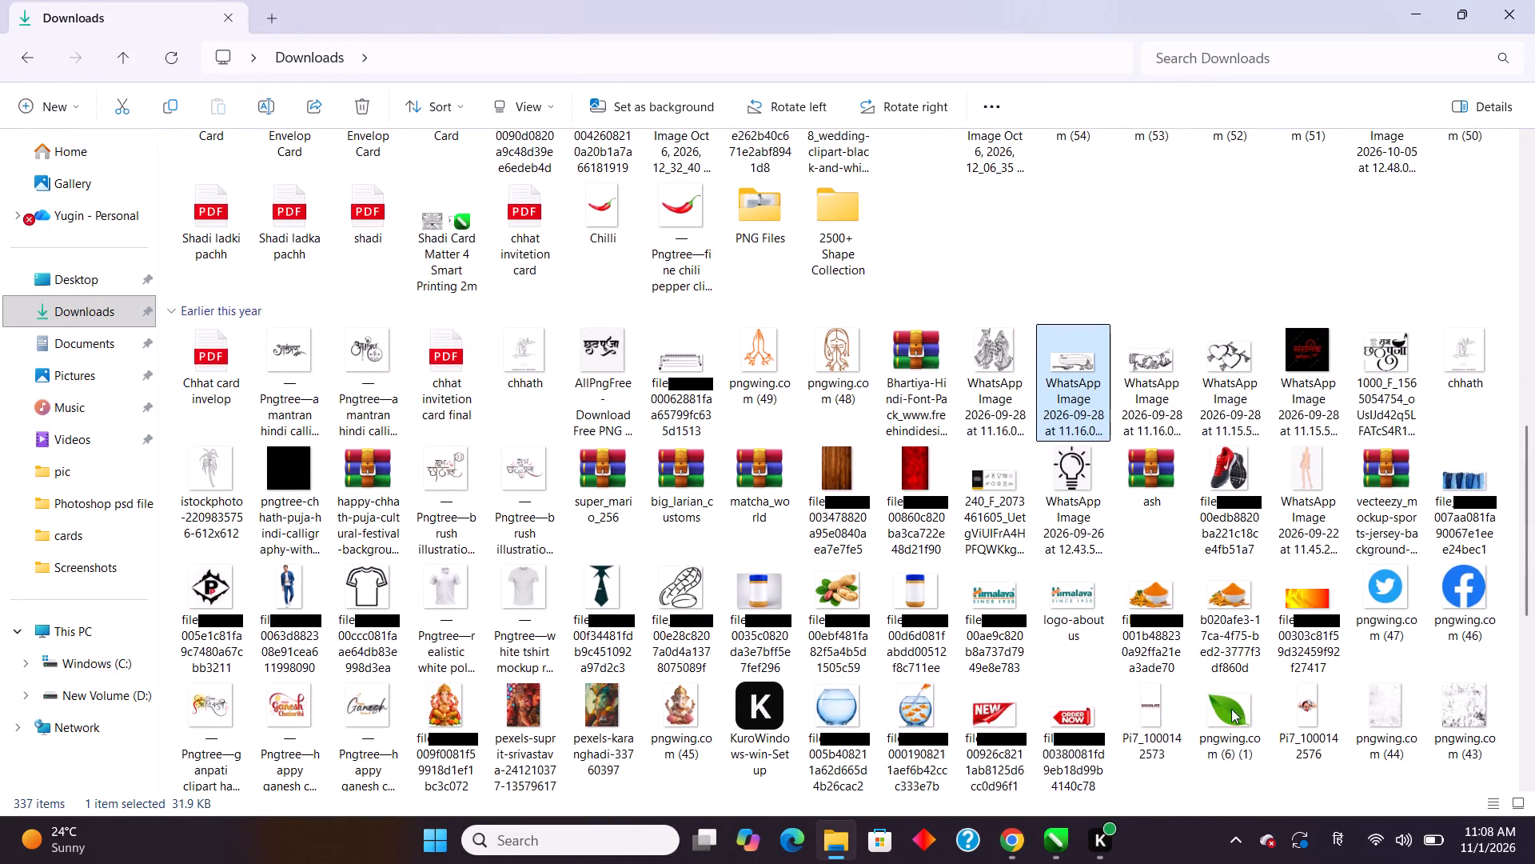
pyautogui.moveTo(1524, 538); pyautogui.dragTo(1523, 558)
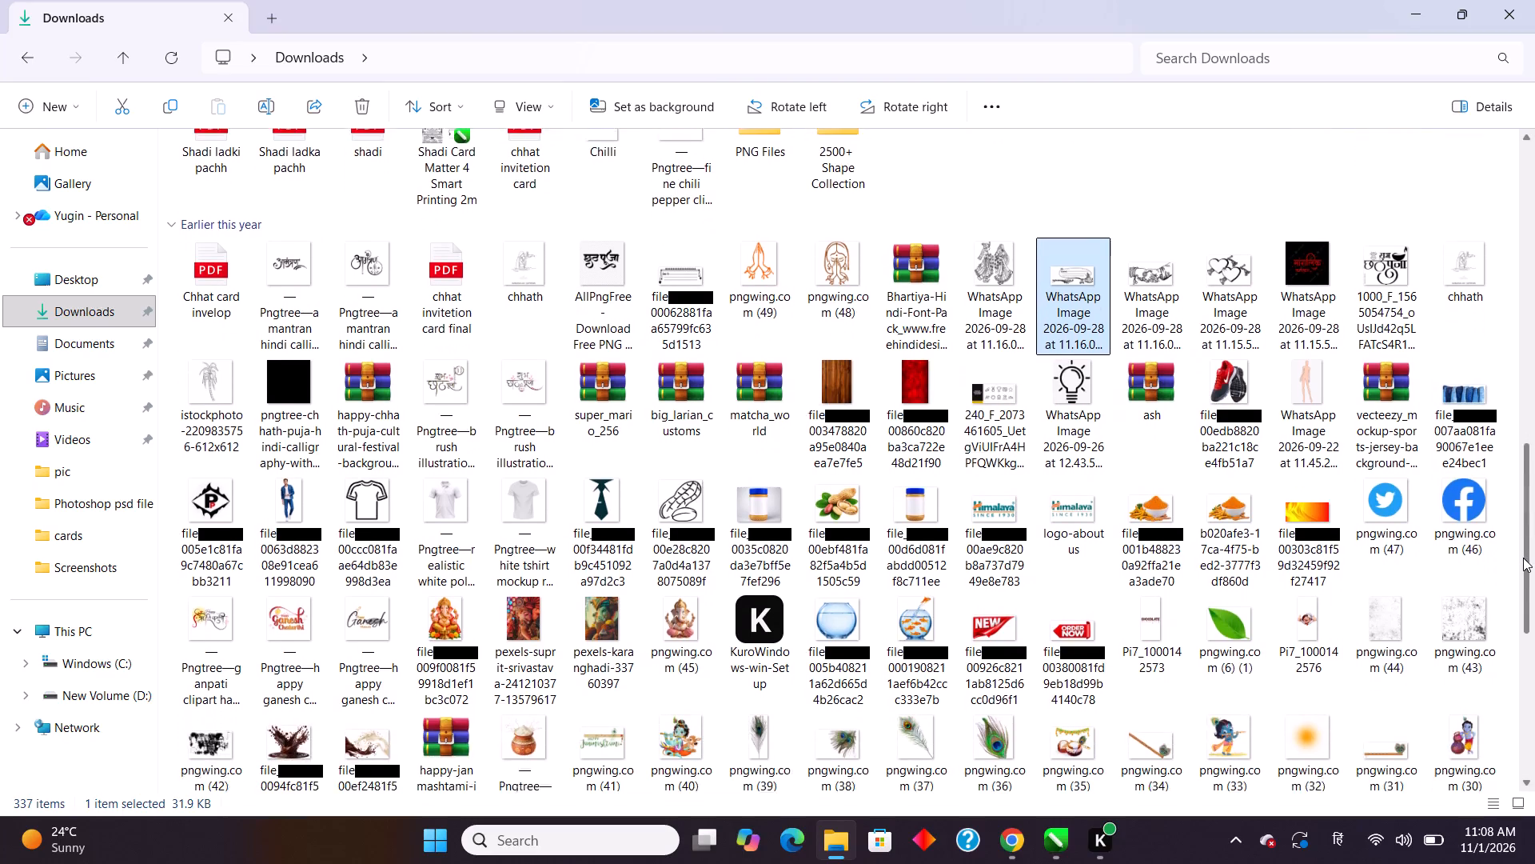
# Look through the remaining earlier-this-year files in Downloads, down to the oldest and back, for usable envelope artwork.
pyautogui.moveTo(1523, 558); pyautogui.dragTo(1519, 604)
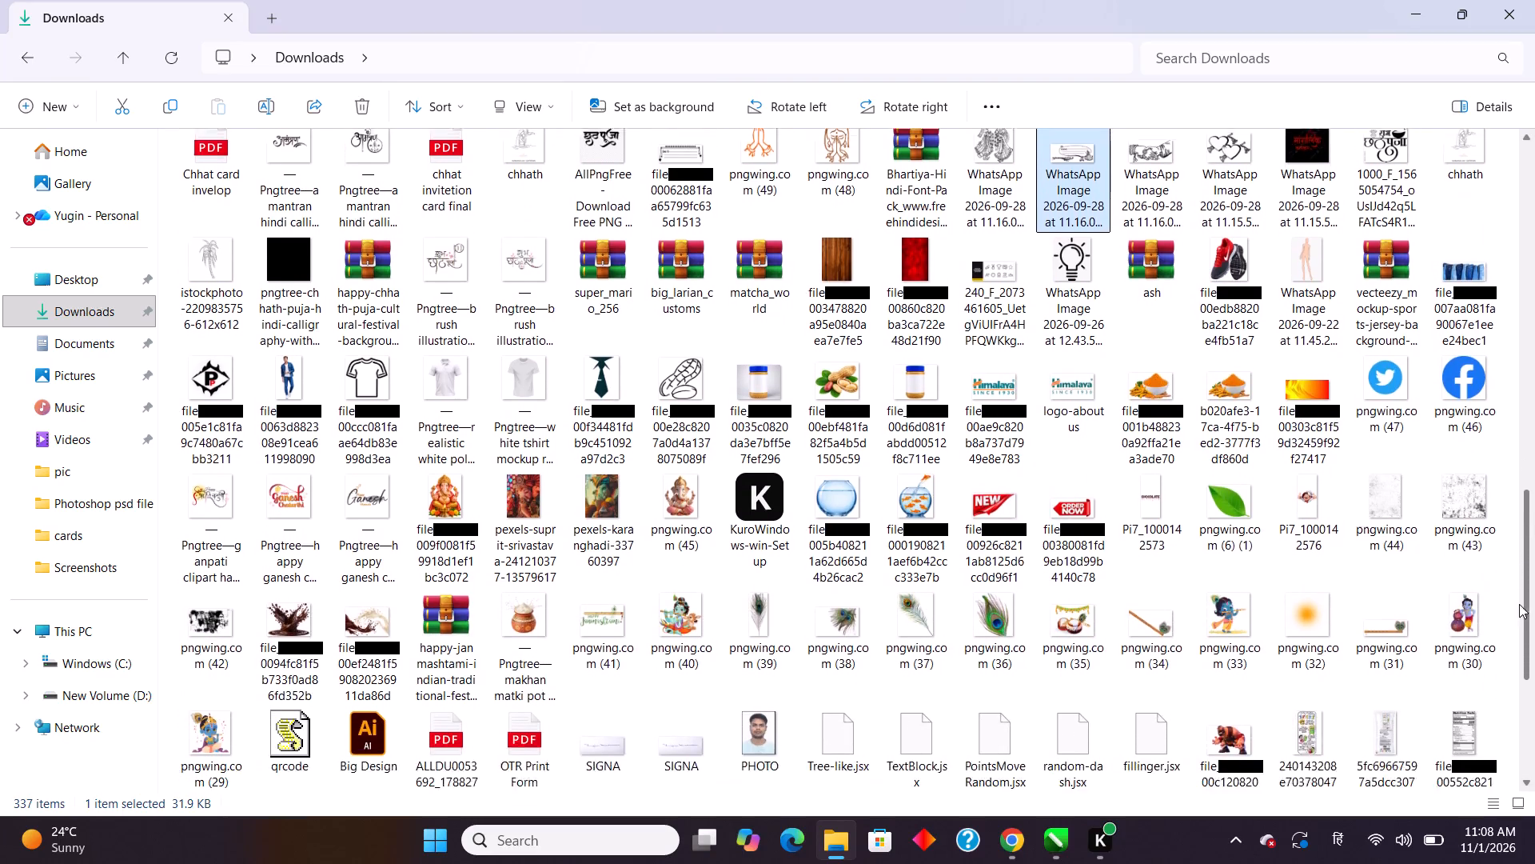
pyautogui.moveTo(1519, 604); pyautogui.dragTo(1505, 668)
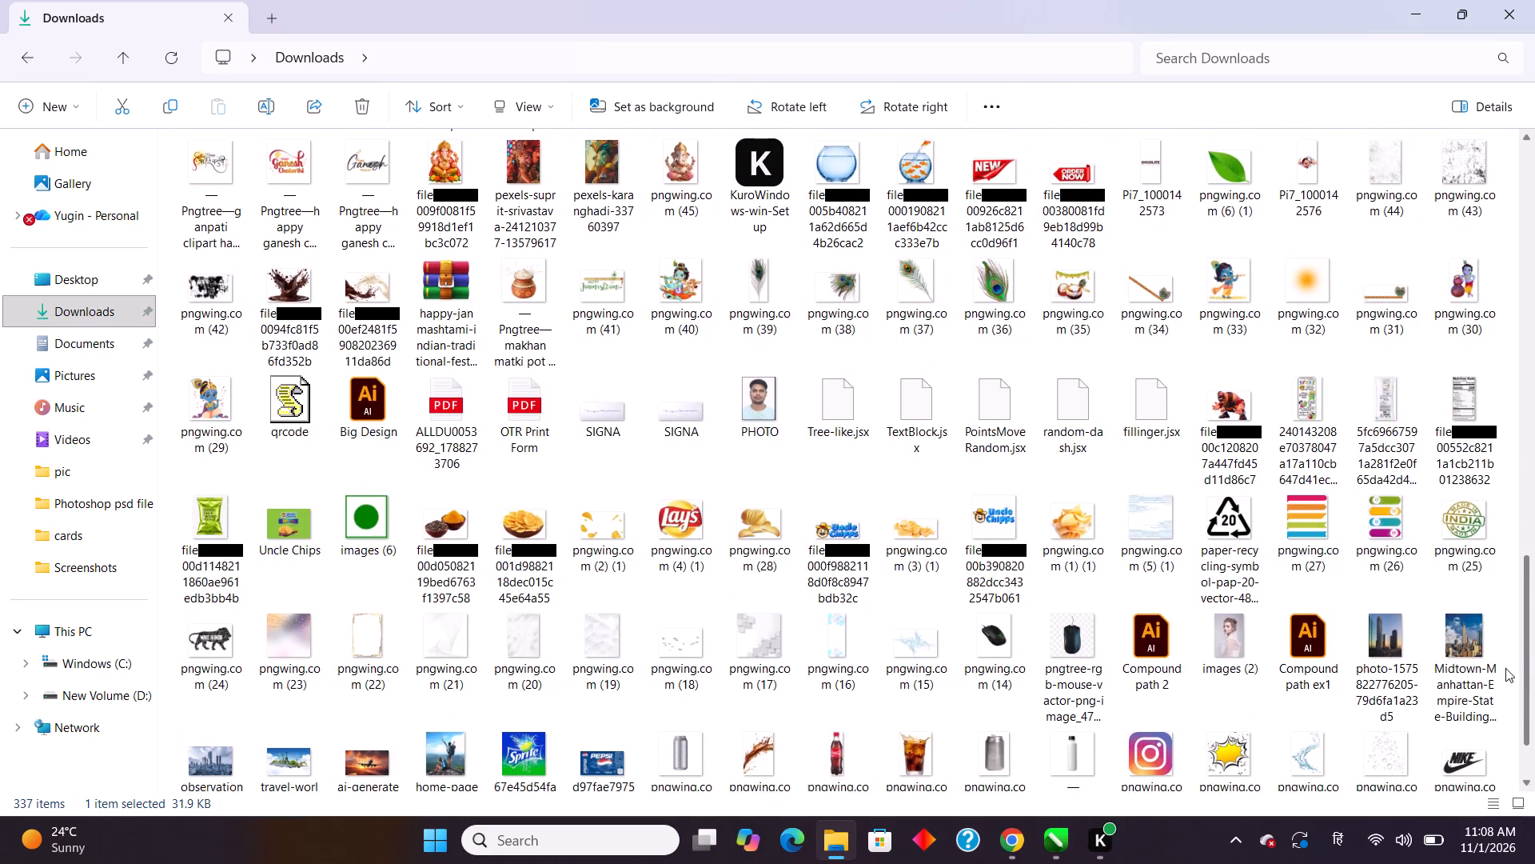
pyautogui.moveTo(1505, 668); pyautogui.dragTo(1502, 714)
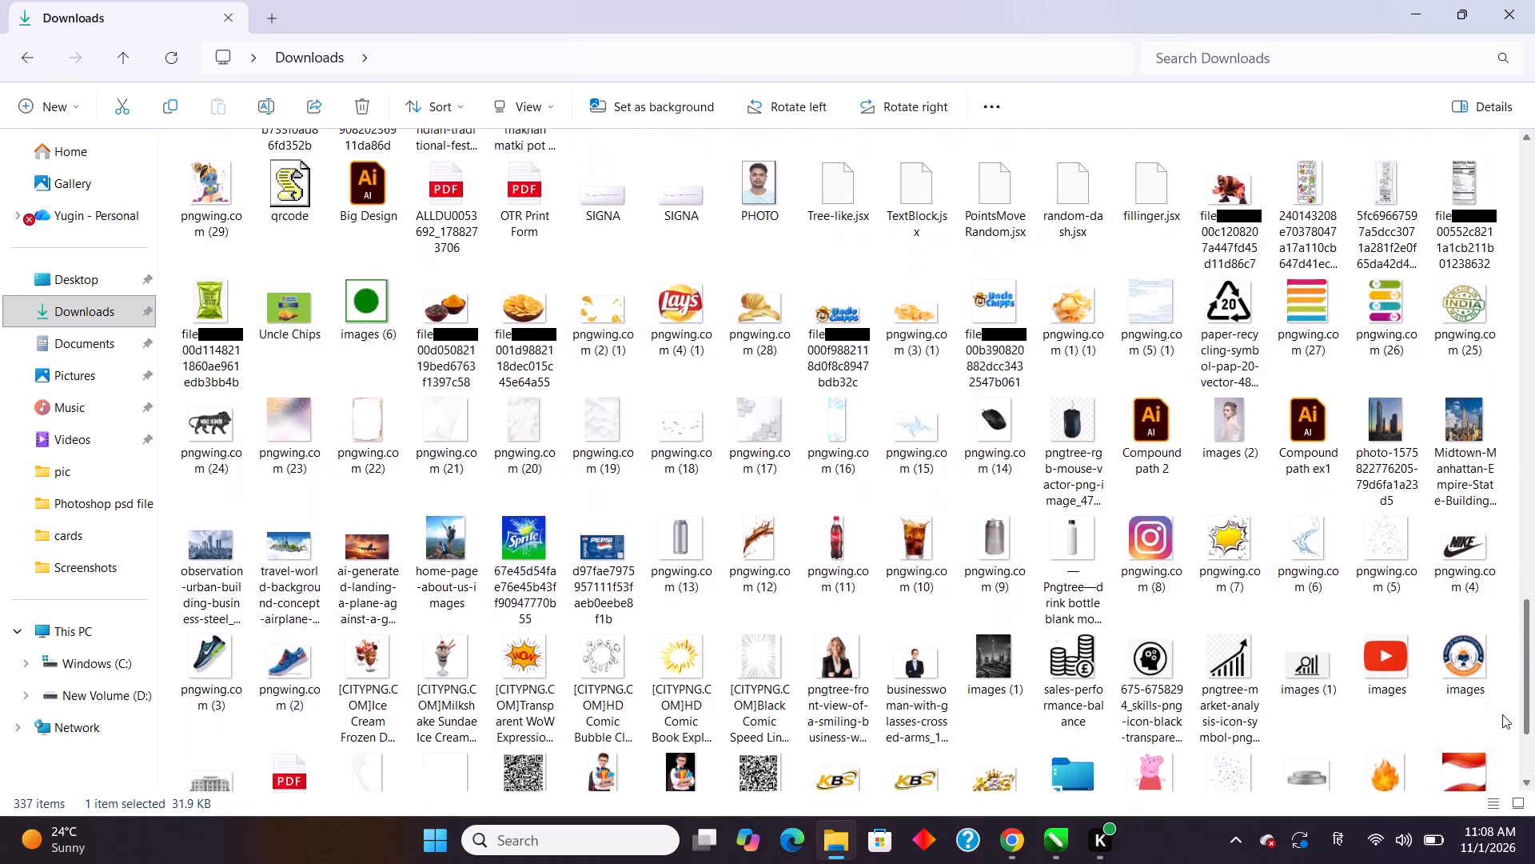
pyautogui.moveTo(1502, 714); pyautogui.dragTo(1500, 778)
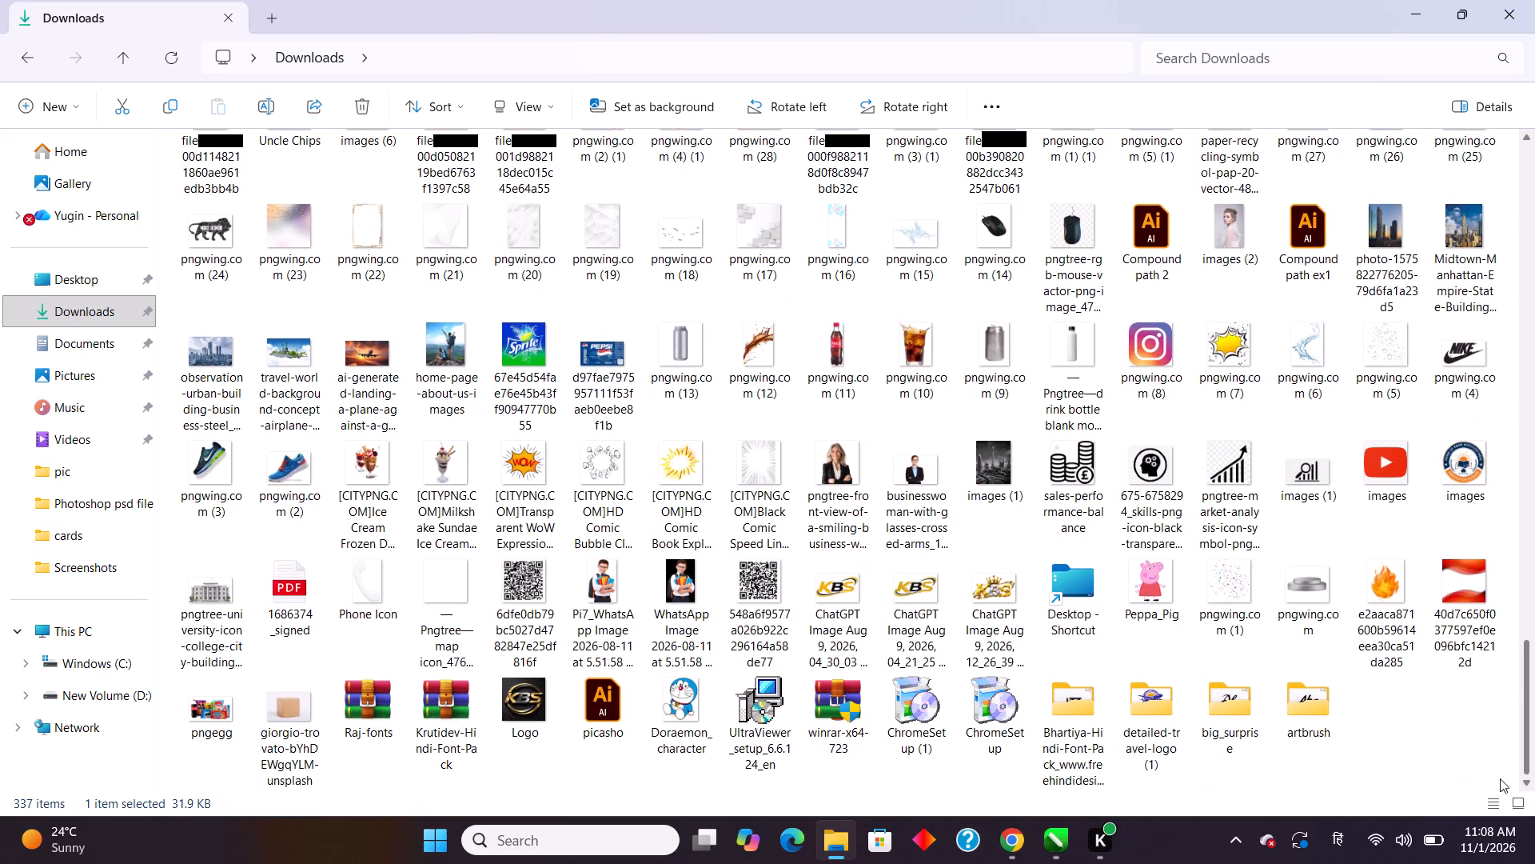
pyautogui.moveTo(1500, 778); pyautogui.dragTo(1501, 790)
pyautogui.moveTo(1501, 790); pyautogui.dragTo(1501, 786)
pyautogui.moveTo(1501, 786); pyautogui.dragTo(1509, 723)
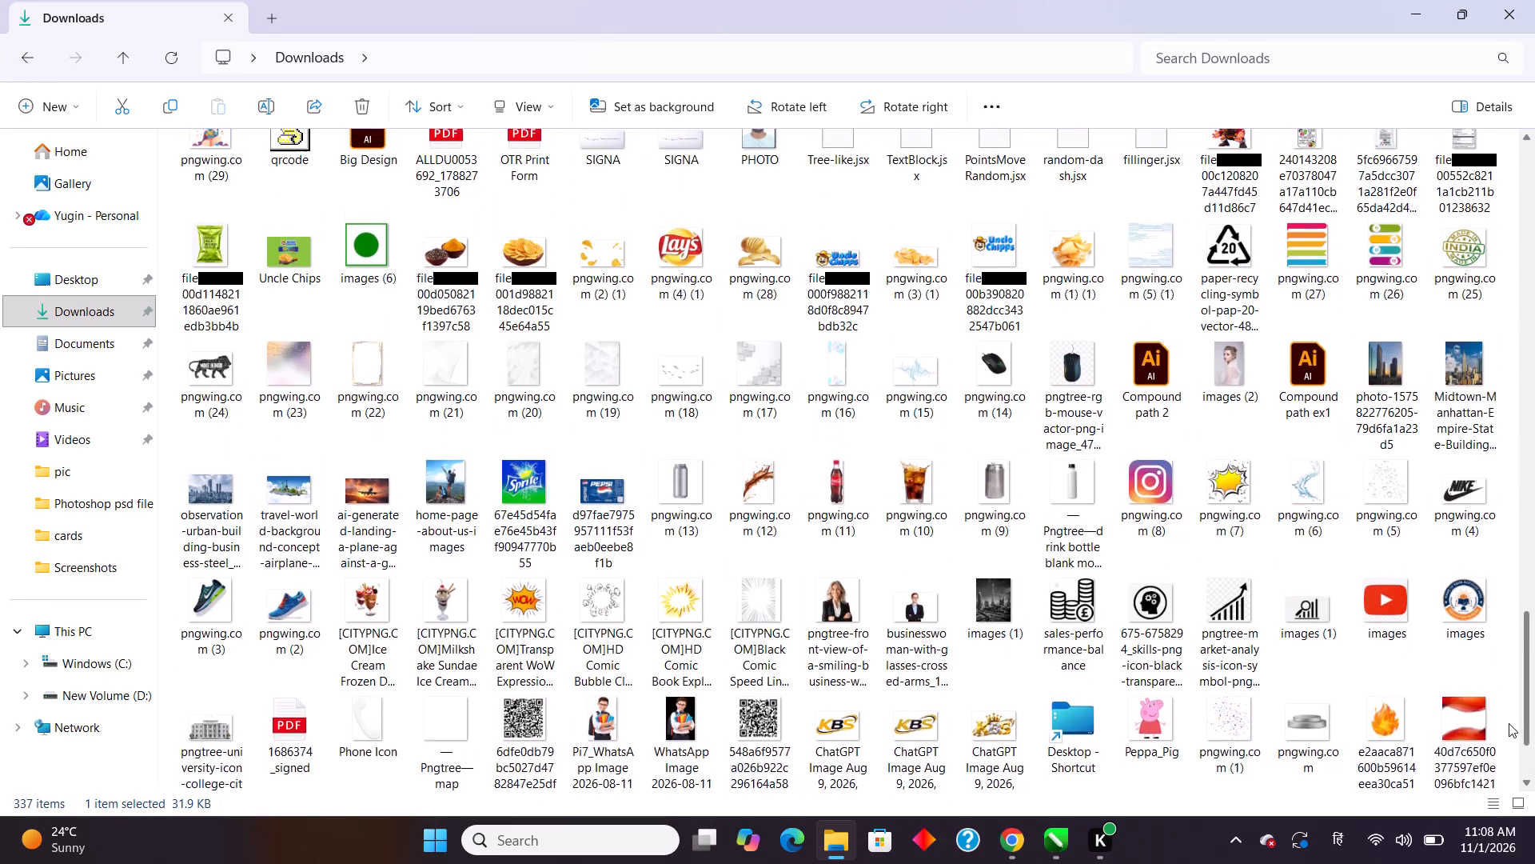
pyautogui.moveTo(1509, 723); pyautogui.dragTo(1512, 702)
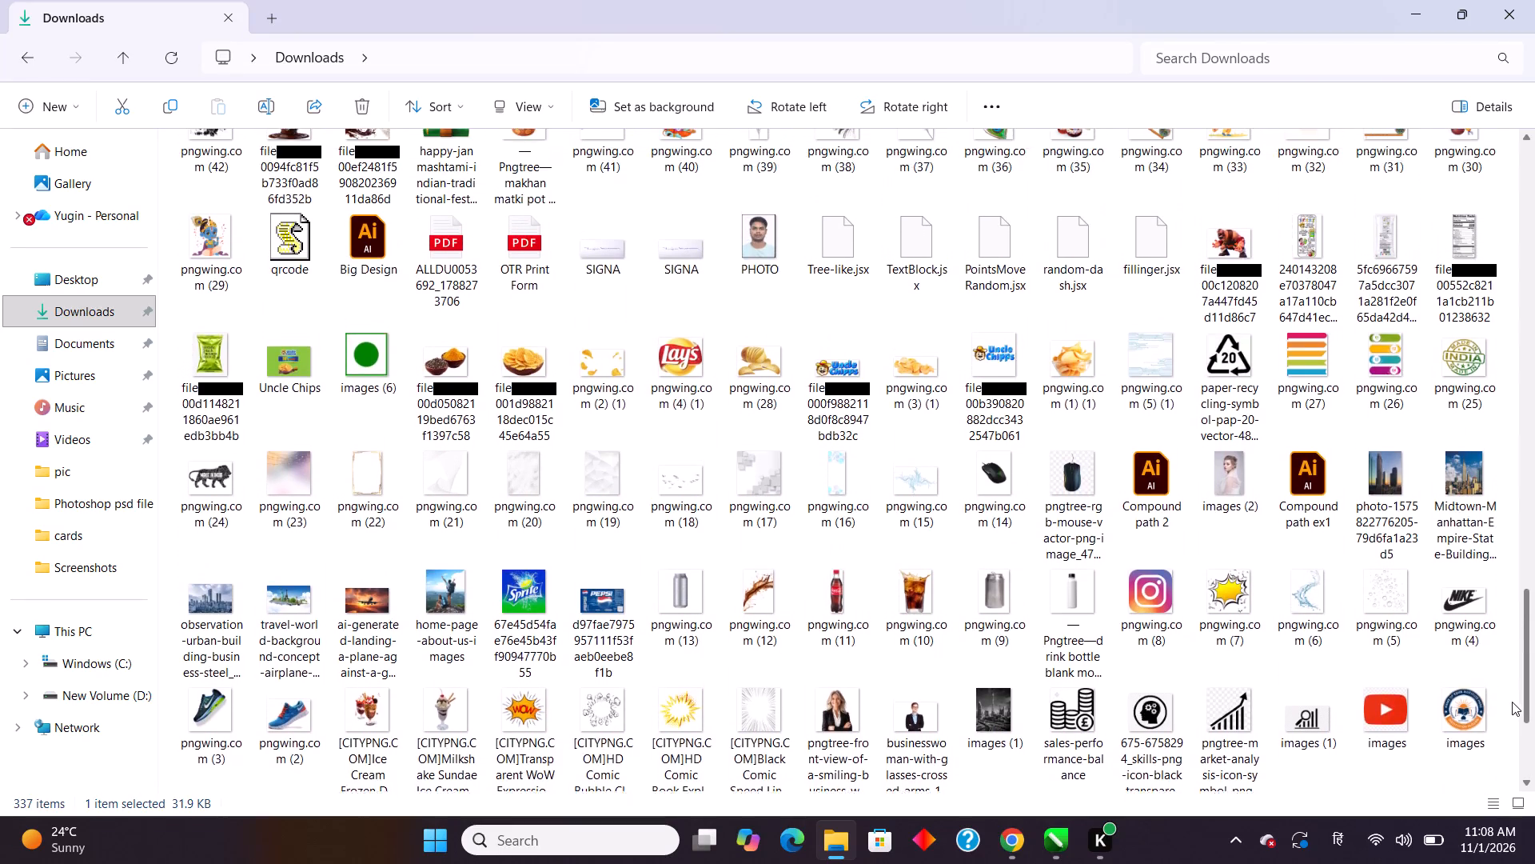
pyautogui.moveTo(1512, 702); pyautogui.dragTo(1516, 661)
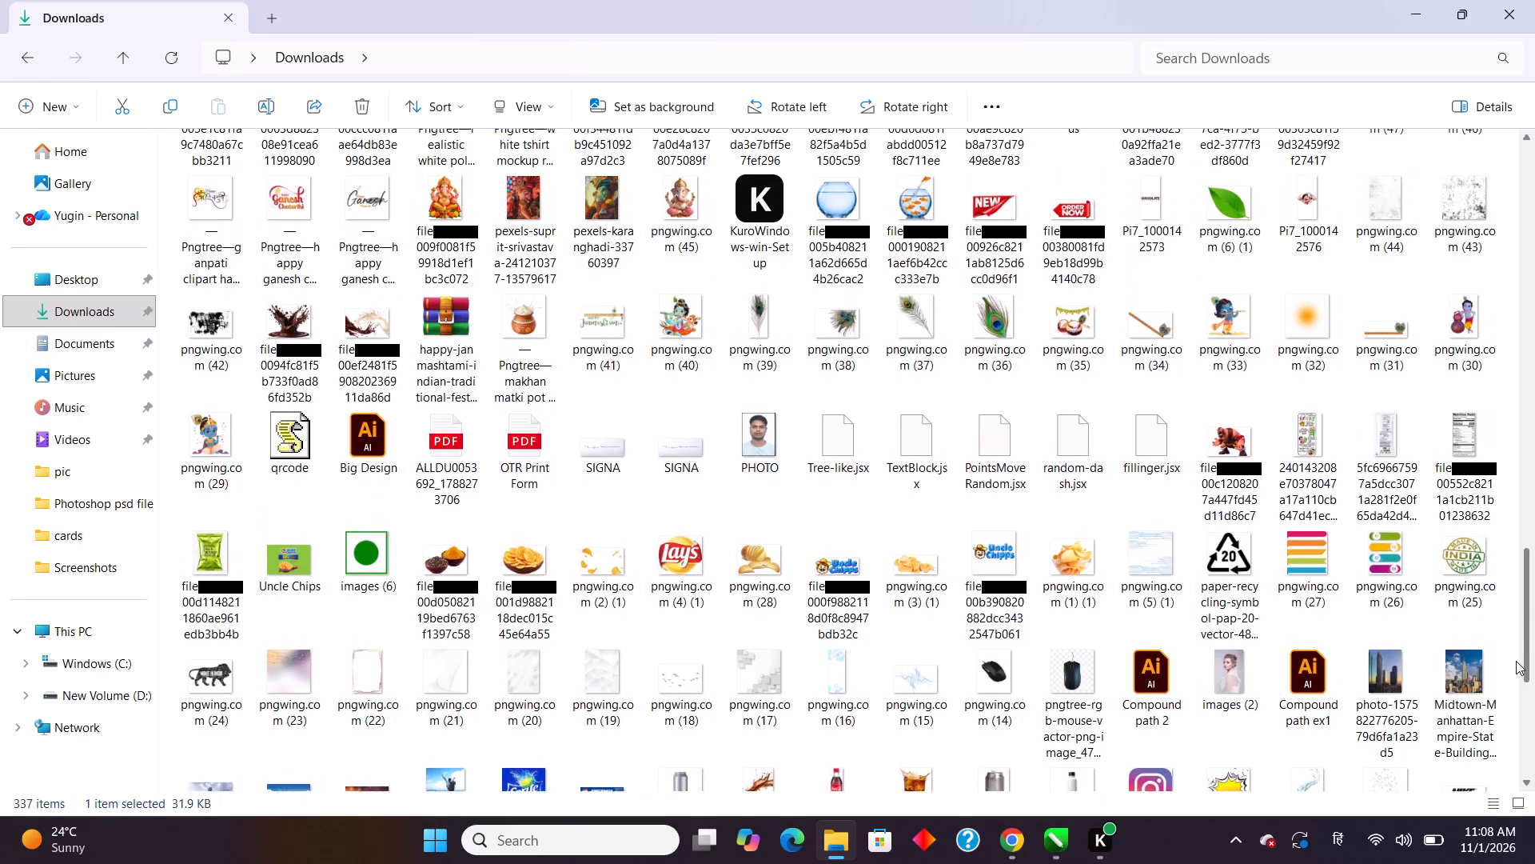
pyautogui.moveTo(1516, 661); pyautogui.dragTo(1517, 635)
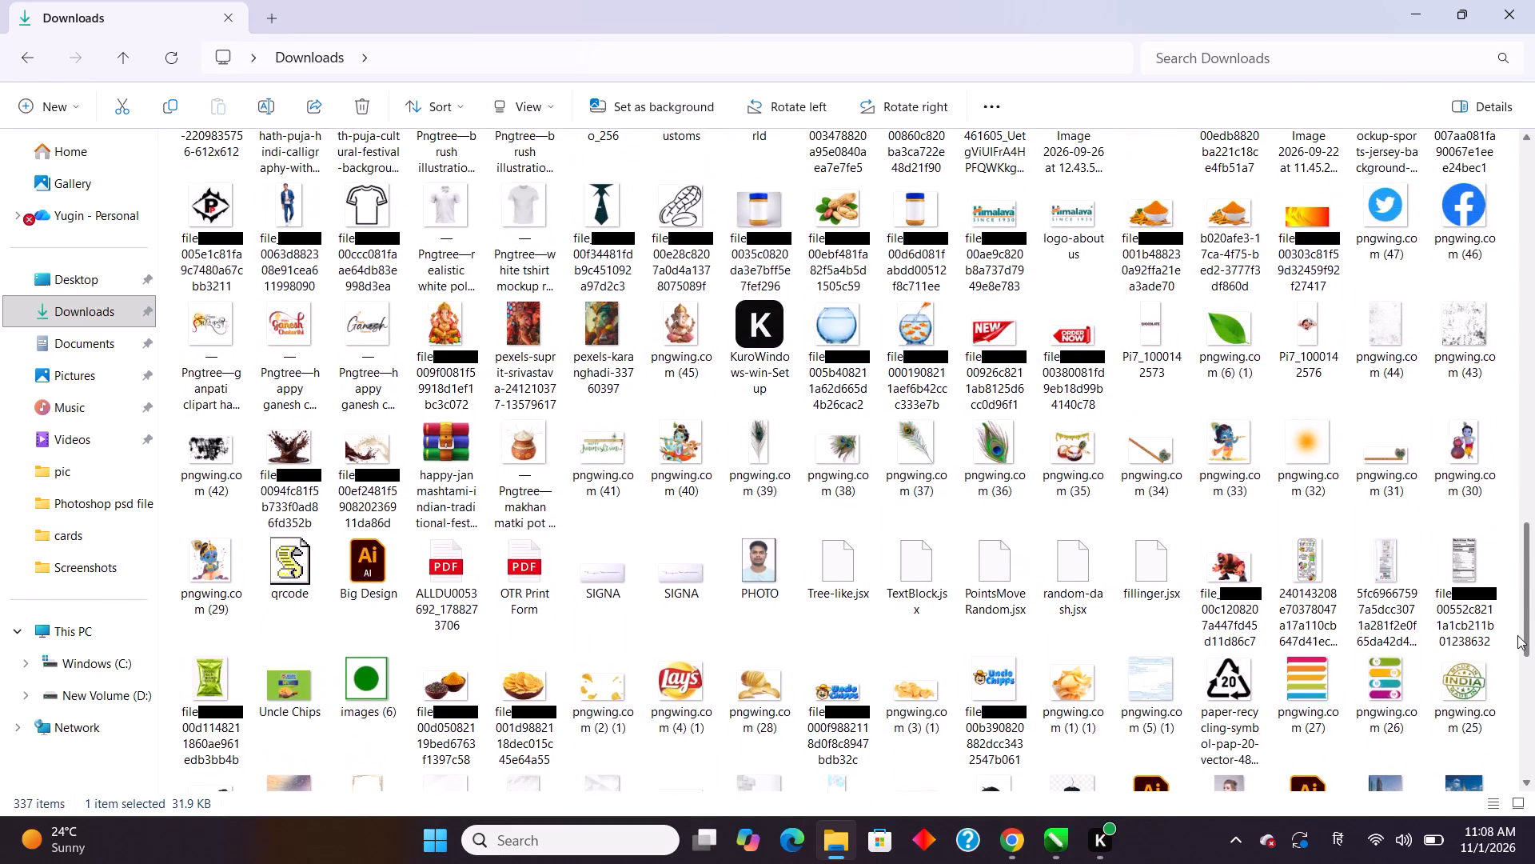
pyautogui.moveTo(1517, 635); pyautogui.dragTo(1517, 633)
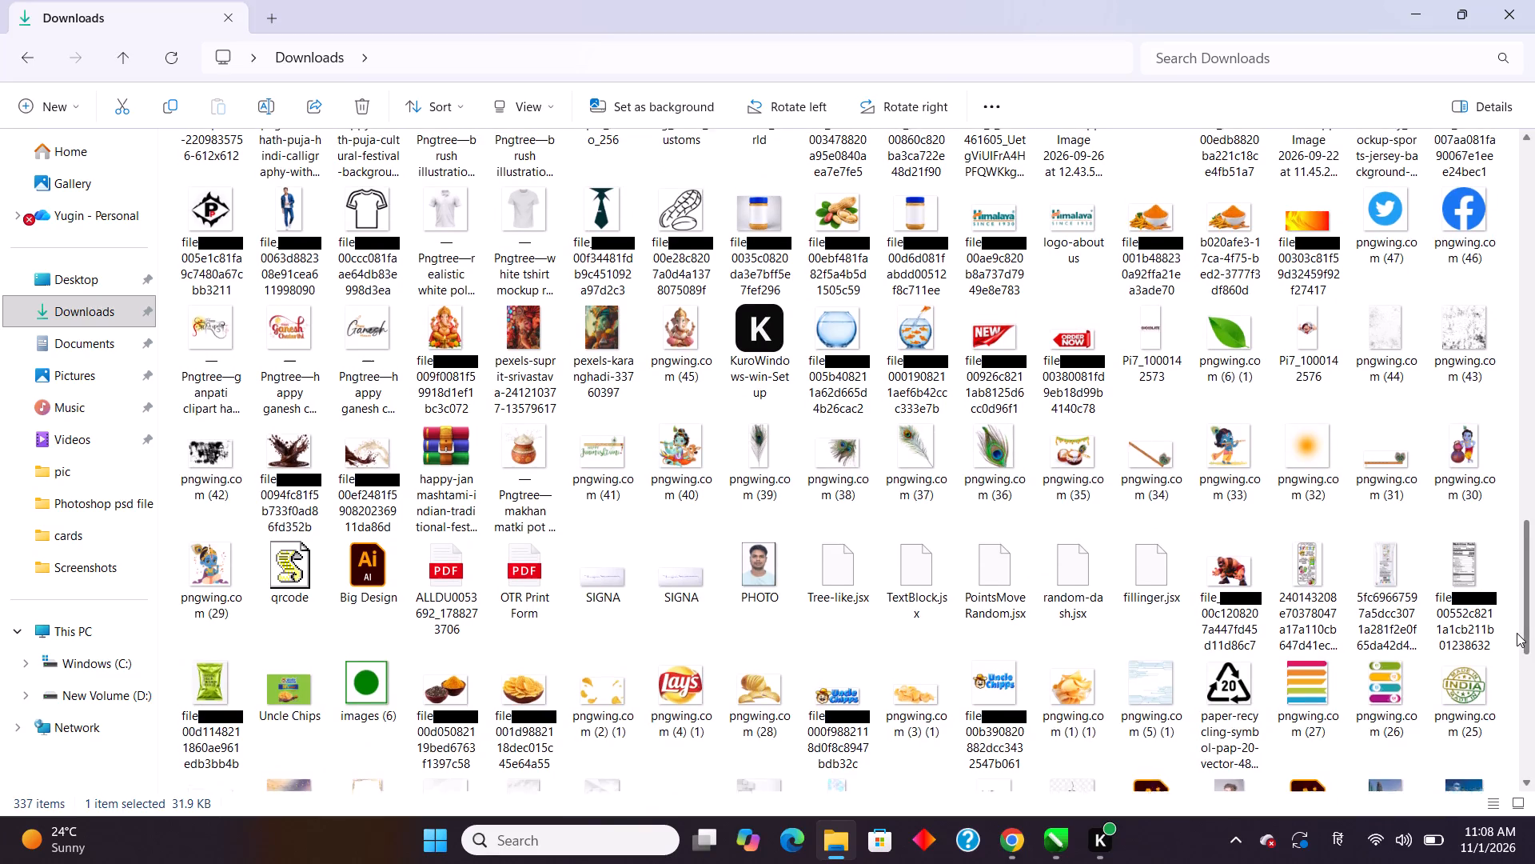
pyautogui.moveTo(1517, 633); pyautogui.dragTo(1518, 621)
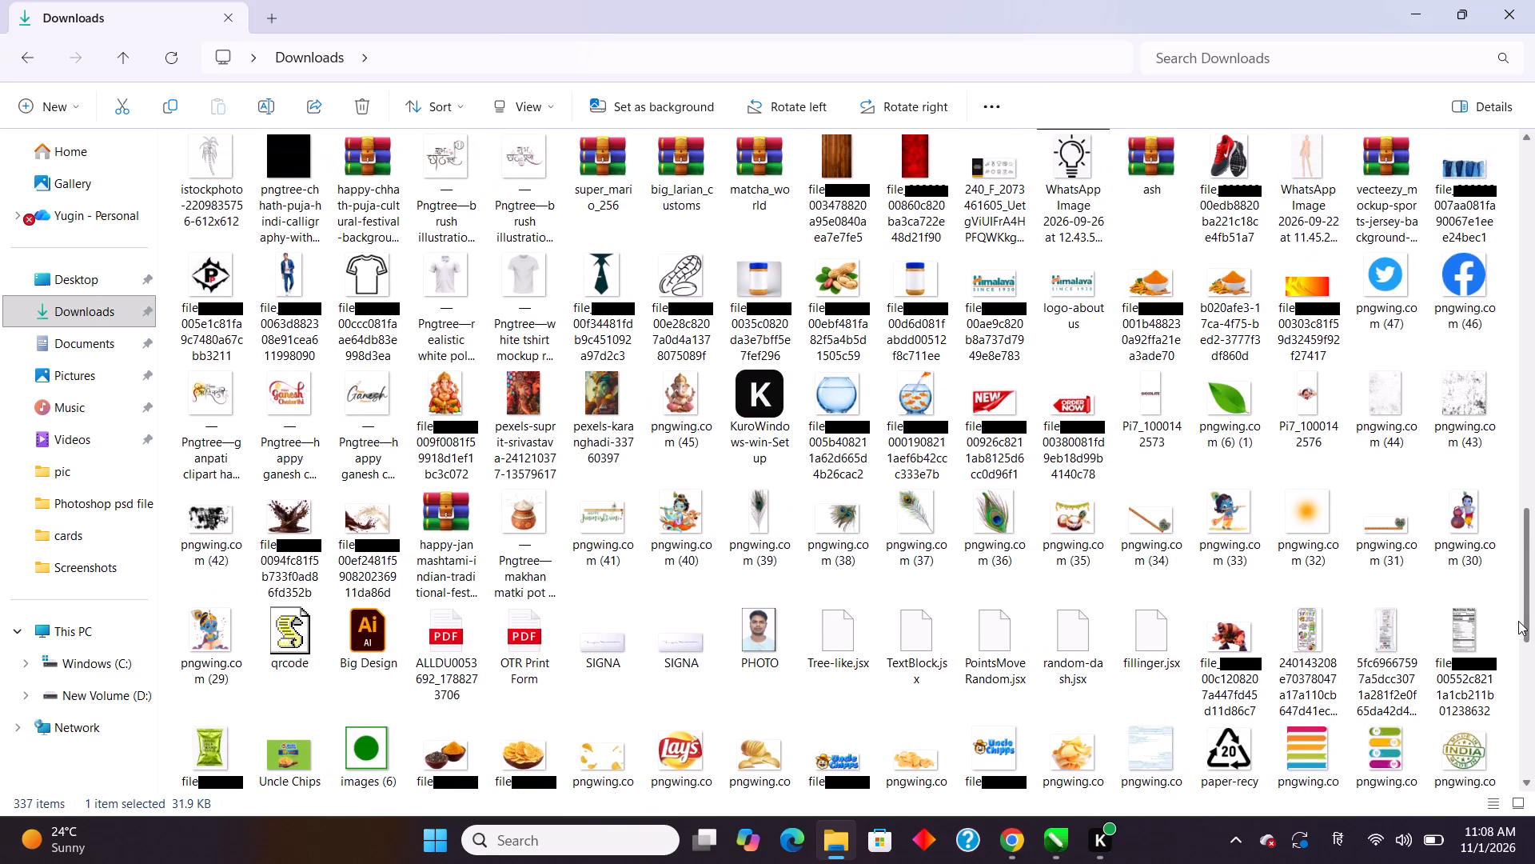
pyautogui.moveTo(1518, 621); pyautogui.dragTo(1520, 612)
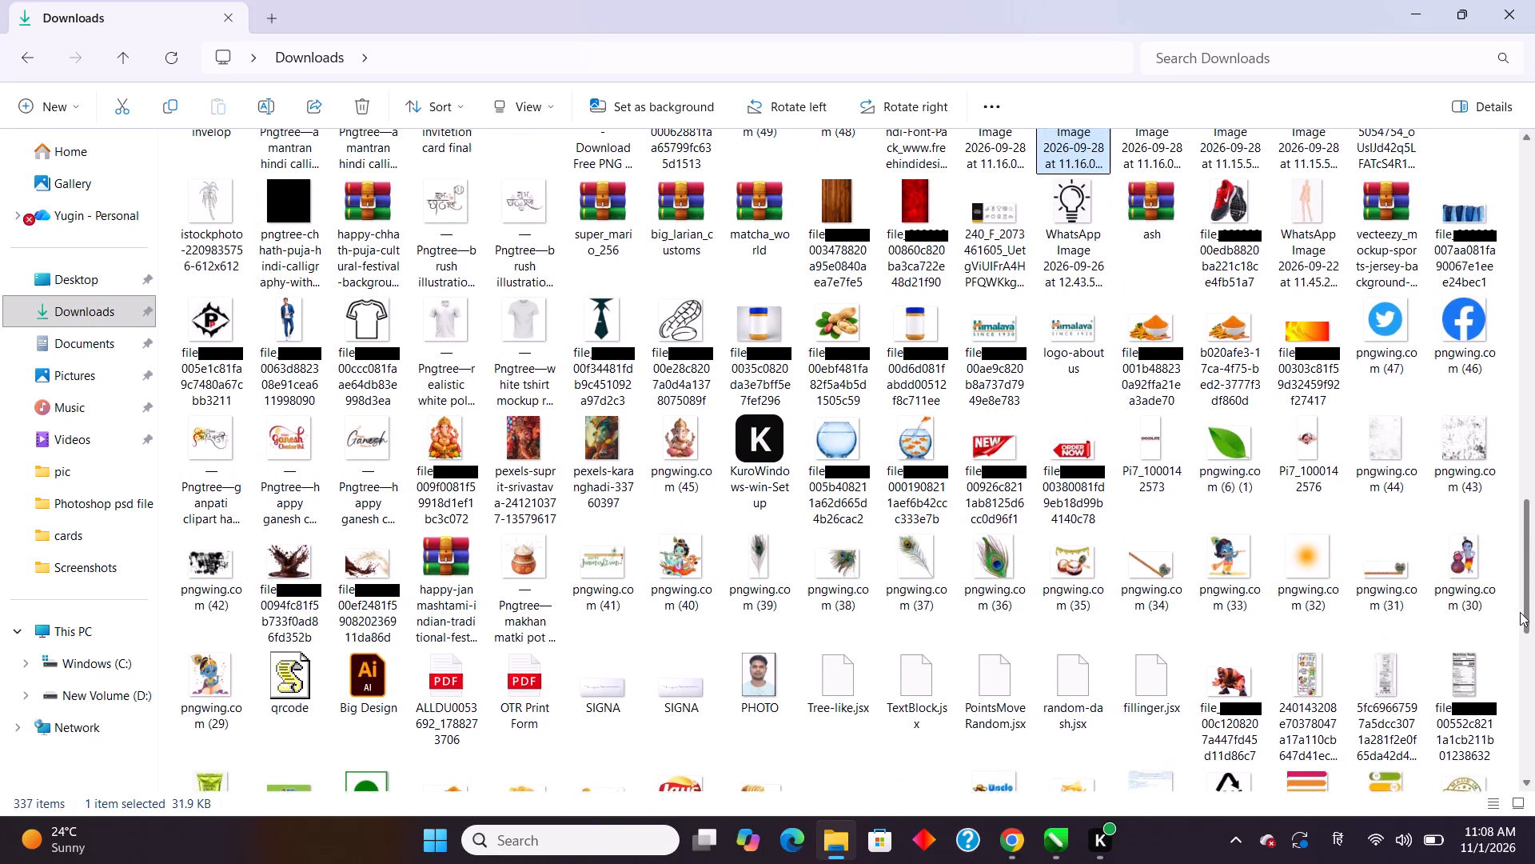
pyautogui.moveTo(1520, 612); pyautogui.dragTo(1534, 581)
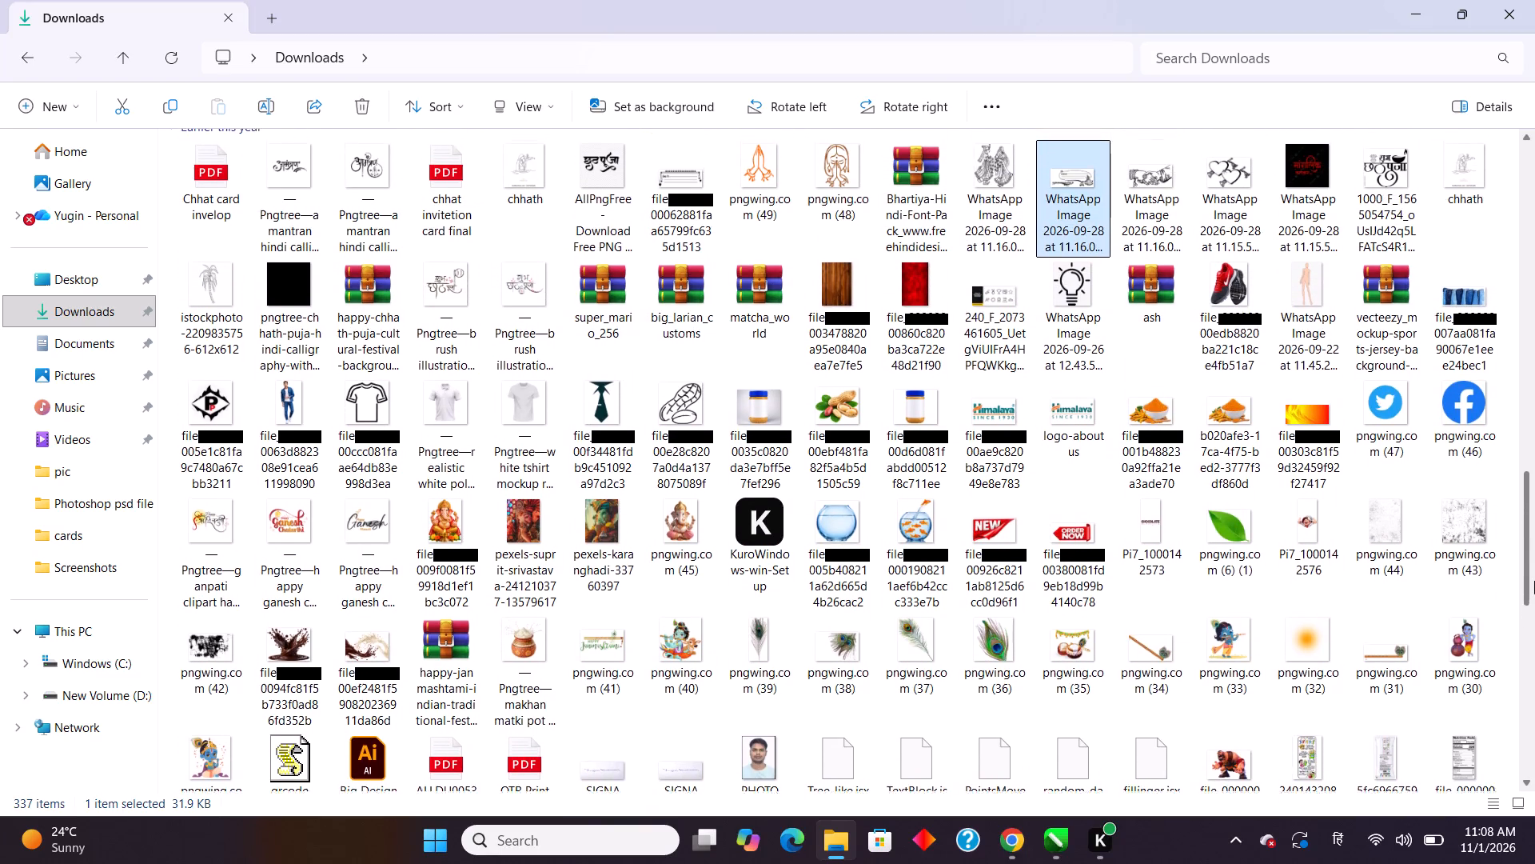
pyautogui.moveTo(1534, 581); pyautogui.dragTo(1534, 552)
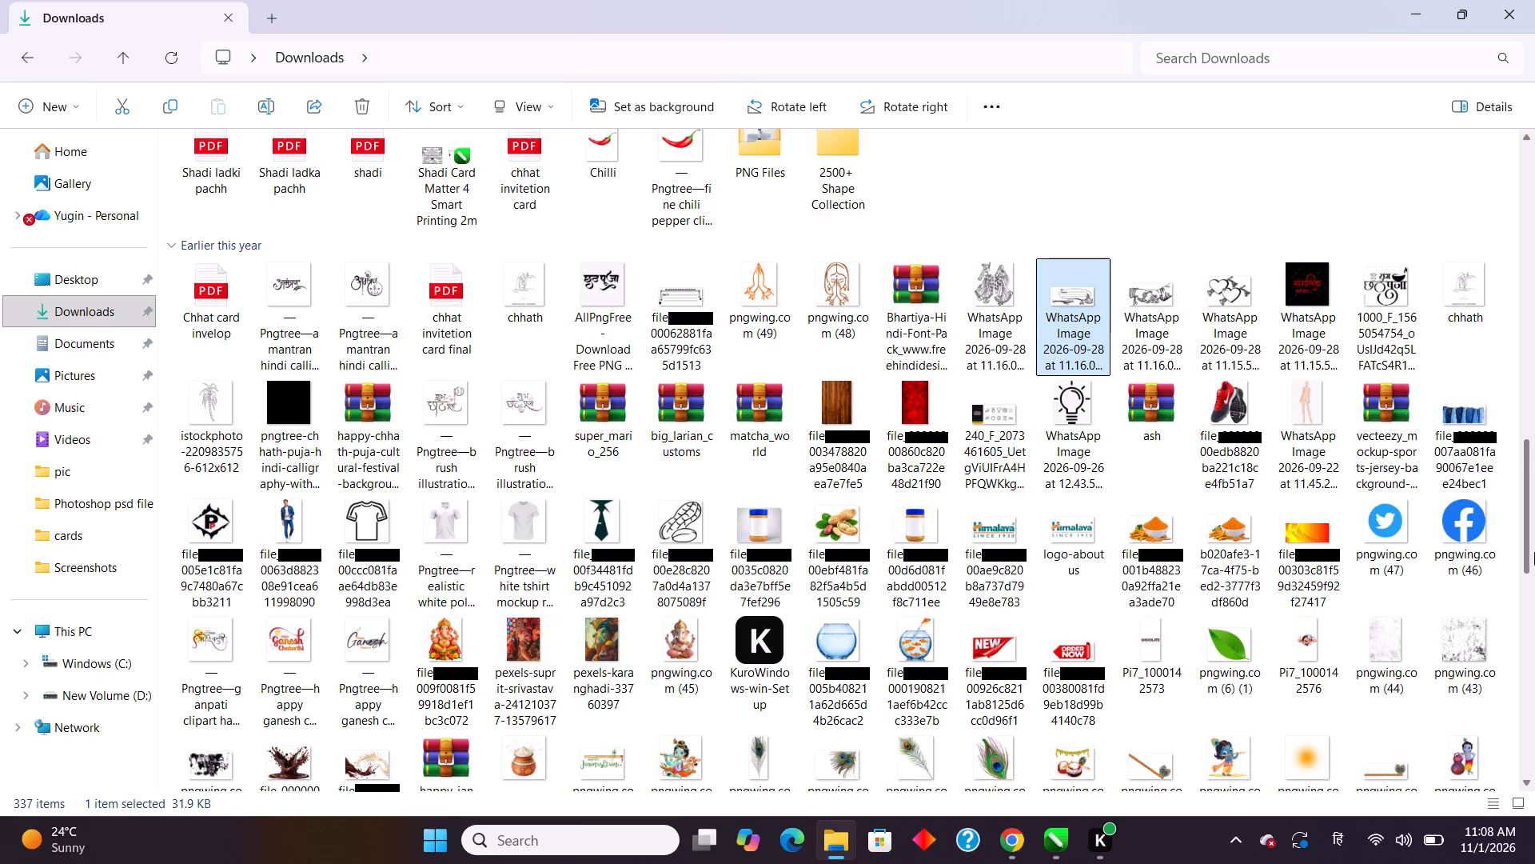
pyautogui.moveTo(1534, 552); pyautogui.dragTo(1534, 549)
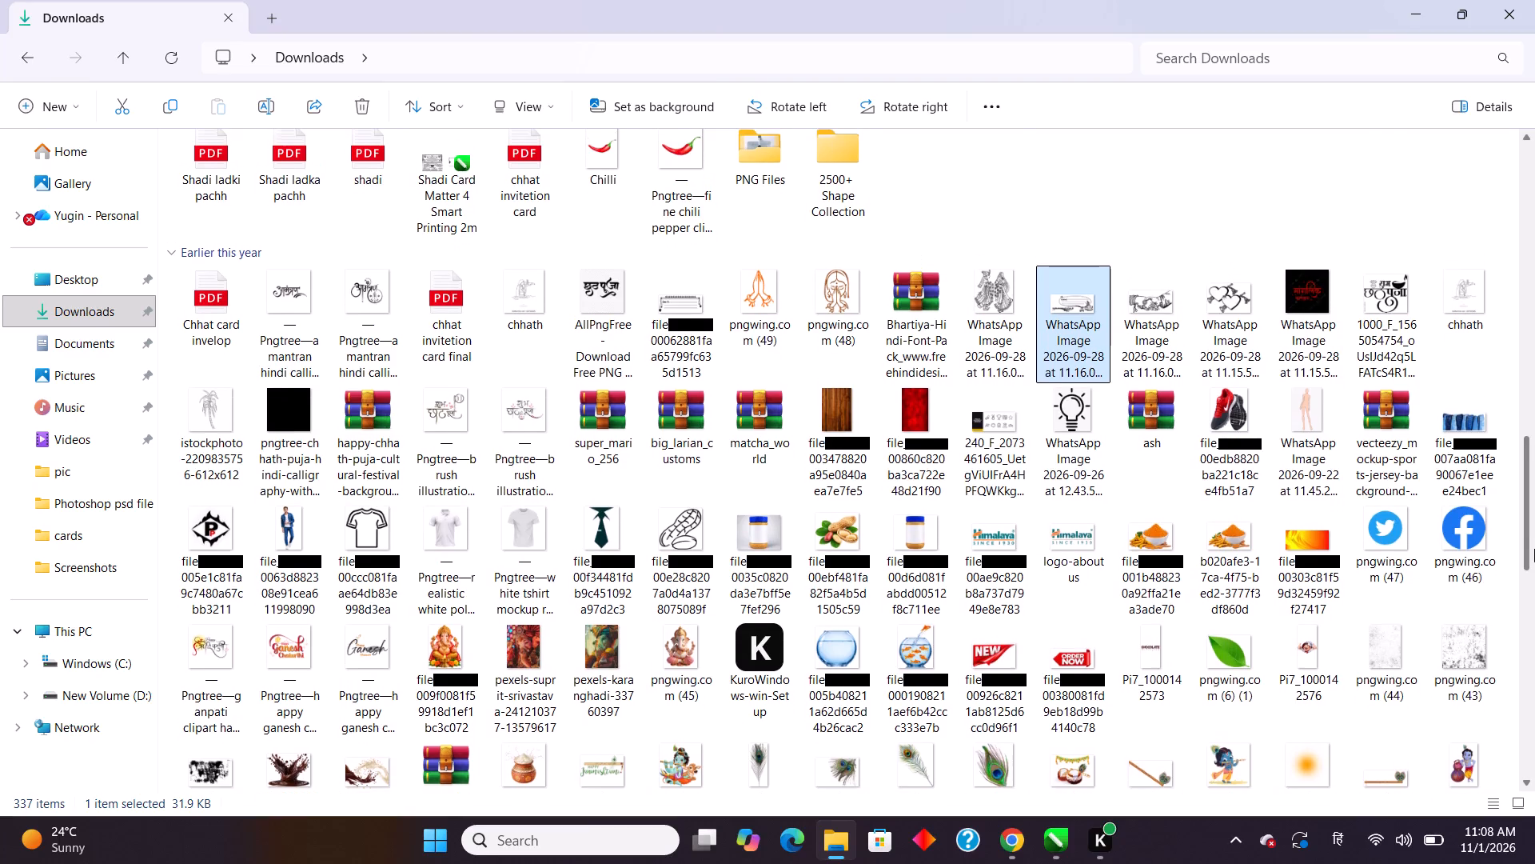
pyautogui.moveTo(1534, 549); pyautogui.dragTo(1534, 538)
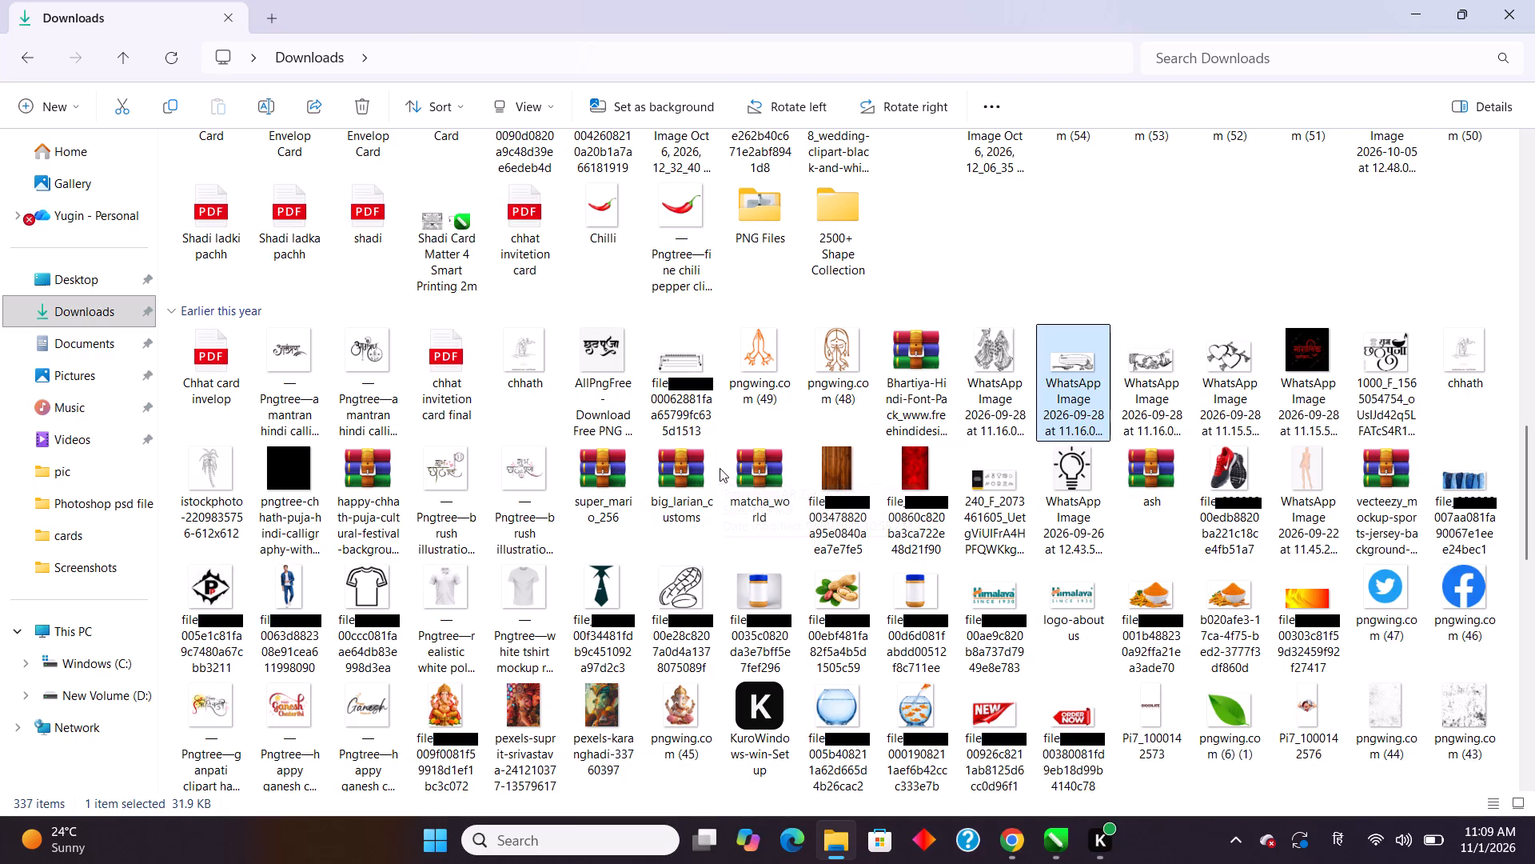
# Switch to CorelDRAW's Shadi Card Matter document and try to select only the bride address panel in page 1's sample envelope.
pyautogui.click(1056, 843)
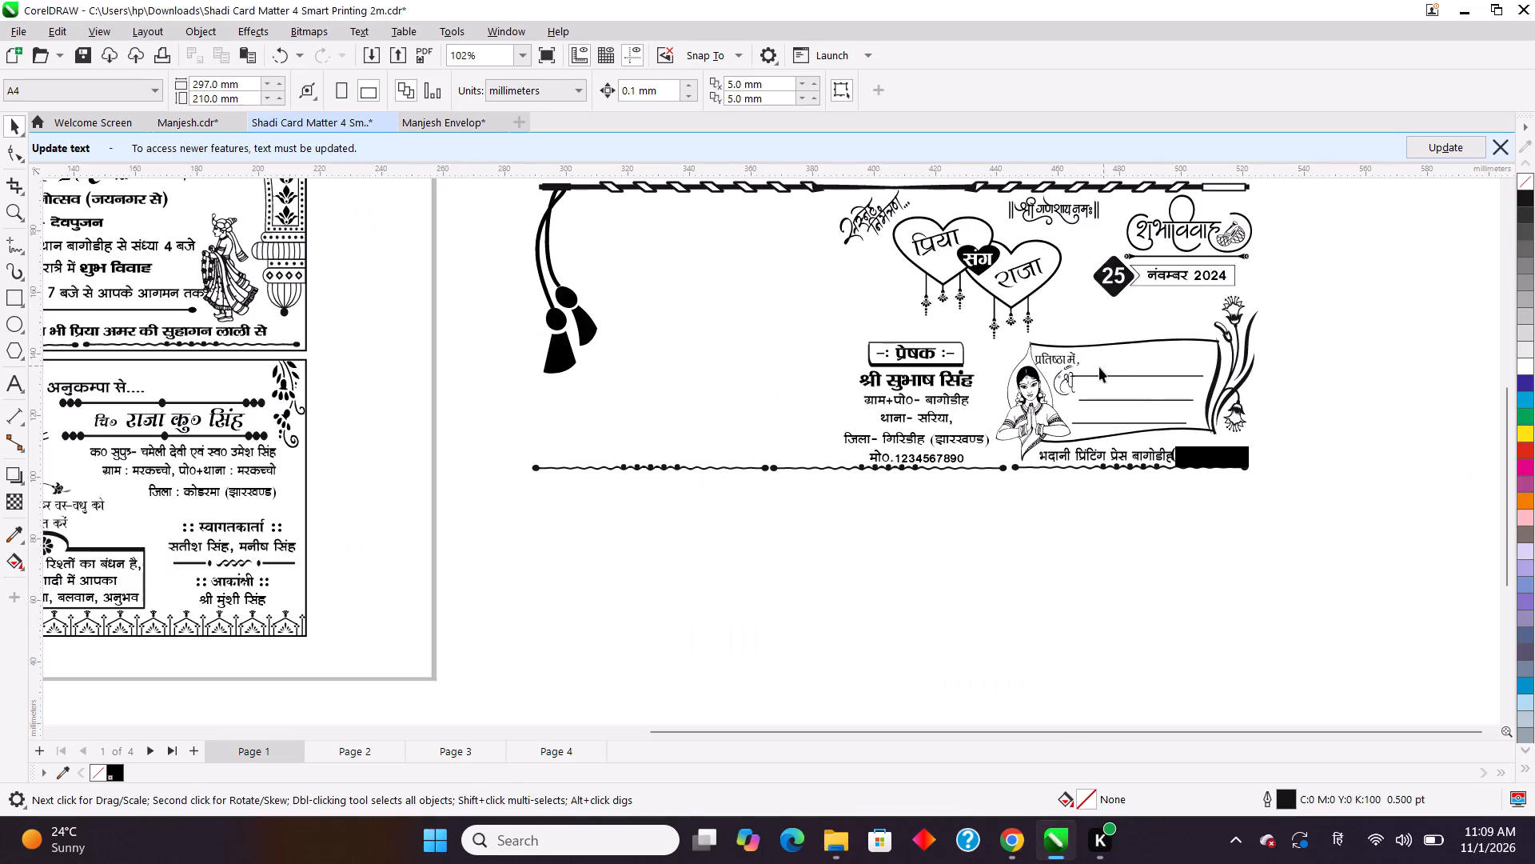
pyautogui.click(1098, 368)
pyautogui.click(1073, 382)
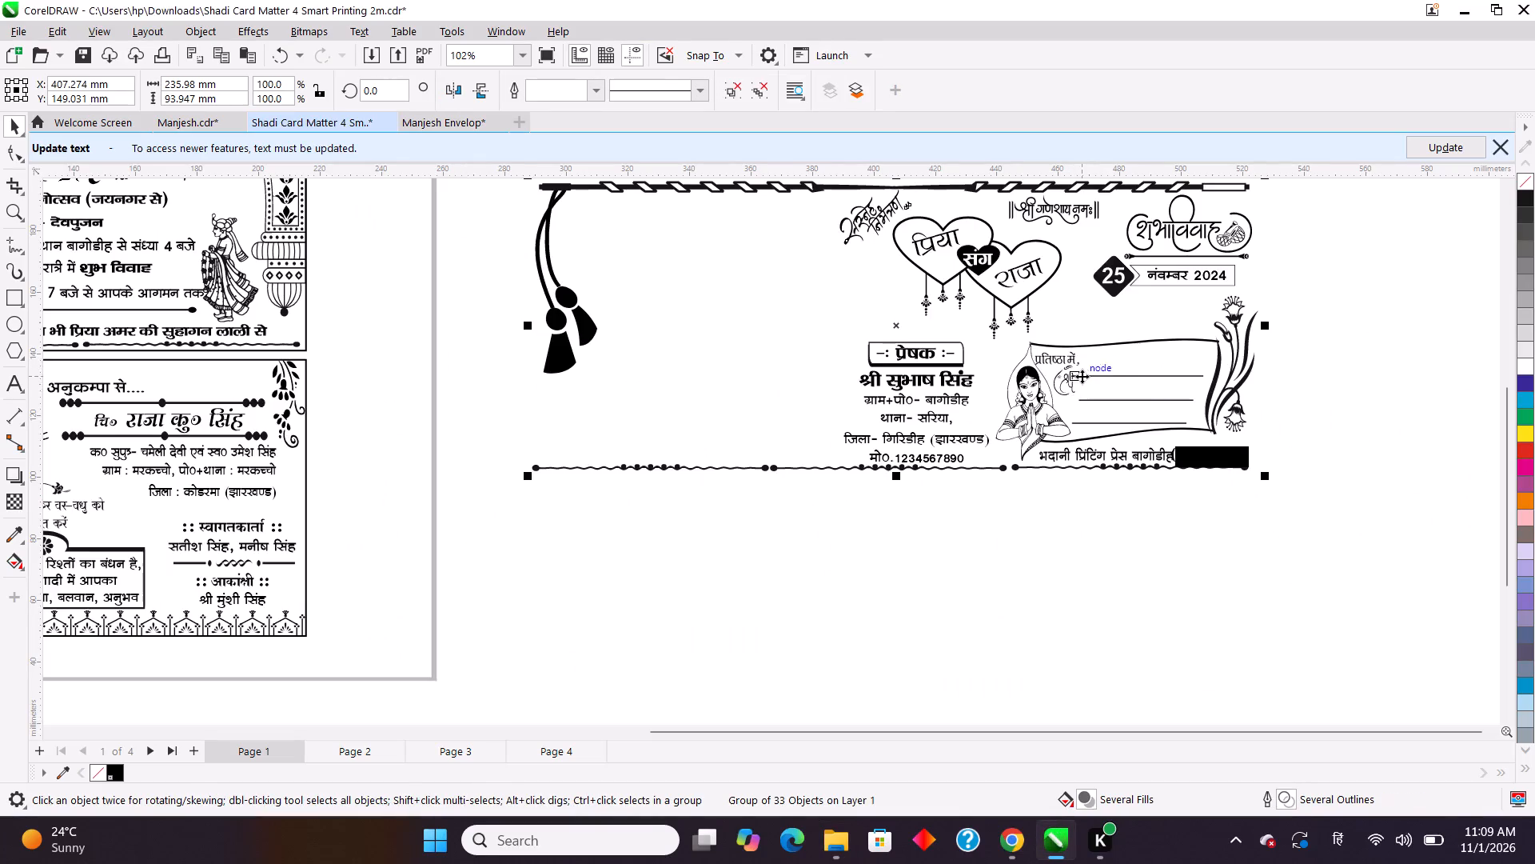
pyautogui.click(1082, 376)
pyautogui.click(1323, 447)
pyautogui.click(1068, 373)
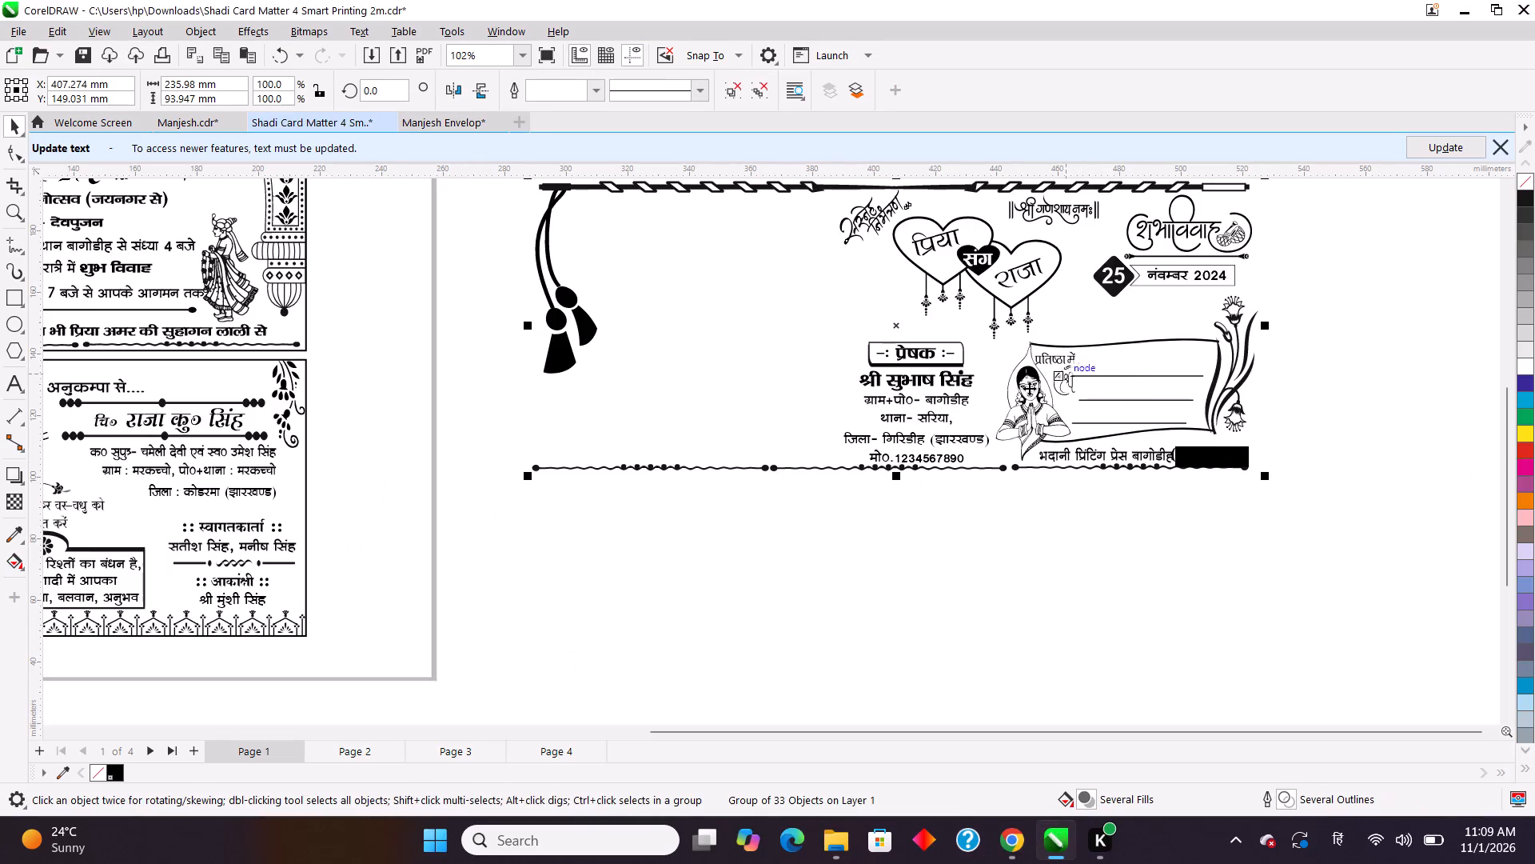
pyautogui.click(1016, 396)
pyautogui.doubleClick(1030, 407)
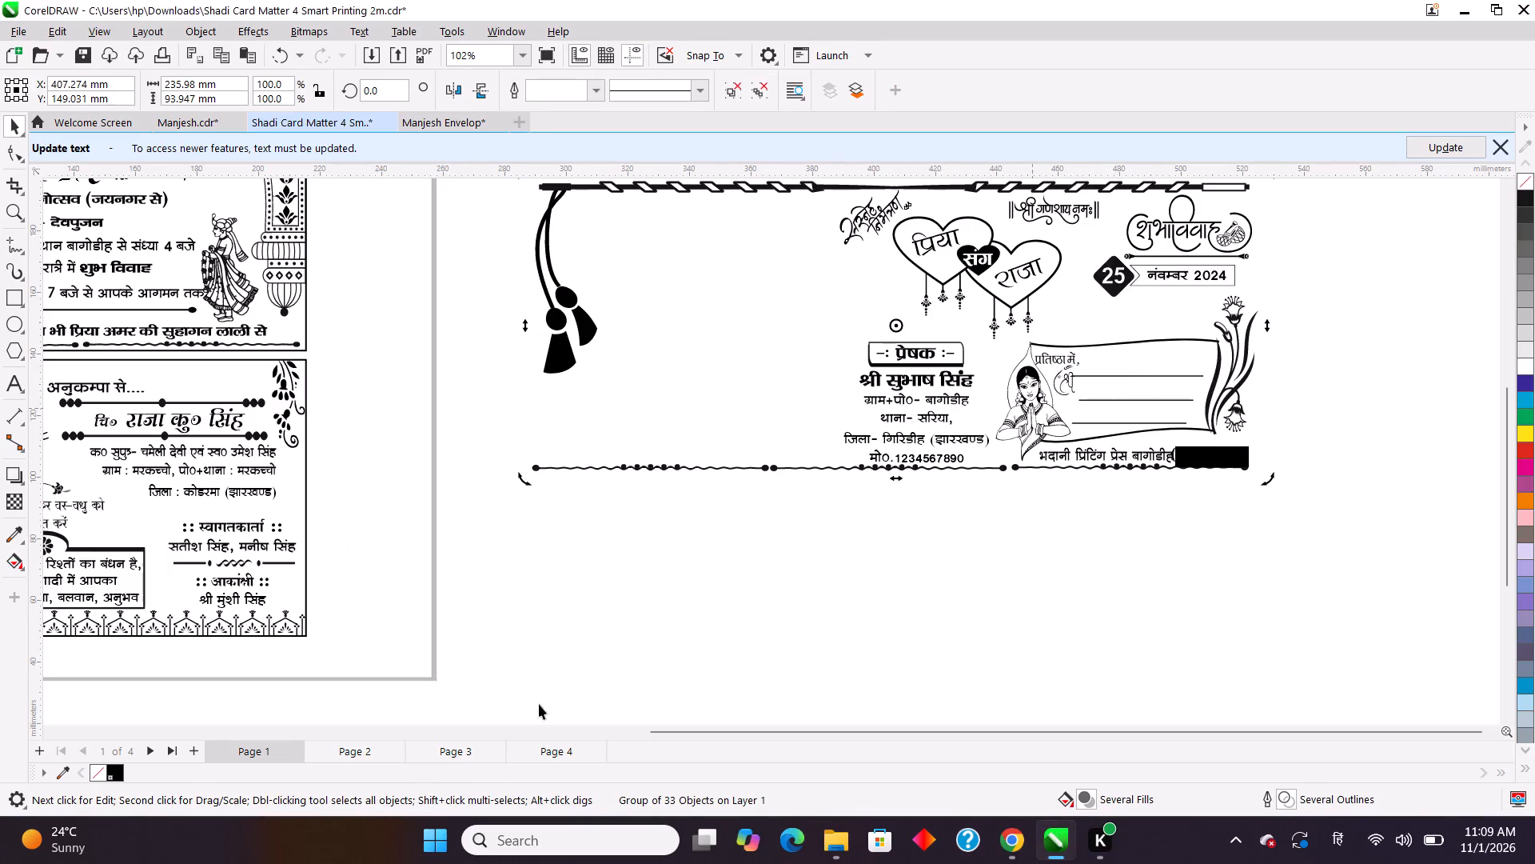
# Ungroup the sample envelope on page 2 and move its प्रतिष्ठा में bride address panel out to about X 457 mm, Y 93 mm.
pyautogui.click(377, 749)
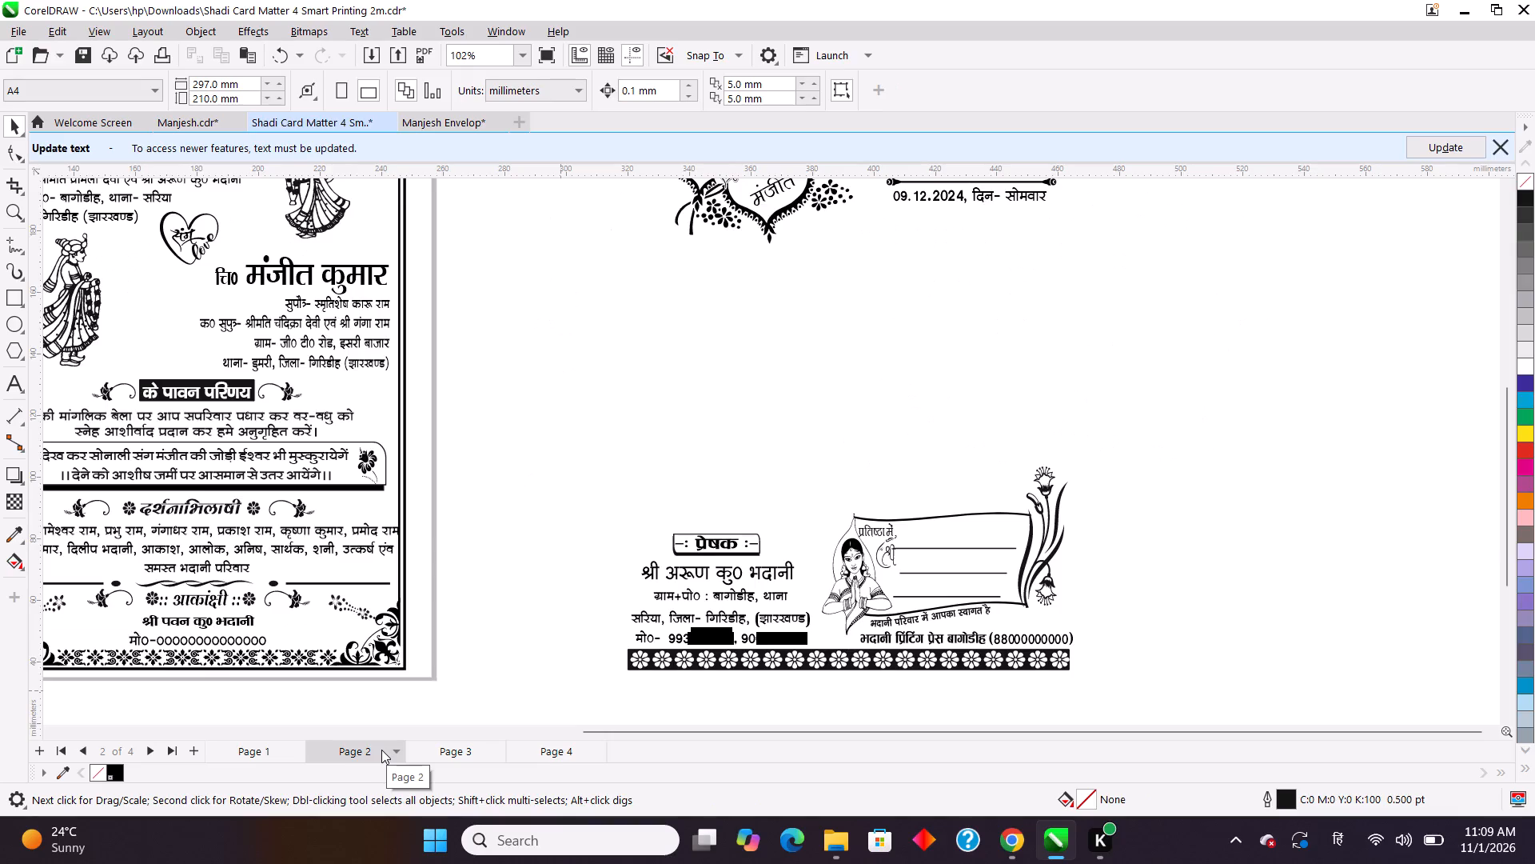
pyautogui.click(911, 552)
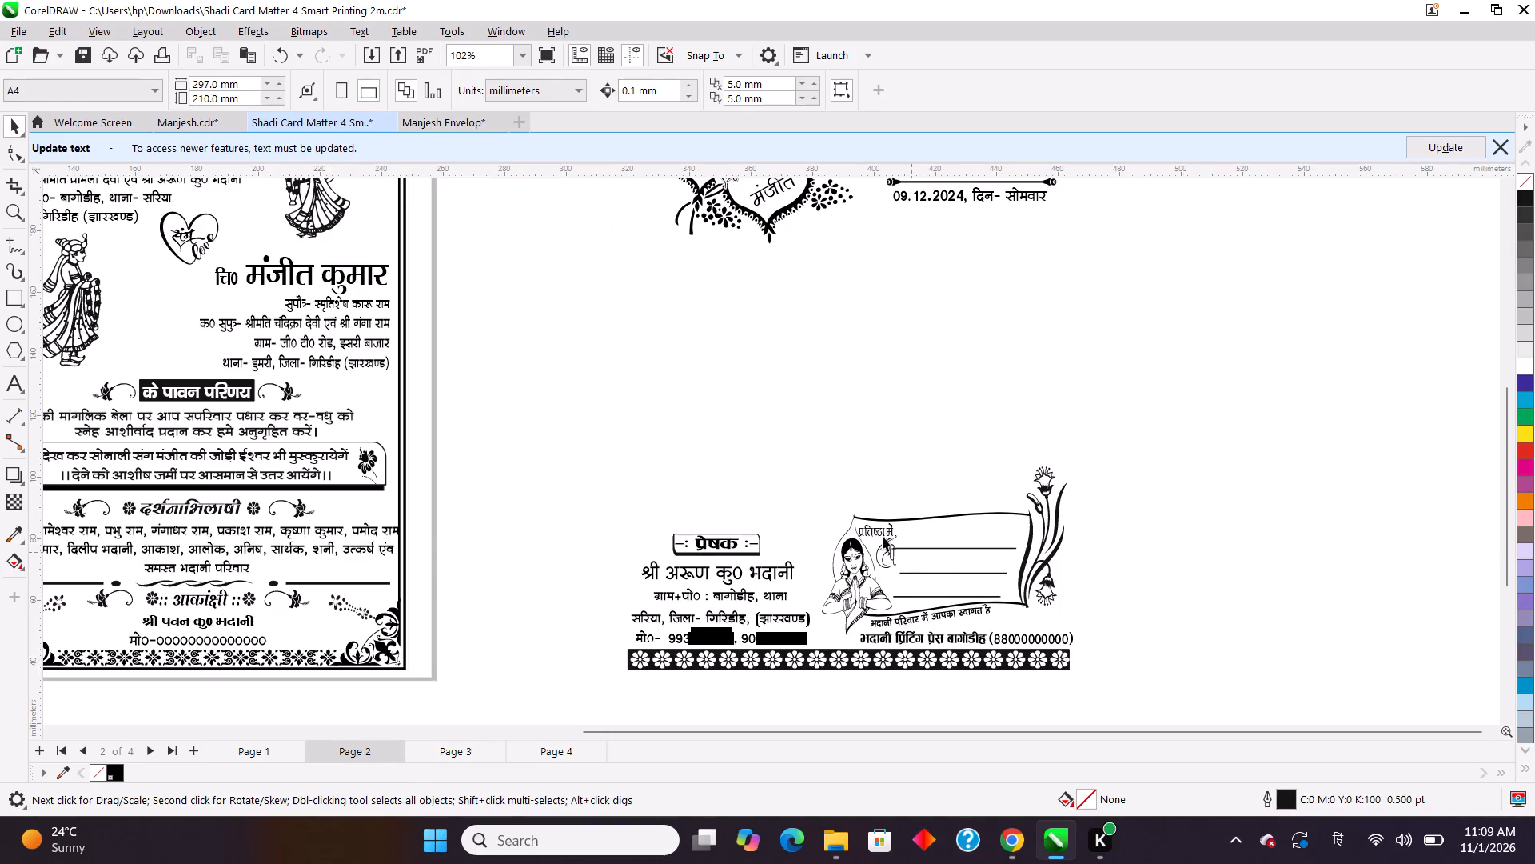
pyautogui.click(883, 536)
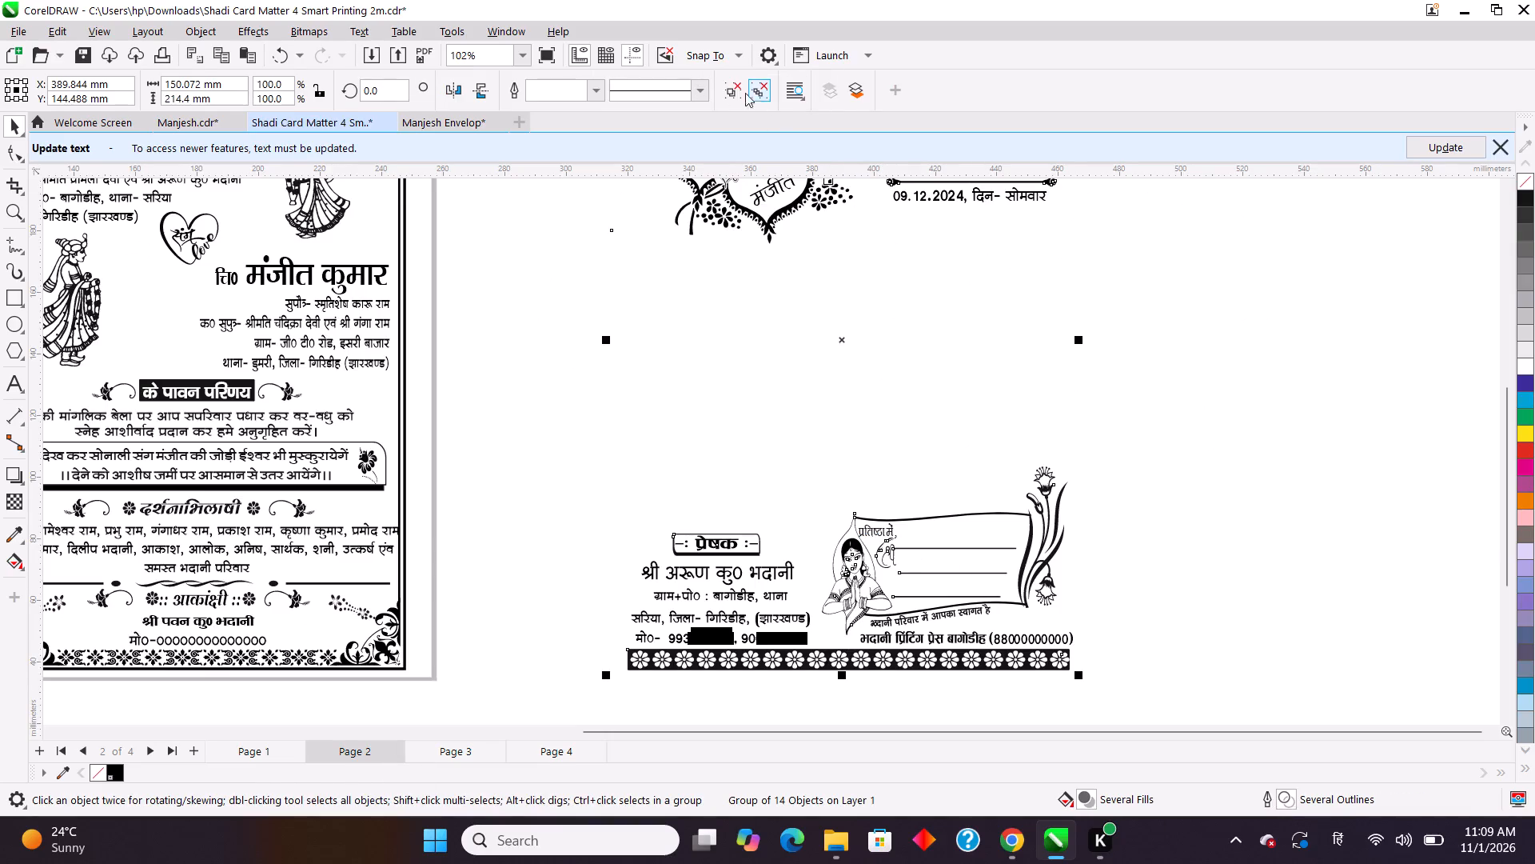
pyautogui.click(736, 88)
pyautogui.click(1239, 381)
pyautogui.click(907, 548)
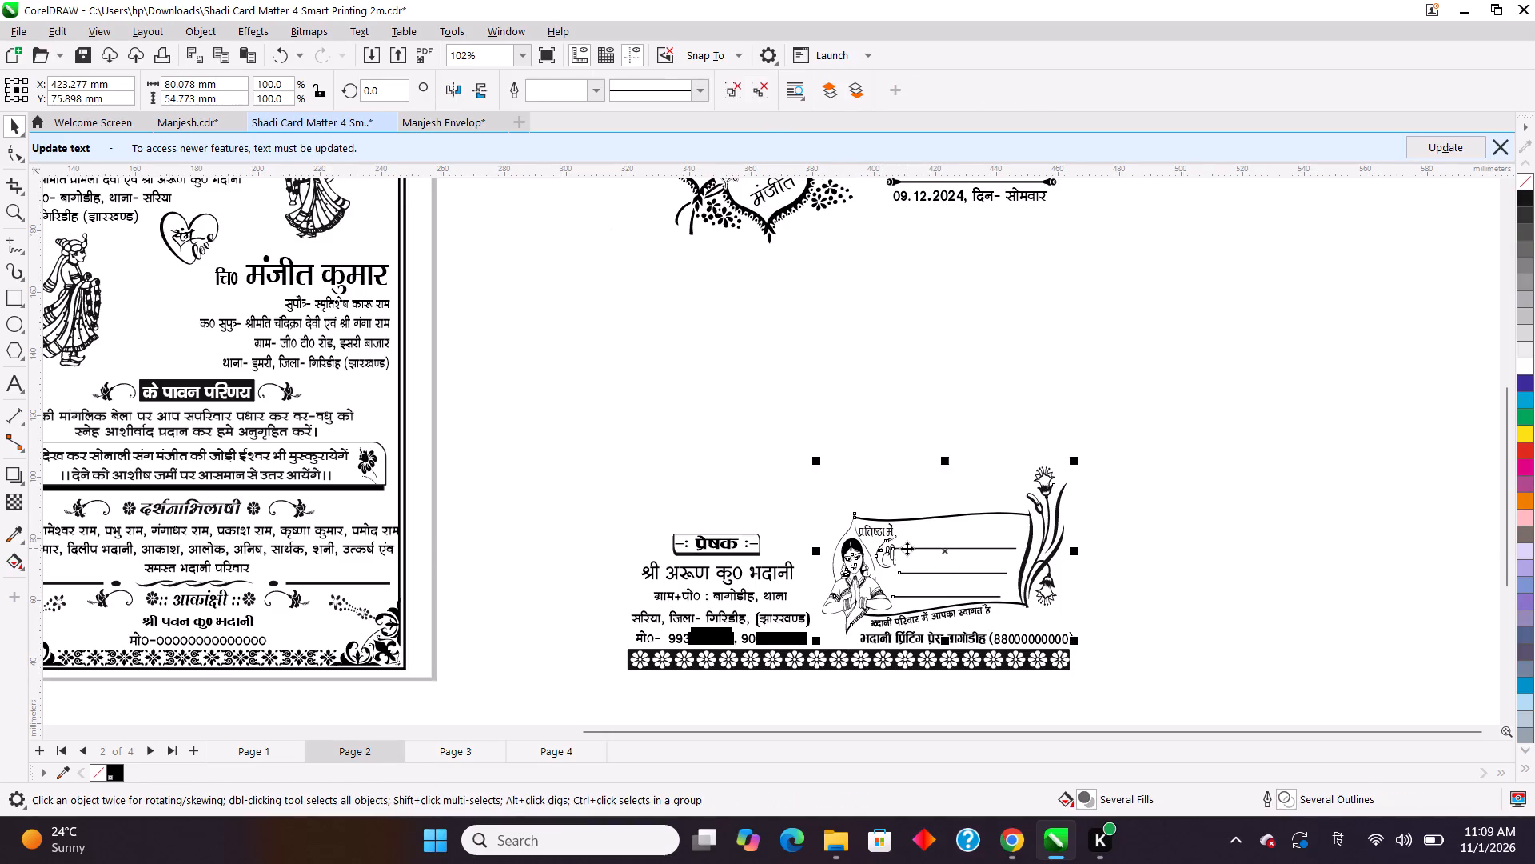
pyautogui.moveTo(907, 548); pyautogui.dragTo(1011, 495)
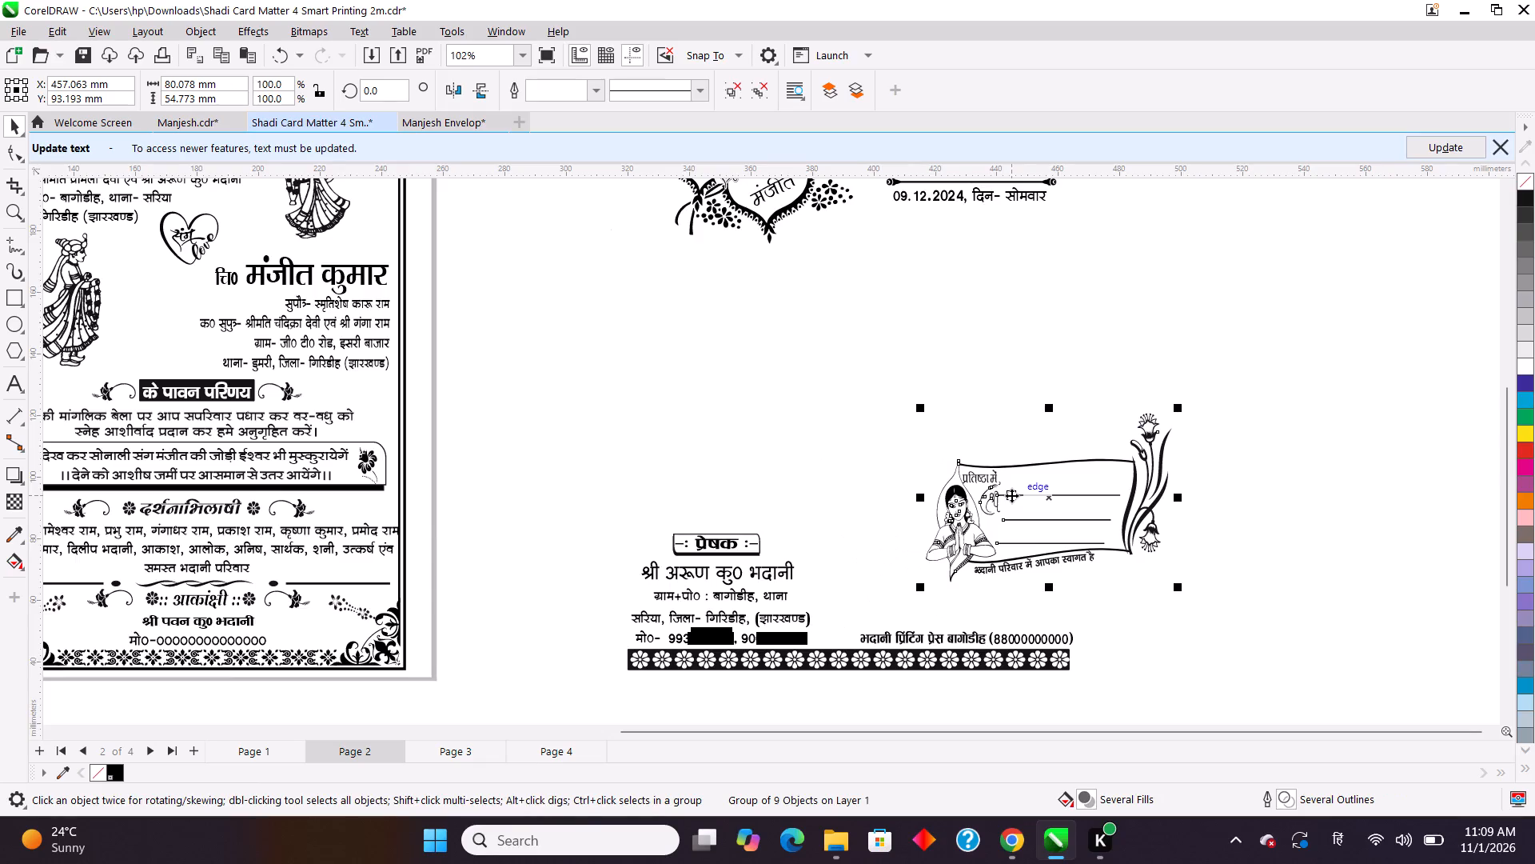
# Copy the separated bride address panel with its flower ornament and writing lines.
pyautogui.rightClick(1011, 493)
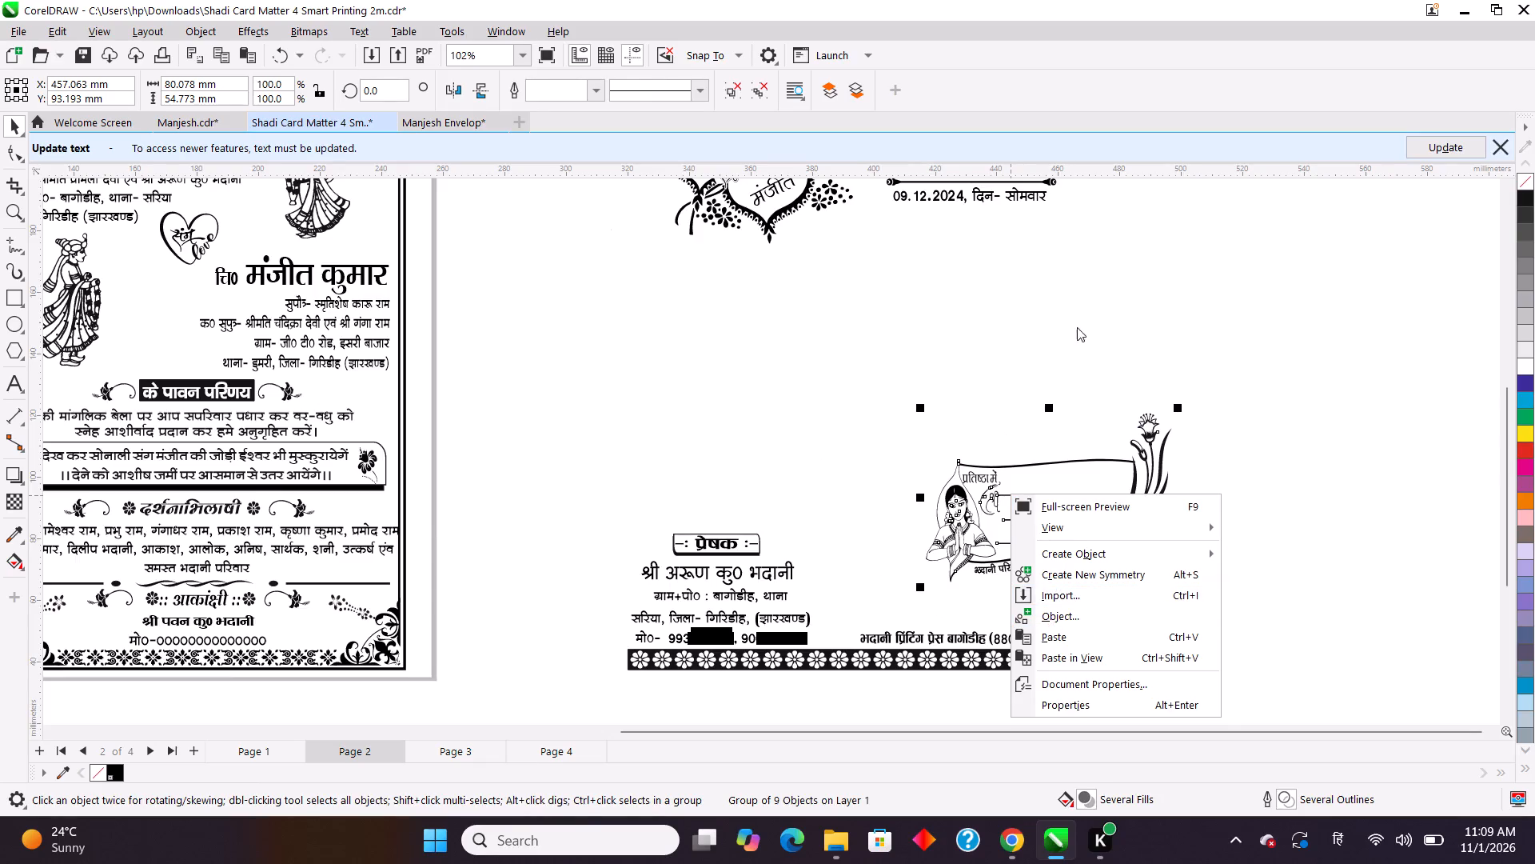
pyautogui.click(1079, 325)
pyautogui.click(993, 497)
pyautogui.rightClick(993, 497)
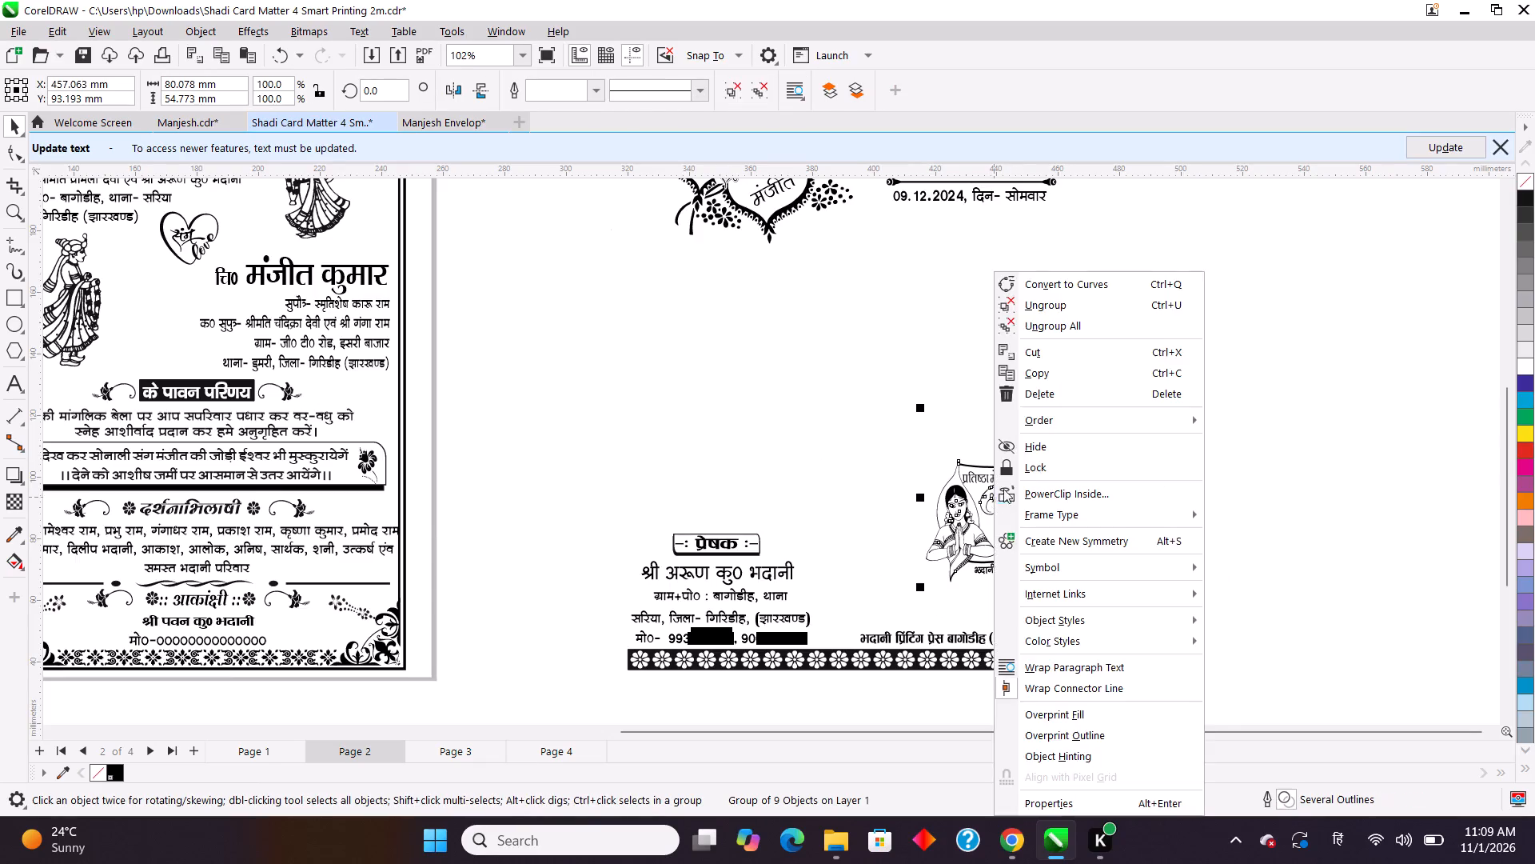
pyautogui.click(1036, 374)
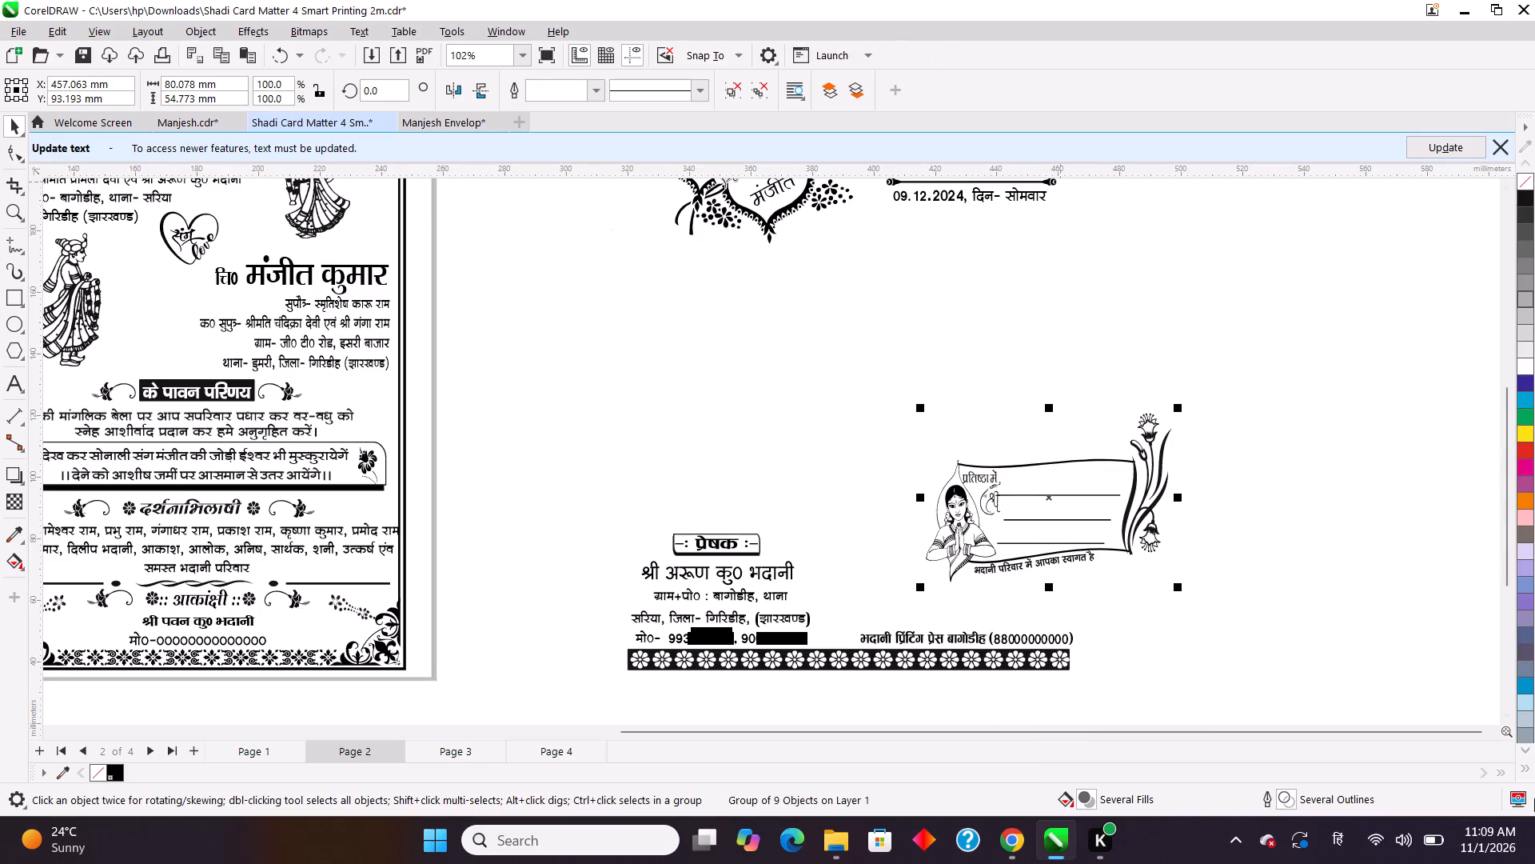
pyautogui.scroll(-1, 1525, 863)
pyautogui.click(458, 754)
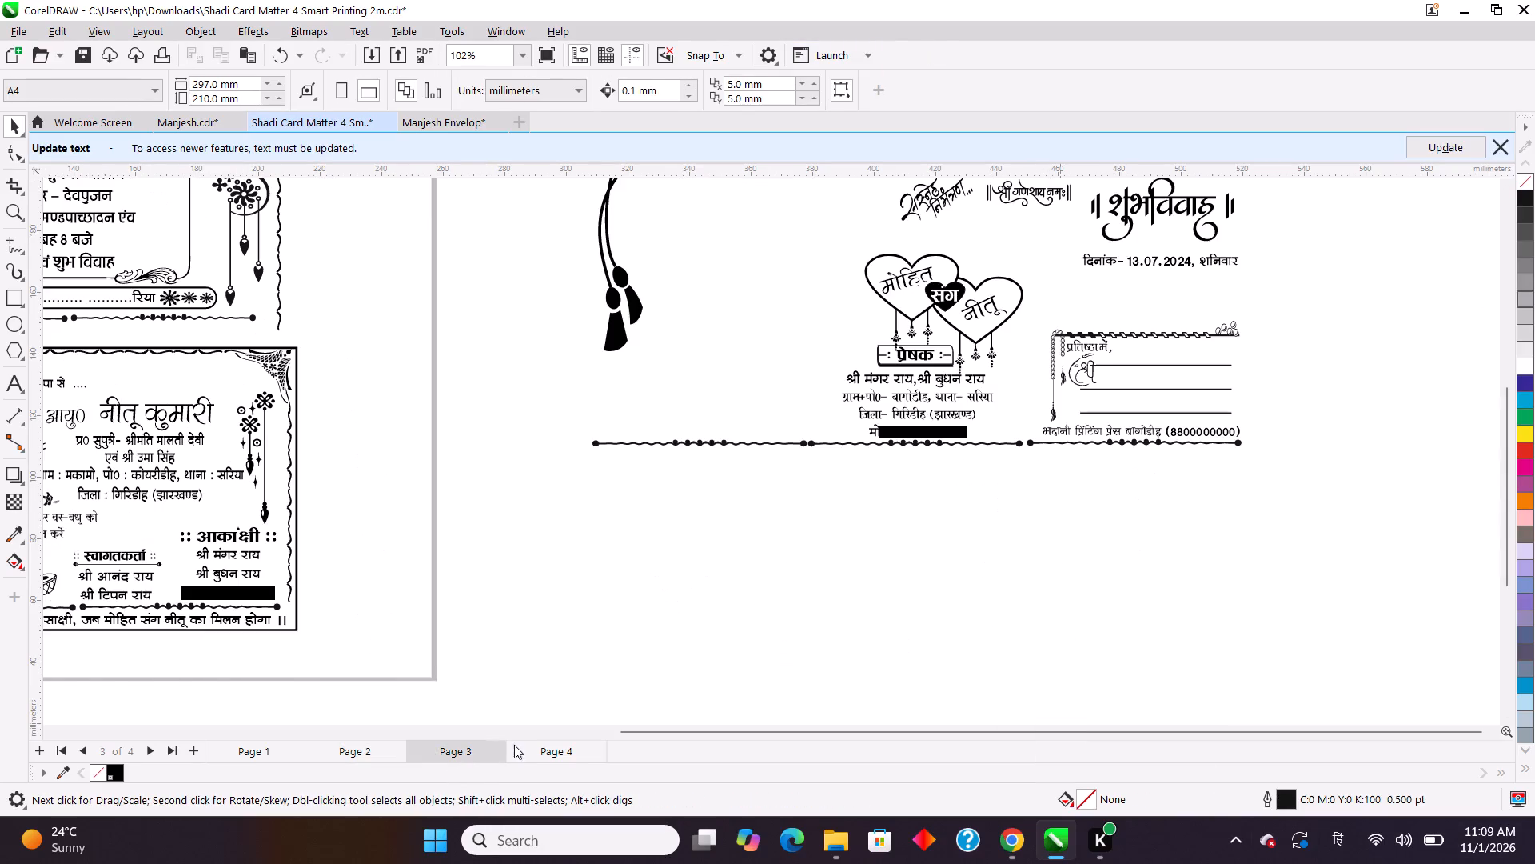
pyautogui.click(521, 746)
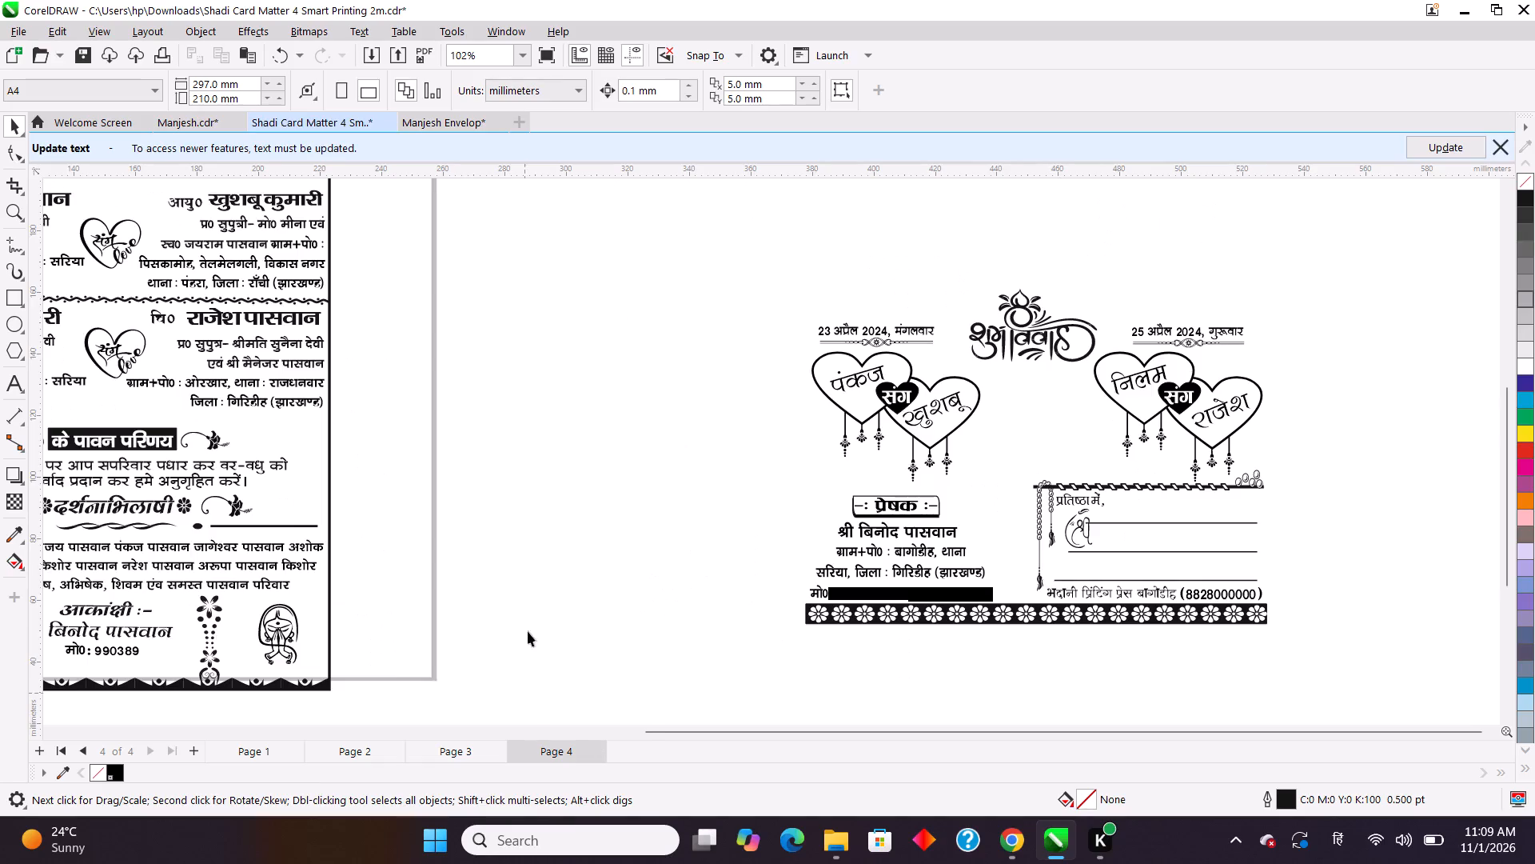
# Paste the bride address panel into the Manjesh Envelop document and move it closer to the page, to about X 33.56 cm, Y 5.08 cm.
pyautogui.click(464, 122)
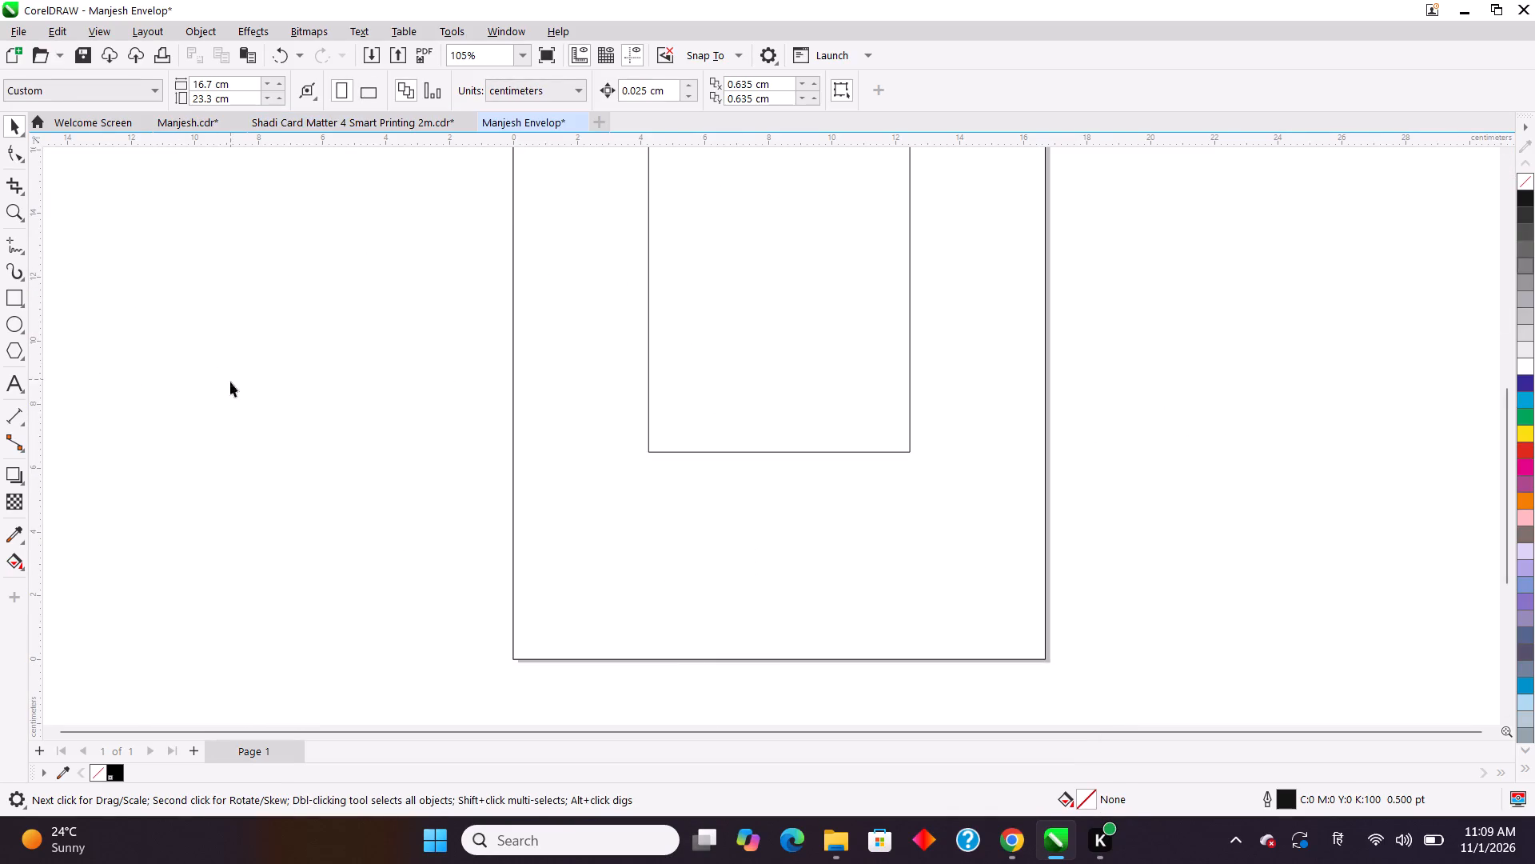
pyautogui.rightClick(238, 421)
pyautogui.click(286, 559)
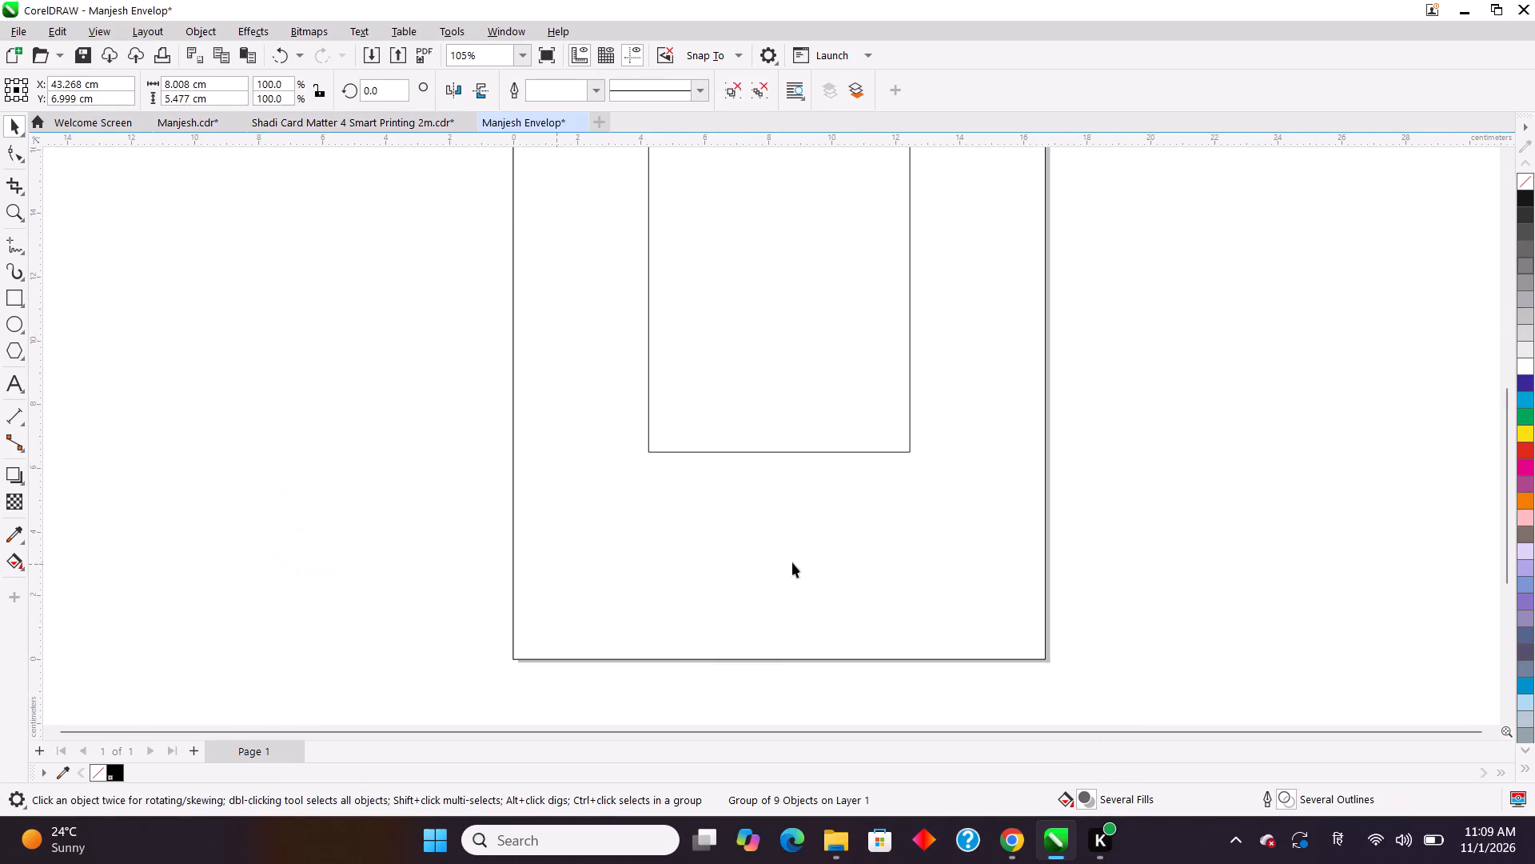
pyautogui.scroll(-5, 800, 547)
pyautogui.moveTo(1351, 493); pyautogui.dragTo(809, 551)
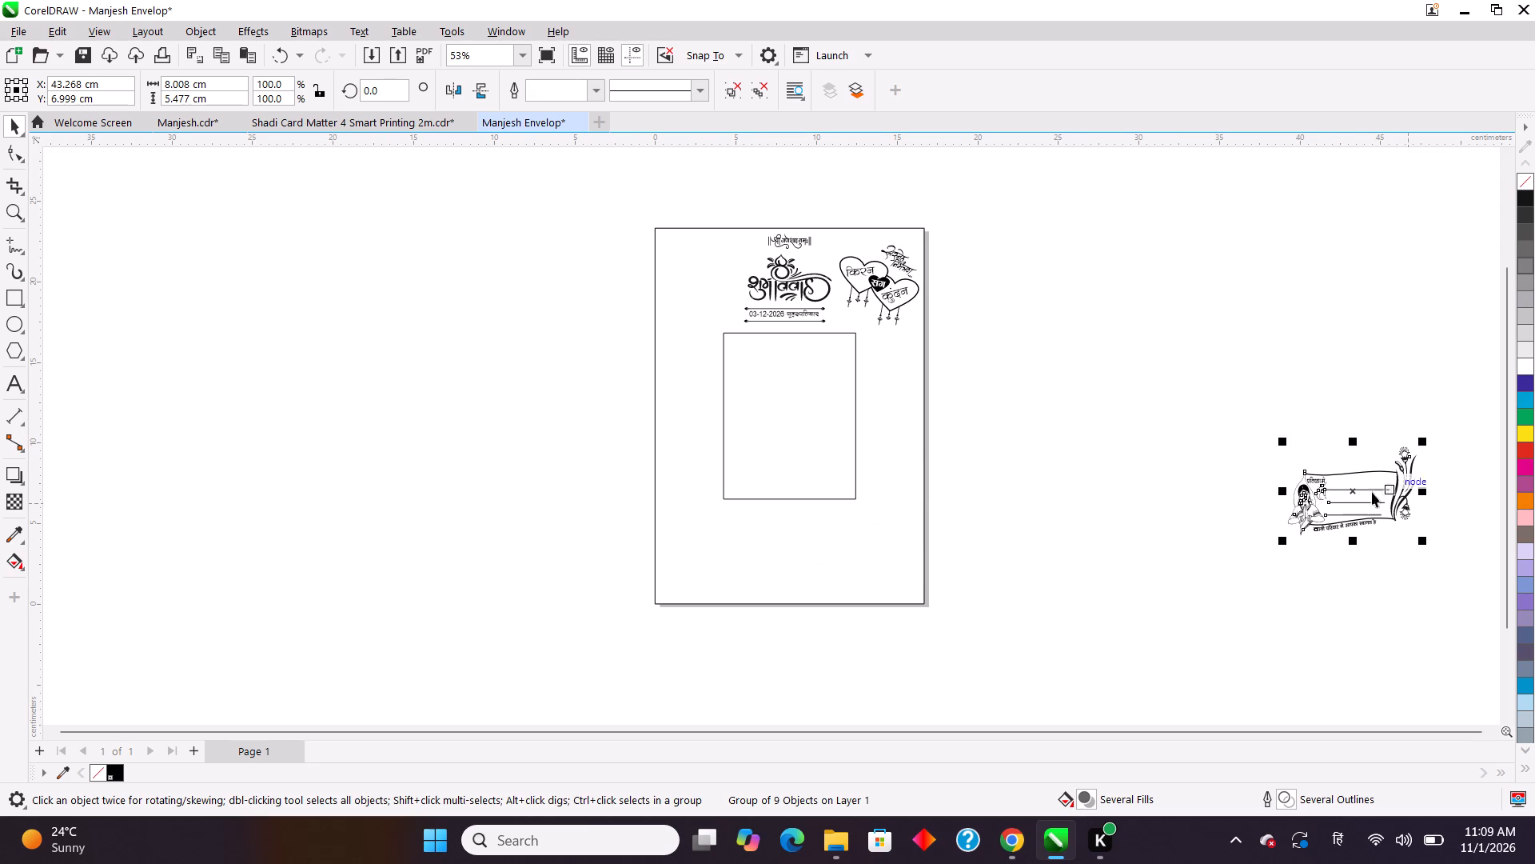
pyautogui.moveTo(1358, 487); pyautogui.dragTo(1201, 521)
pyautogui.click(1201, 521)
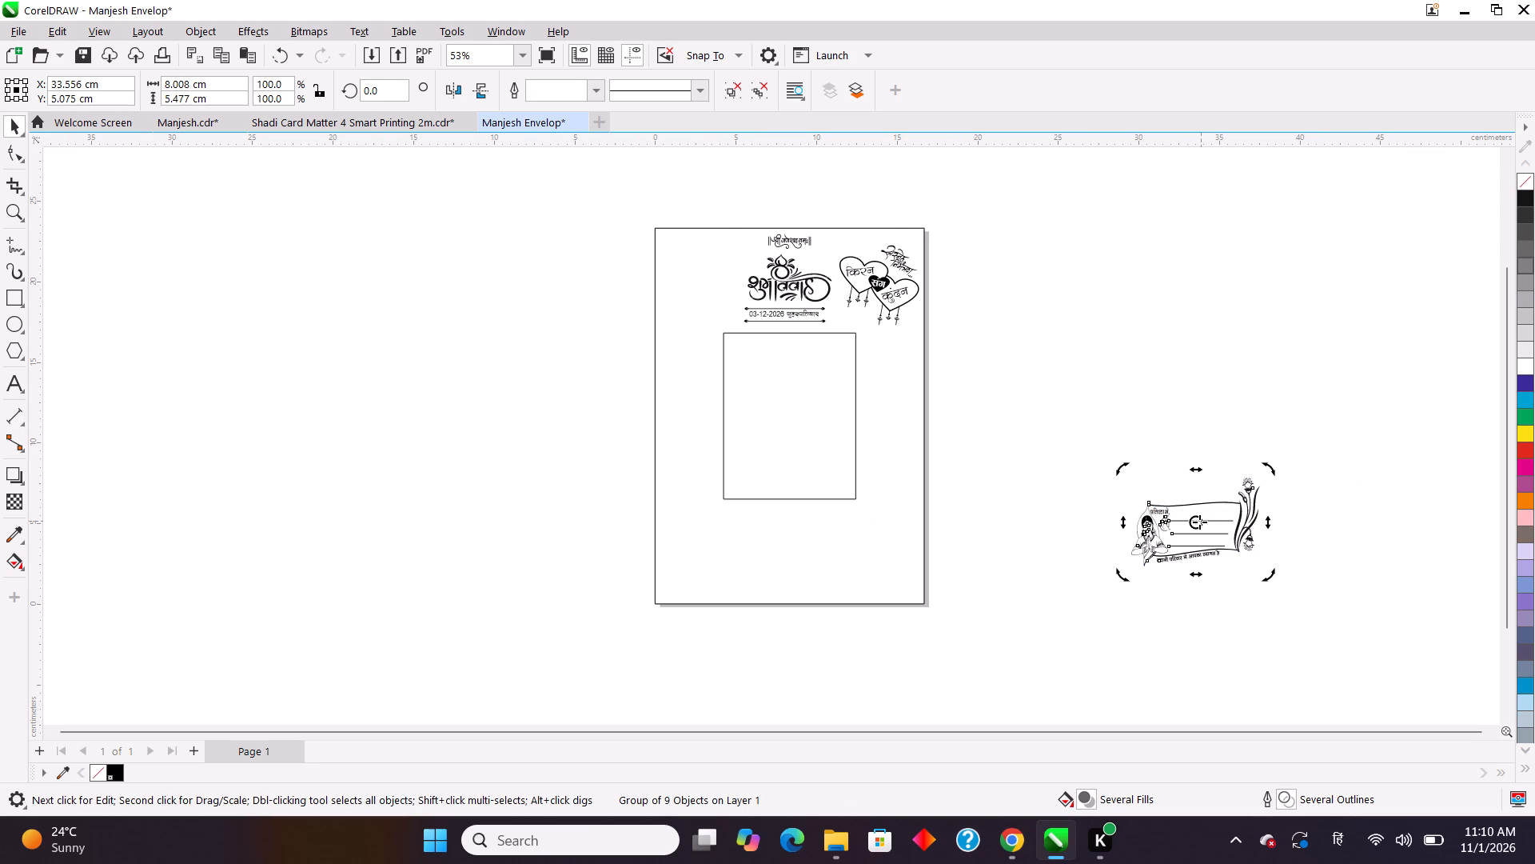
# Move the pasted bride address panel onto the page below the empty rectangle, to about X 8.34 cm, Y 3.31 cm.
pyautogui.click(1306, 605)
pyautogui.click(1200, 530)
pyautogui.click(1186, 518)
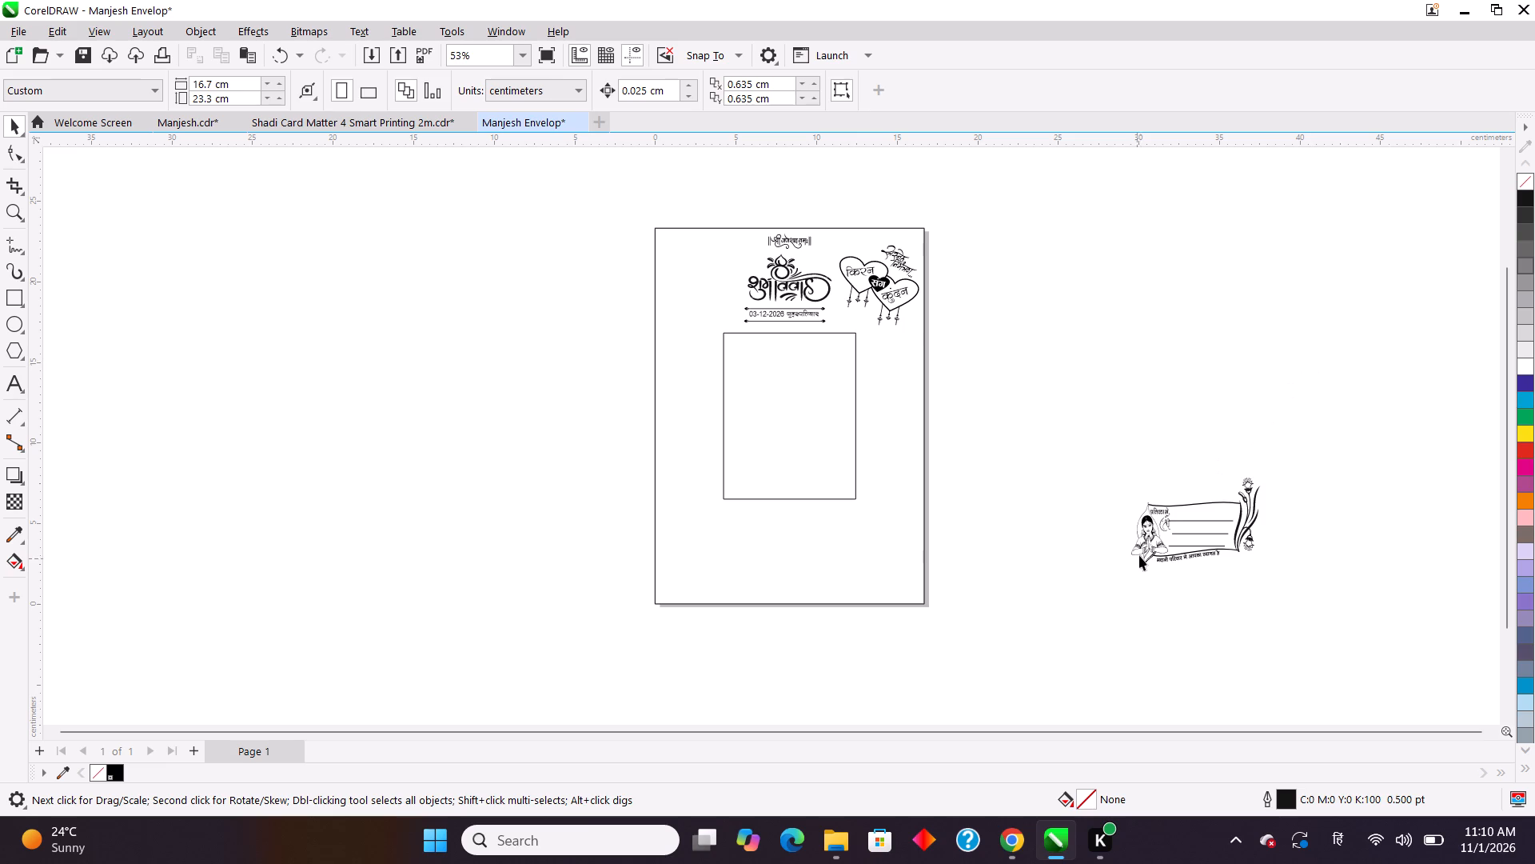
pyautogui.click(1170, 517)
pyautogui.moveTo(1197, 525); pyautogui.dragTo(1152, 538)
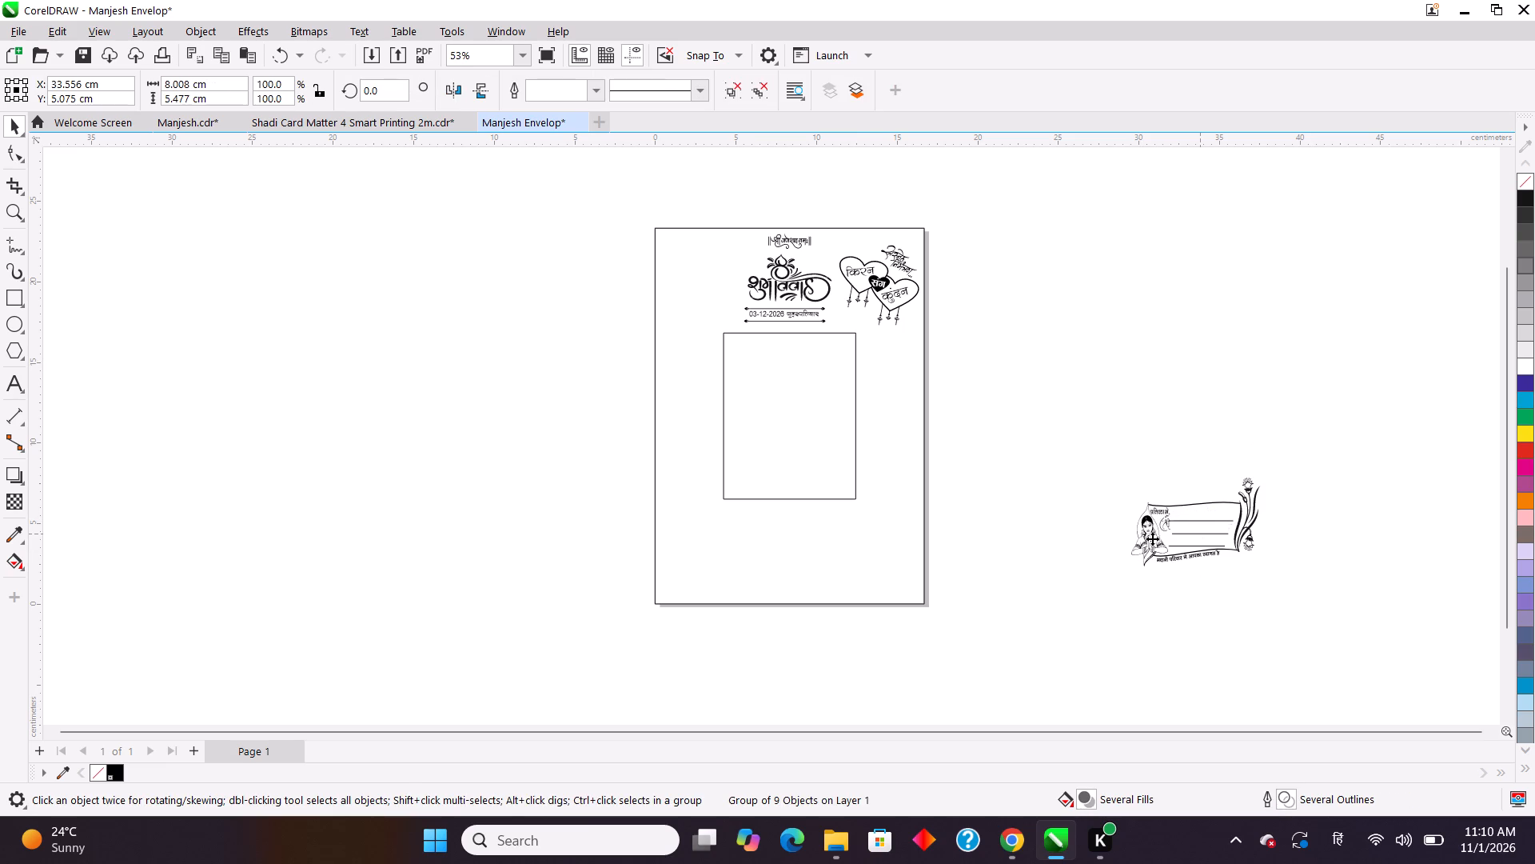
pyautogui.moveTo(1152, 538); pyautogui.dragTo(789, 554)
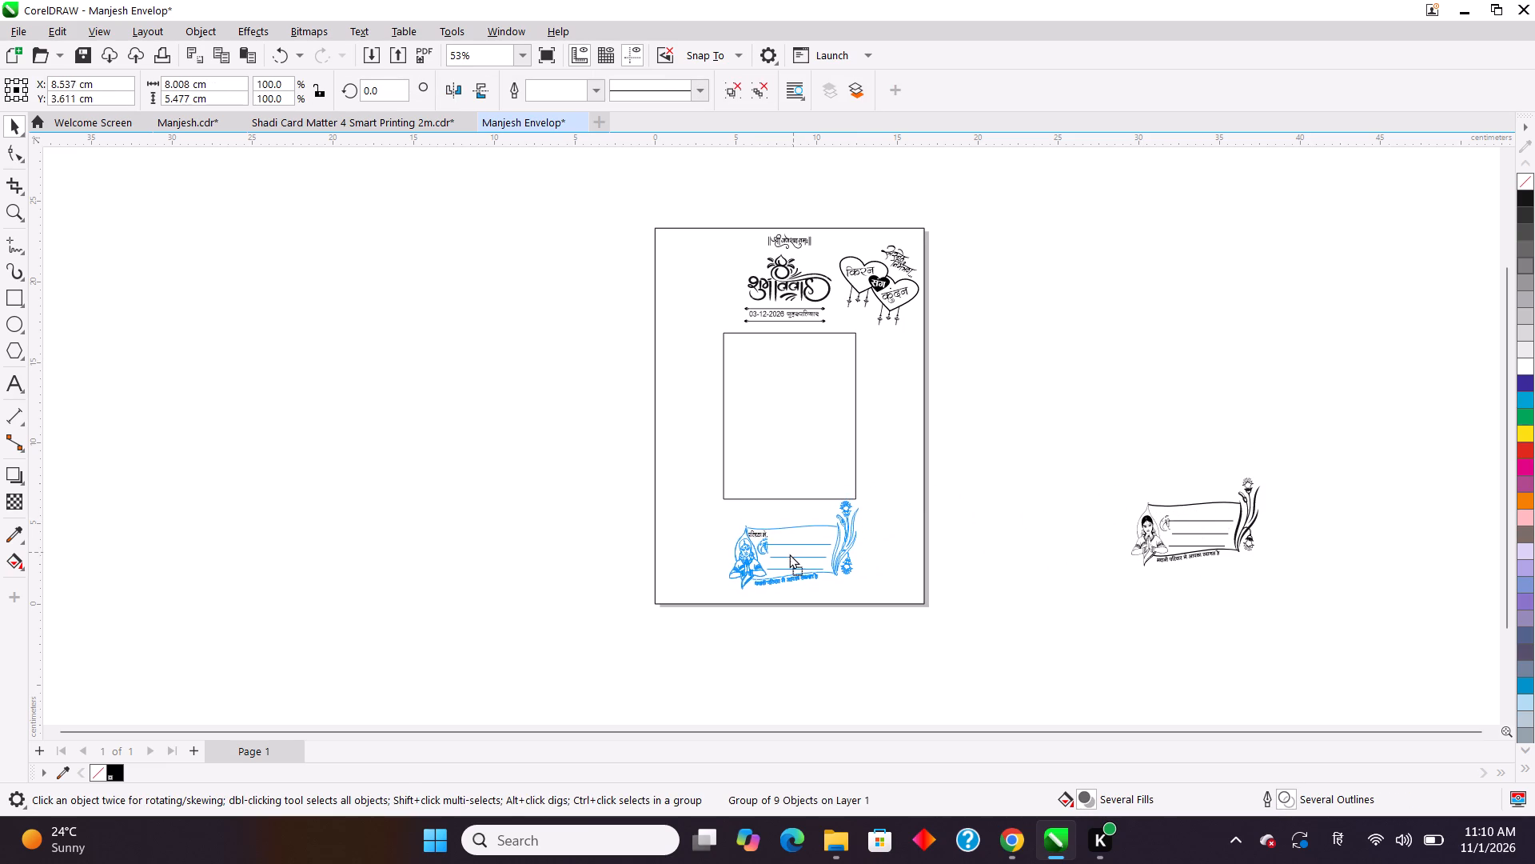
pyautogui.moveTo(789, 554); pyautogui.dragTo(788, 558)
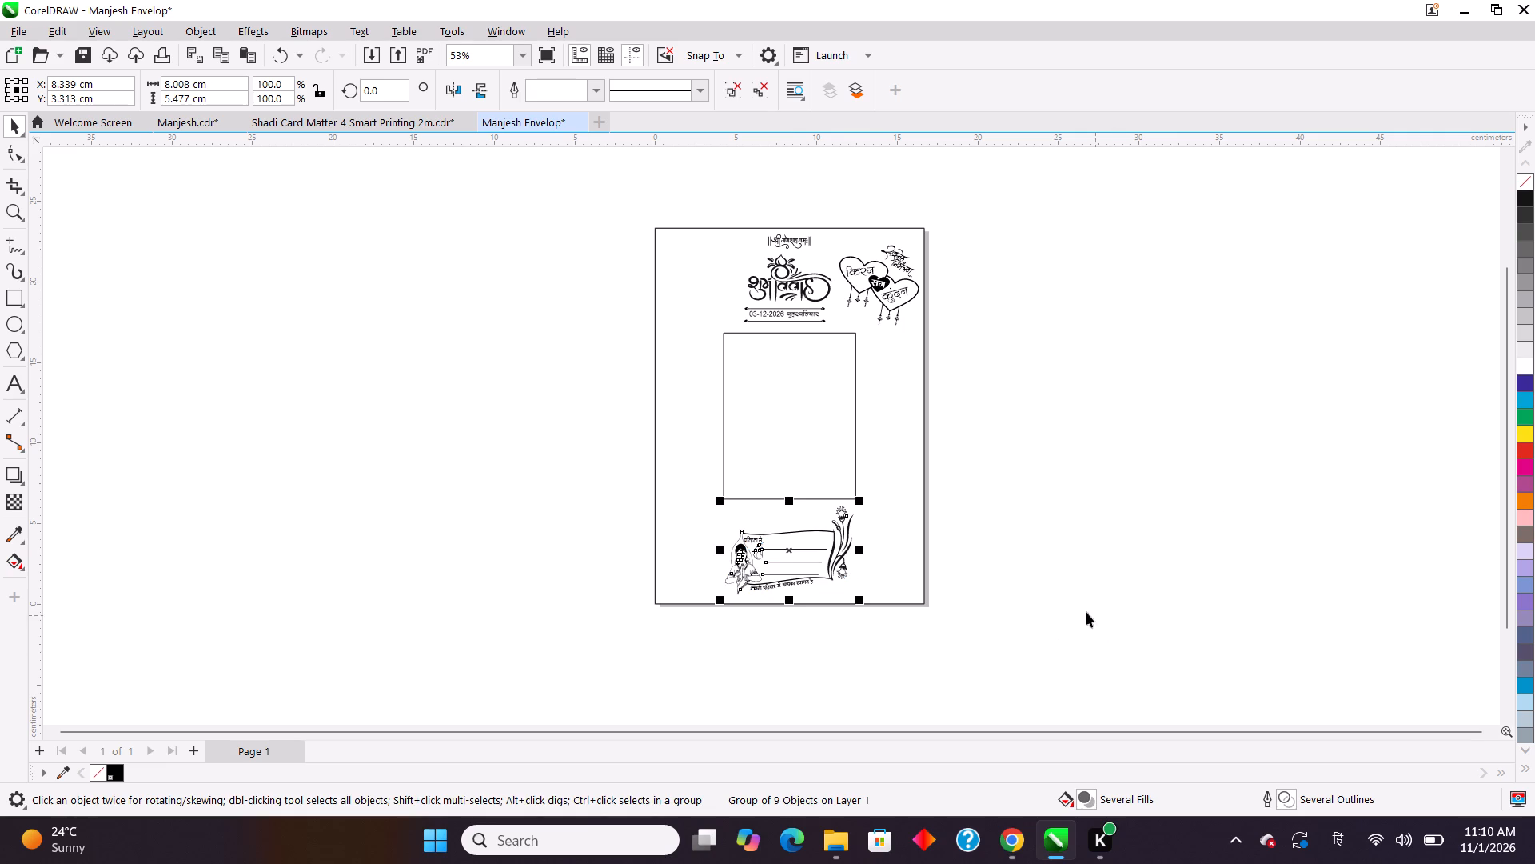
# Nudge the bride address panel slightly upward to about Y 3.44 cm, then deselect it.
pyautogui.scroll(6, 733, 560)
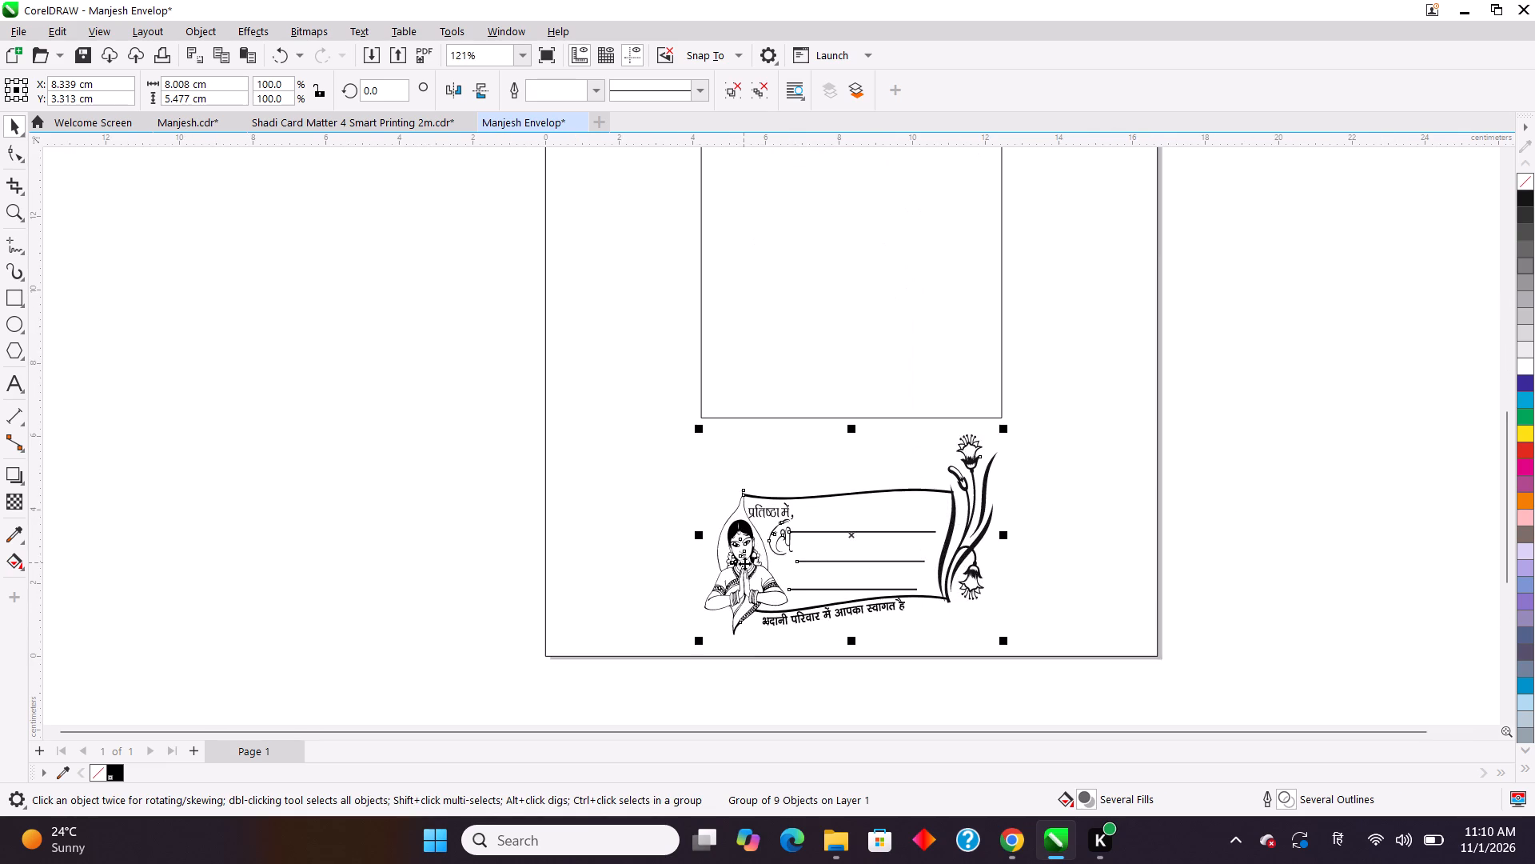
pyautogui.scroll(1, 744, 563)
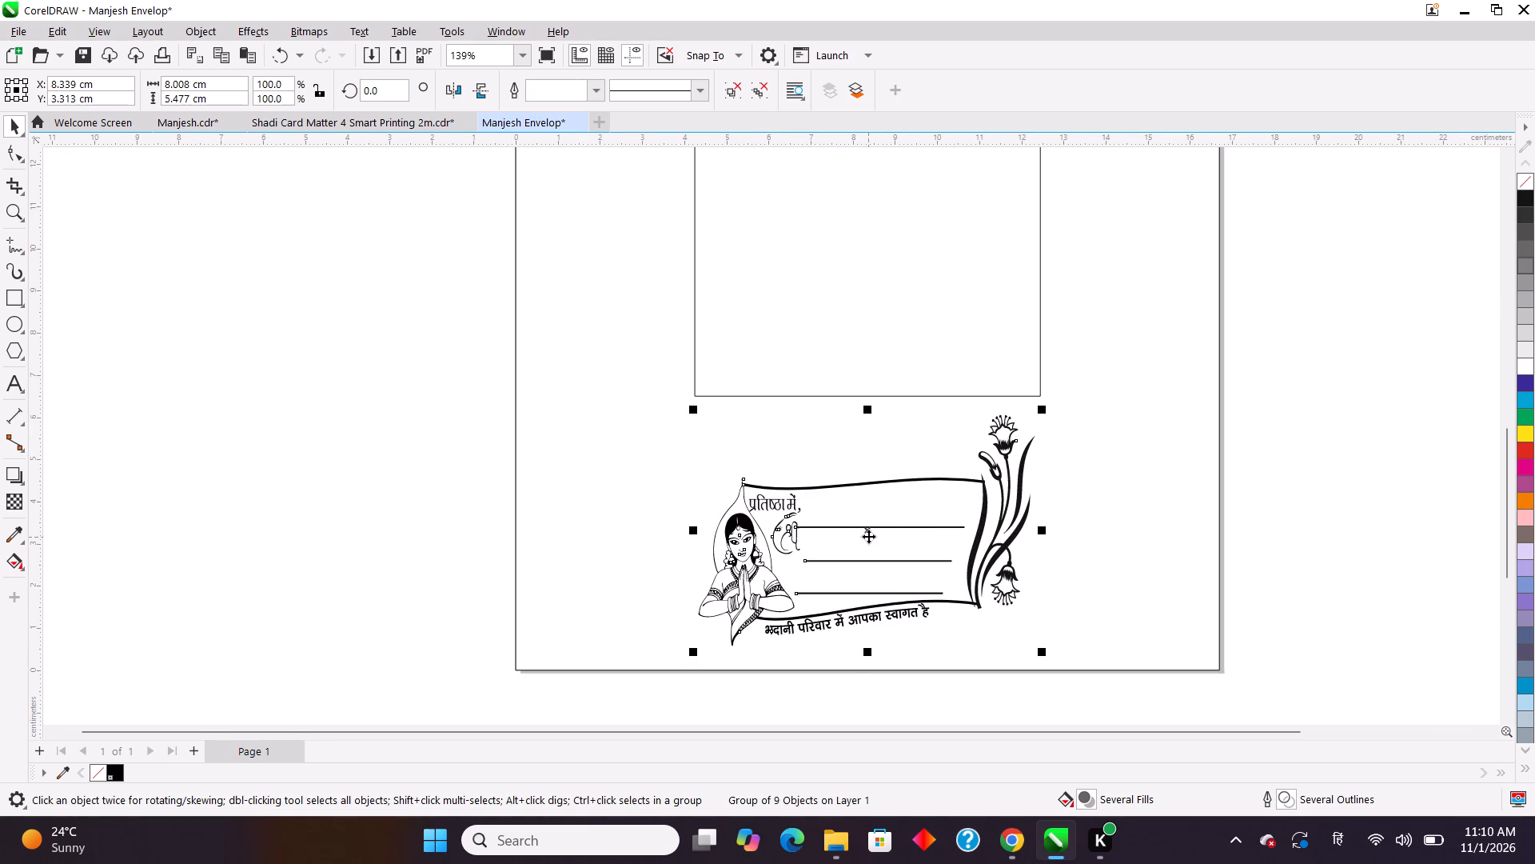
pyautogui.click(867, 533)
pyautogui.click(1384, 594)
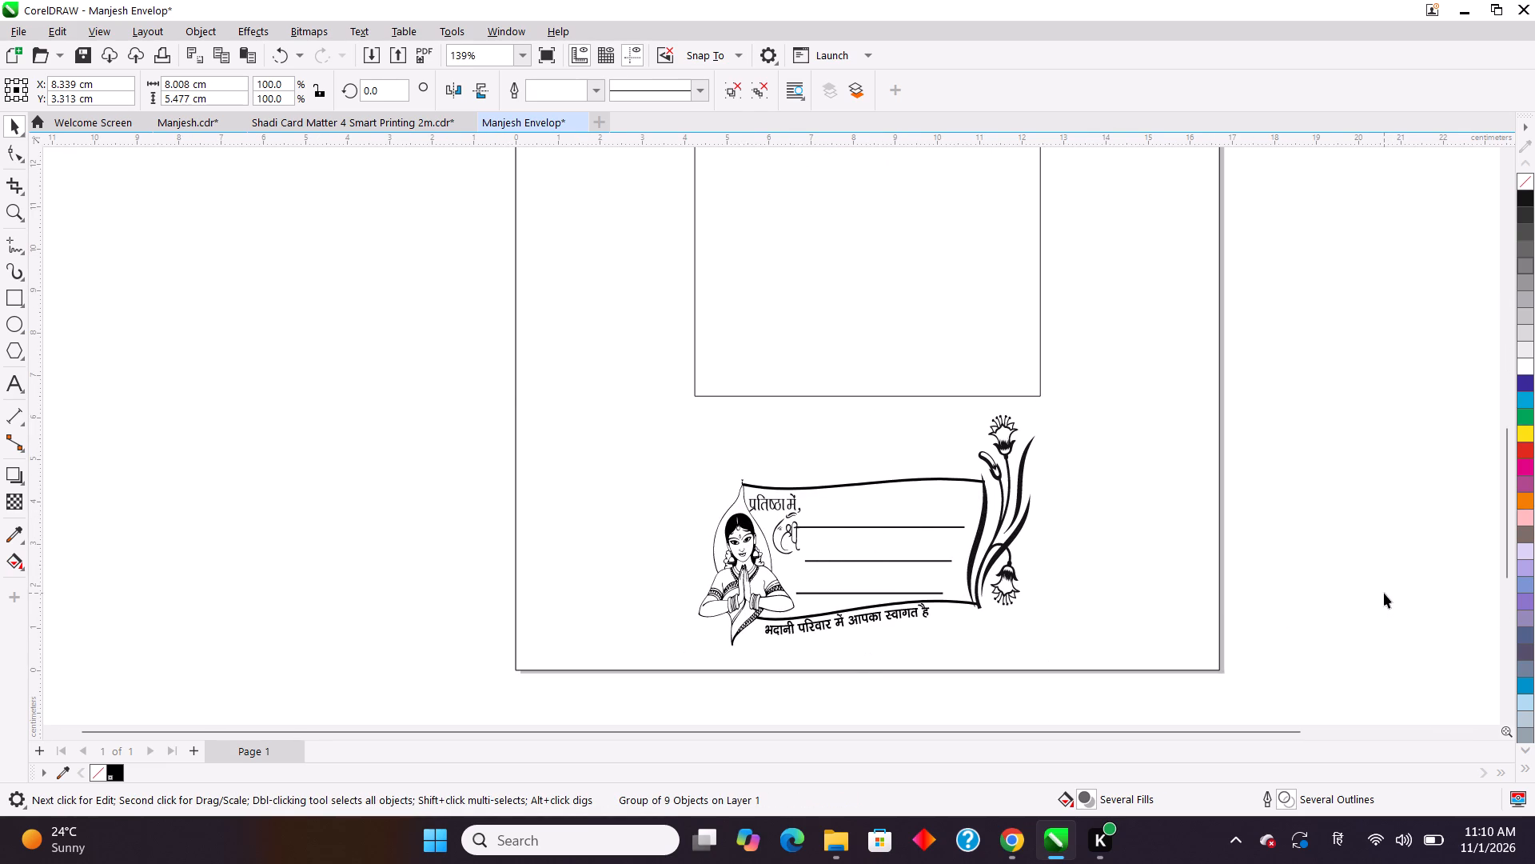
pyautogui.click(864, 529)
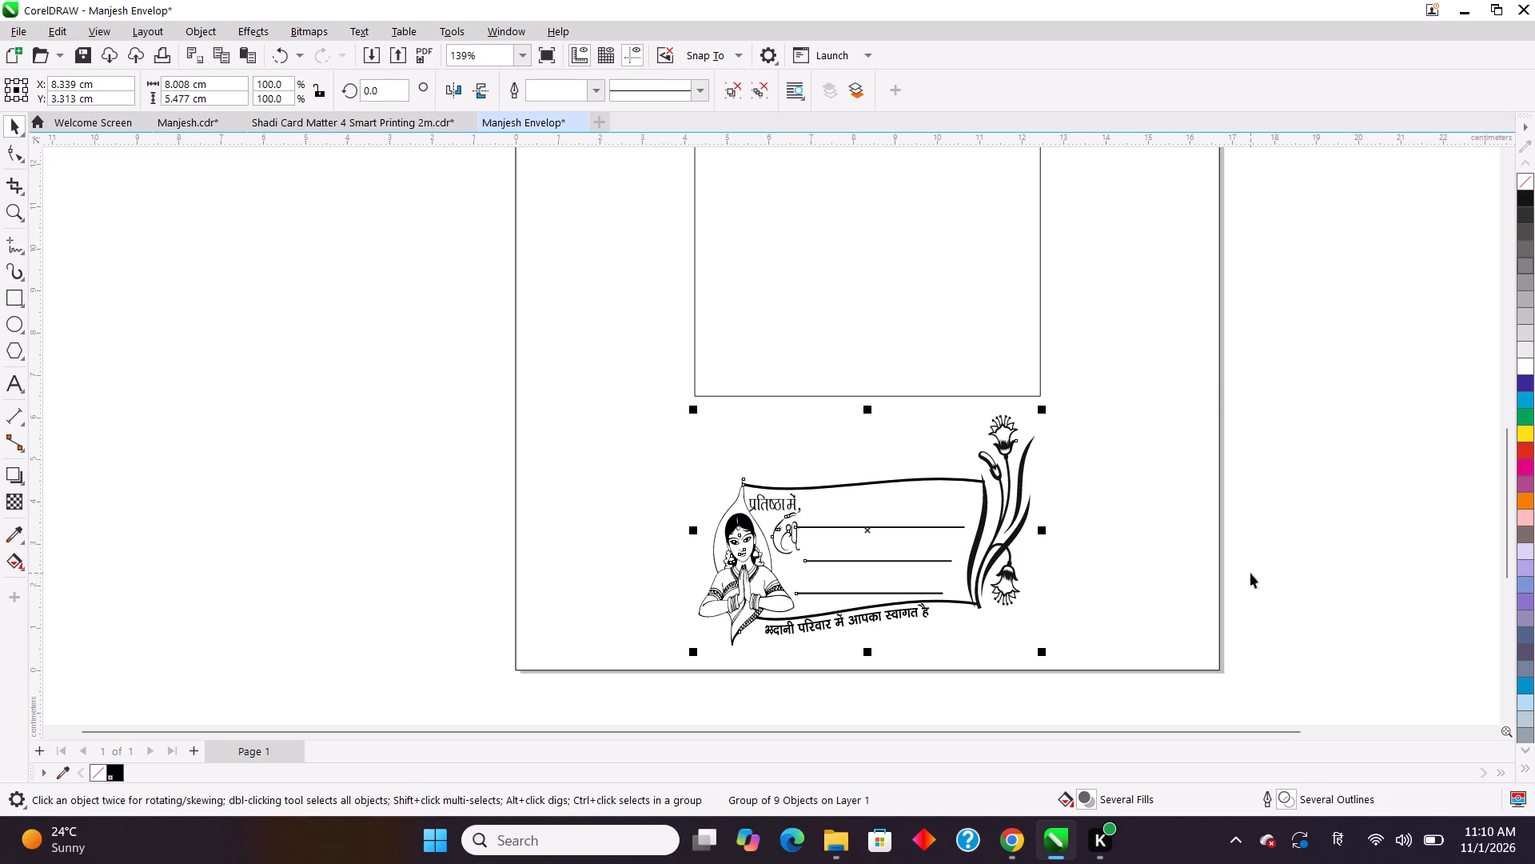
pyautogui.press('Up')
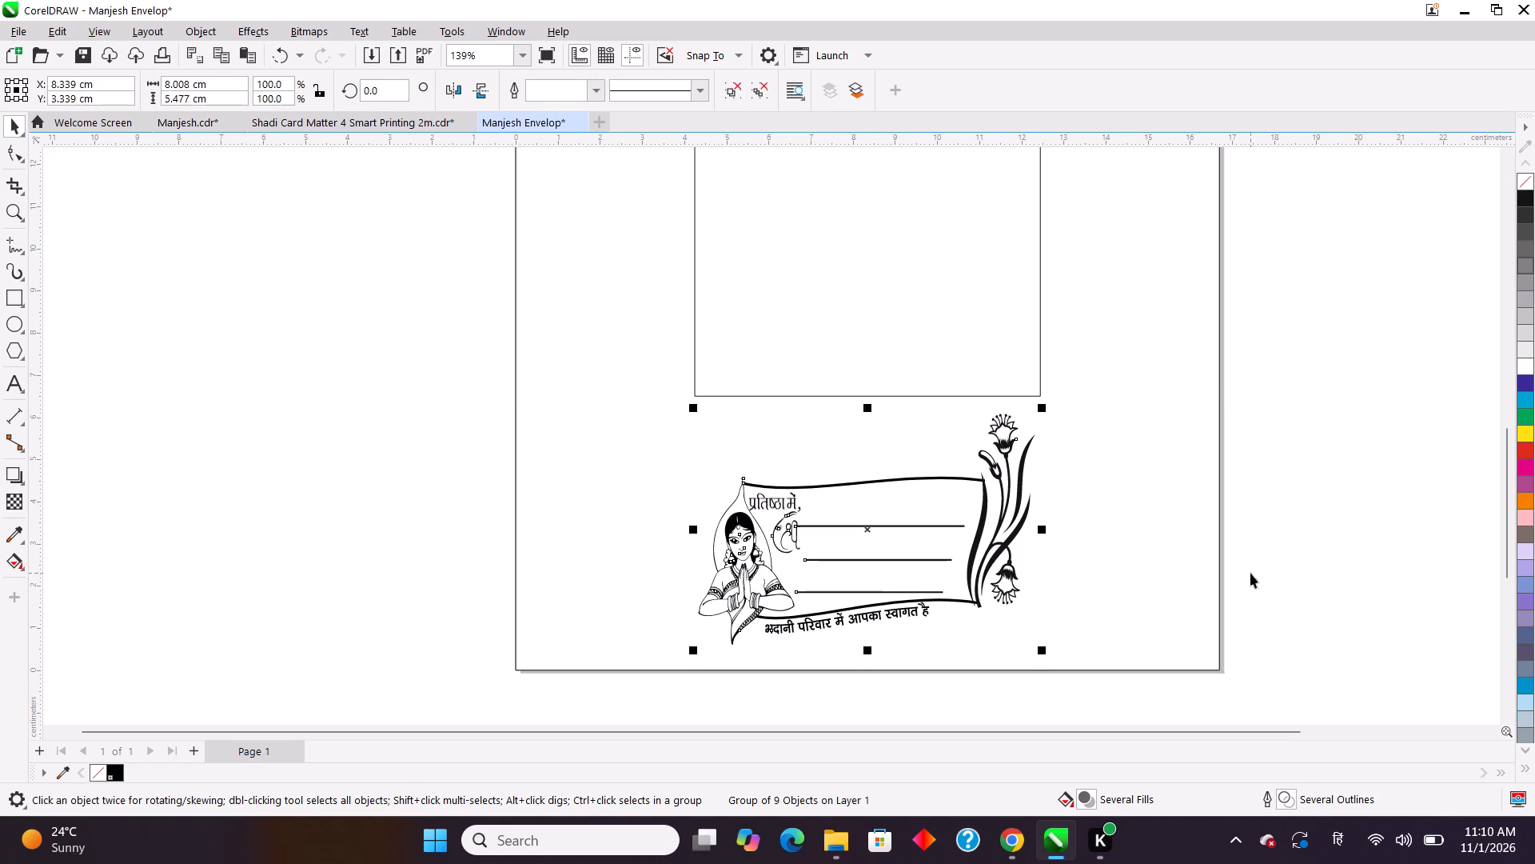
pyautogui.press('Up')
pyautogui.press('Up')
pyautogui.press('Up')
pyautogui.press('Up')
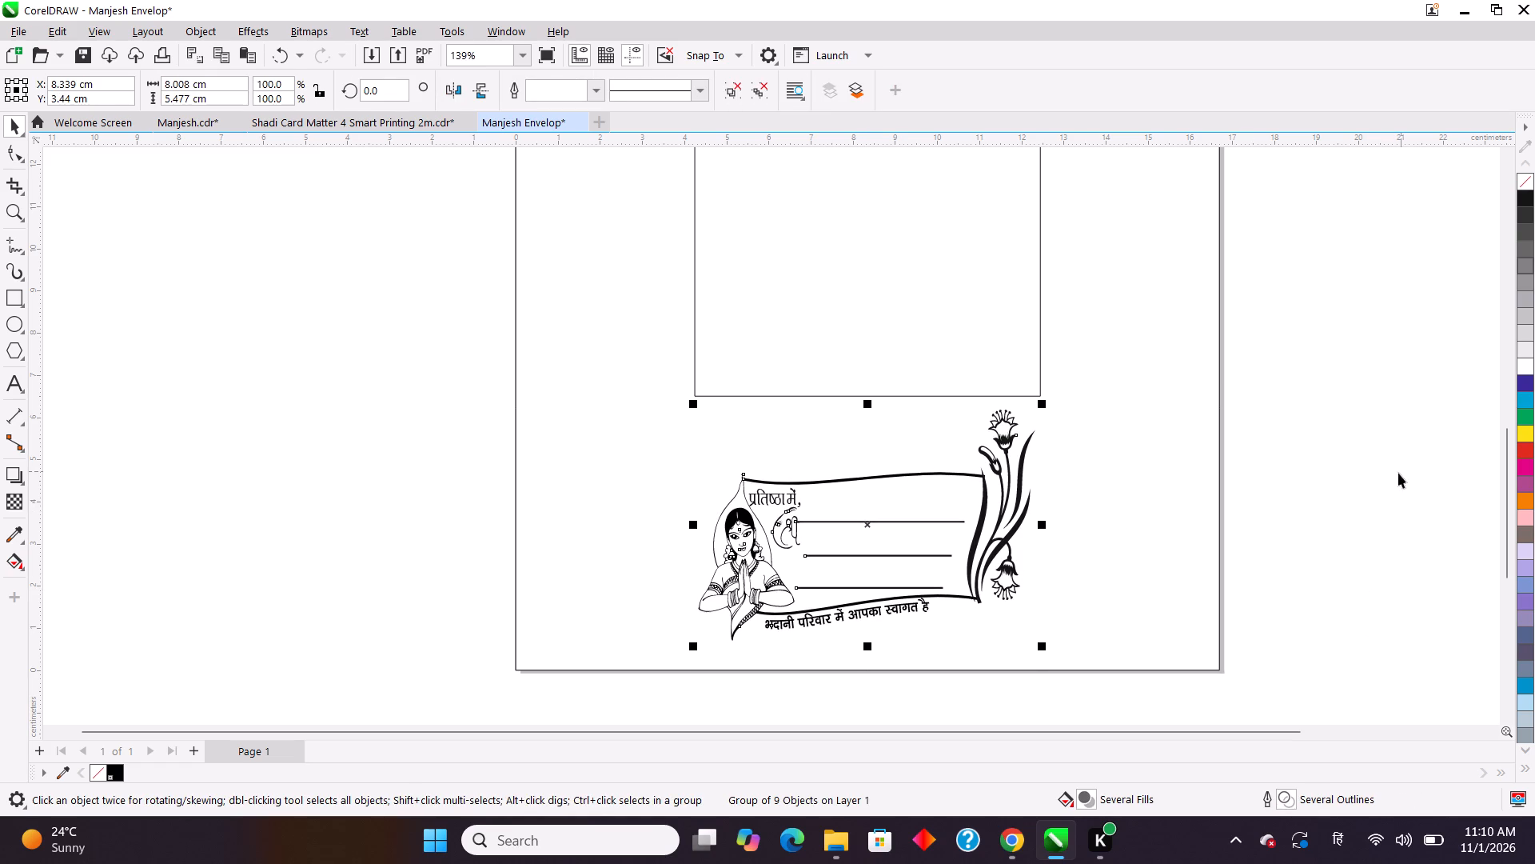
pyautogui.click(1370, 486)
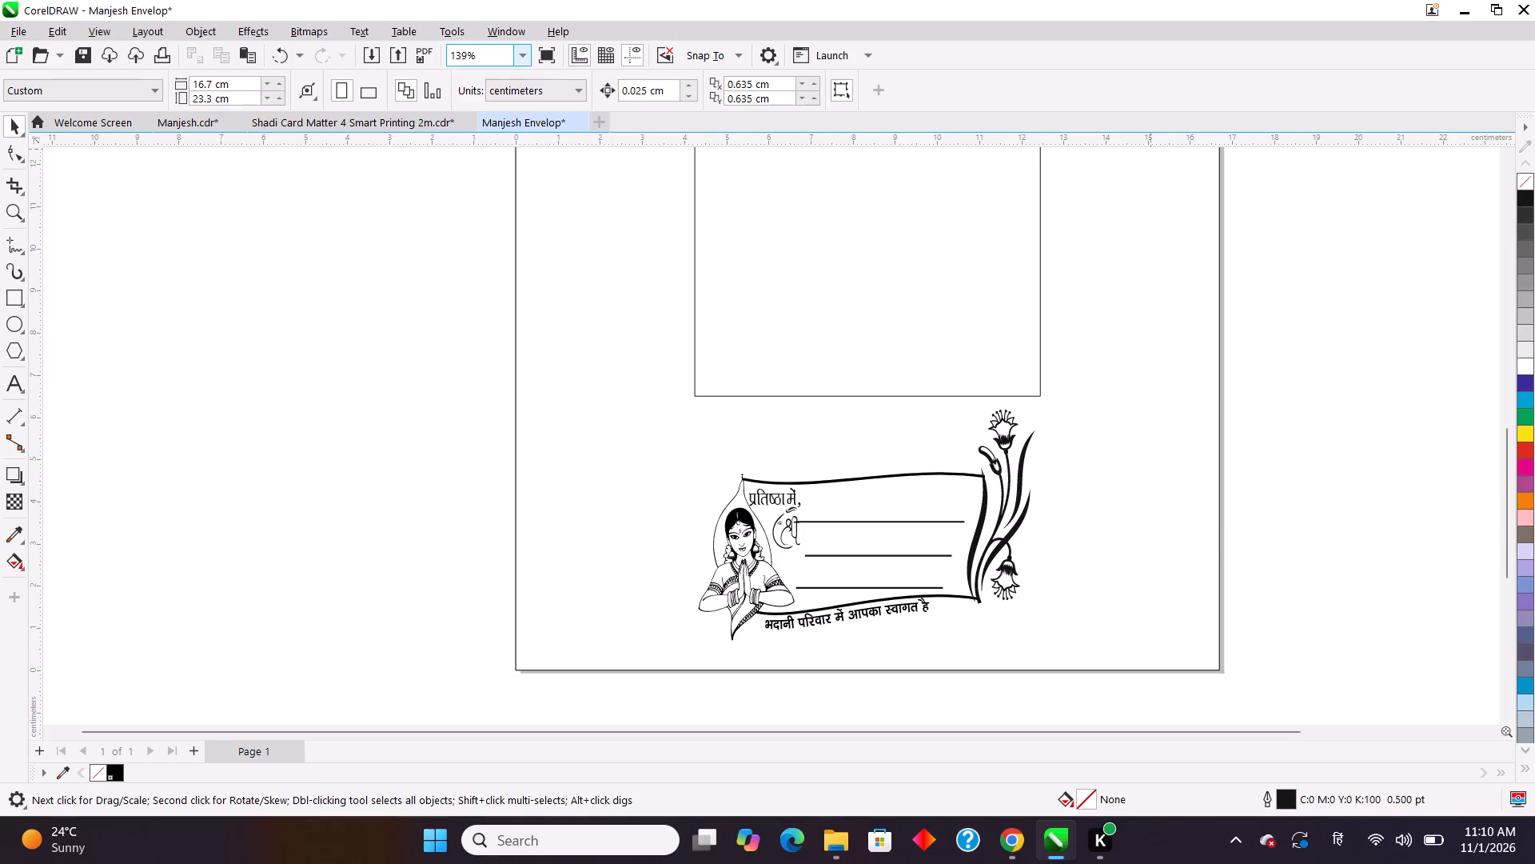
# Switch to the Shadi Card Matter document and examine the प्रतिष्ठा में address panels of the sample envelopes on pages 4 and 3.
pyautogui.click(364, 118)
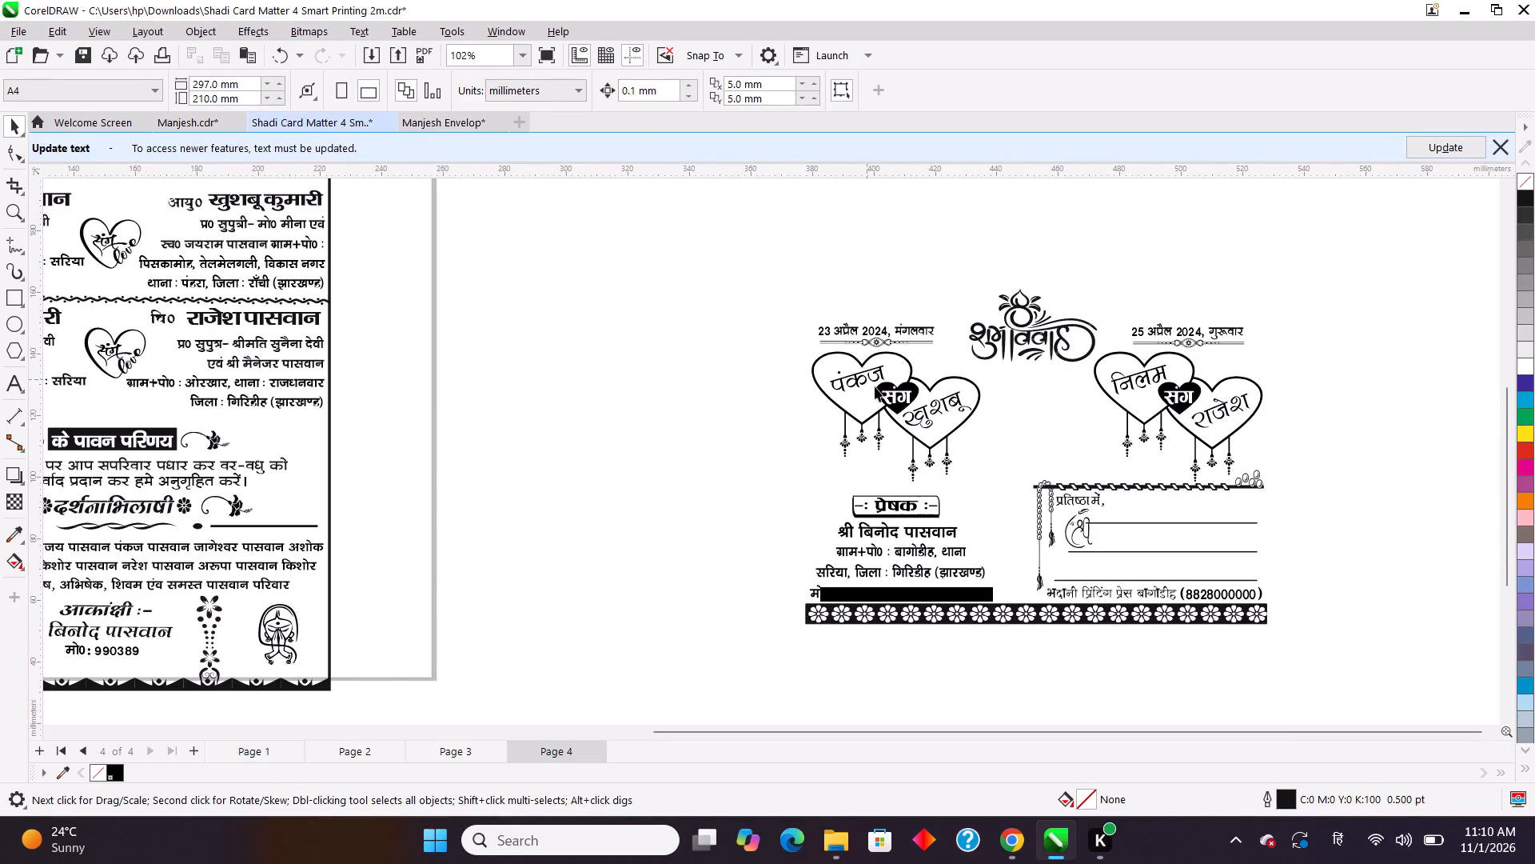
pyautogui.click(1102, 490)
pyautogui.click(1108, 522)
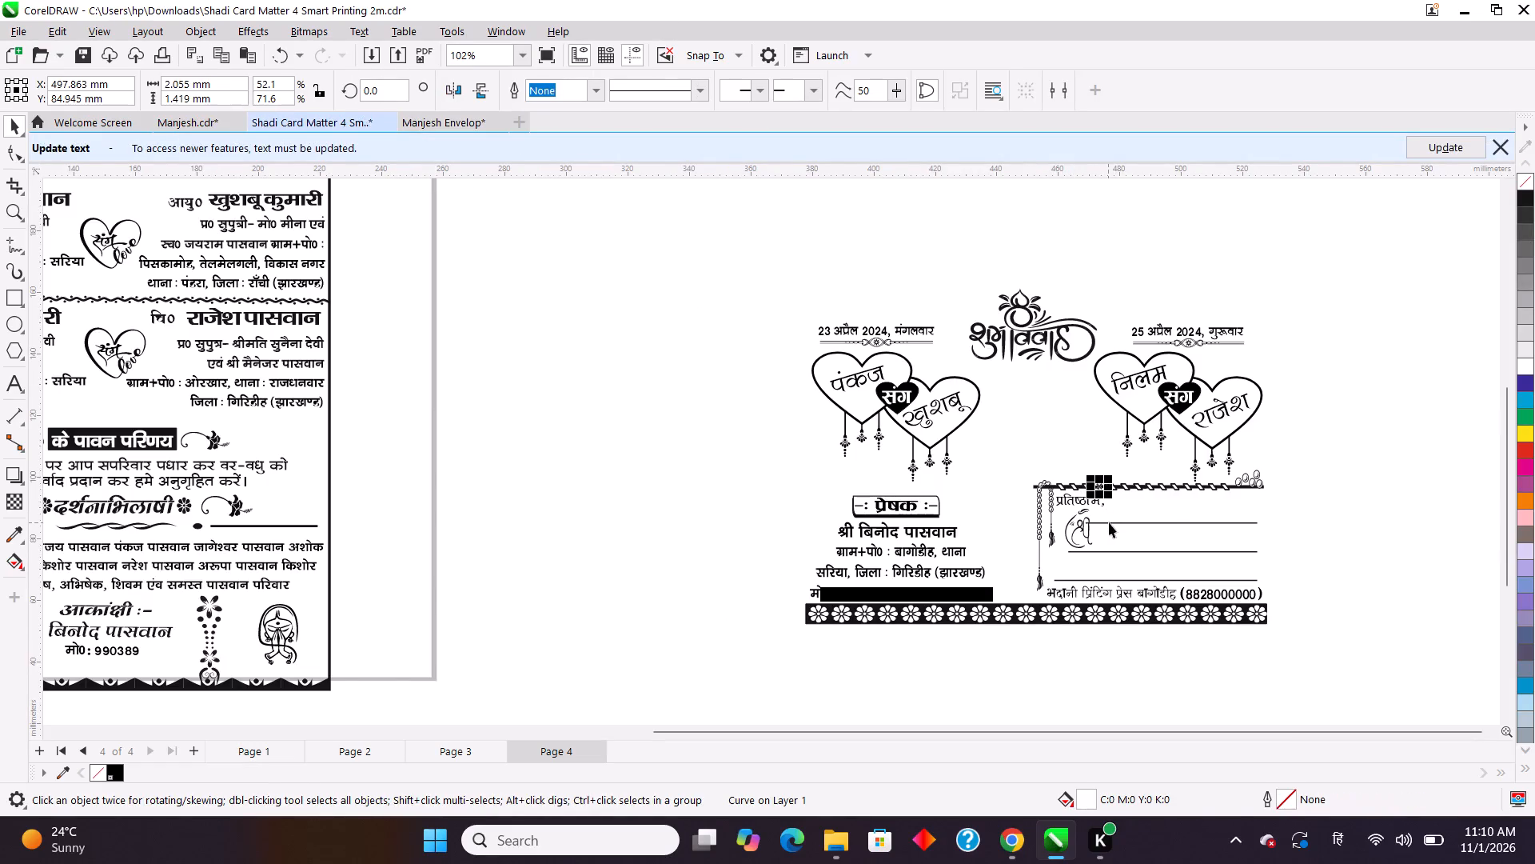
pyautogui.click(1122, 549)
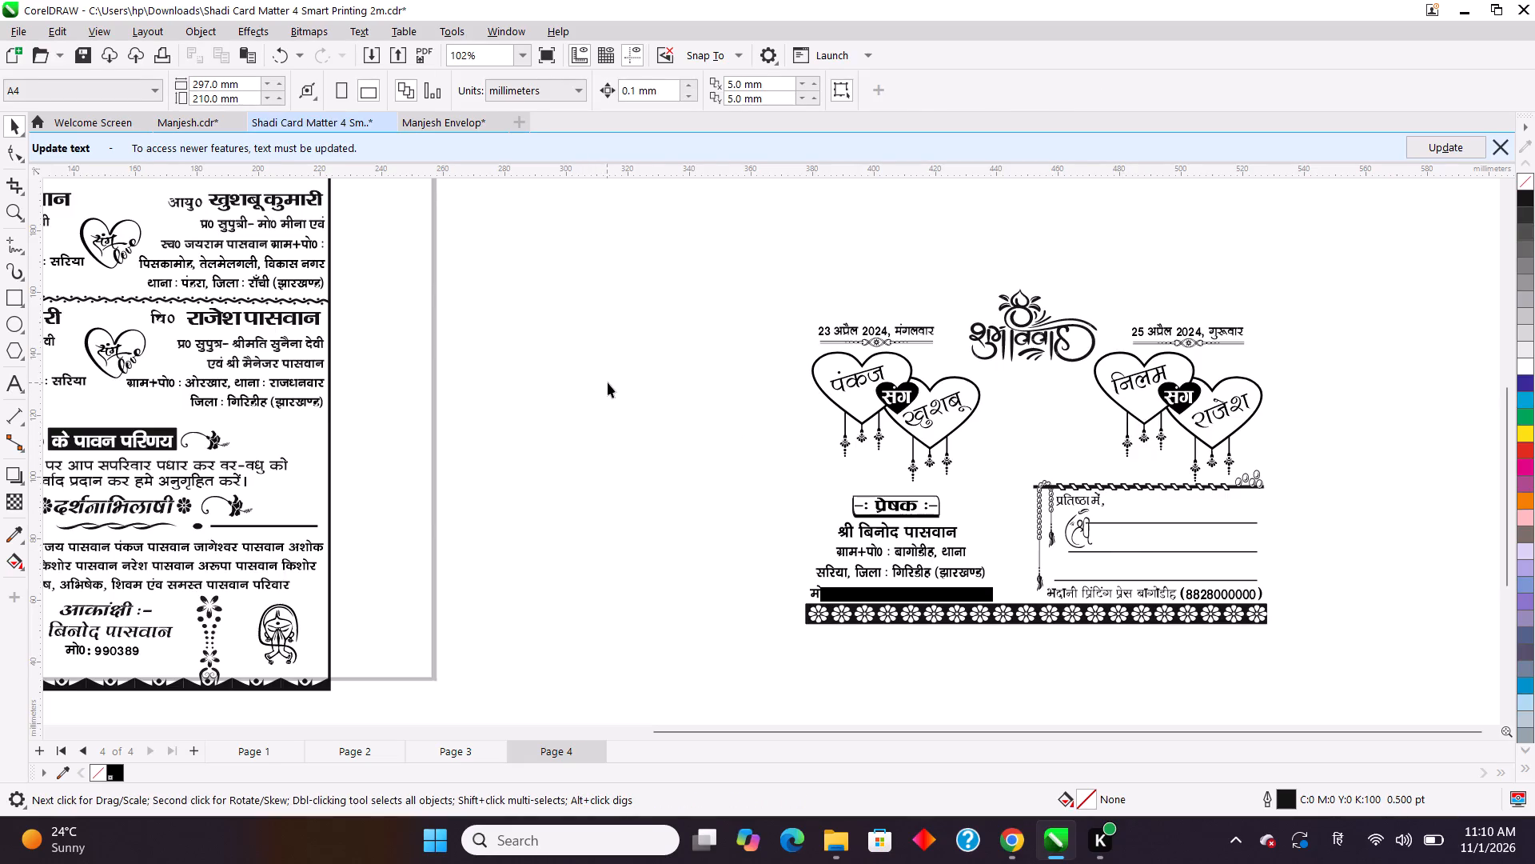
pyautogui.click(441, 751)
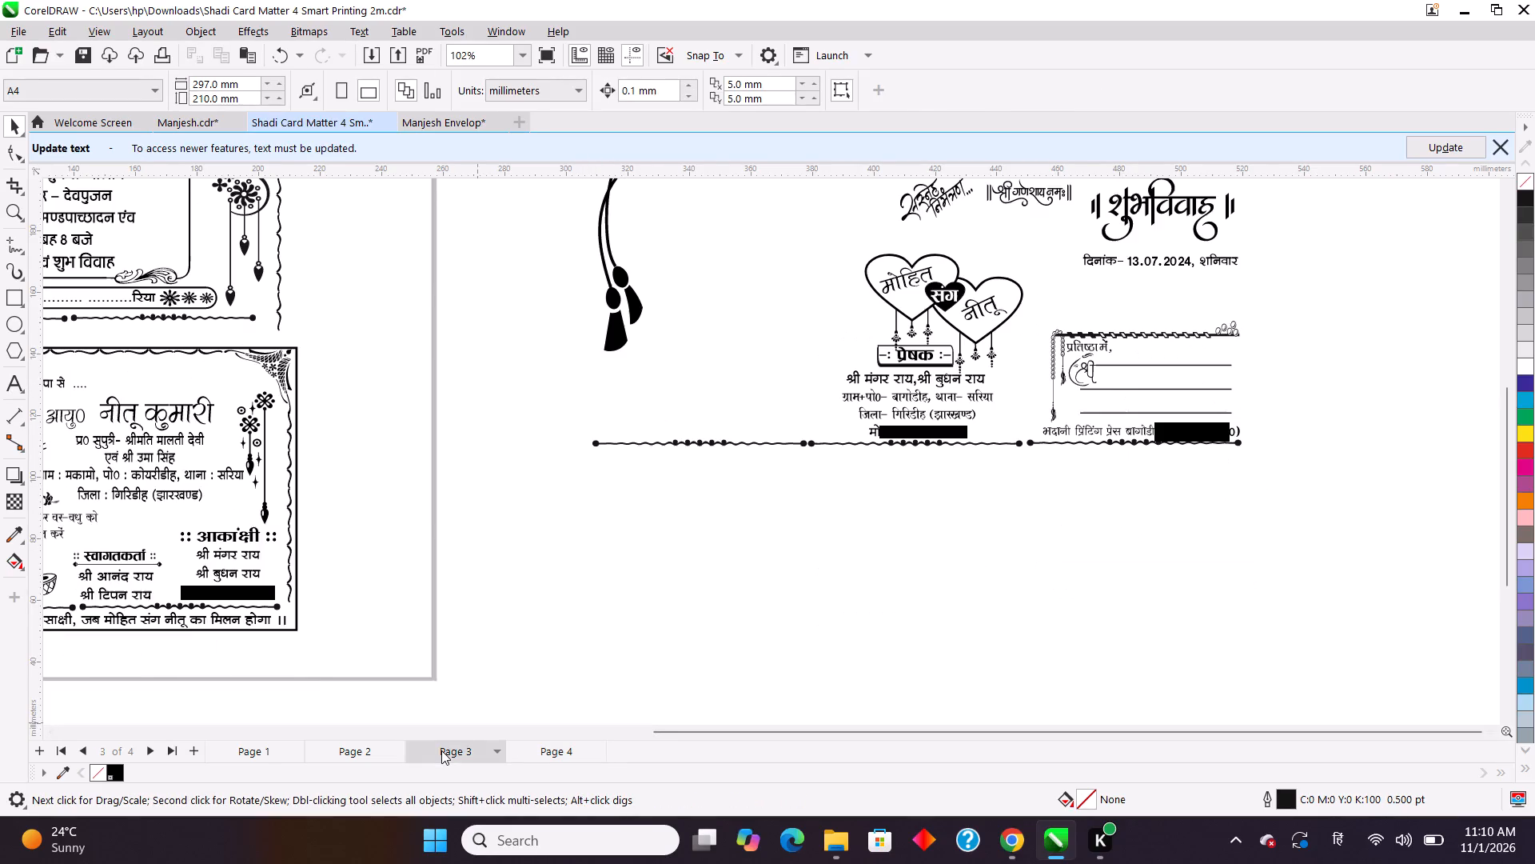
pyautogui.click(1114, 346)
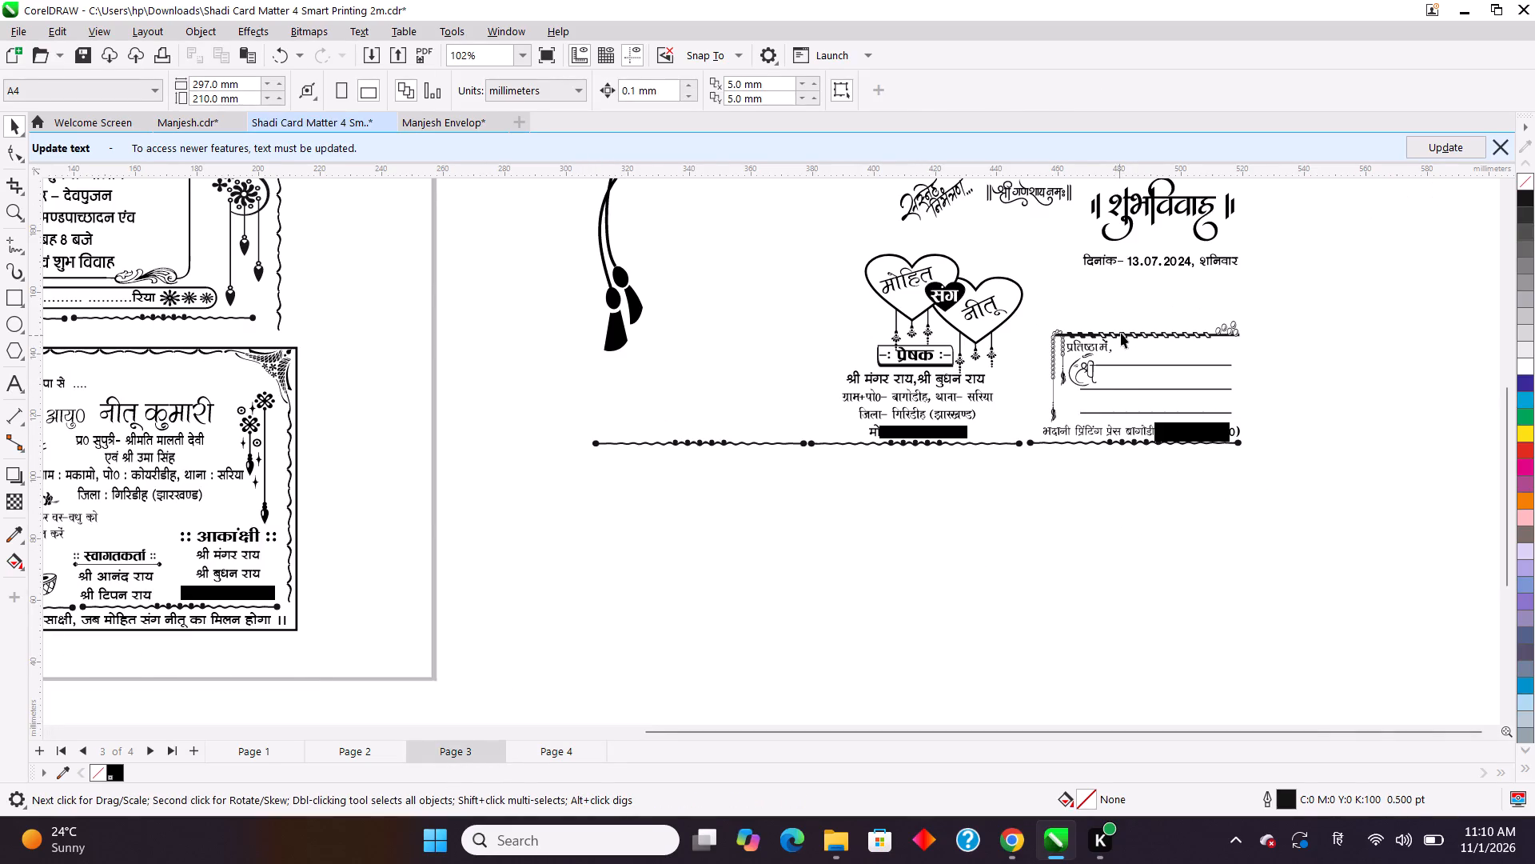
pyautogui.click(1120, 333)
pyautogui.click(1312, 326)
pyautogui.moveTo(1314, 302); pyautogui.dragTo(1298, 406)
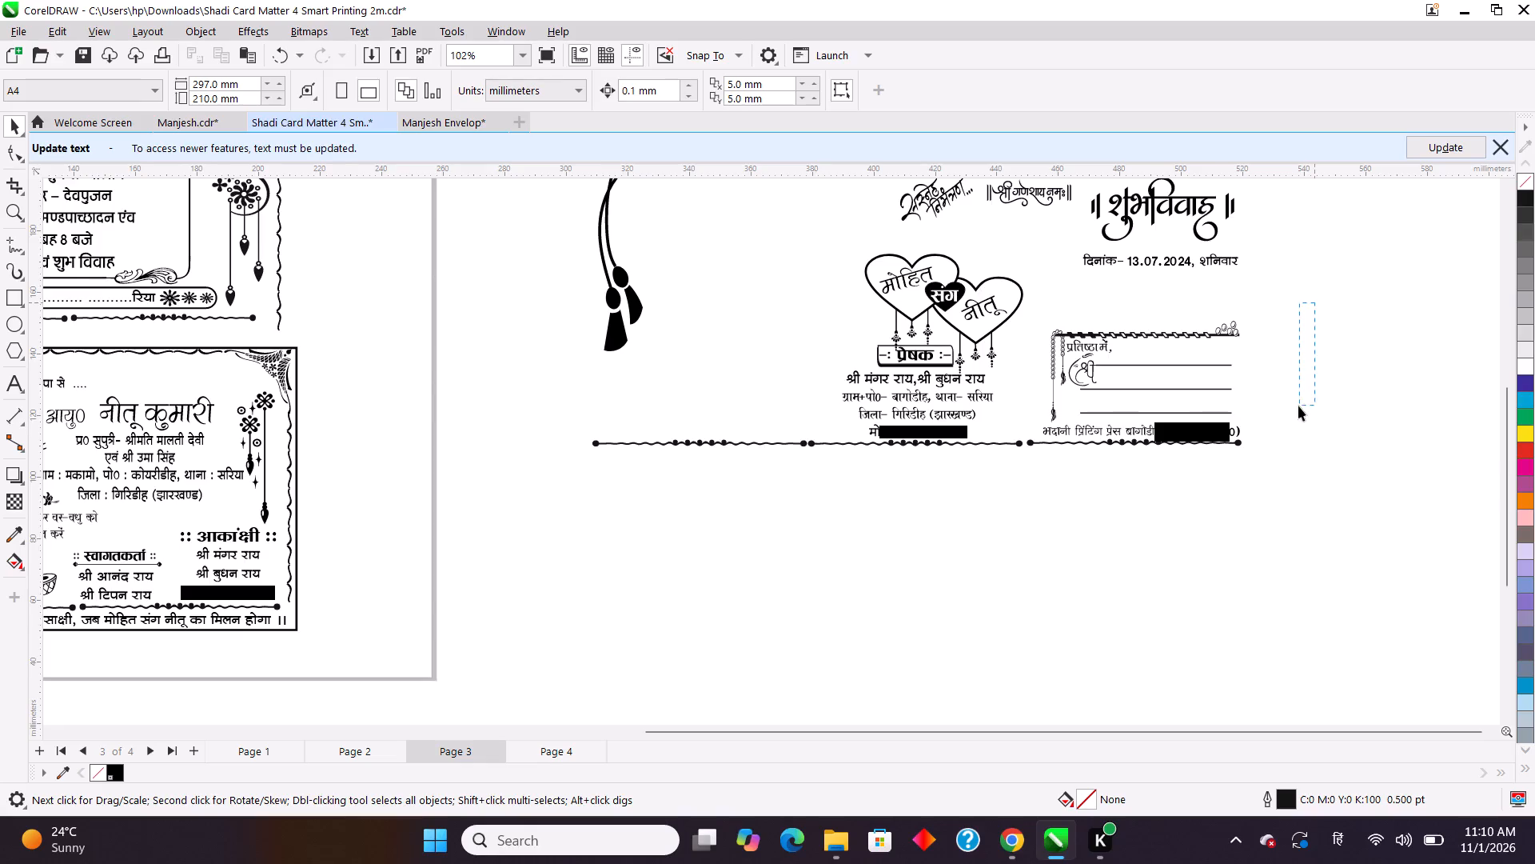
pyautogui.moveTo(1298, 406); pyautogui.dragTo(1052, 422)
pyautogui.moveTo(1052, 422); pyautogui.dragTo(1043, 423)
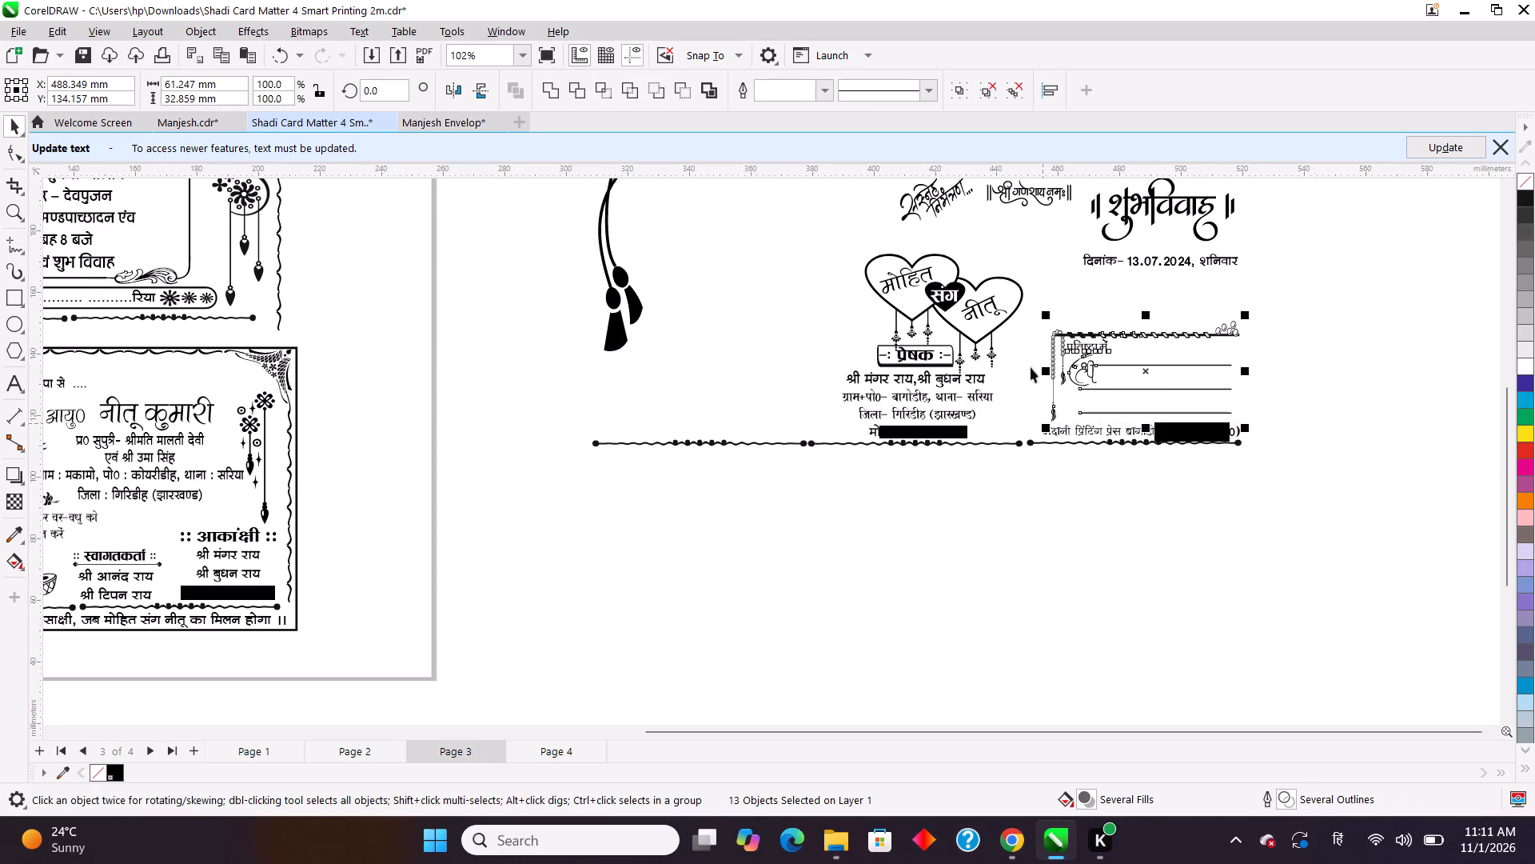
pyautogui.scroll(10, 1227, 281)
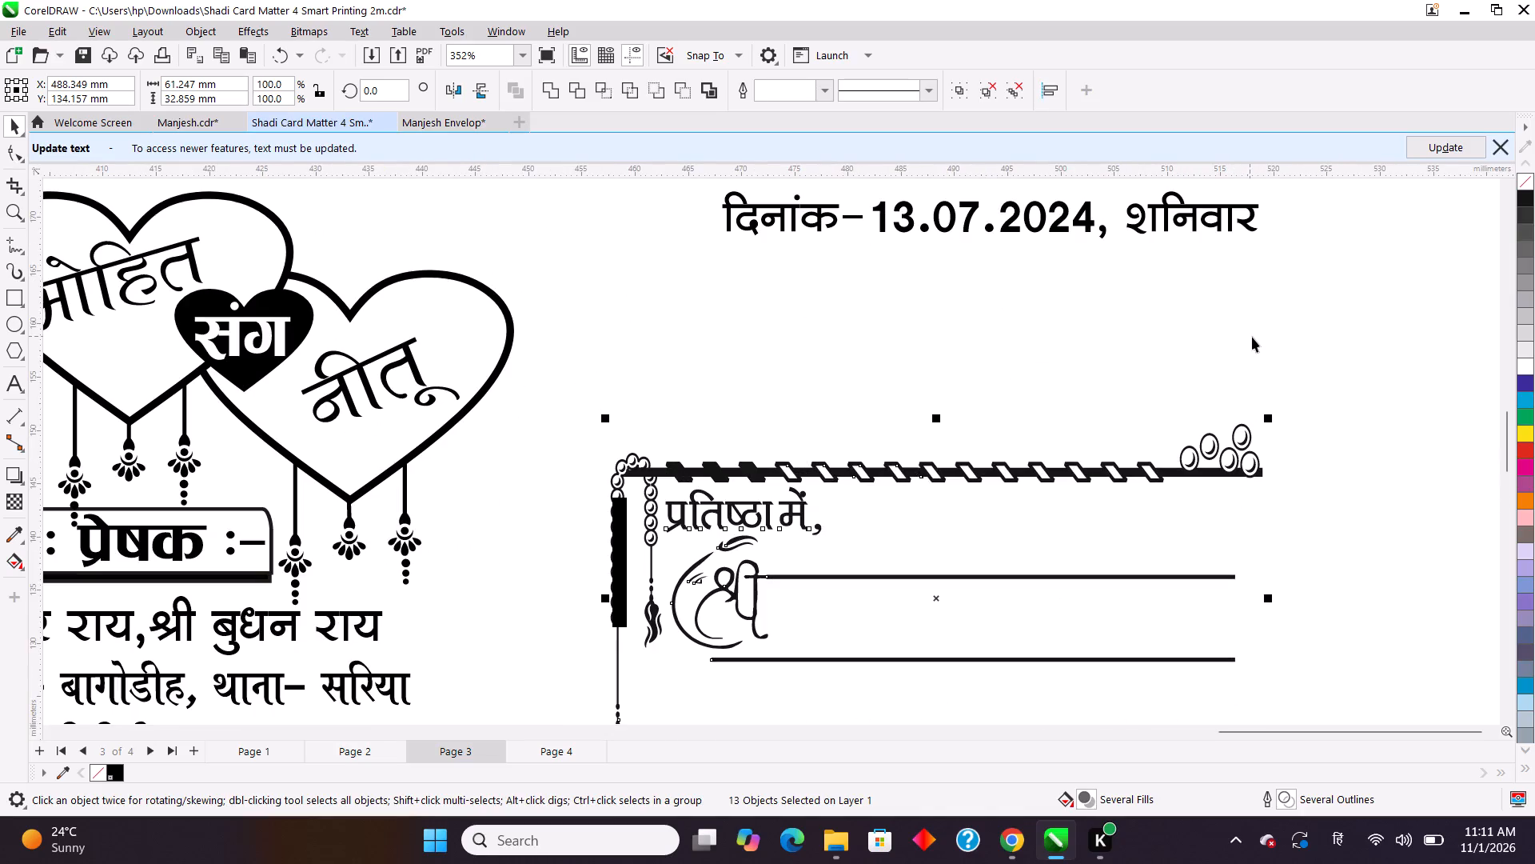
pyautogui.scroll(-2, 1254, 337)
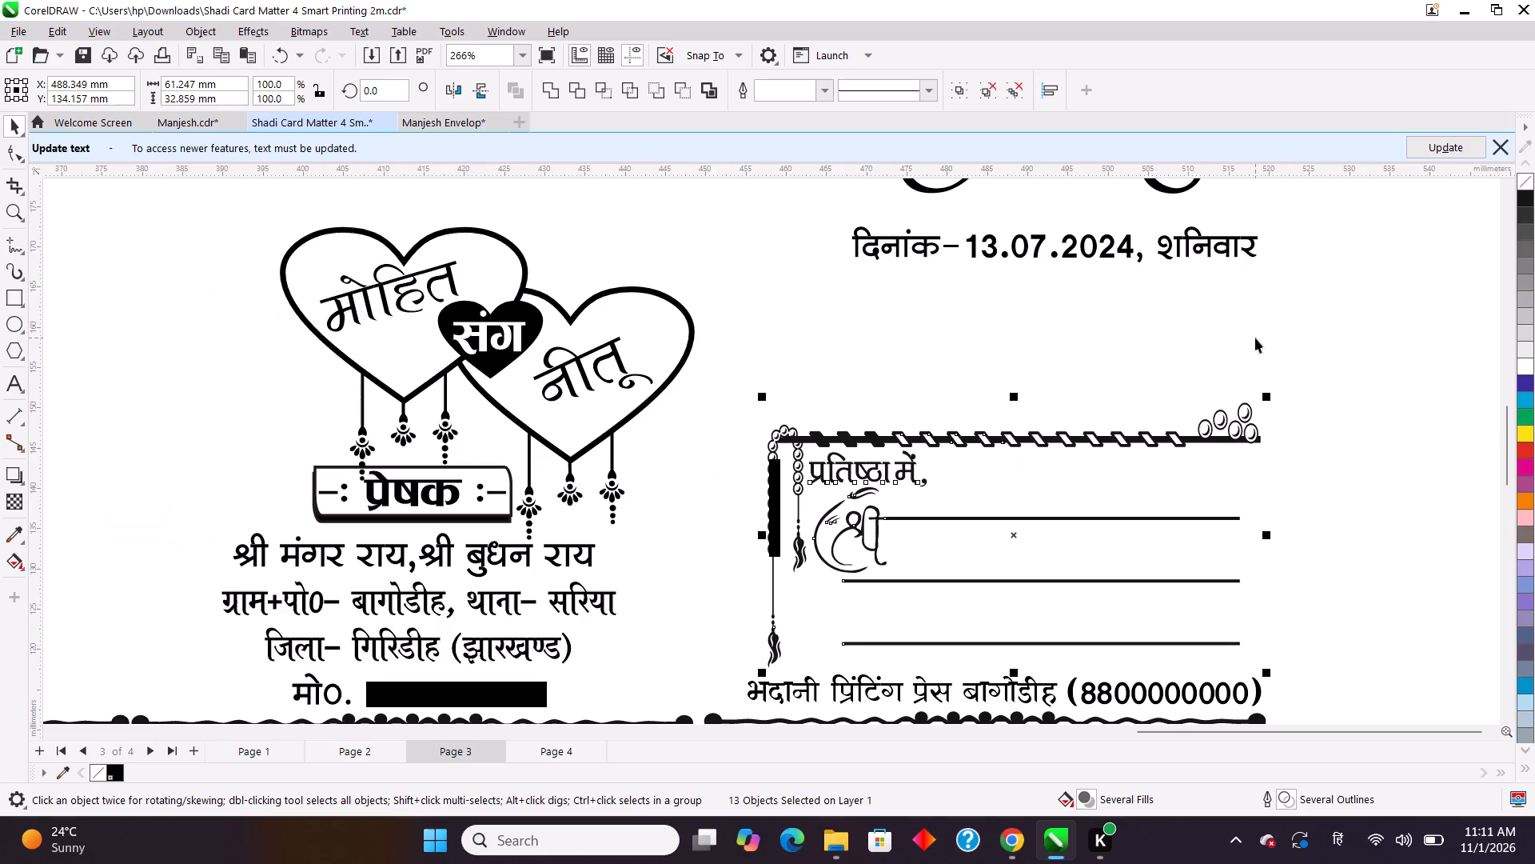
pyautogui.scroll(2, 1255, 338)
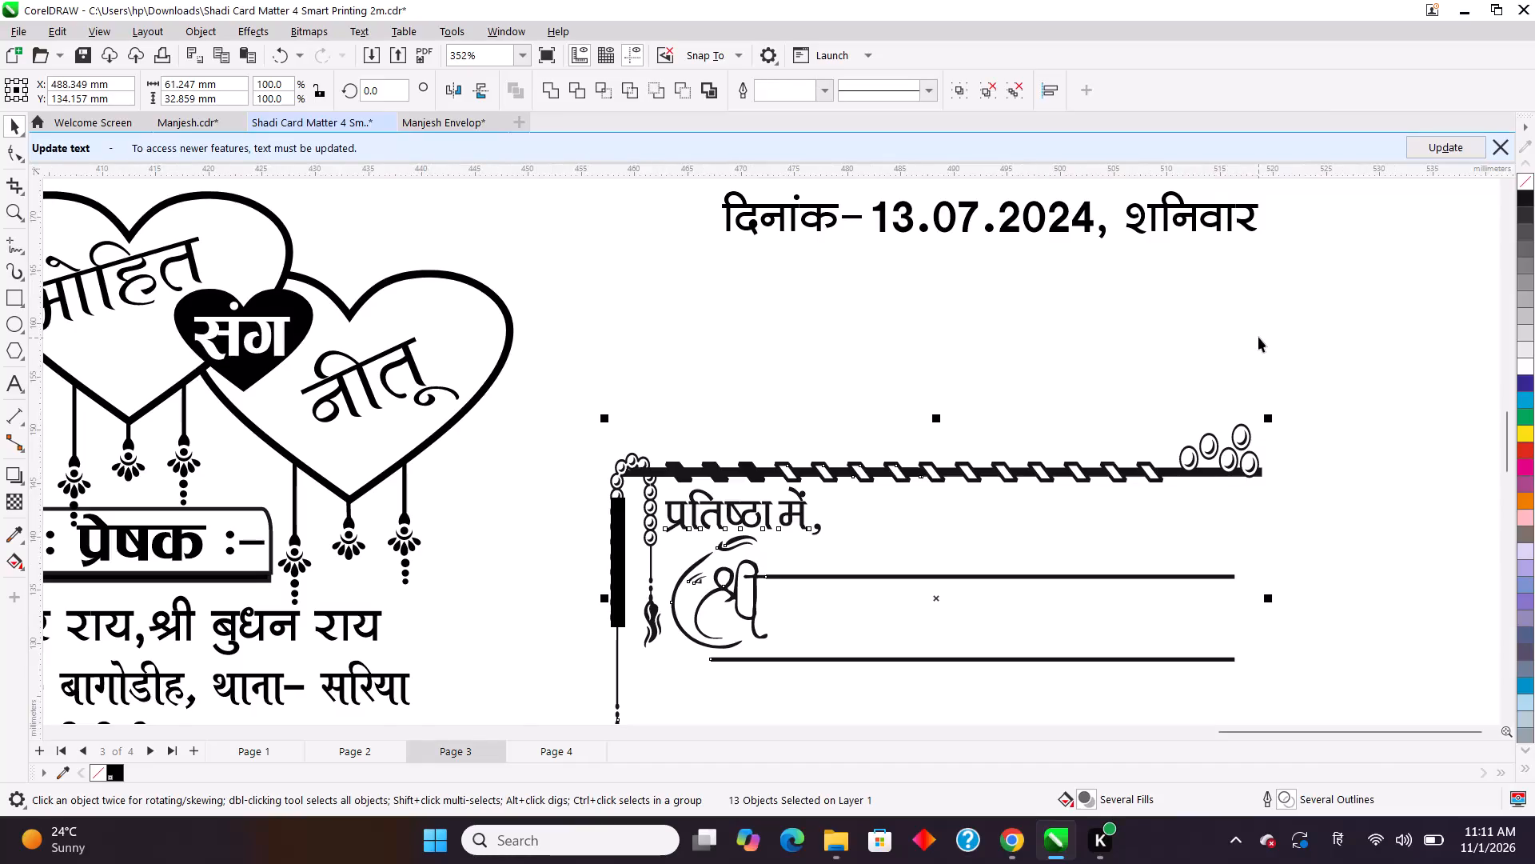
pyautogui.scroll(-10, 1258, 337)
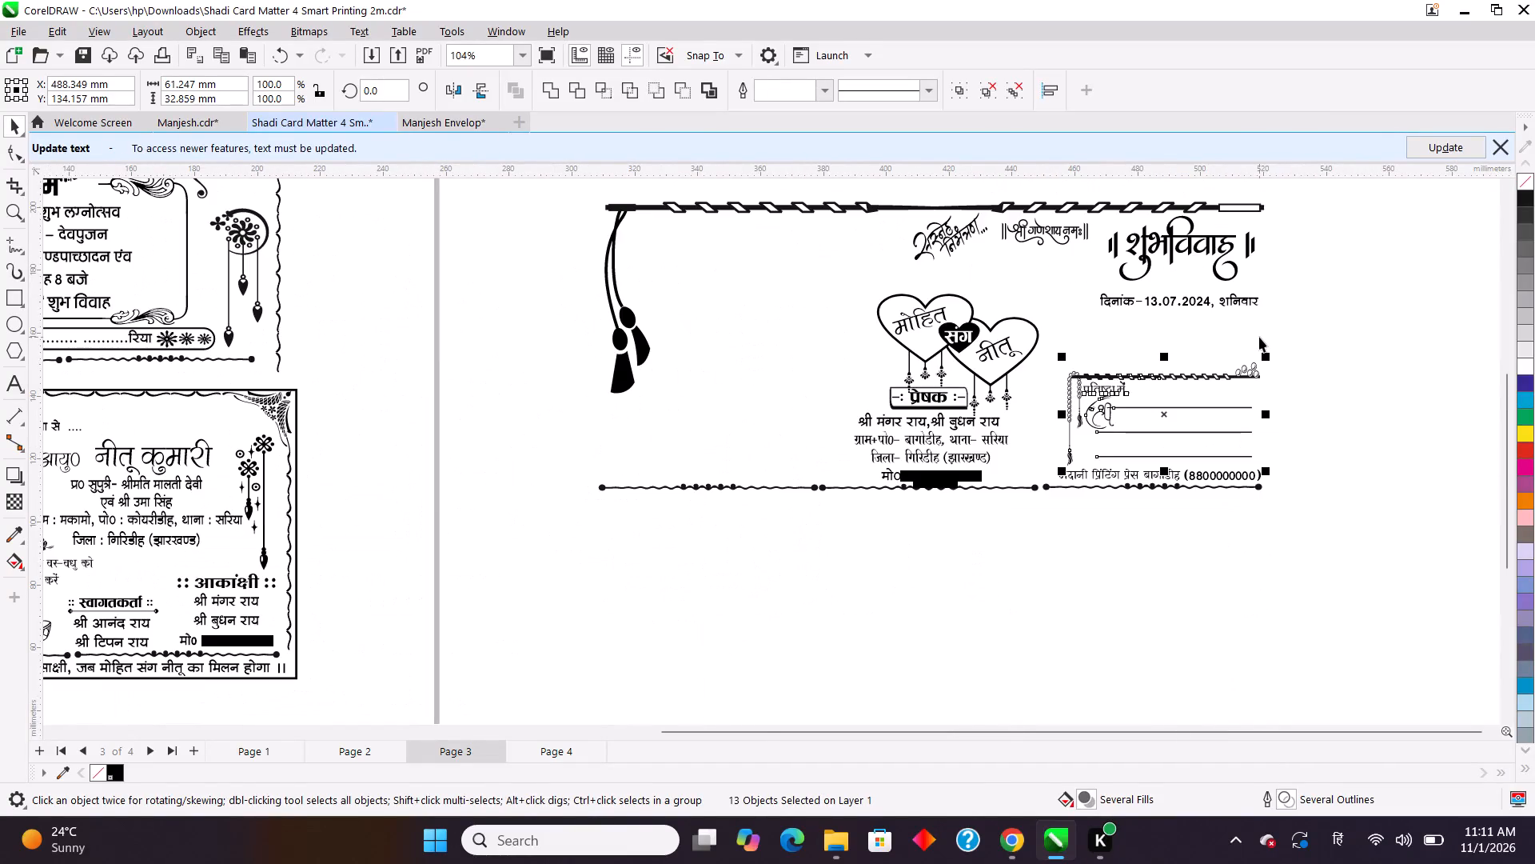
pyautogui.scroll(3, 1259, 337)
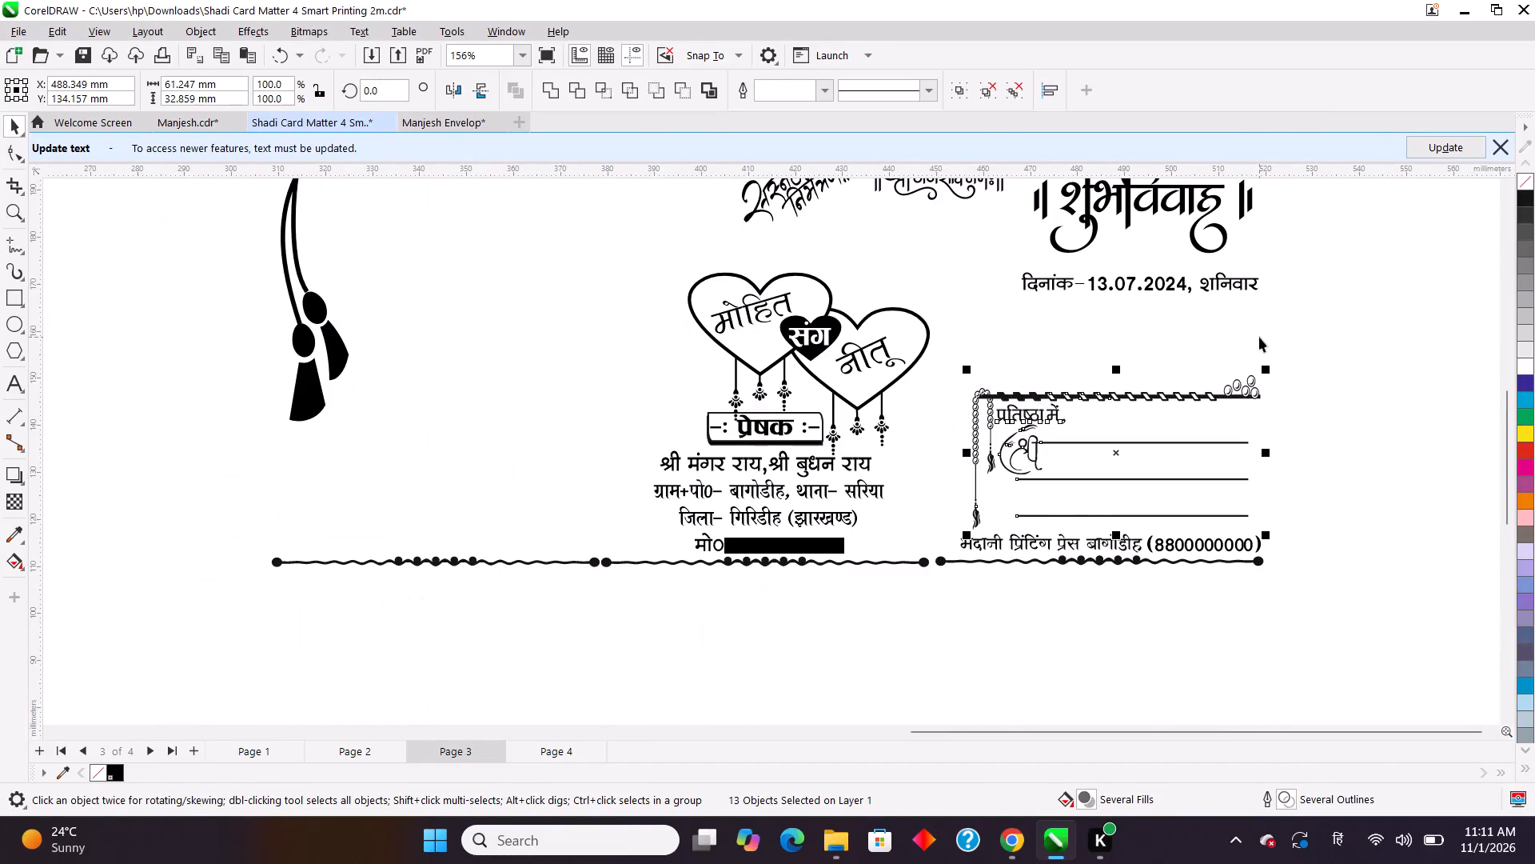
pyautogui.scroll(-4, 1259, 337)
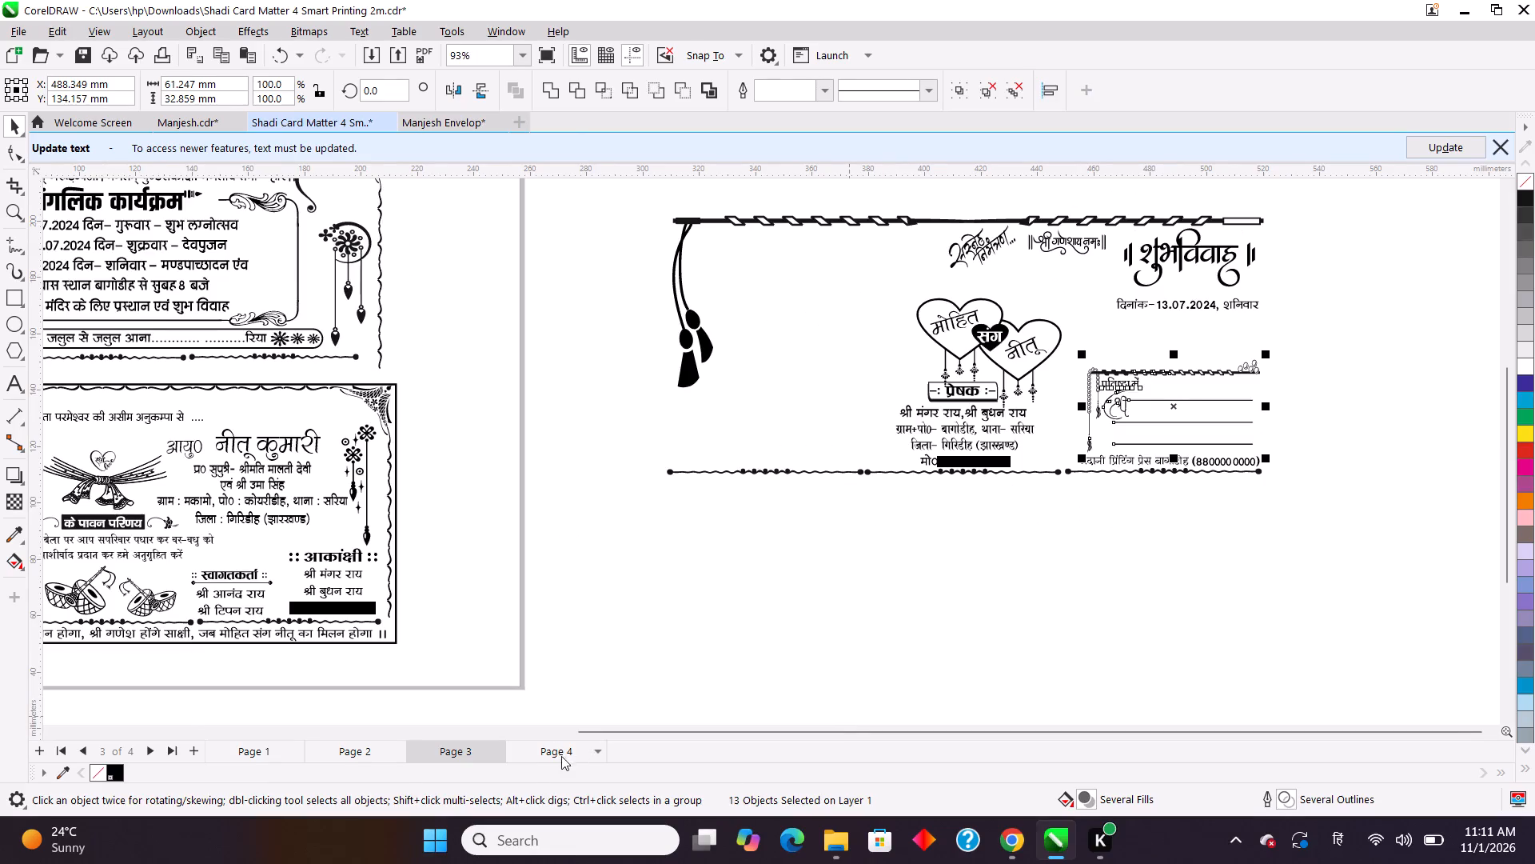
# Return to the Manjesh Envelop document, ungroup the bride panel and move its flower ornament off the page to about X 20.52 cm, Y 2.08 cm.
pyautogui.click(448, 119)
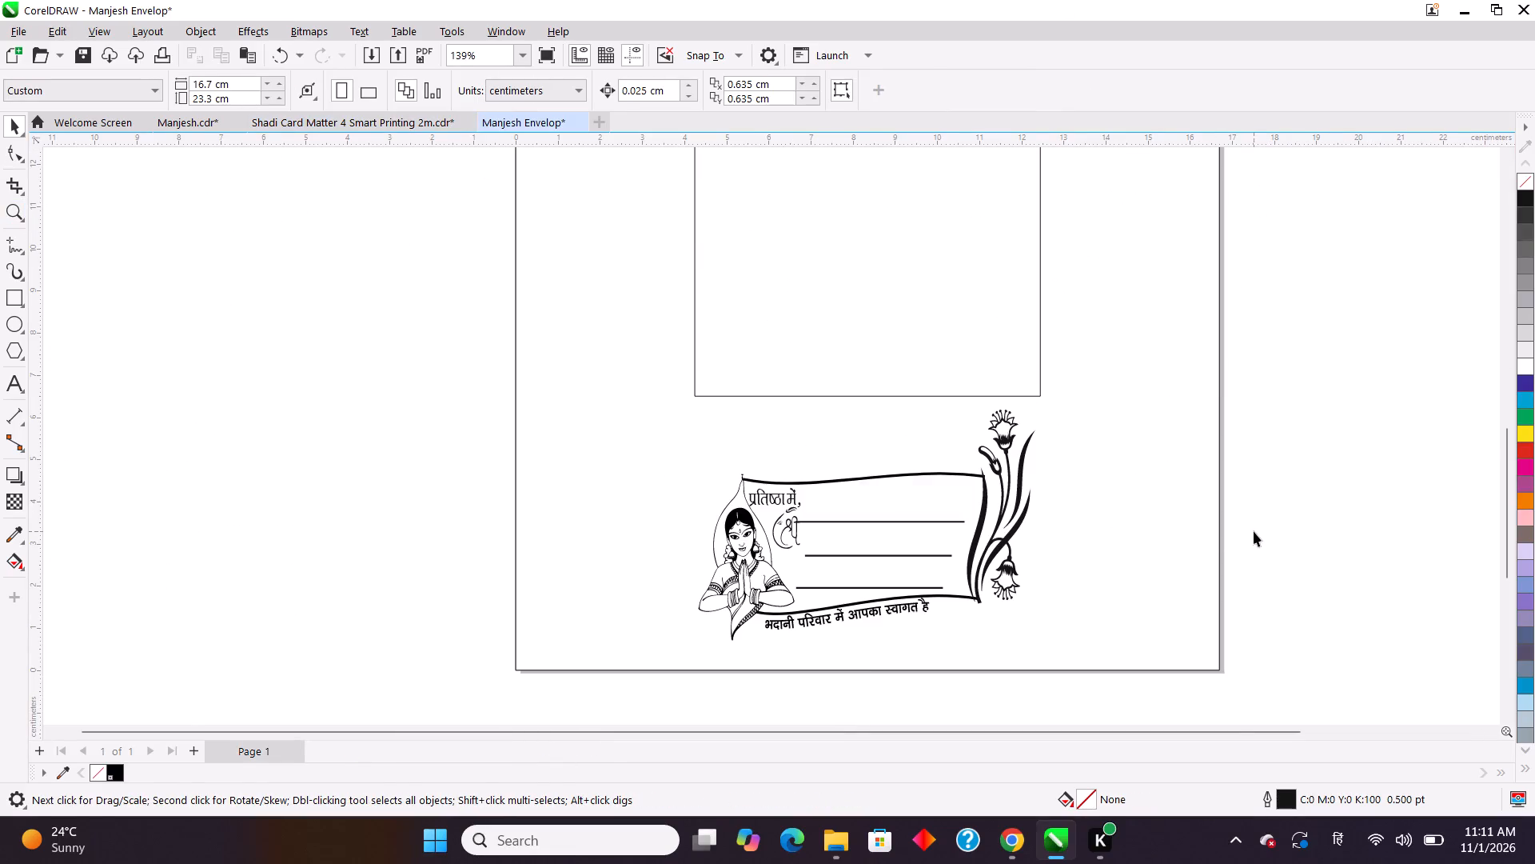
pyautogui.click(1022, 521)
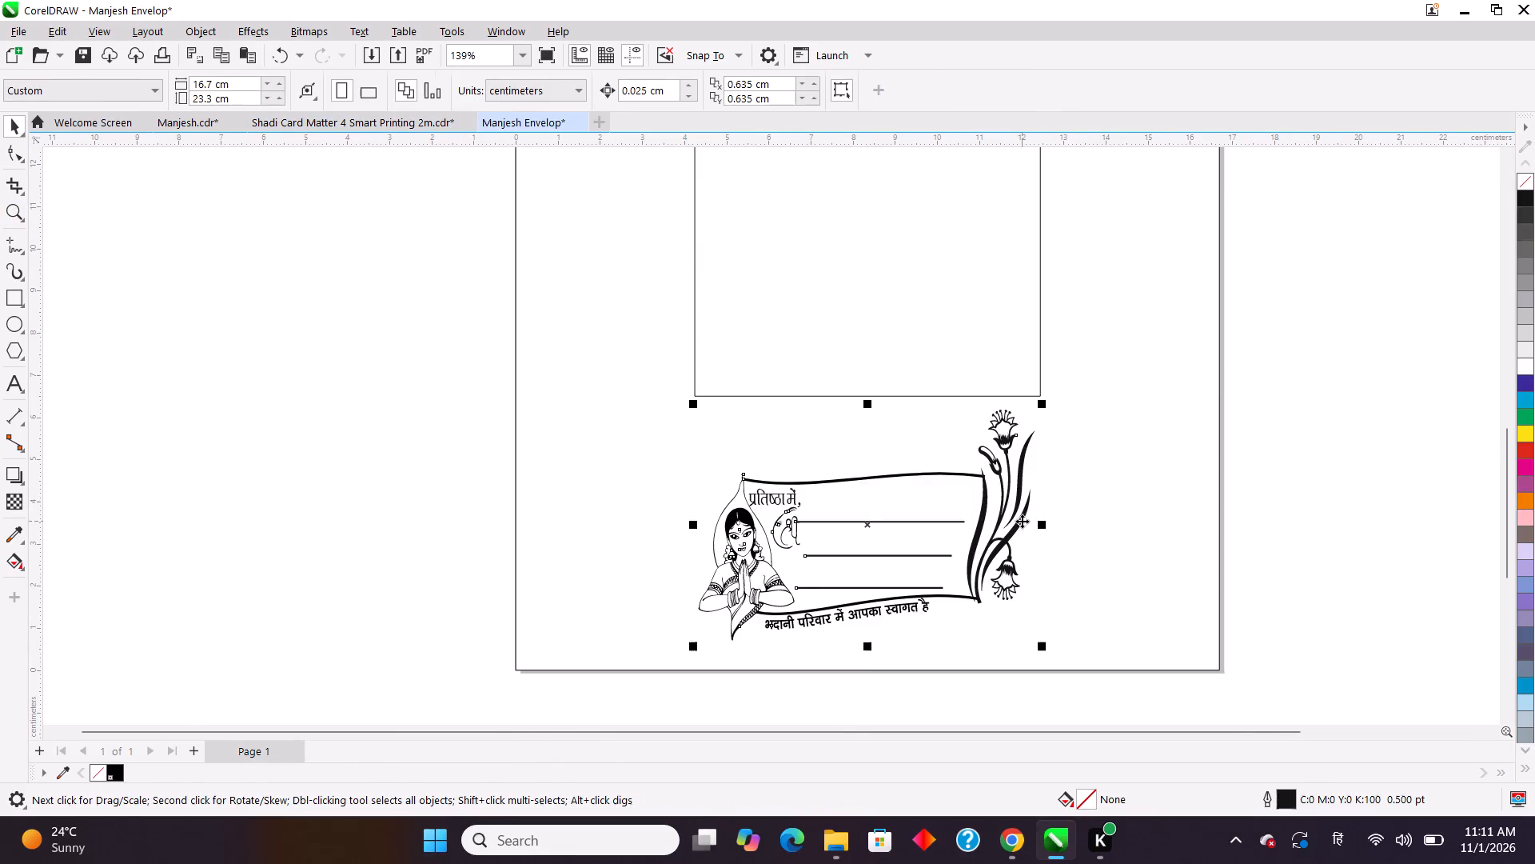
pyautogui.click(739, 89)
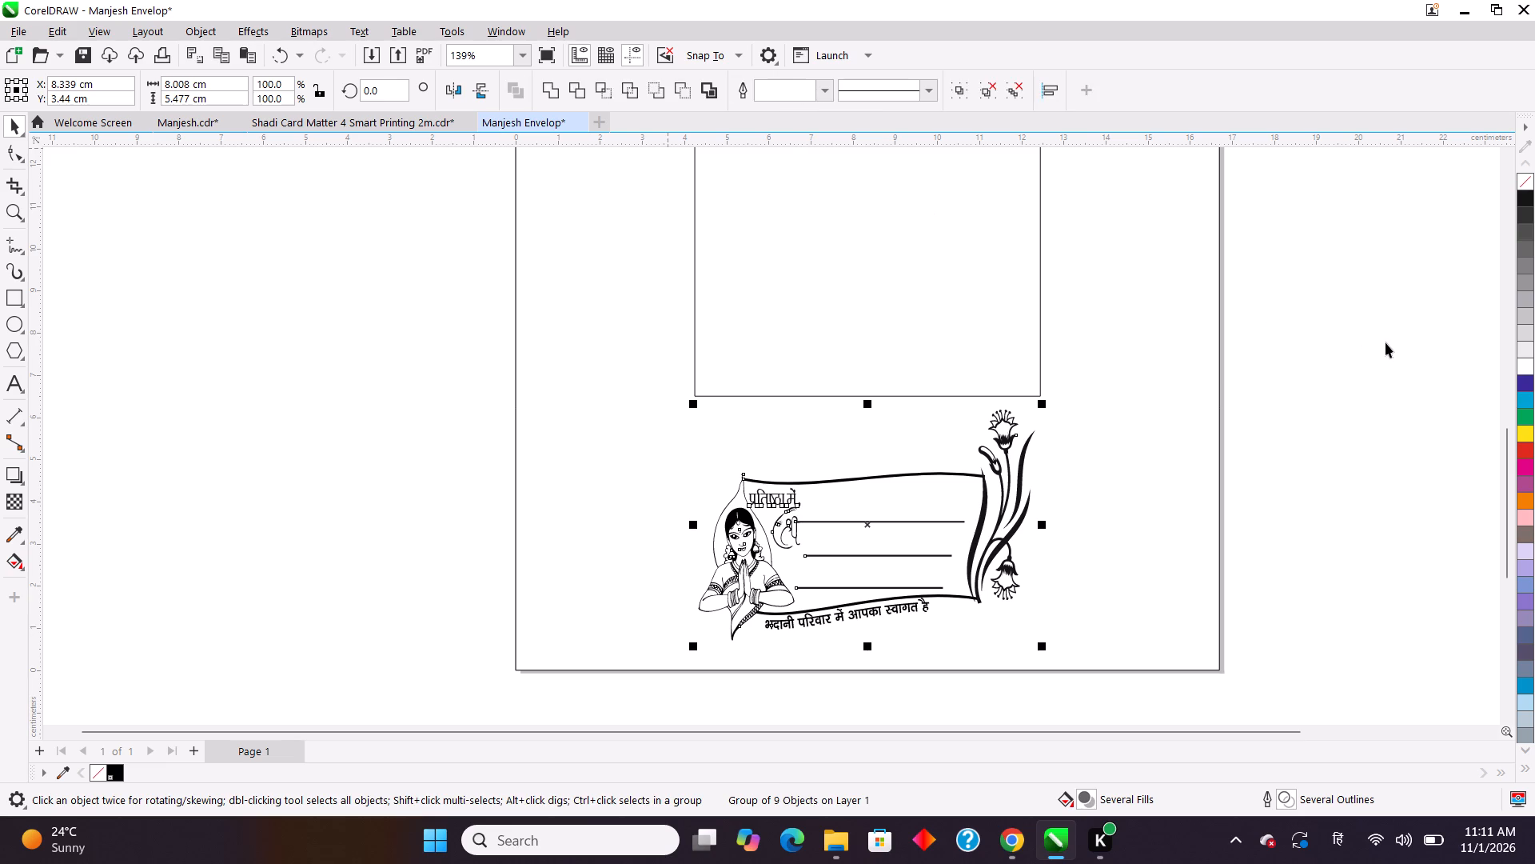
pyautogui.click(1385, 343)
pyautogui.click(1021, 510)
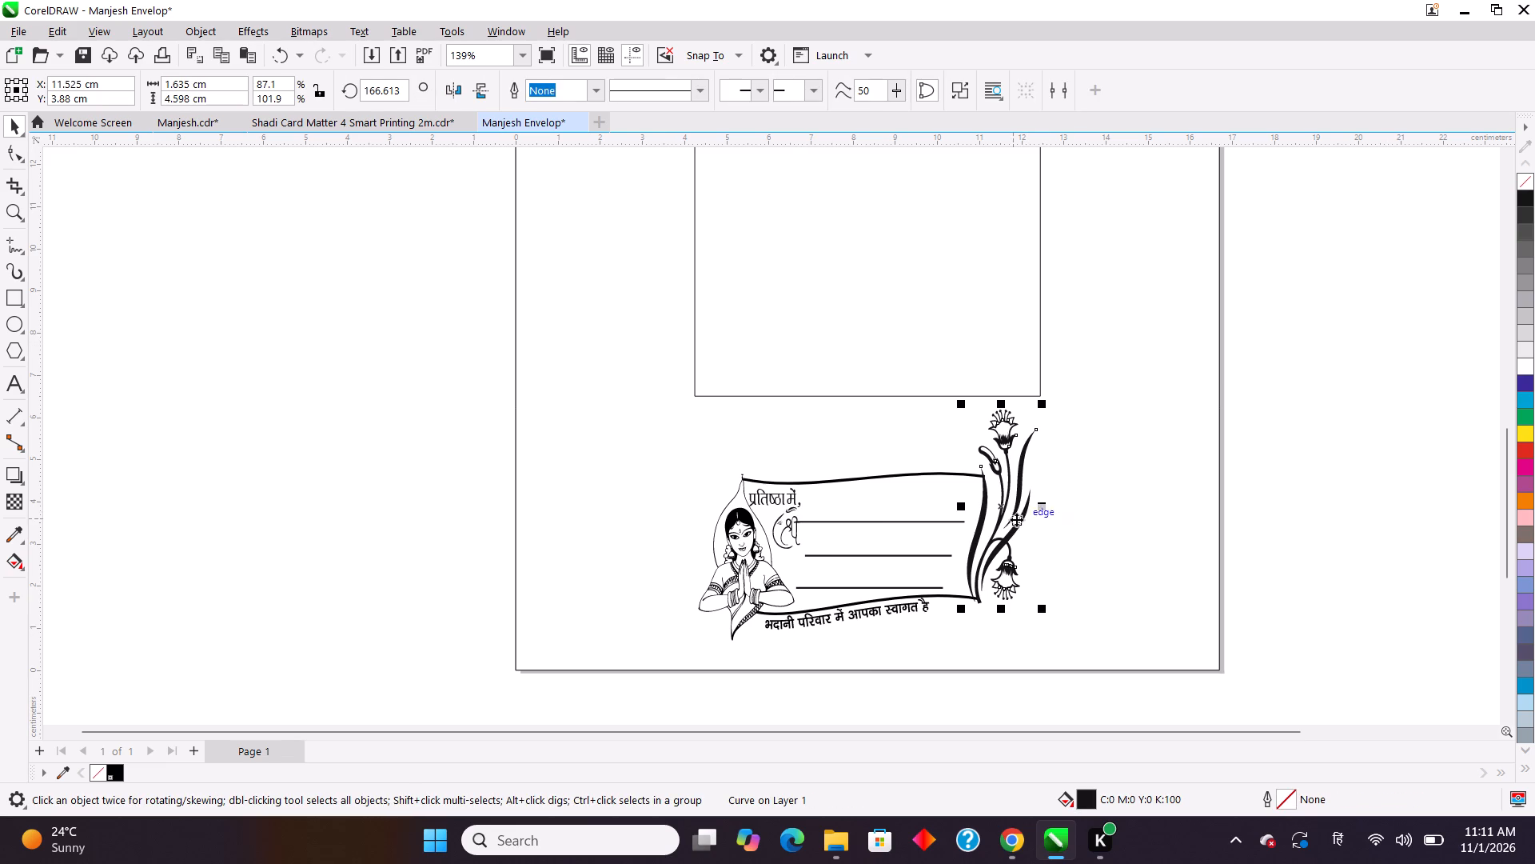
pyautogui.moveTo(1007, 515); pyautogui.dragTo(1383, 590)
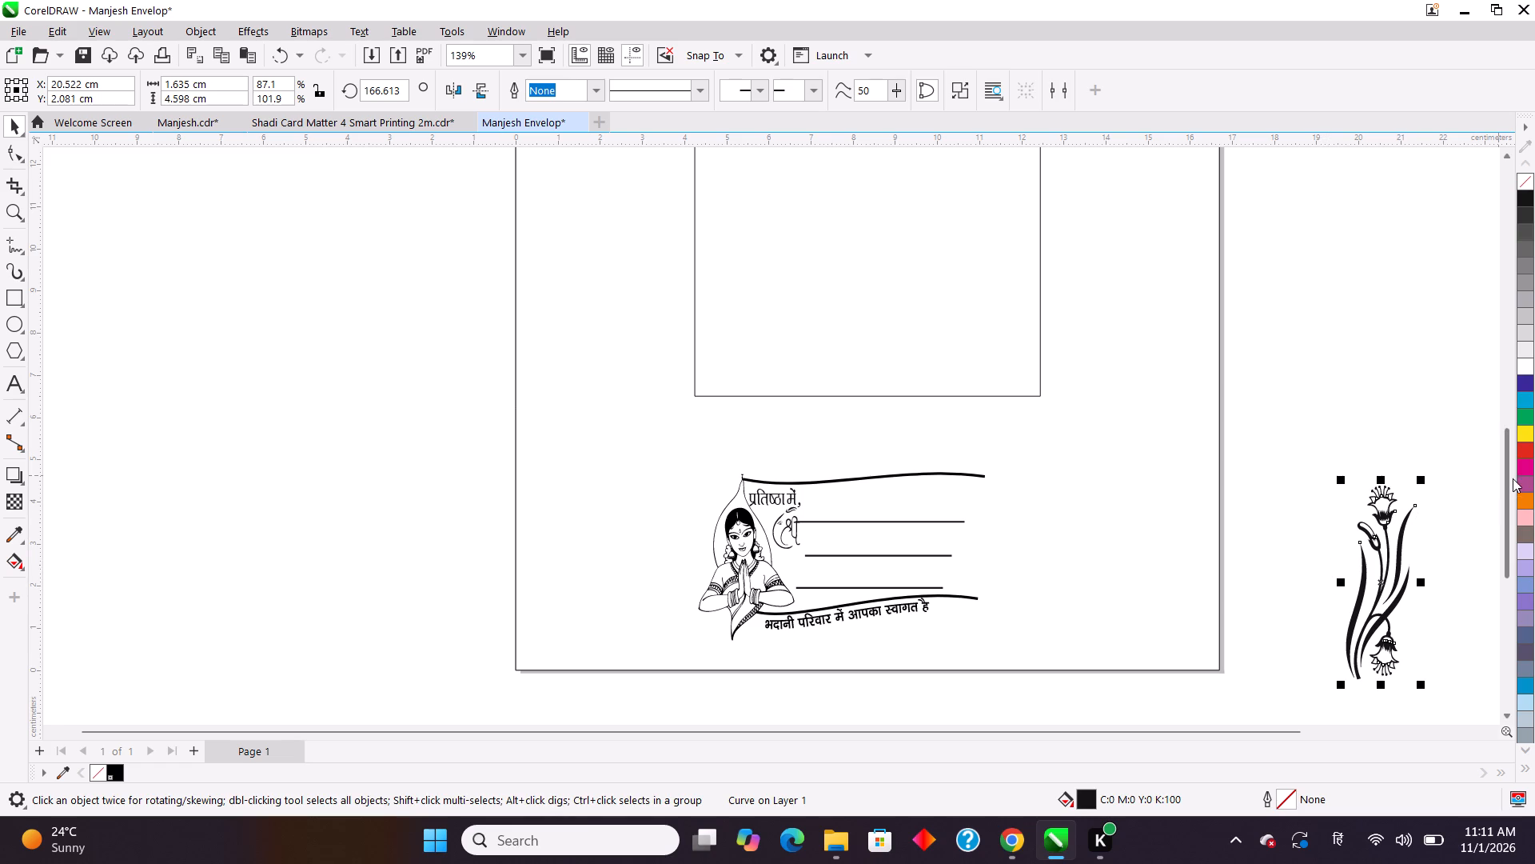
# Select the bride address panel's remaining objects together and nudge them up and right to about X 8.06 cm, Y 3.50 cm.
pyautogui.moveTo(1513, 478); pyautogui.dragTo(1525, 490)
pyautogui.click(849, 506)
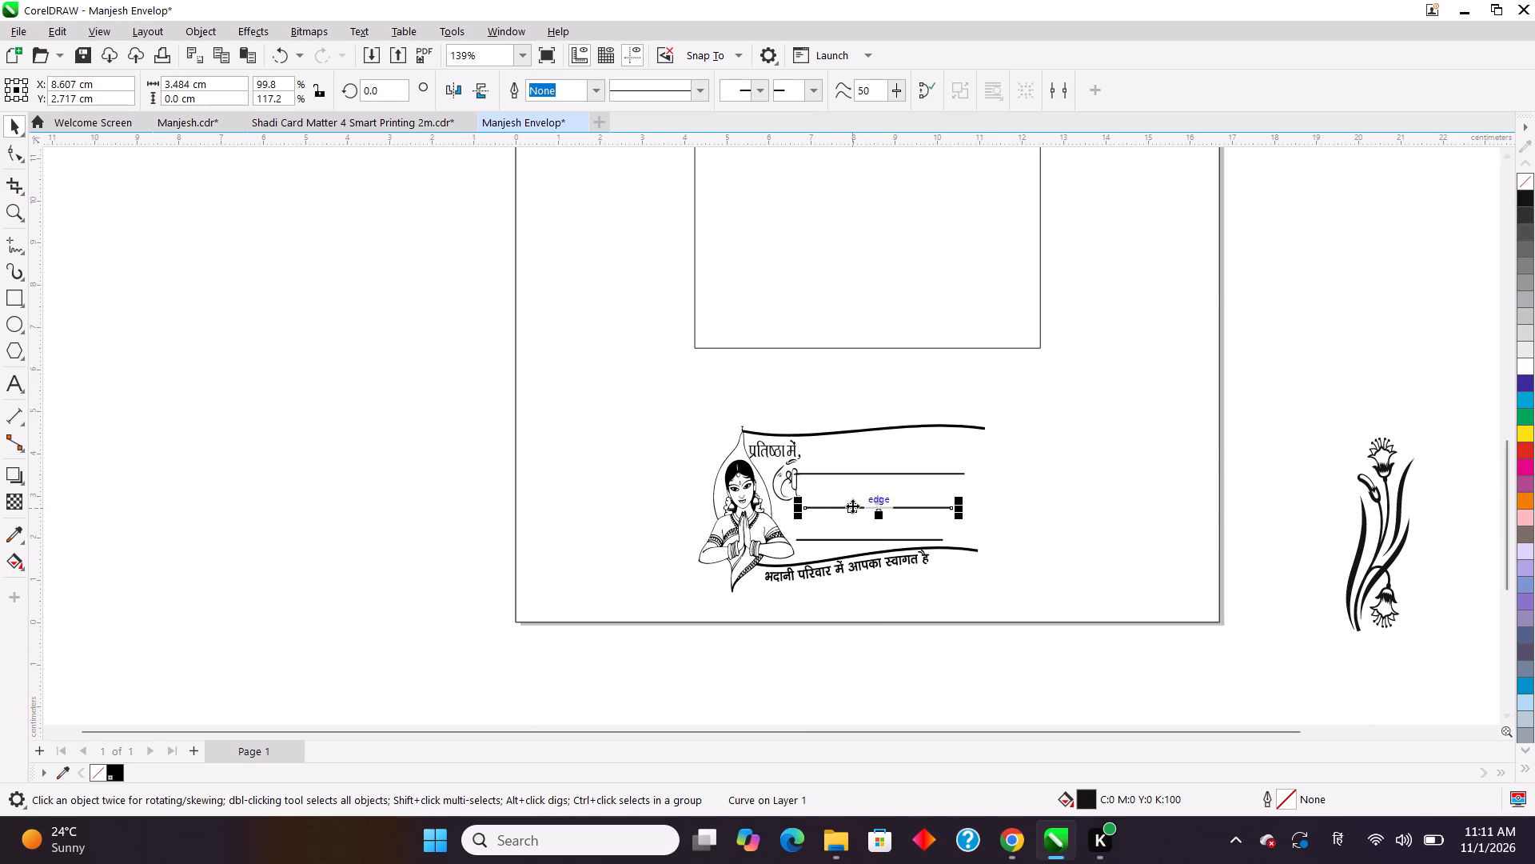
pyautogui.moveTo(413, 390); pyautogui.dragTo(1005, 668)
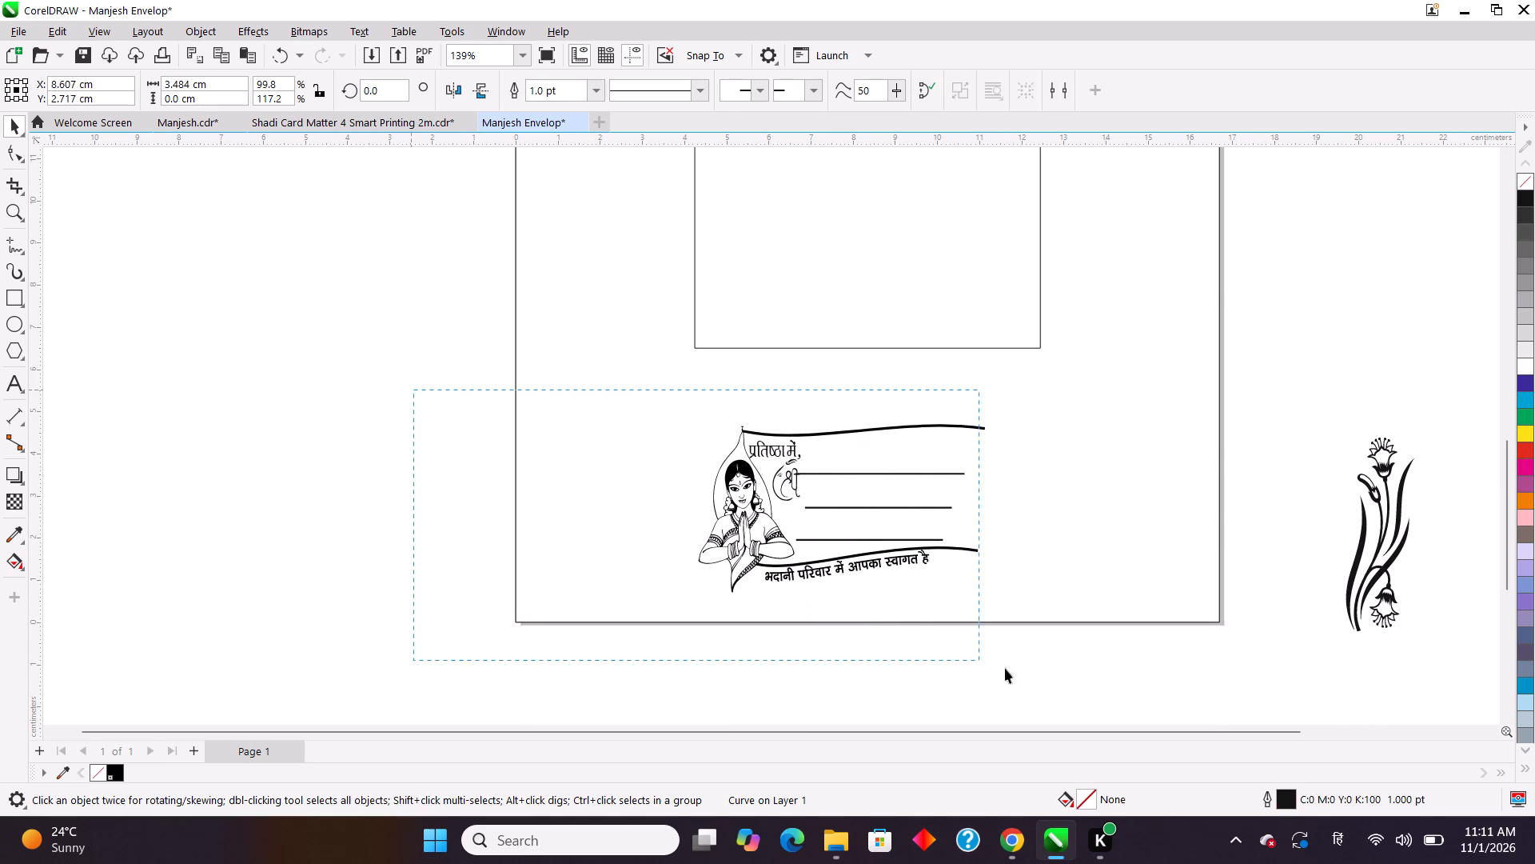
pyautogui.moveTo(1005, 668); pyautogui.dragTo(1055, 683)
pyautogui.press('Up')
pyautogui.press('Up')
pyautogui.press('Up')
pyautogui.press('Up')
pyautogui.press('Up')
pyautogui.press('Up')
pyautogui.press('Up')
pyautogui.press('Up')
pyautogui.press('Up')
pyautogui.press('Up')
pyautogui.press('Up')
pyautogui.press('Up')
pyautogui.press('Up')
pyautogui.press('Up')
pyautogui.press('Up')
pyautogui.press('Up')
pyautogui.press('Up')
pyautogui.press('Up')
pyautogui.press('Up')
pyautogui.press('Up')
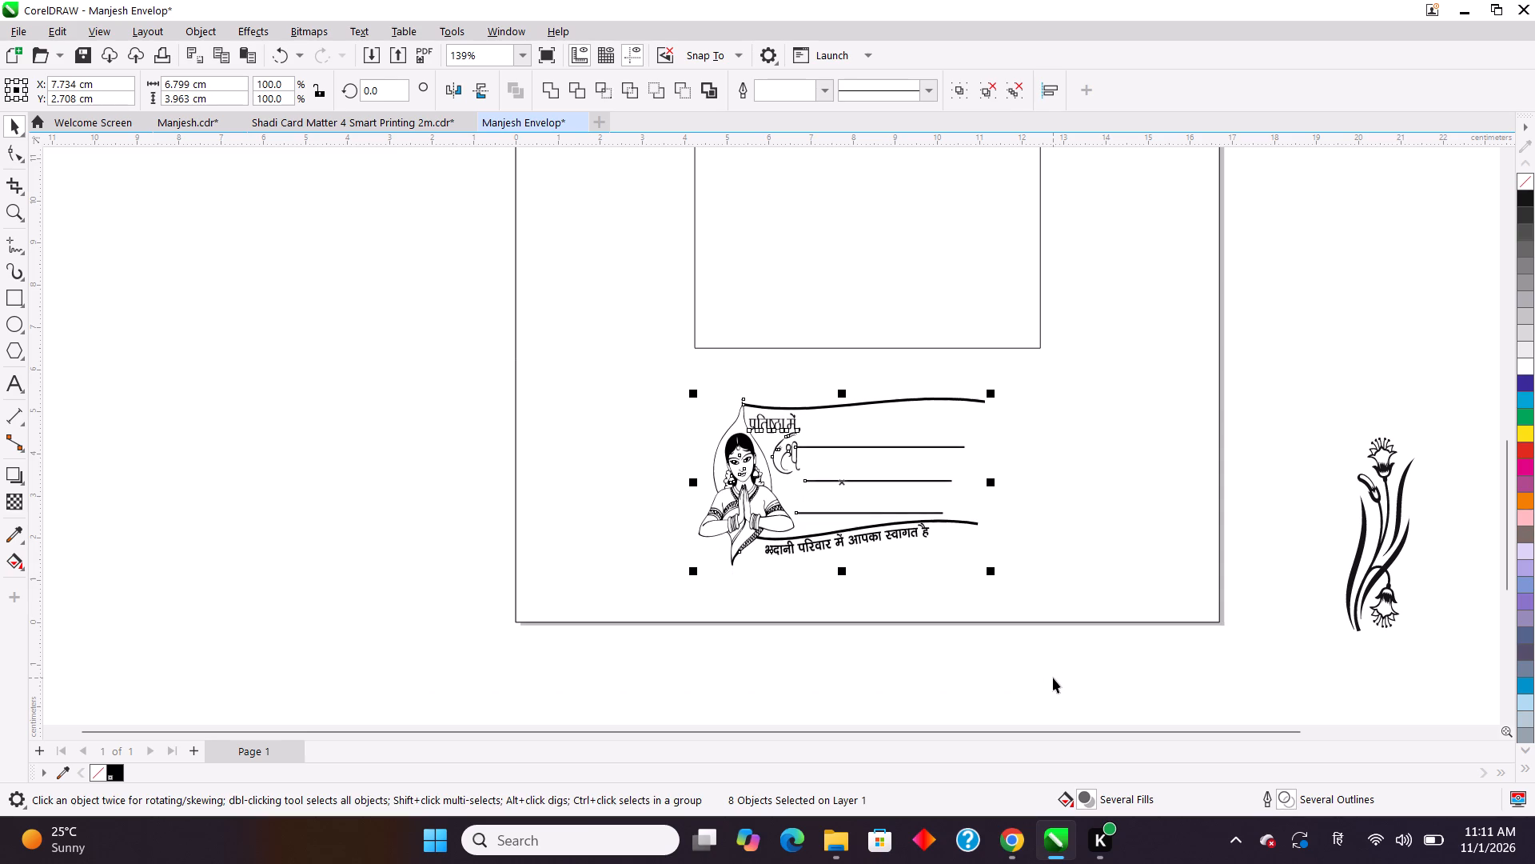
pyautogui.press('Right')
pyautogui.press('Right')
pyautogui.press('Right')
pyautogui.press('Right')
pyautogui.press('Right')
pyautogui.press('Right')
pyautogui.press('Right')
pyautogui.press('Right')
pyautogui.press('Right')
pyautogui.press('Right')
pyautogui.press('Right')
pyautogui.press('Right')
pyautogui.press('Right')
pyautogui.press('Right')
pyautogui.press('Right')
pyautogui.press('Right')
pyautogui.press('Right')
pyautogui.press('Right')
pyautogui.press('Right')
pyautogui.press('Right')
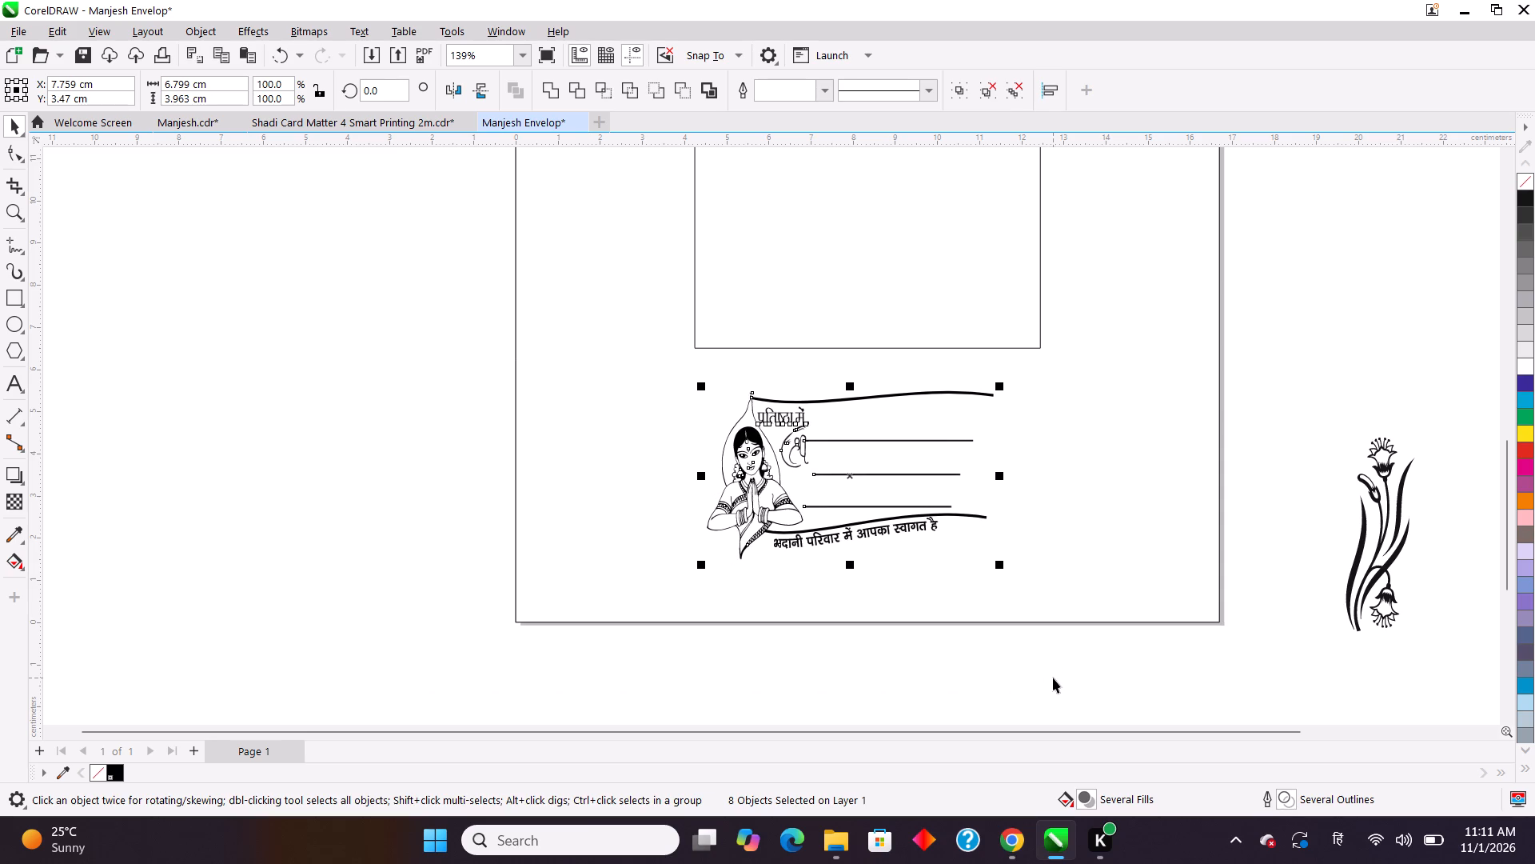
pyautogui.press('Up')
pyautogui.press('Right')
pyautogui.press('Right')
pyautogui.press('Right')
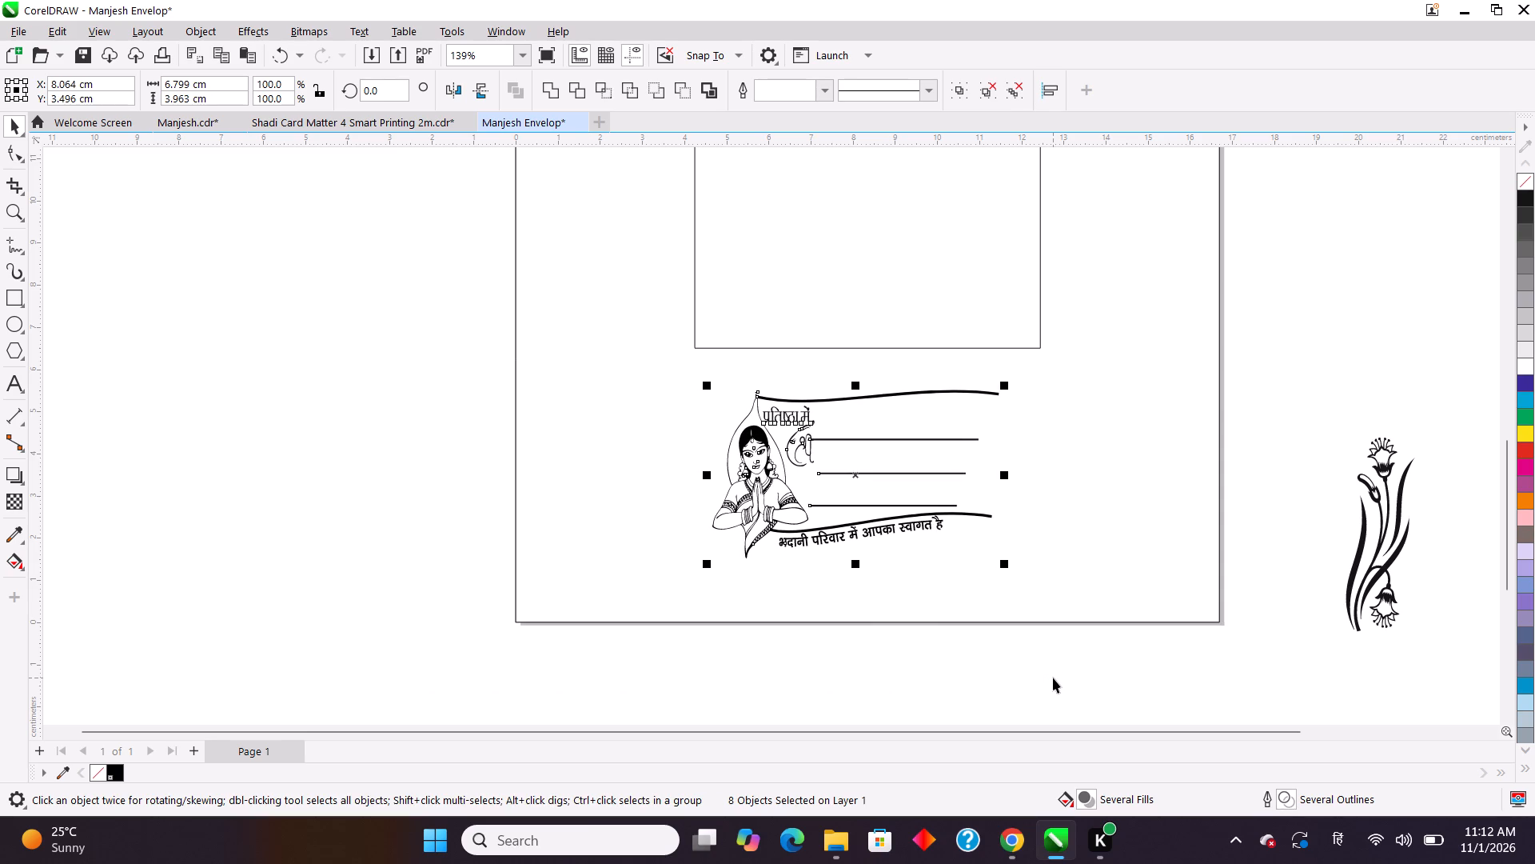
# Shrink the flower ornament to about 1.22 × 3.44 cm and place it at the bride panel's open end, about X 11.92 cm.
pyautogui.click(1395, 535)
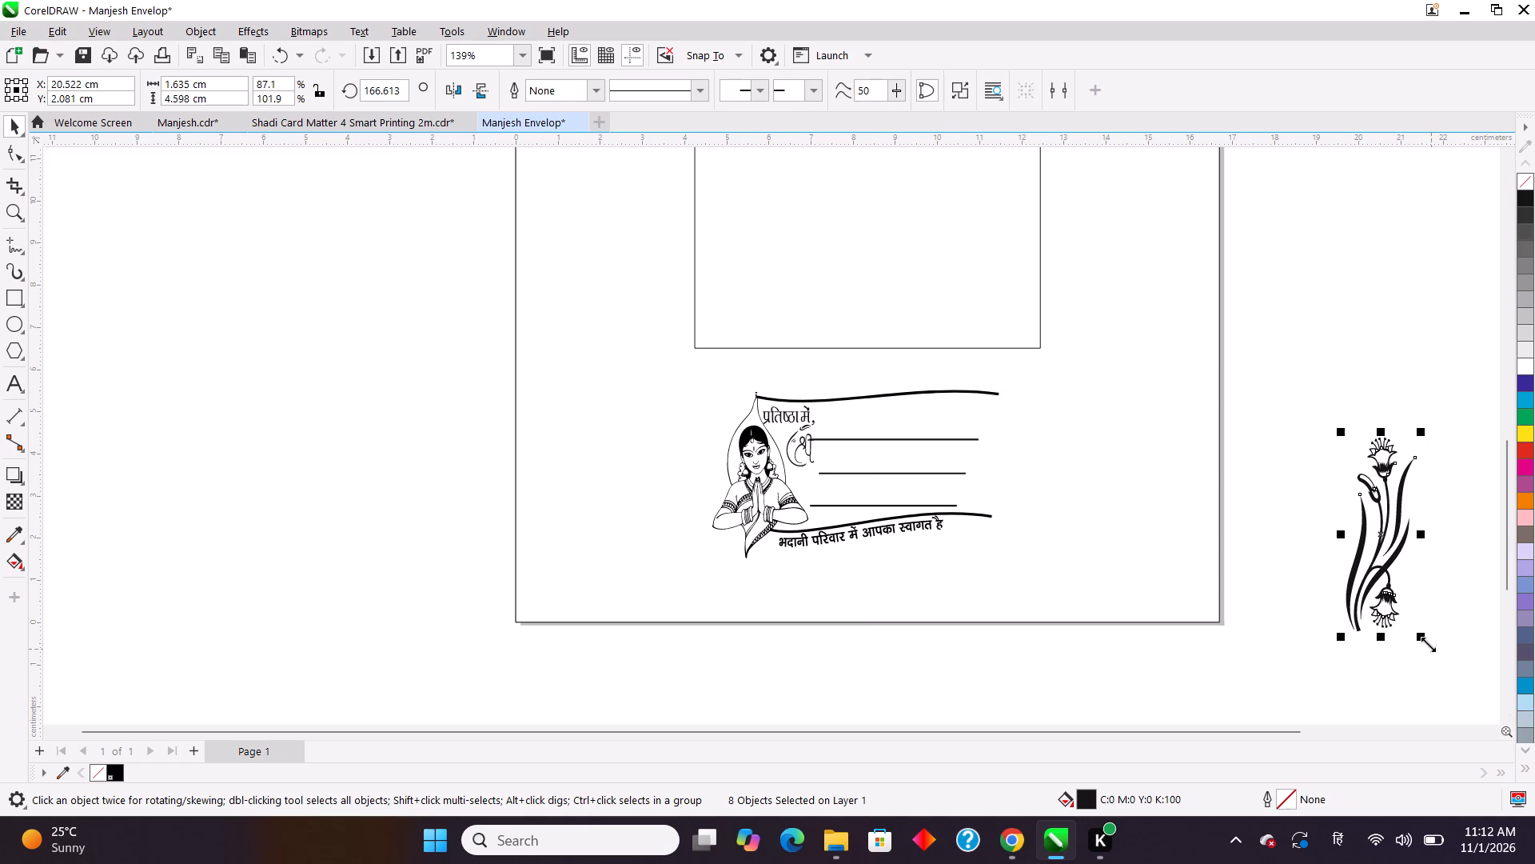
pyautogui.moveTo(1425, 642); pyautogui.dragTo(1410, 610)
pyautogui.moveTo(1367, 518); pyautogui.dragTo(1015, 456)
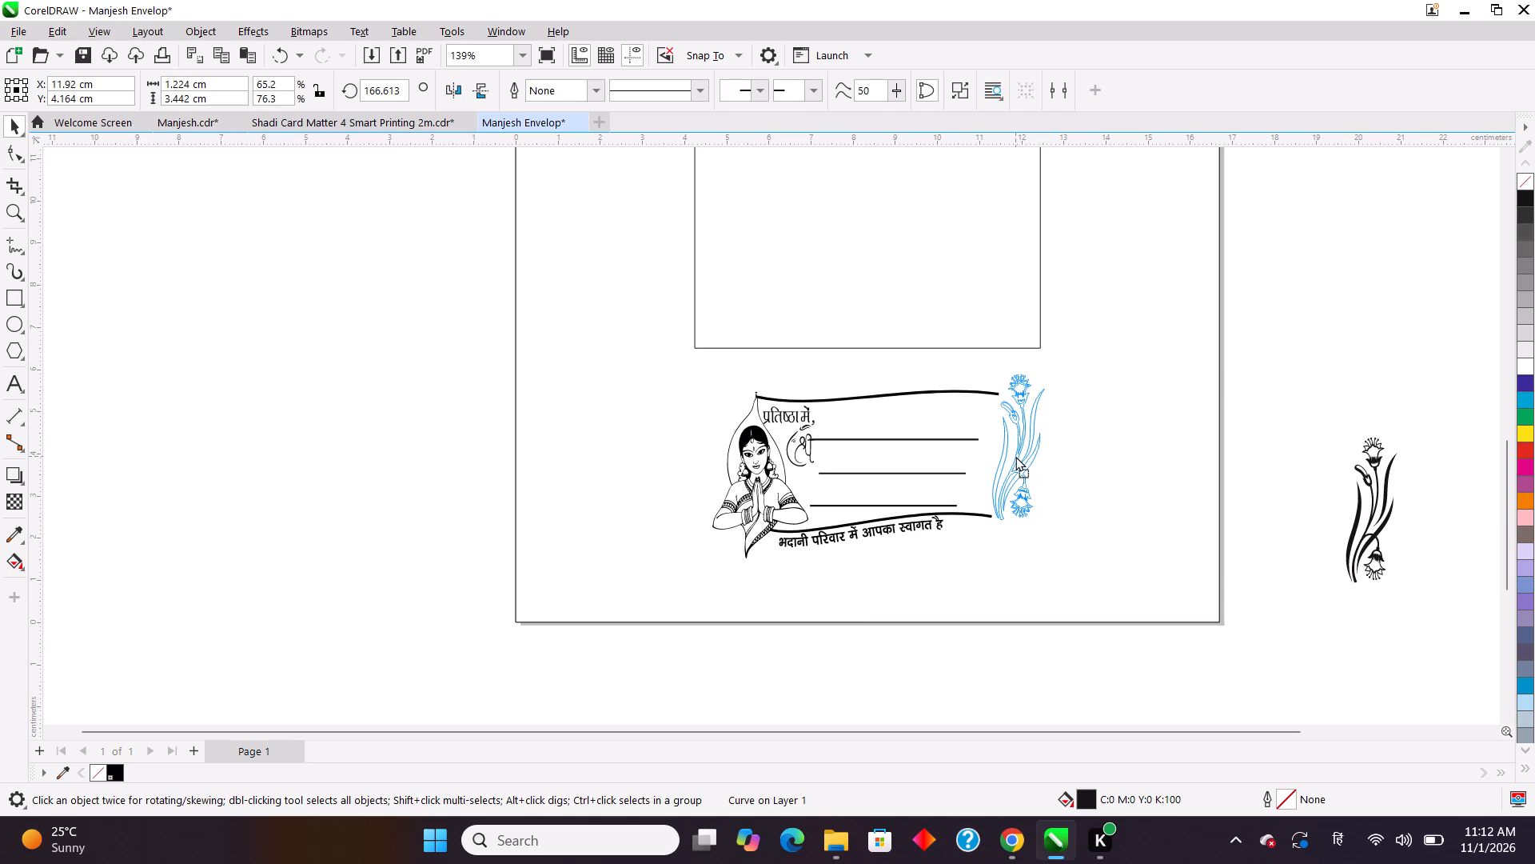
pyautogui.moveTo(1015, 456); pyautogui.dragTo(1015, 450)
pyautogui.click(1314, 519)
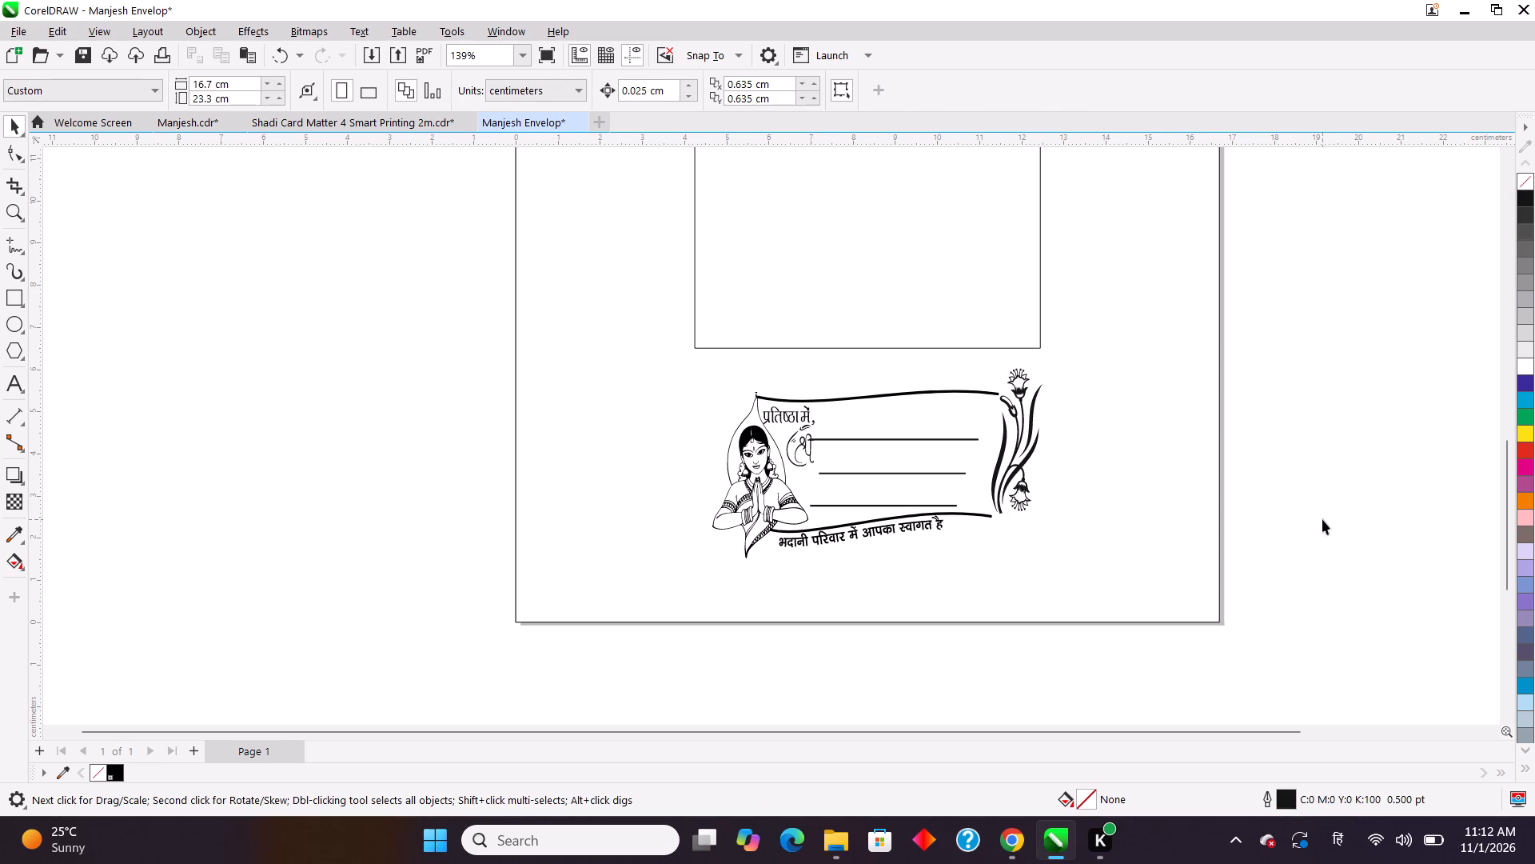
# Select the bride address panel's nine objects, including the flower ornament, and group them.
pyautogui.moveTo(1289, 368); pyautogui.dragTo(1296, 390)
pyautogui.moveTo(1296, 390); pyautogui.dragTo(683, 596)
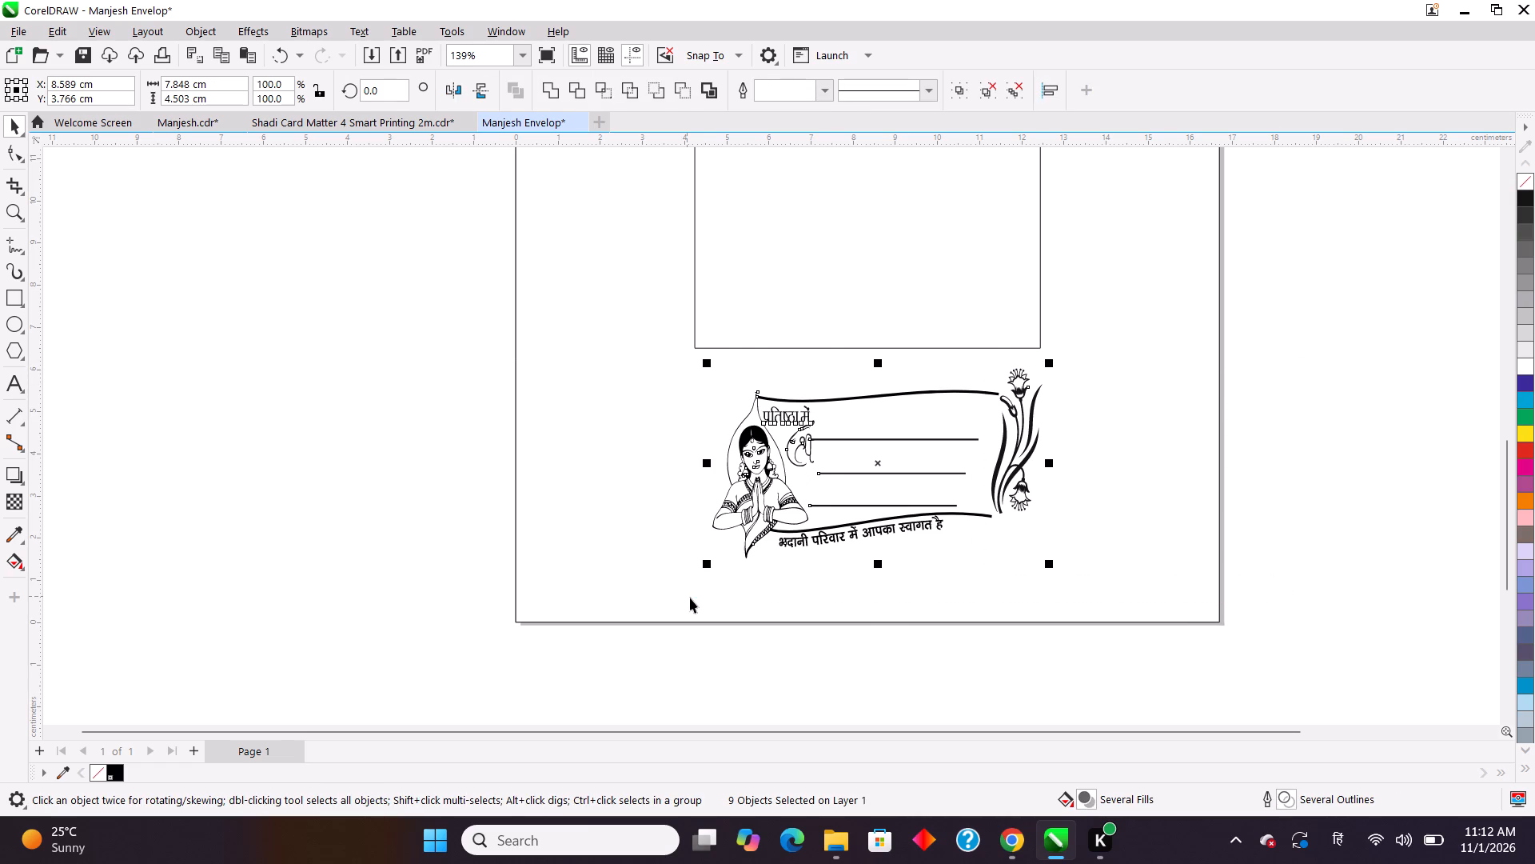
pyautogui.click(960, 88)
pyautogui.click(1400, 402)
# Centre the grouped bride panel horizontally on the page-sized rectangle at X 8.35 cm, then deselect.
pyautogui.click(823, 408)
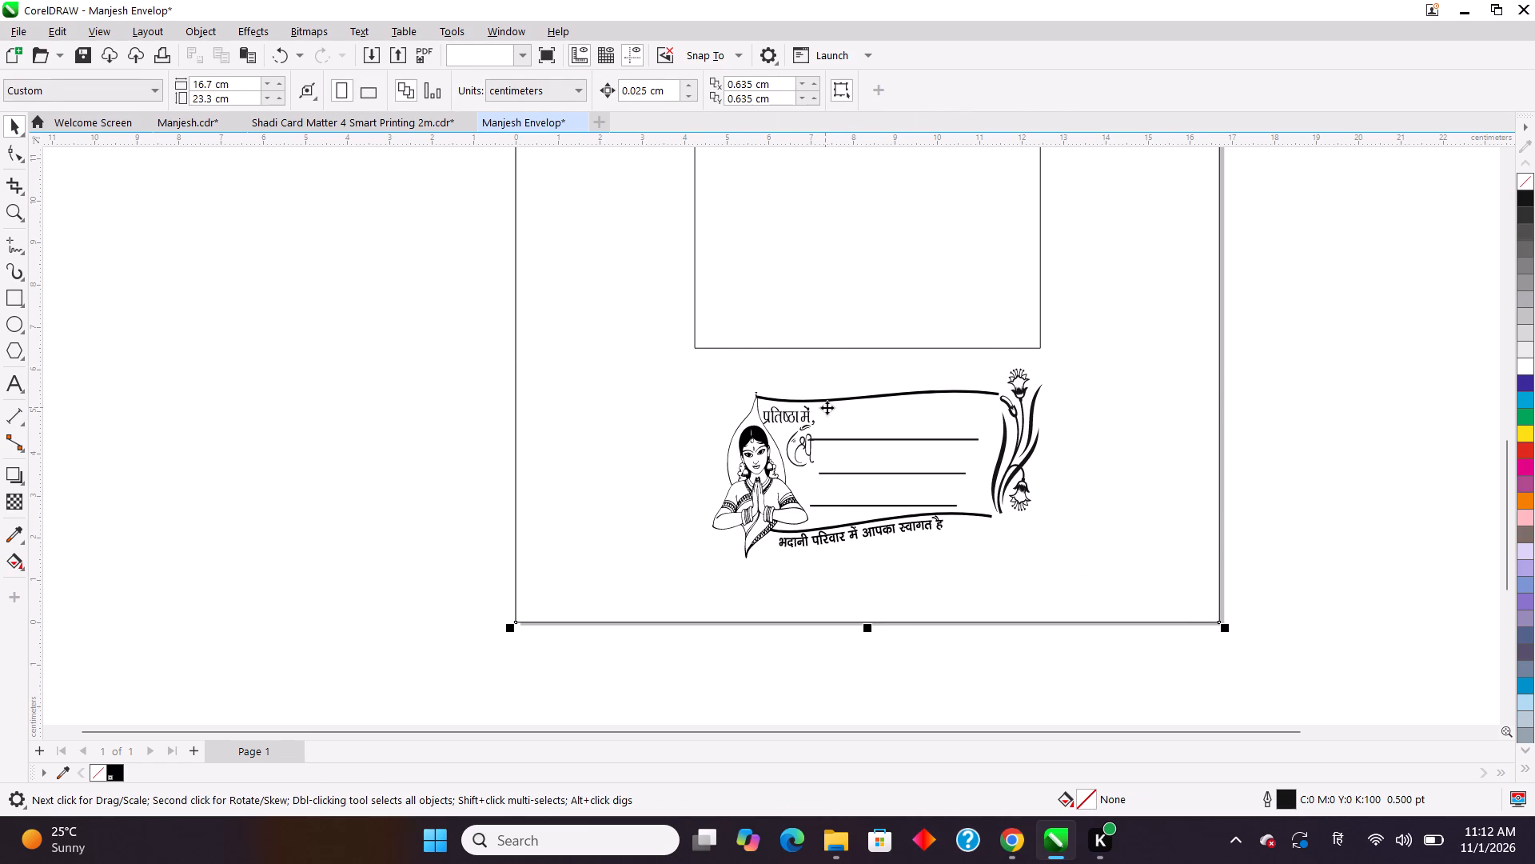
pyautogui.moveTo(1459, 622); pyautogui.dragTo(1431, 620)
pyautogui.click(857, 510)
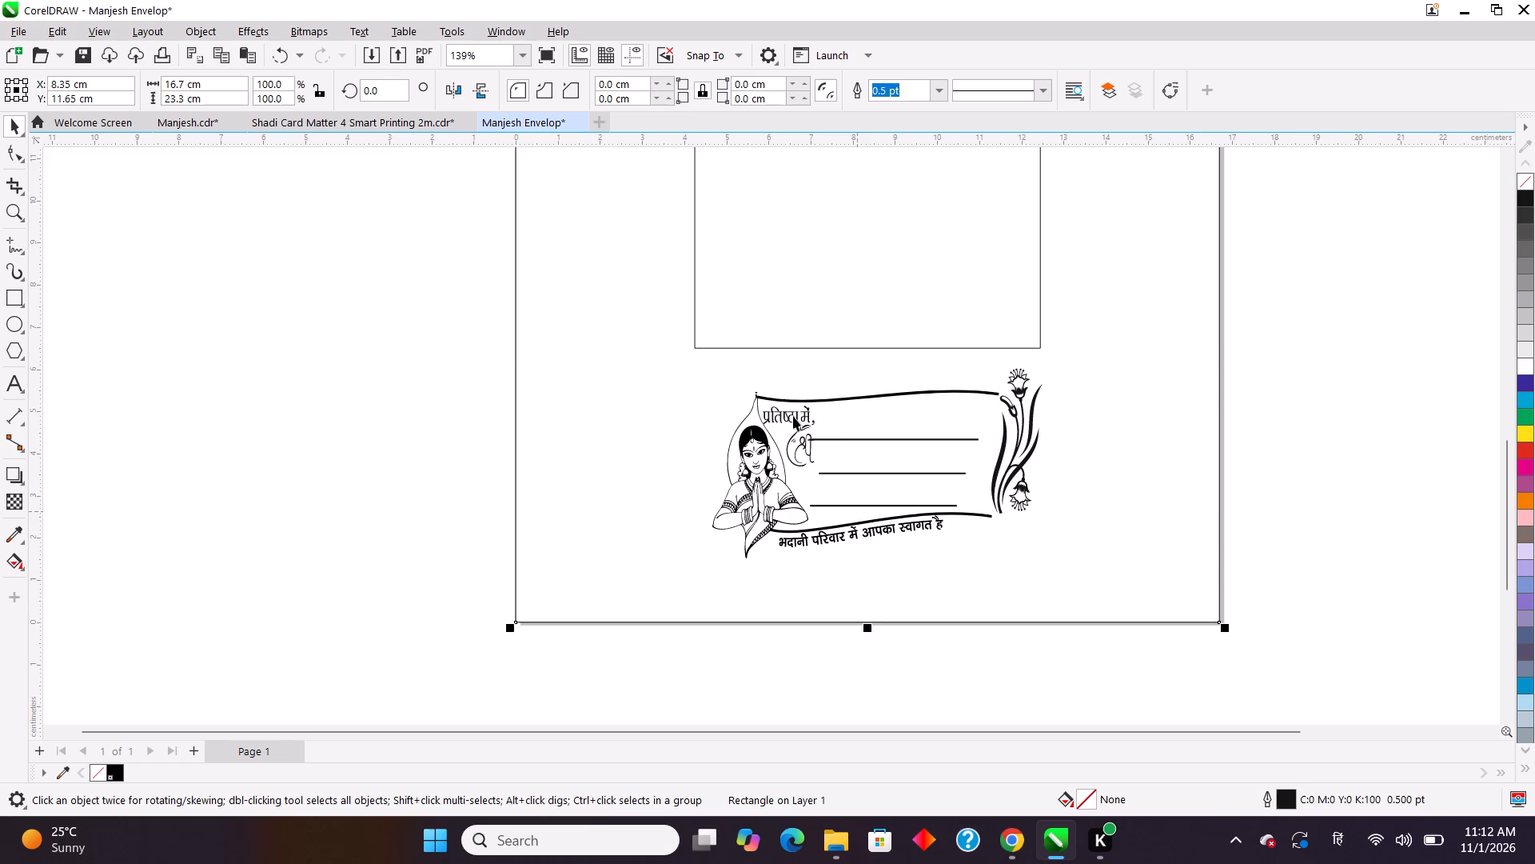
pyautogui.click(793, 416)
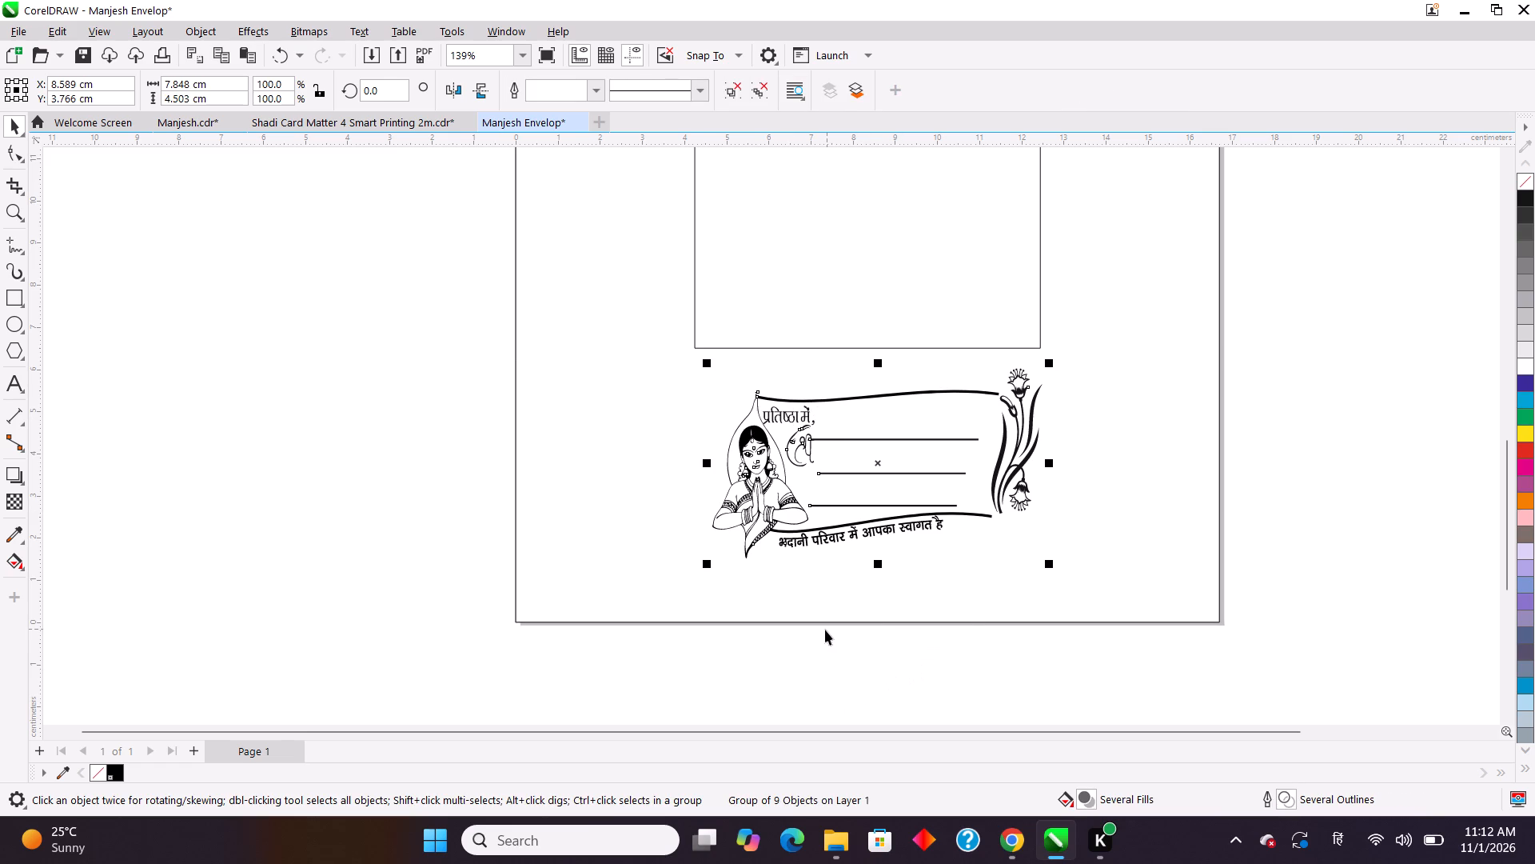
pyautogui.keyDown('shift'); pyautogui.click(824, 618); pyautogui.keyUp('shift')
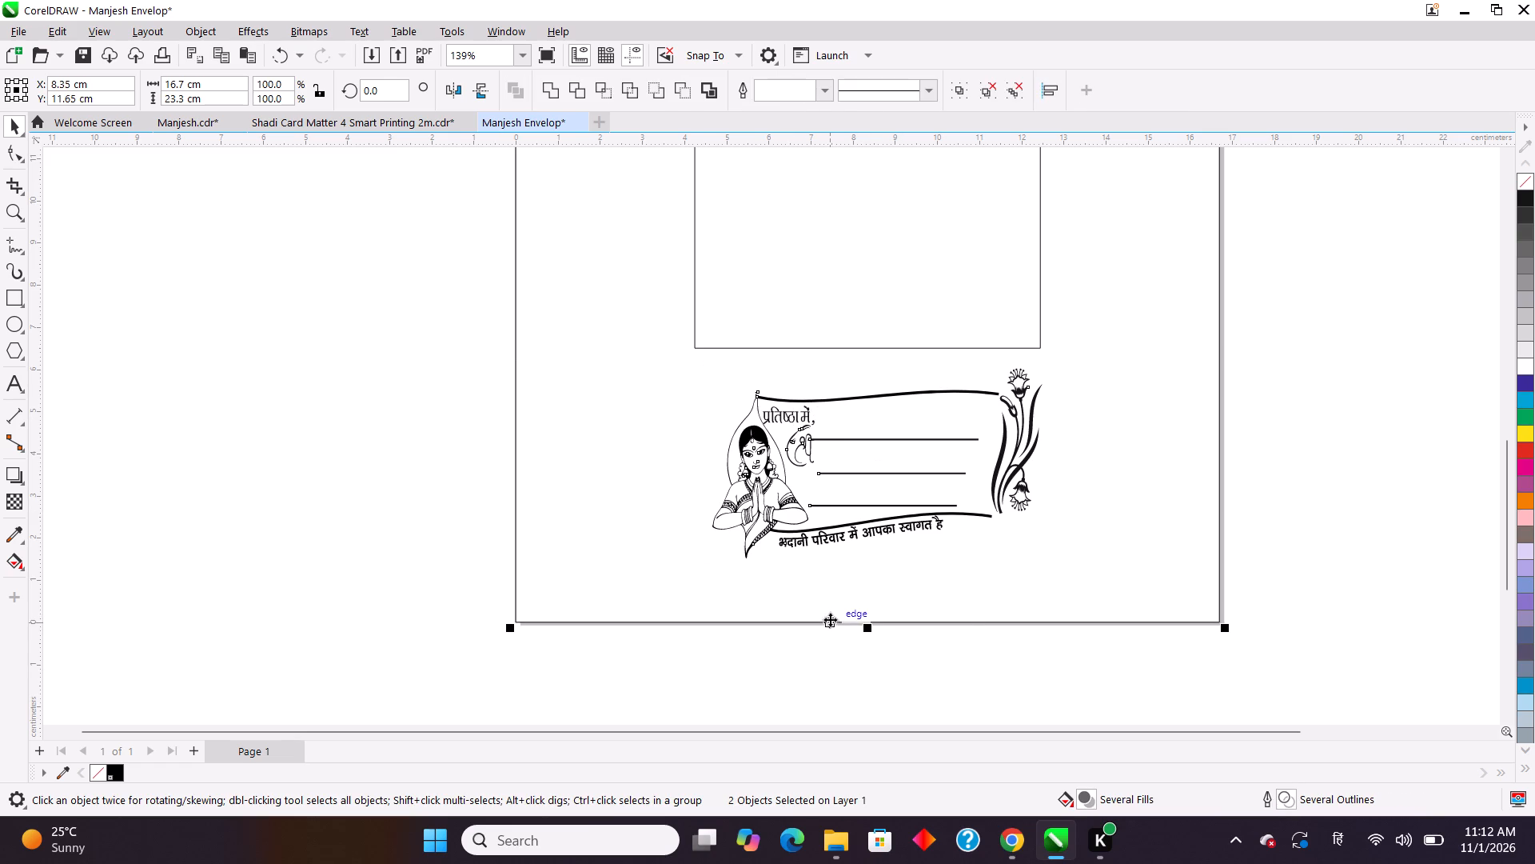
pyautogui.click(1362, 535)
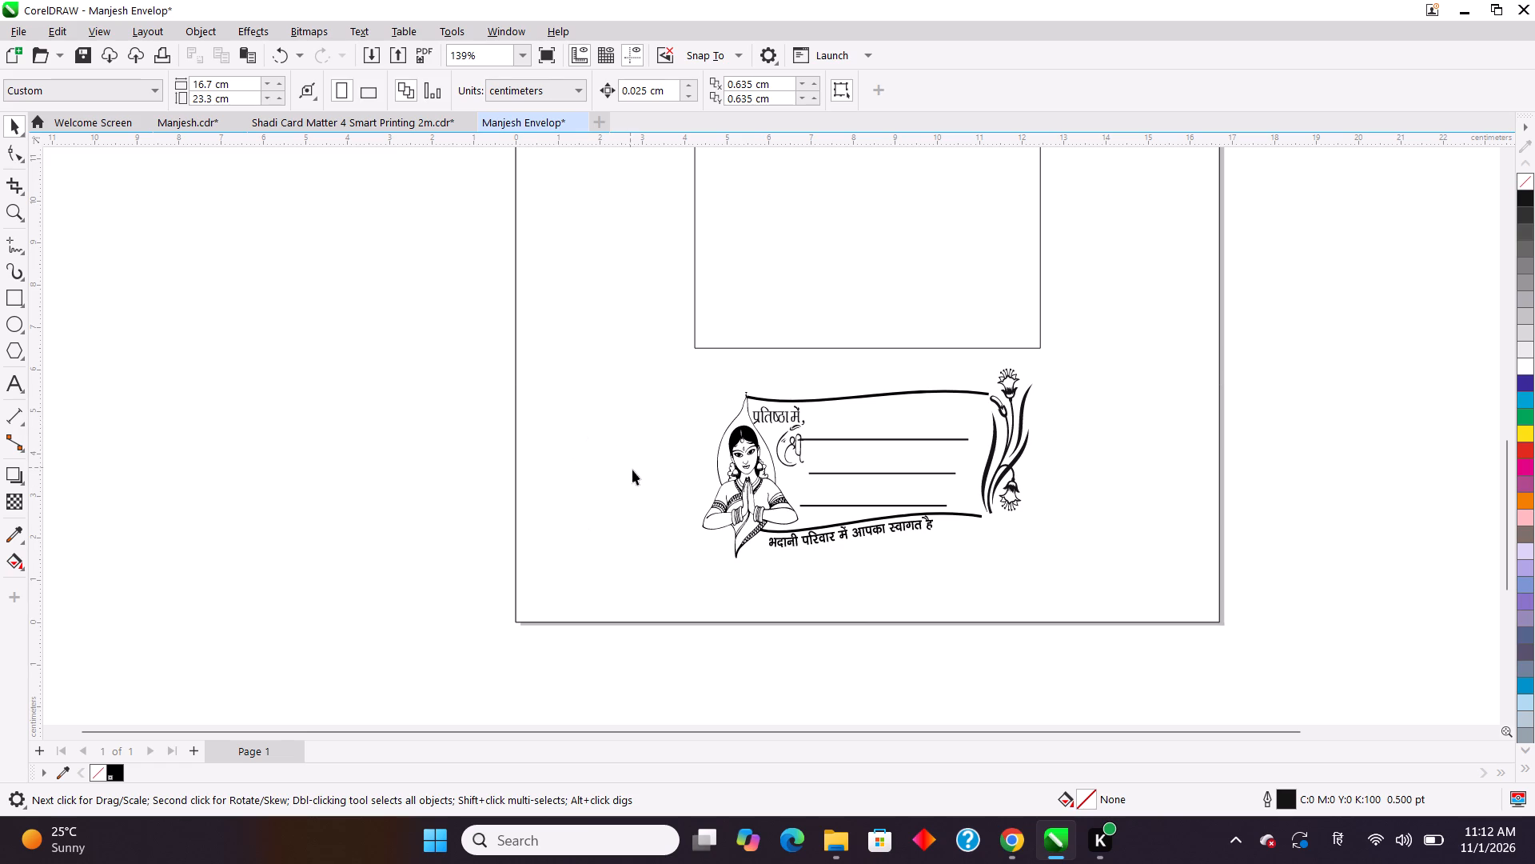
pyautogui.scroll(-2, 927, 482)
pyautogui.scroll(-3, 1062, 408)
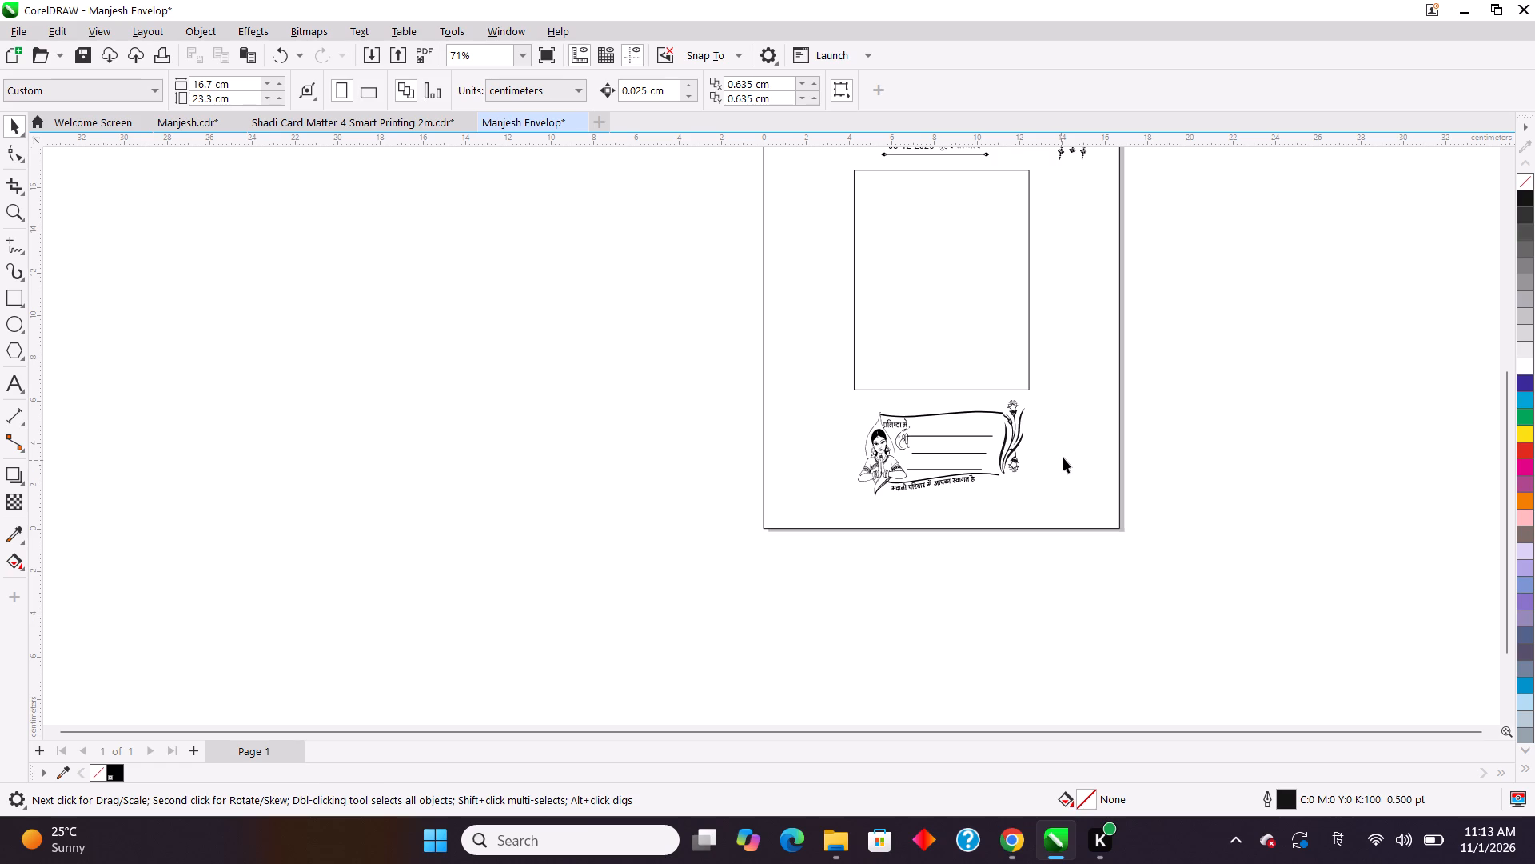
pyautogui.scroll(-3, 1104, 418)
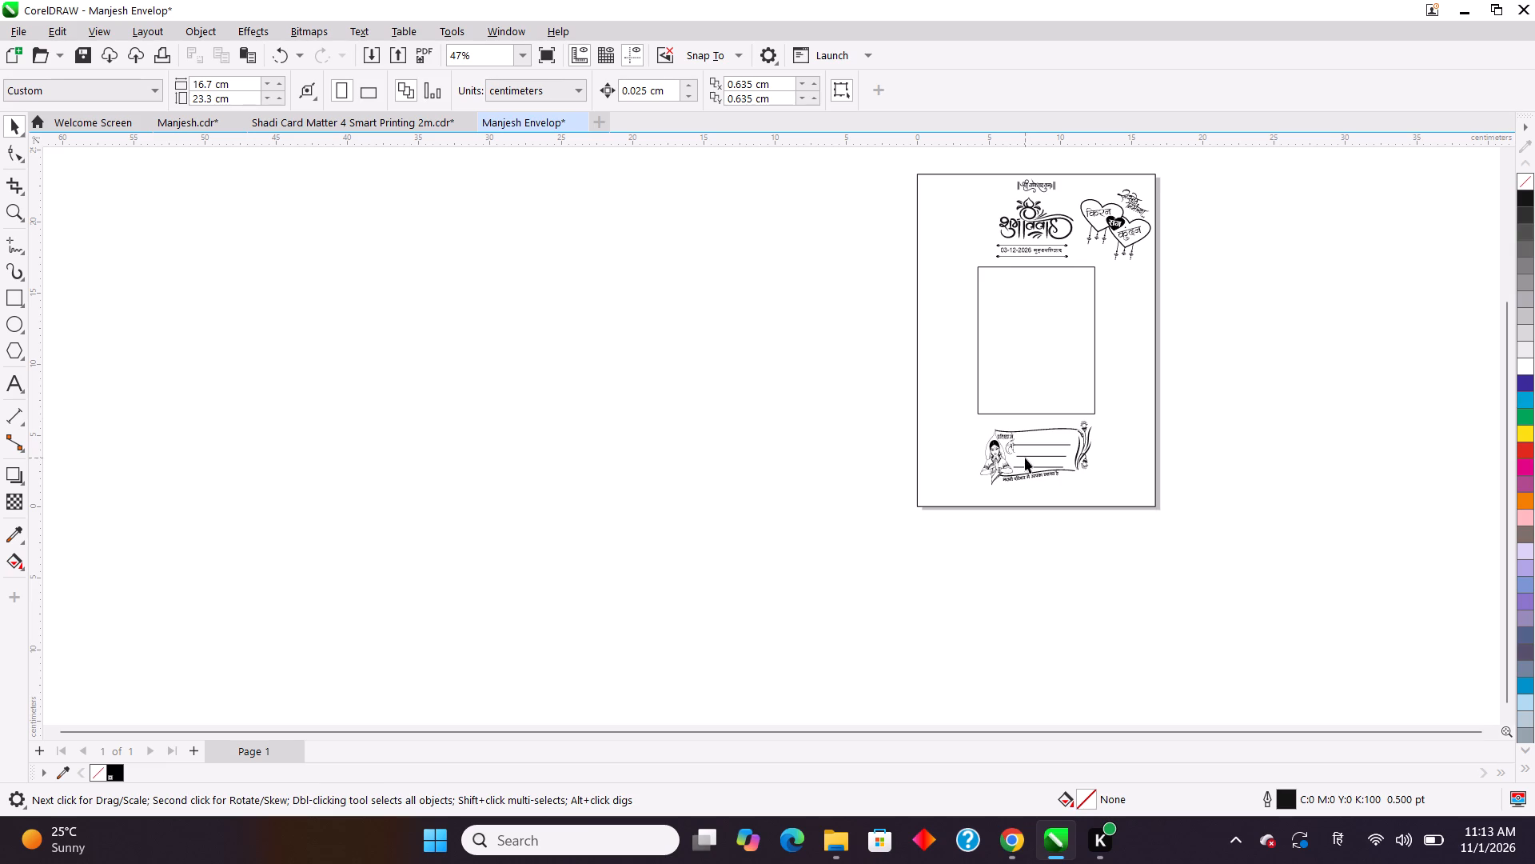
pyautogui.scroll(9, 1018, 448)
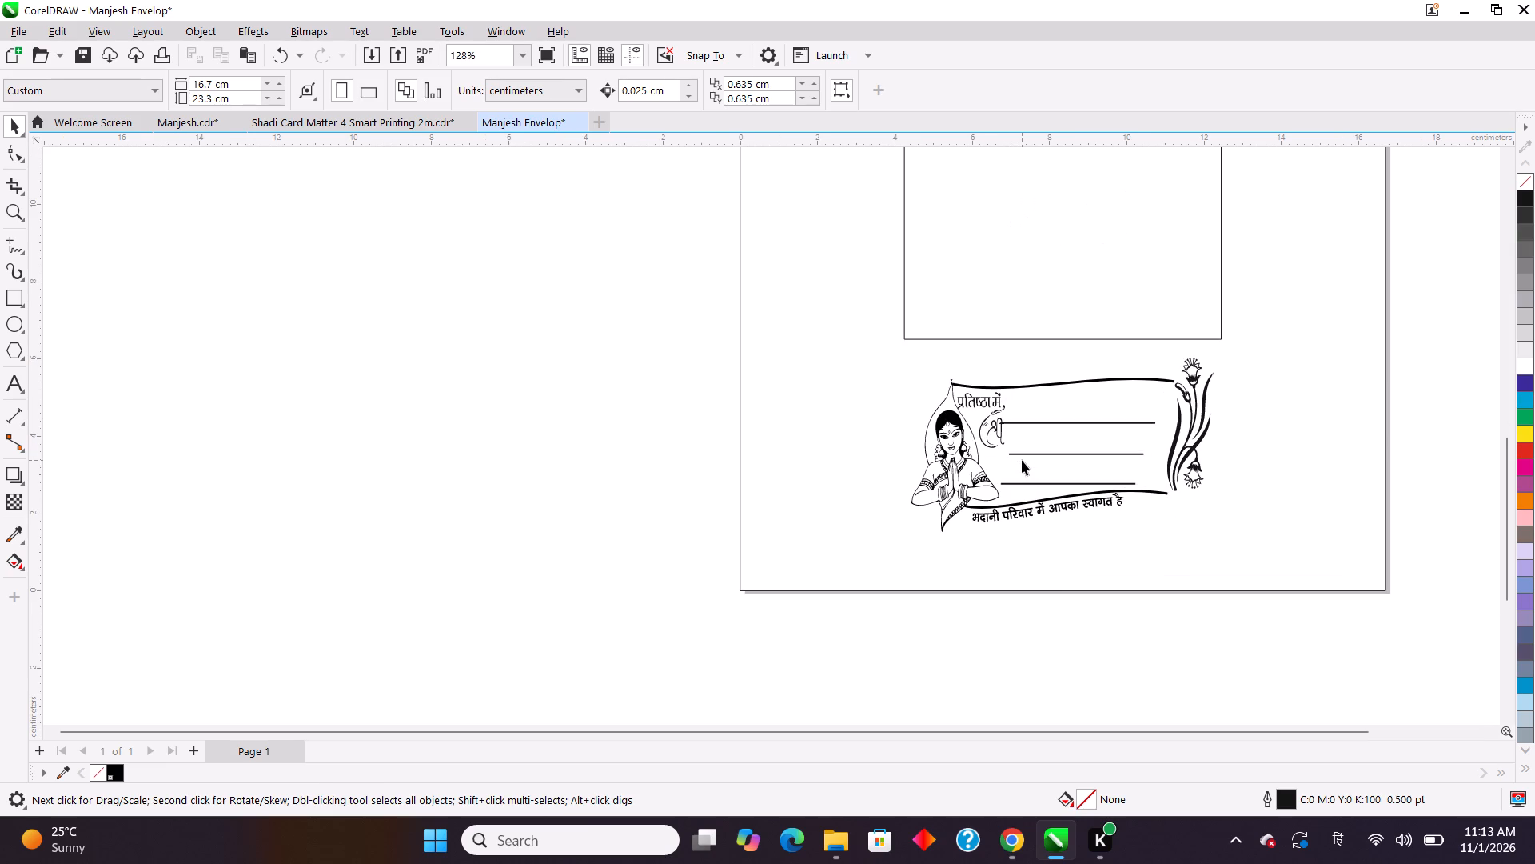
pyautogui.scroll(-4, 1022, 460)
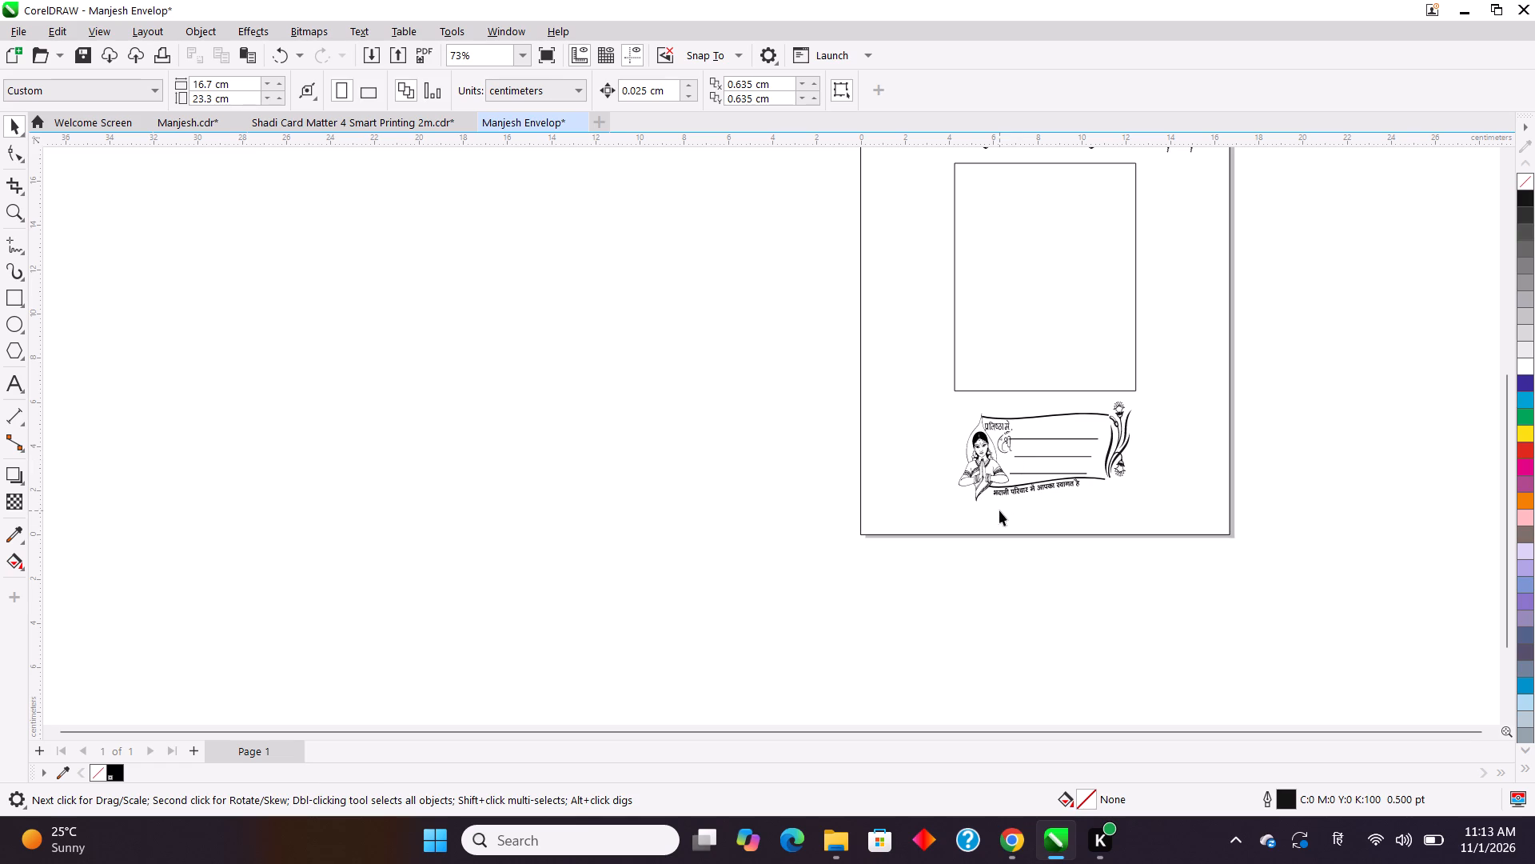
# Ungroup the bride address panel into separate objects and deselect them.
pyautogui.click(1023, 490)
pyautogui.click(1033, 471)
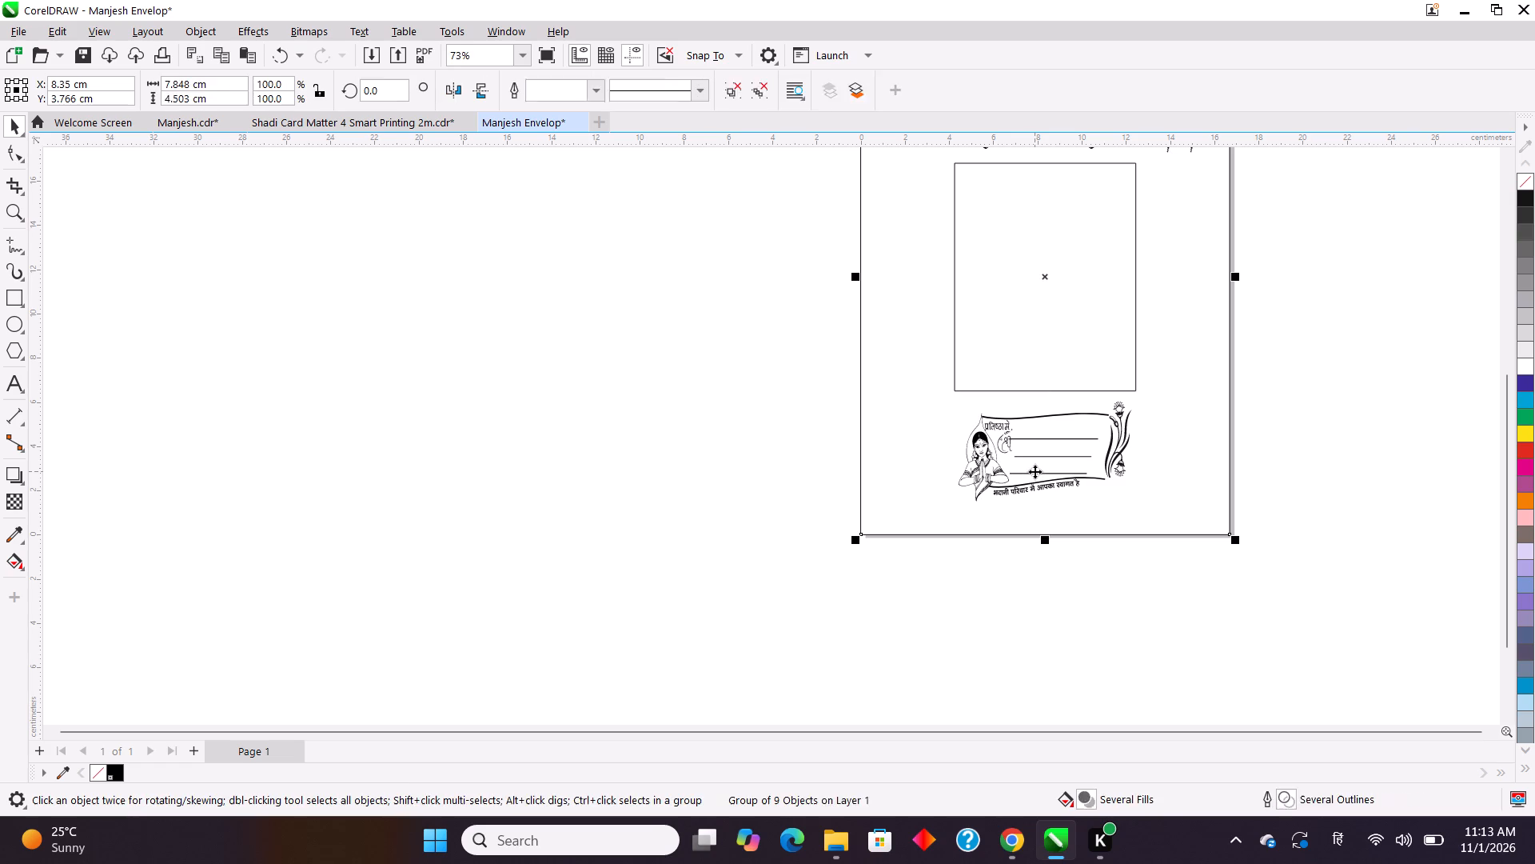
pyautogui.click(992, 670)
pyautogui.click(1017, 458)
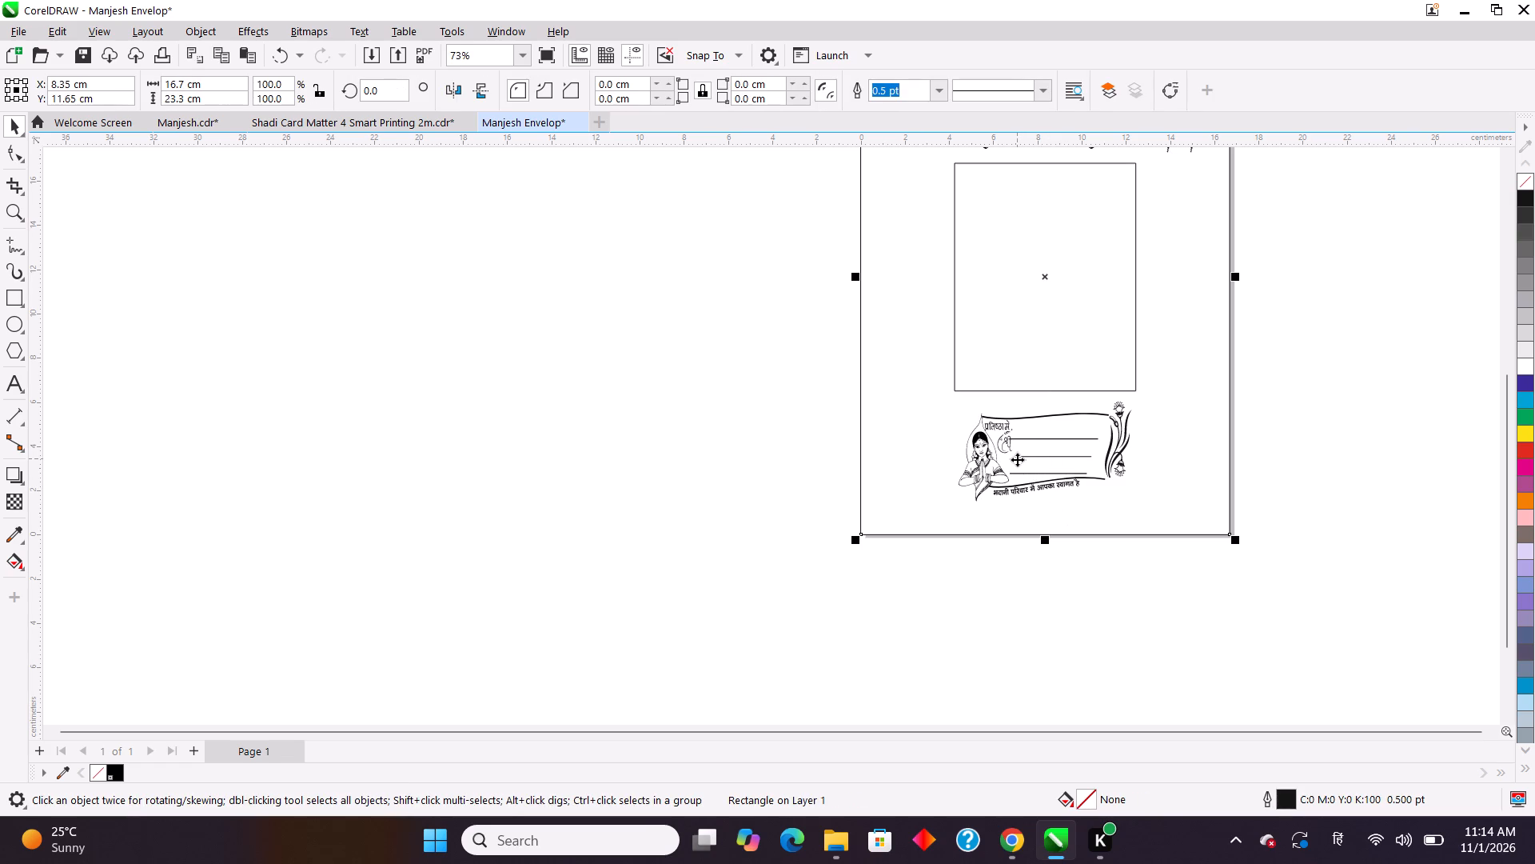
pyautogui.scroll(5, 1061, 465)
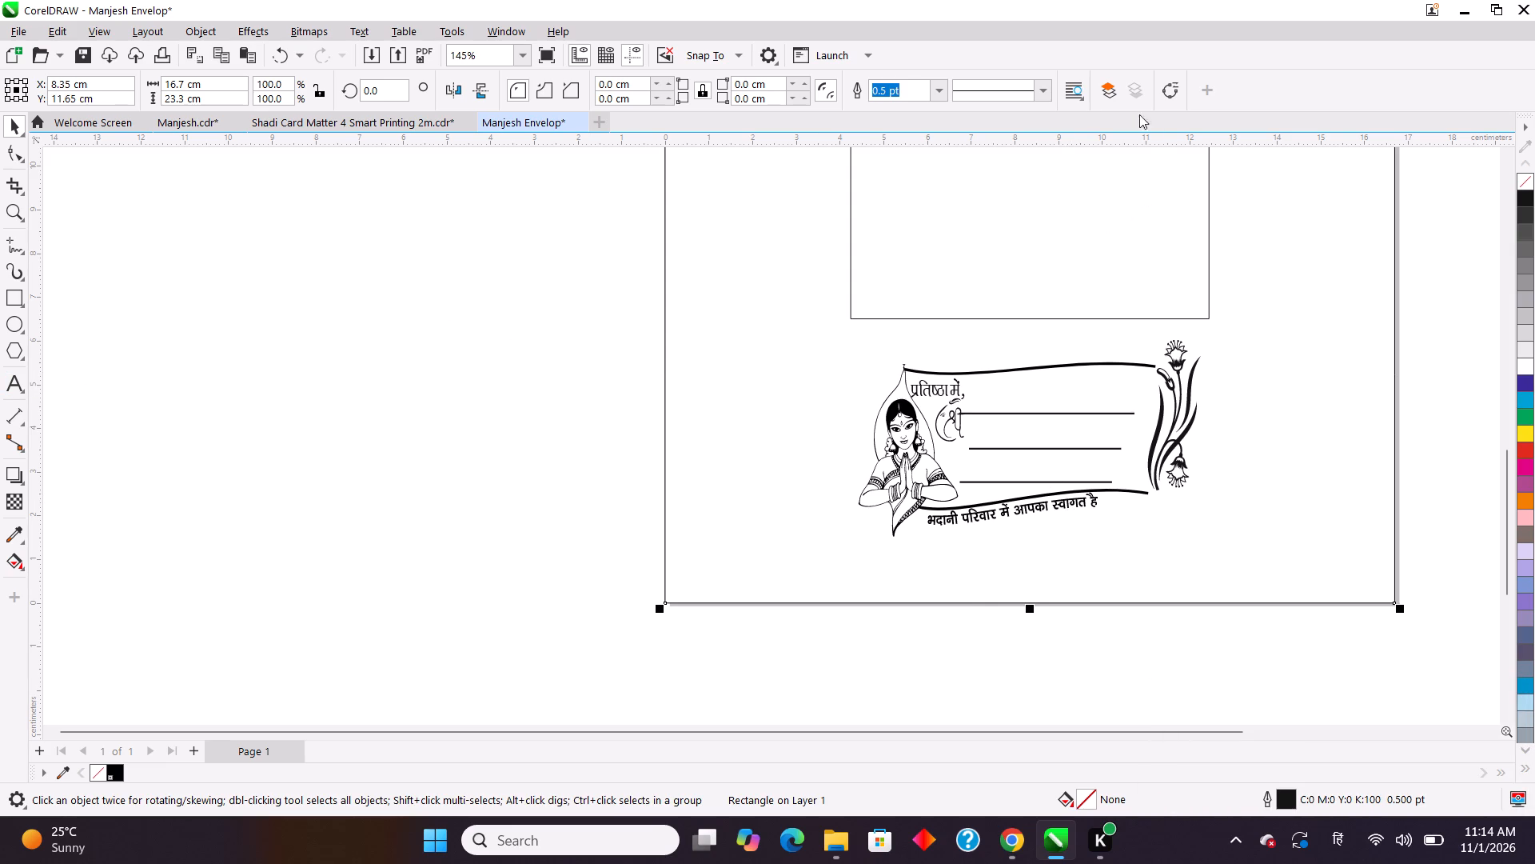
pyautogui.click(1003, 422)
pyautogui.click(82, 491)
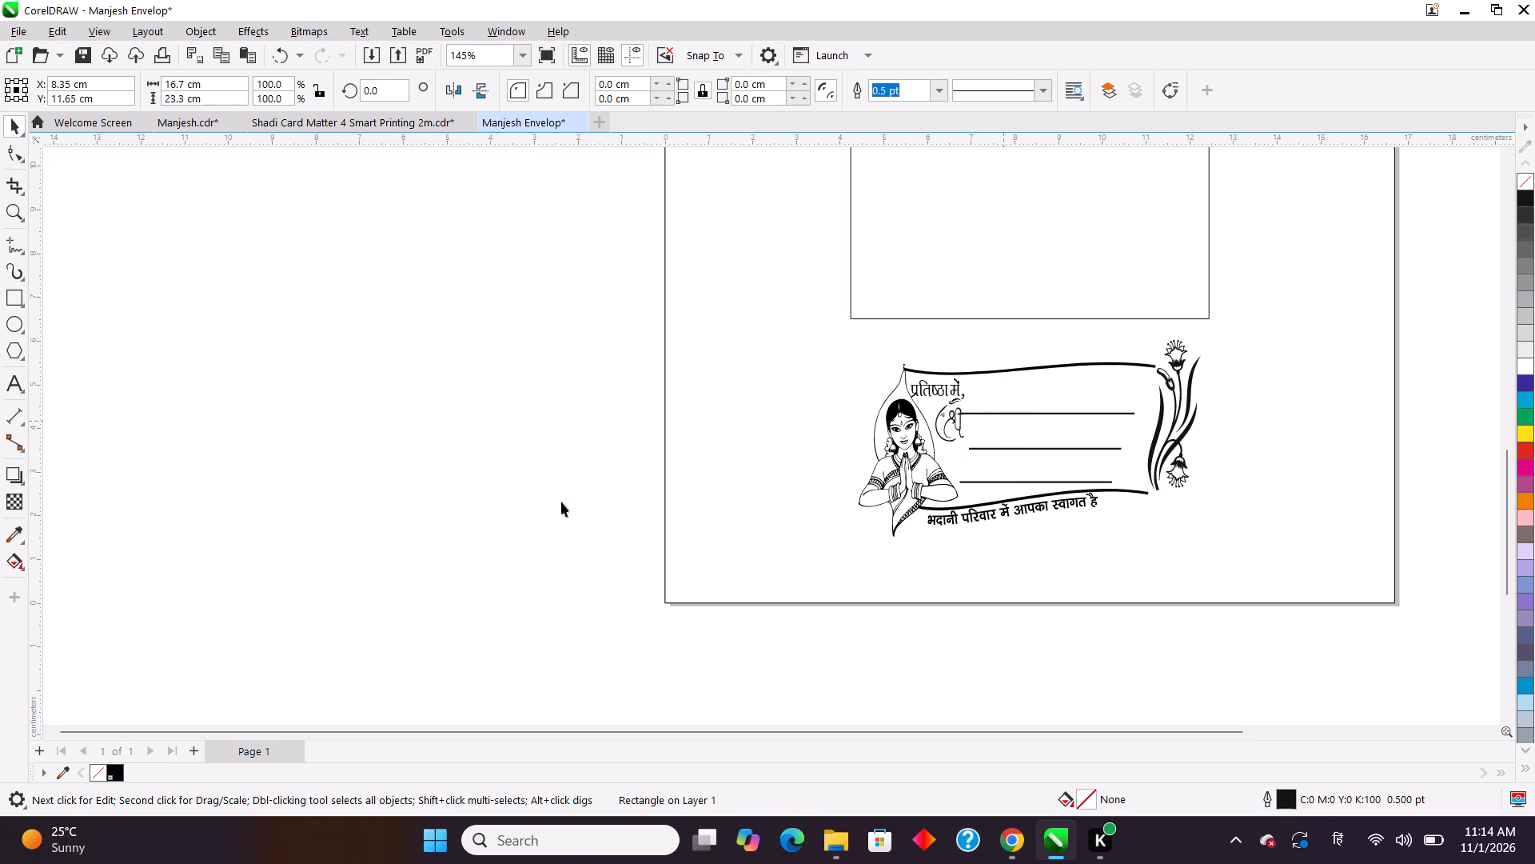
pyautogui.click(1029, 458)
pyautogui.click(472, 390)
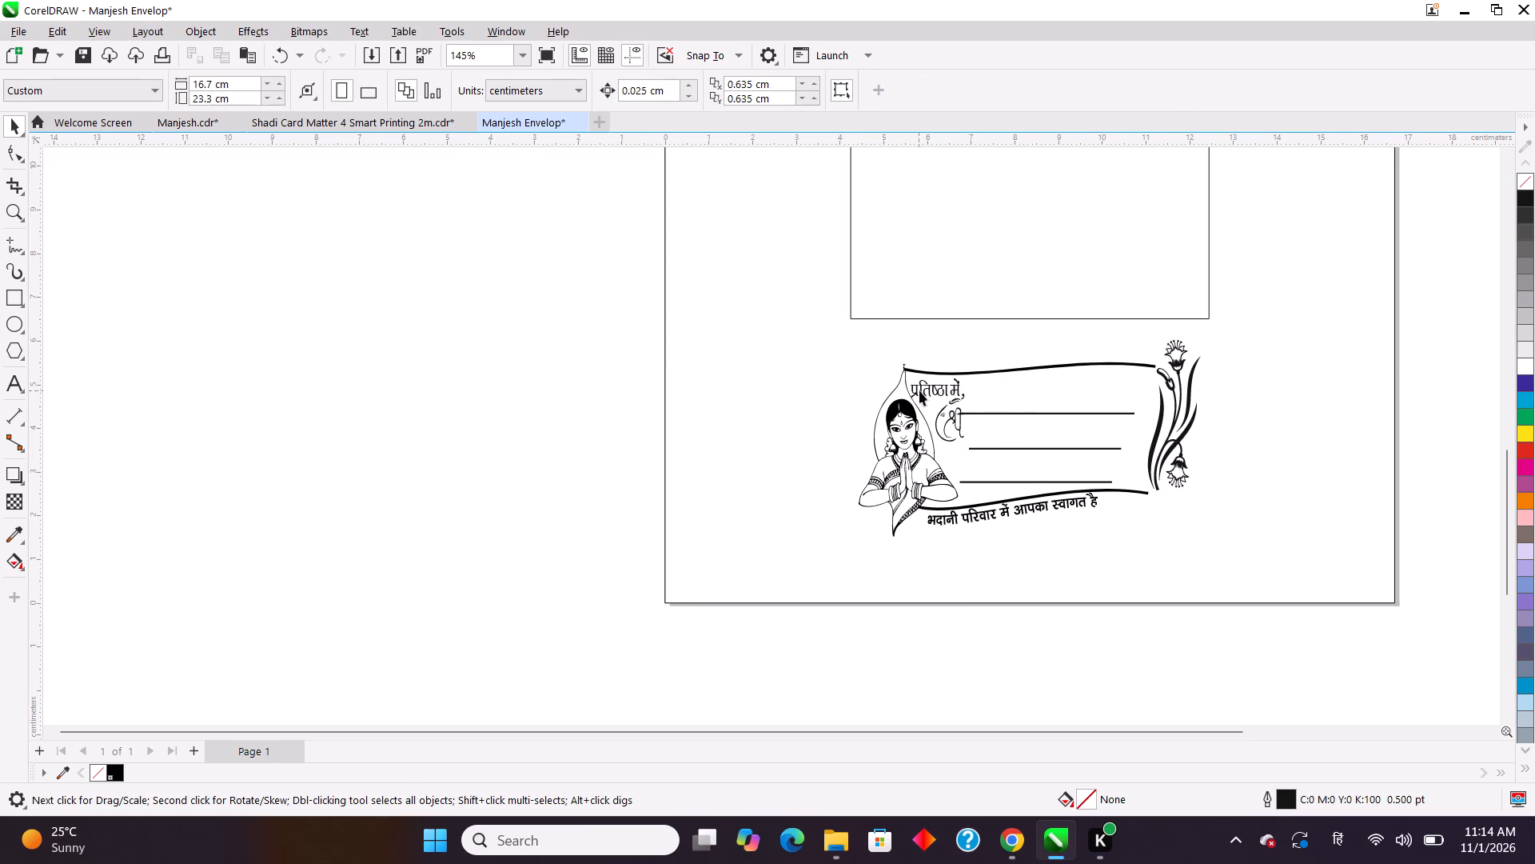
pyautogui.click(907, 420)
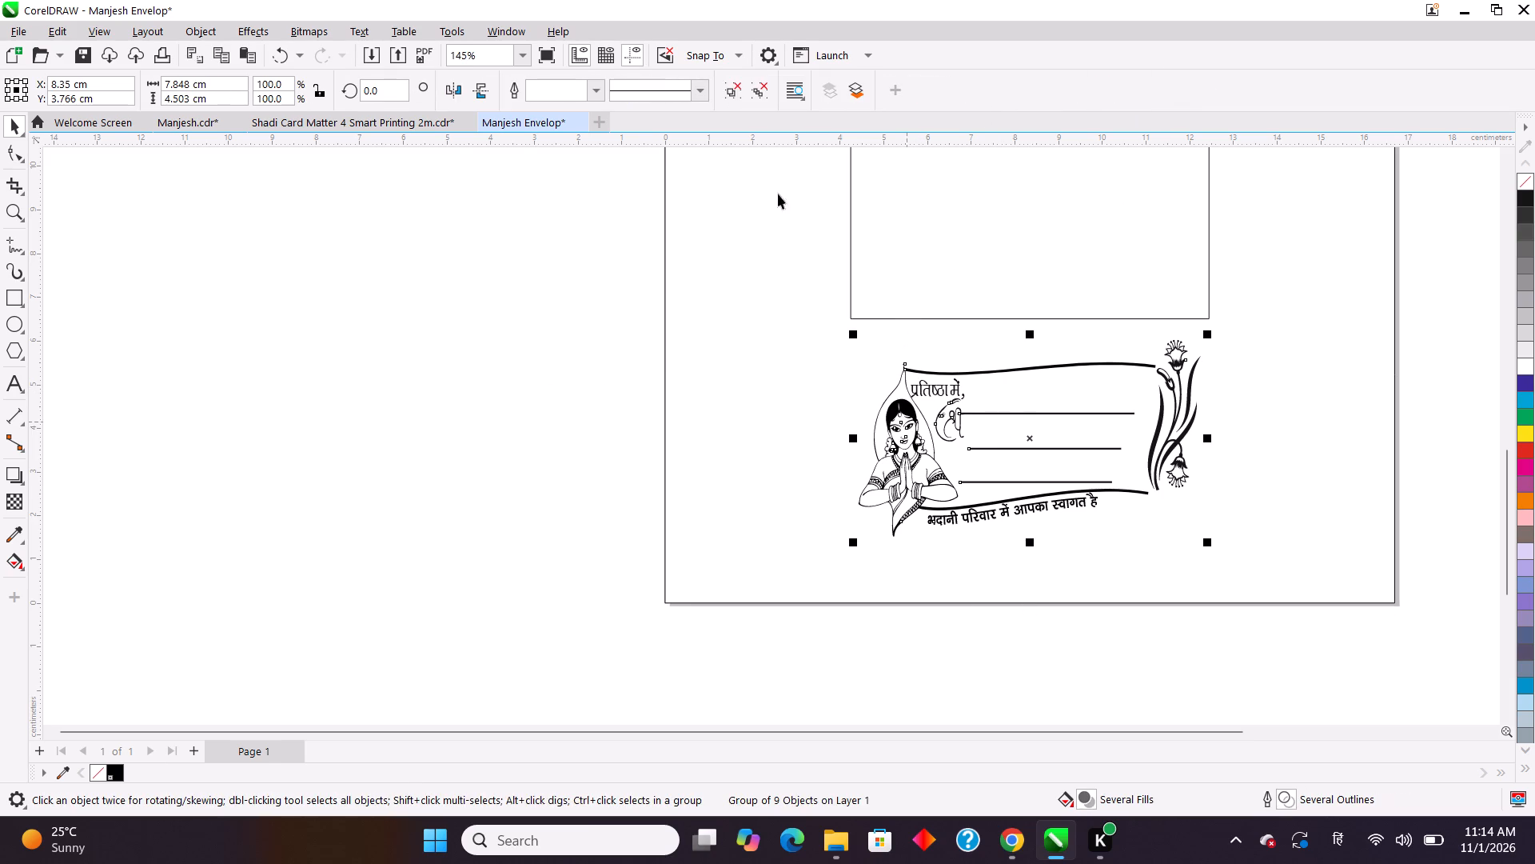
pyautogui.click(736, 95)
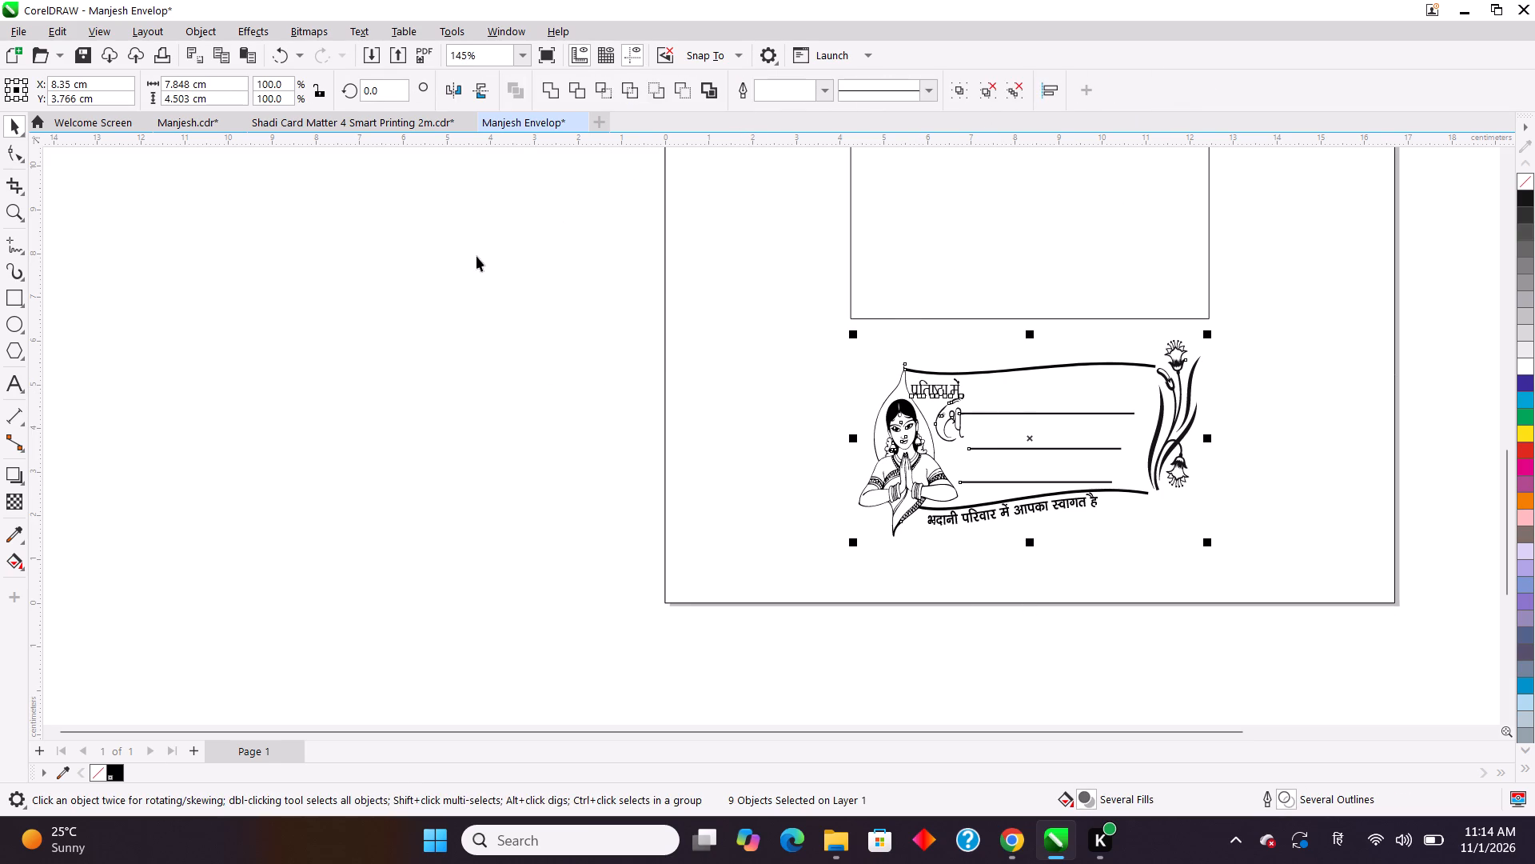
pyautogui.click(476, 256)
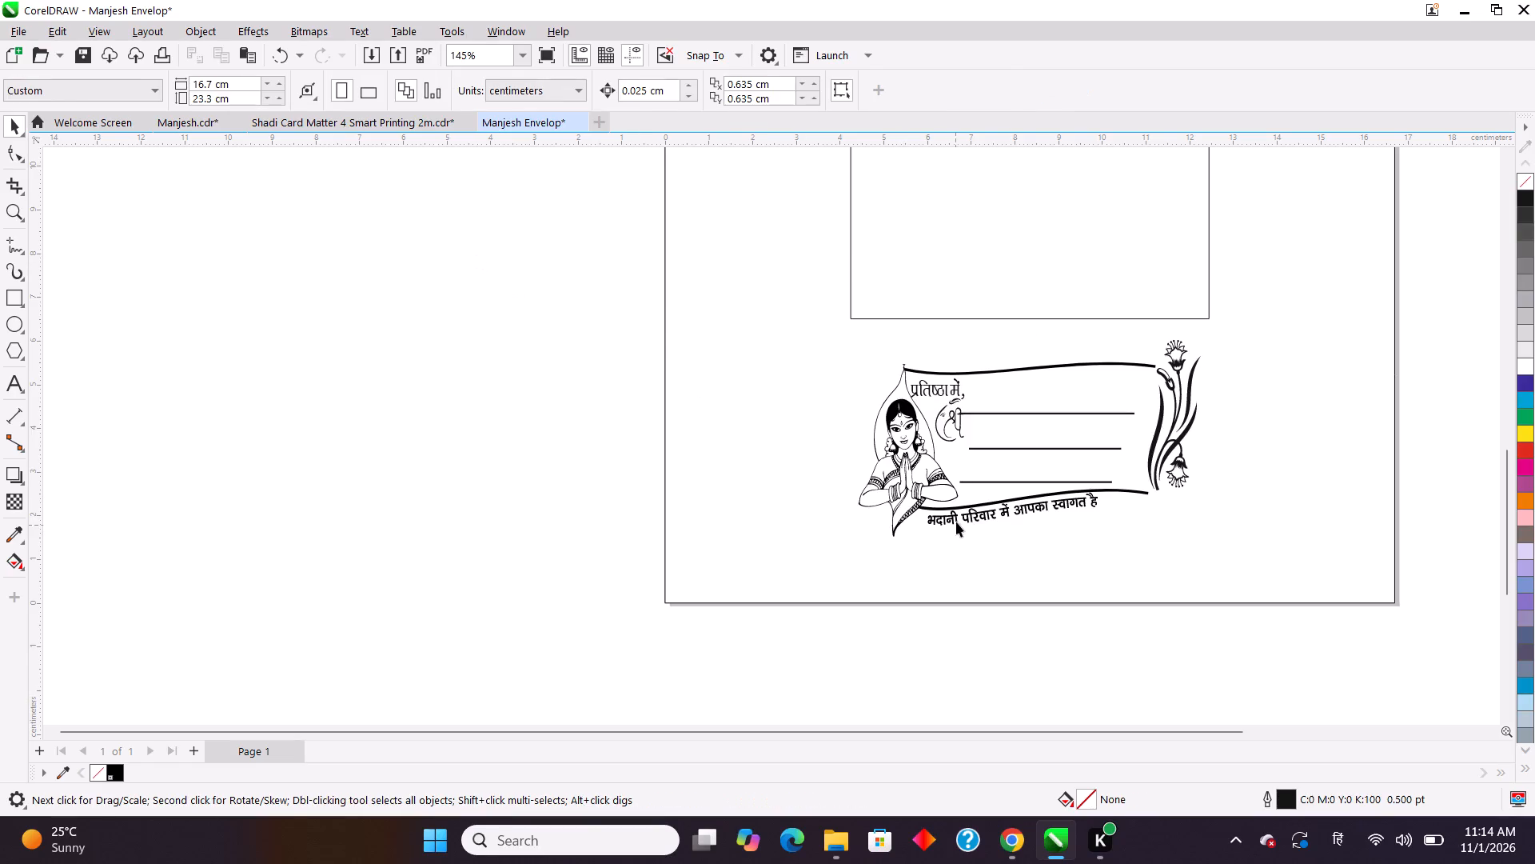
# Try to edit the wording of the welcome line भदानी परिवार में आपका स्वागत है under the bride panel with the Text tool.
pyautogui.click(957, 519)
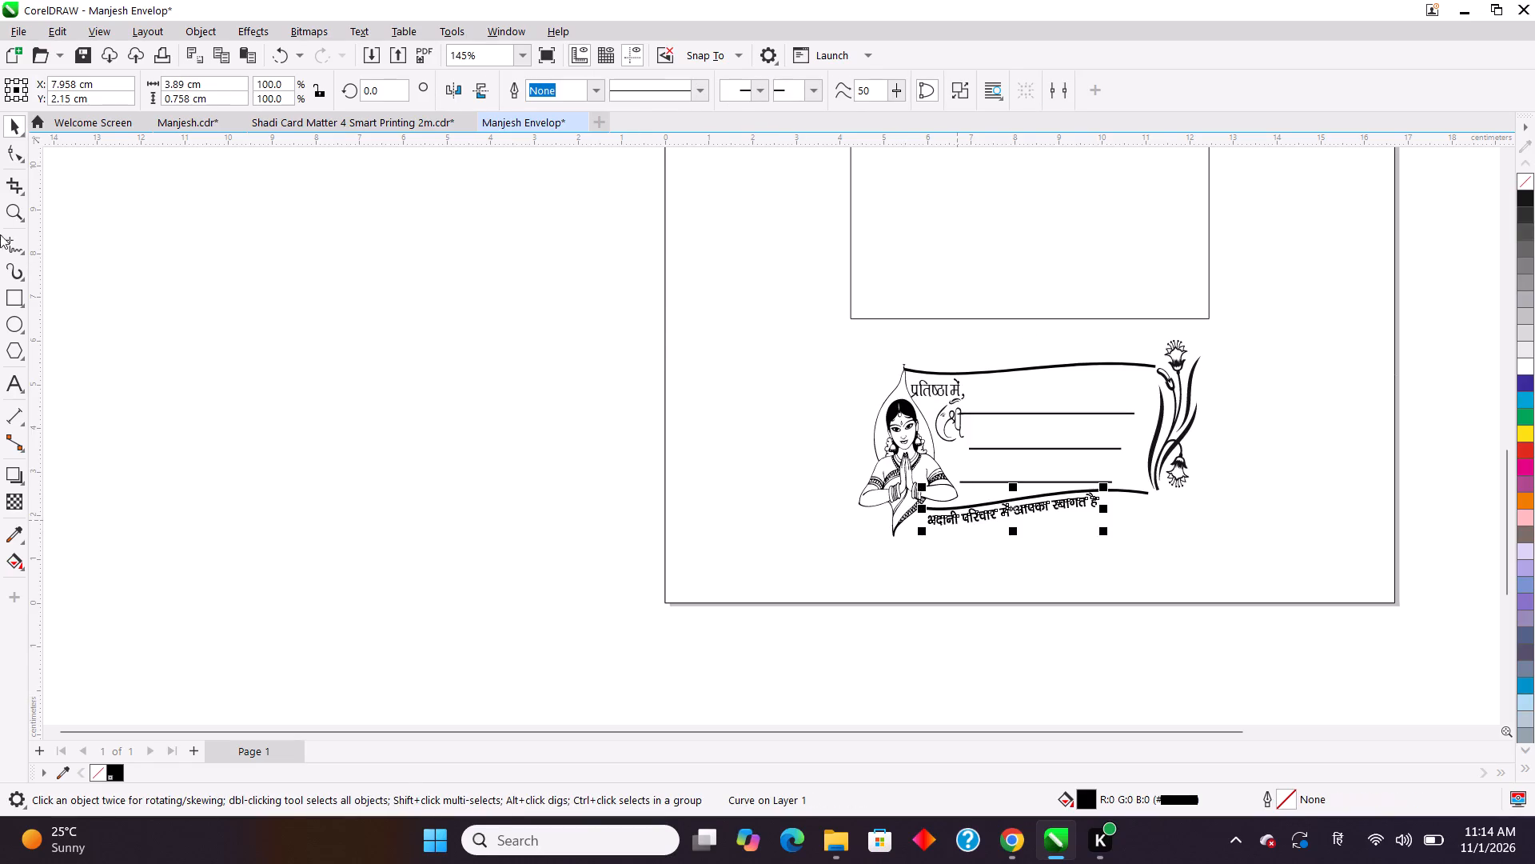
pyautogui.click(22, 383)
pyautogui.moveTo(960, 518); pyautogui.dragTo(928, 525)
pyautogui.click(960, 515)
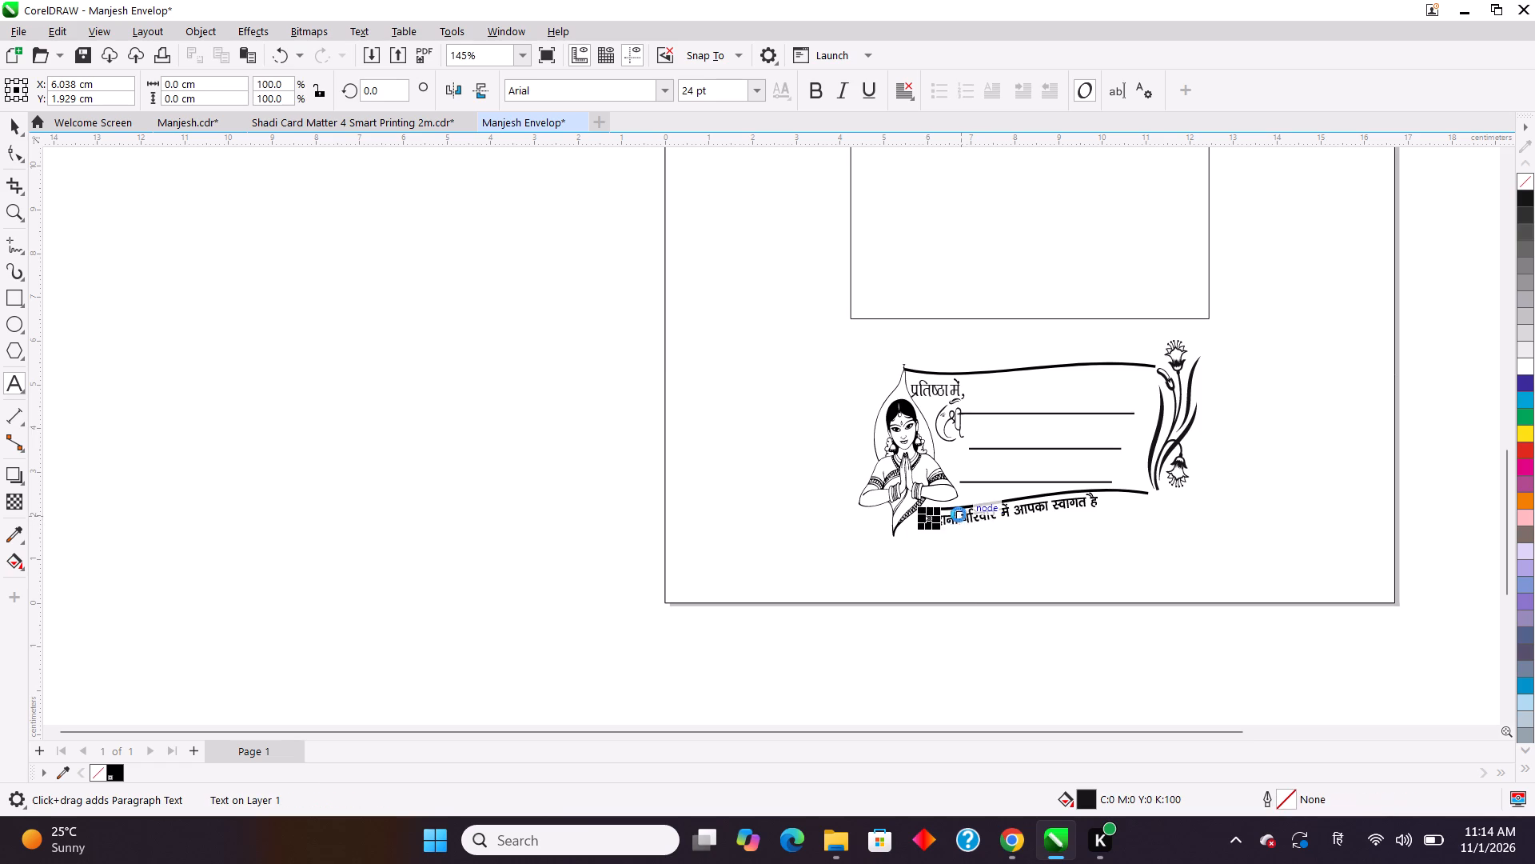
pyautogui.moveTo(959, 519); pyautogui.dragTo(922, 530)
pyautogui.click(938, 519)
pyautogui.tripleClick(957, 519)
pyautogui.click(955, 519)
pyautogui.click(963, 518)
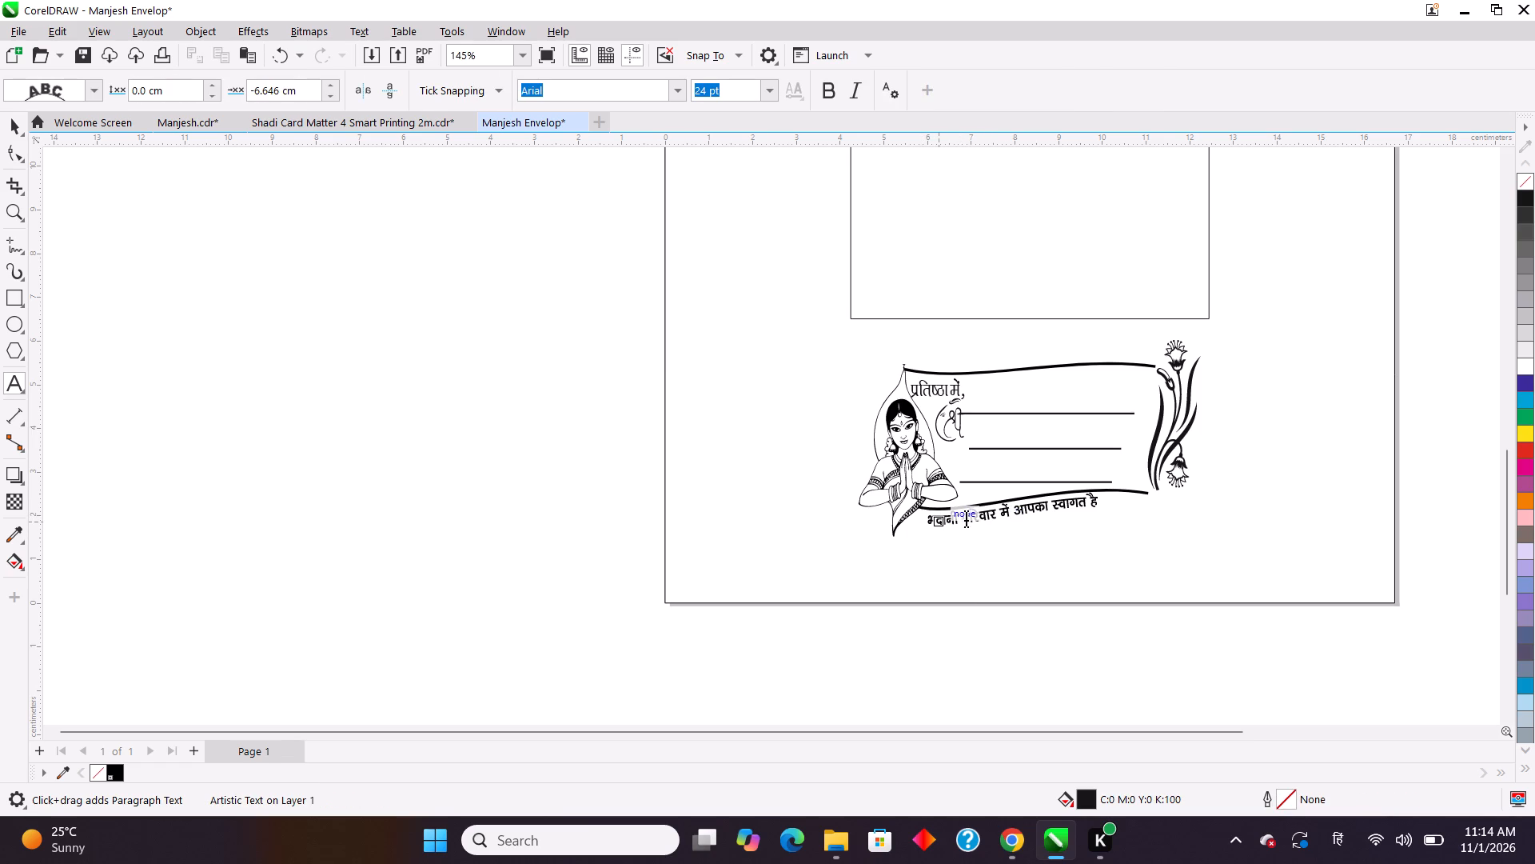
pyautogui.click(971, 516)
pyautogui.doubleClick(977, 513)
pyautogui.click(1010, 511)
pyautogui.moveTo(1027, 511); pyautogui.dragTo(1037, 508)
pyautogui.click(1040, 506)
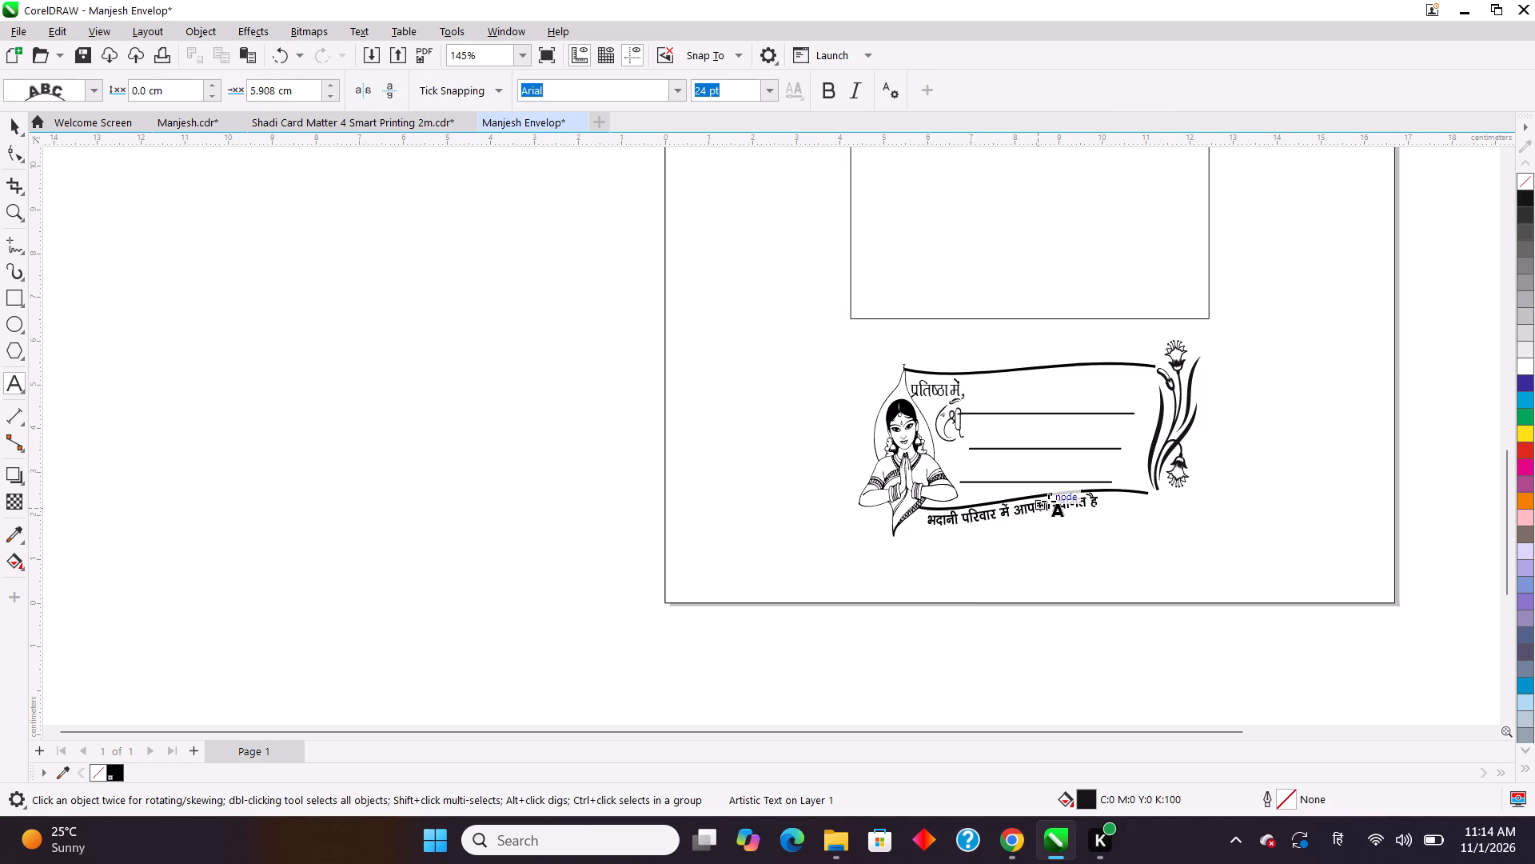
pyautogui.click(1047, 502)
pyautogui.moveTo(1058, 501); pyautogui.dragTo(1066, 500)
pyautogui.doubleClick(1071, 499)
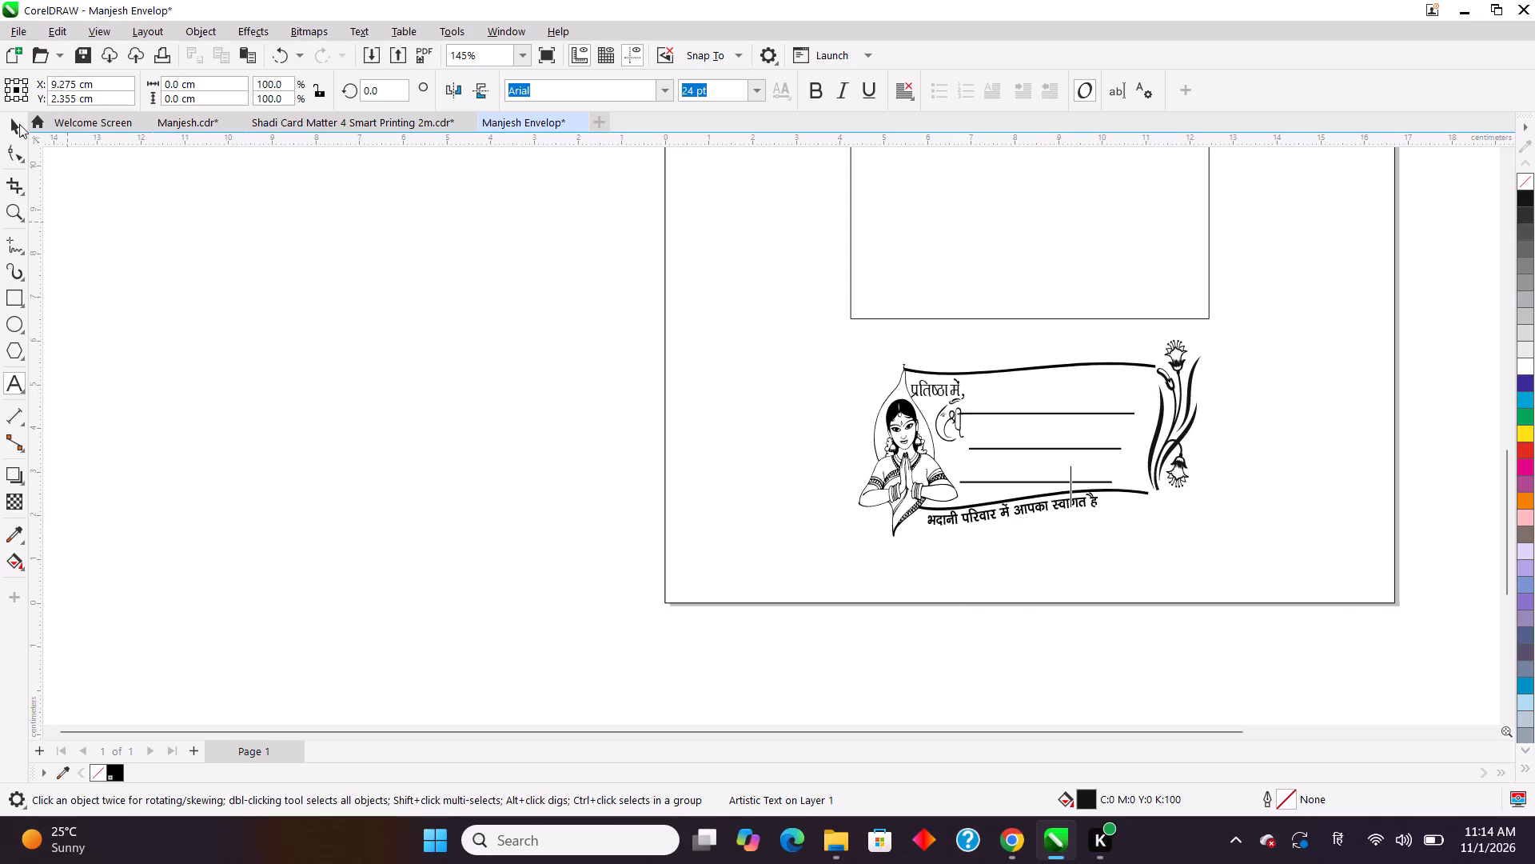
# Move the welcome line beneath the bride panel off the page to about X -4.54 cm, Y 1.34 cm, then deselect.
pyautogui.click(19, 124)
pyautogui.click(981, 515)
pyautogui.moveTo(983, 515); pyautogui.dragTo(437, 550)
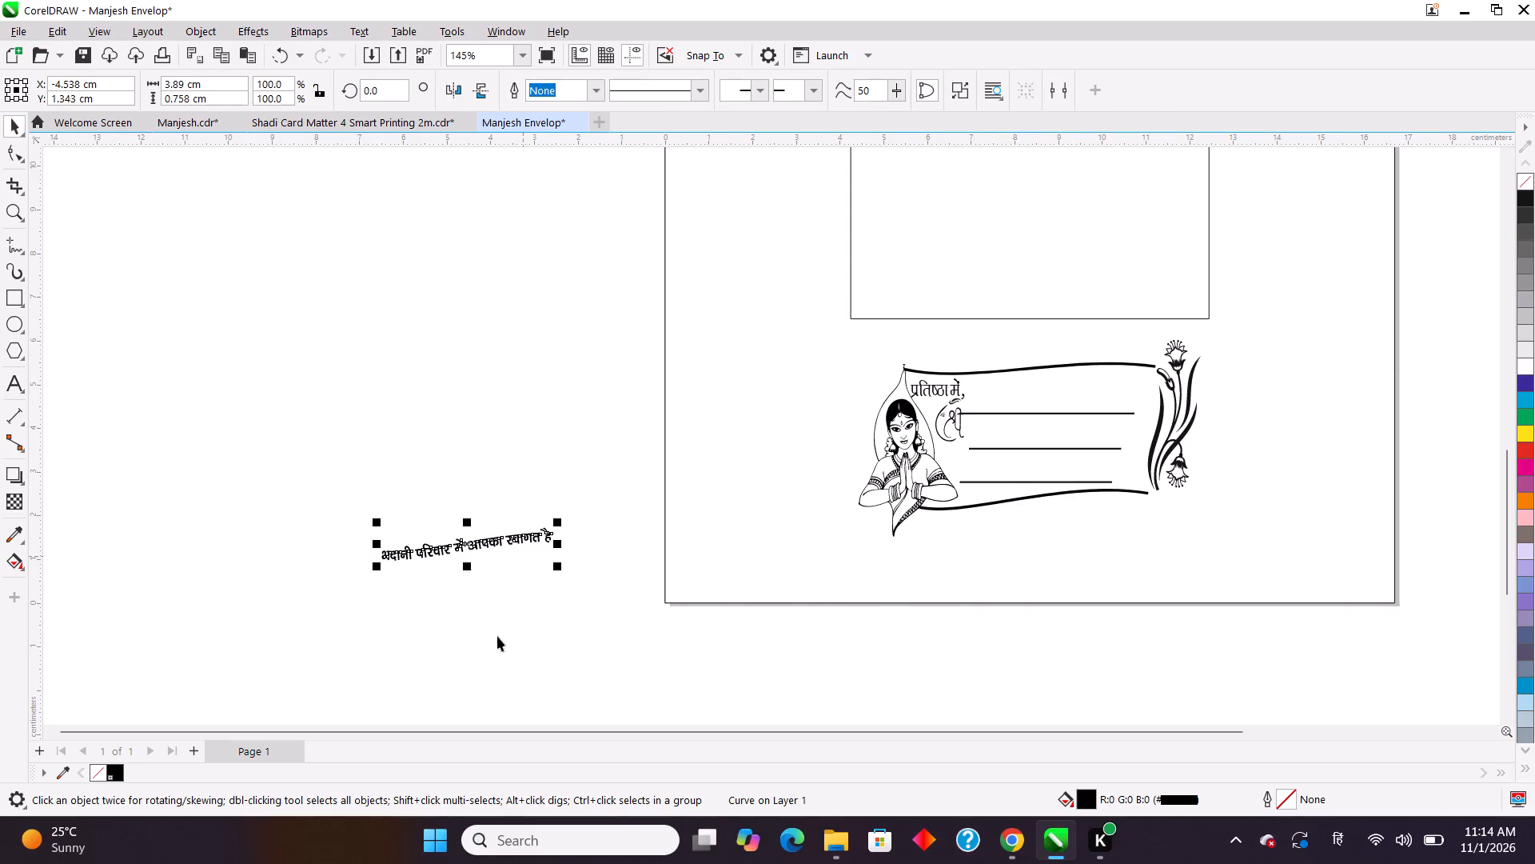
pyautogui.click(502, 640)
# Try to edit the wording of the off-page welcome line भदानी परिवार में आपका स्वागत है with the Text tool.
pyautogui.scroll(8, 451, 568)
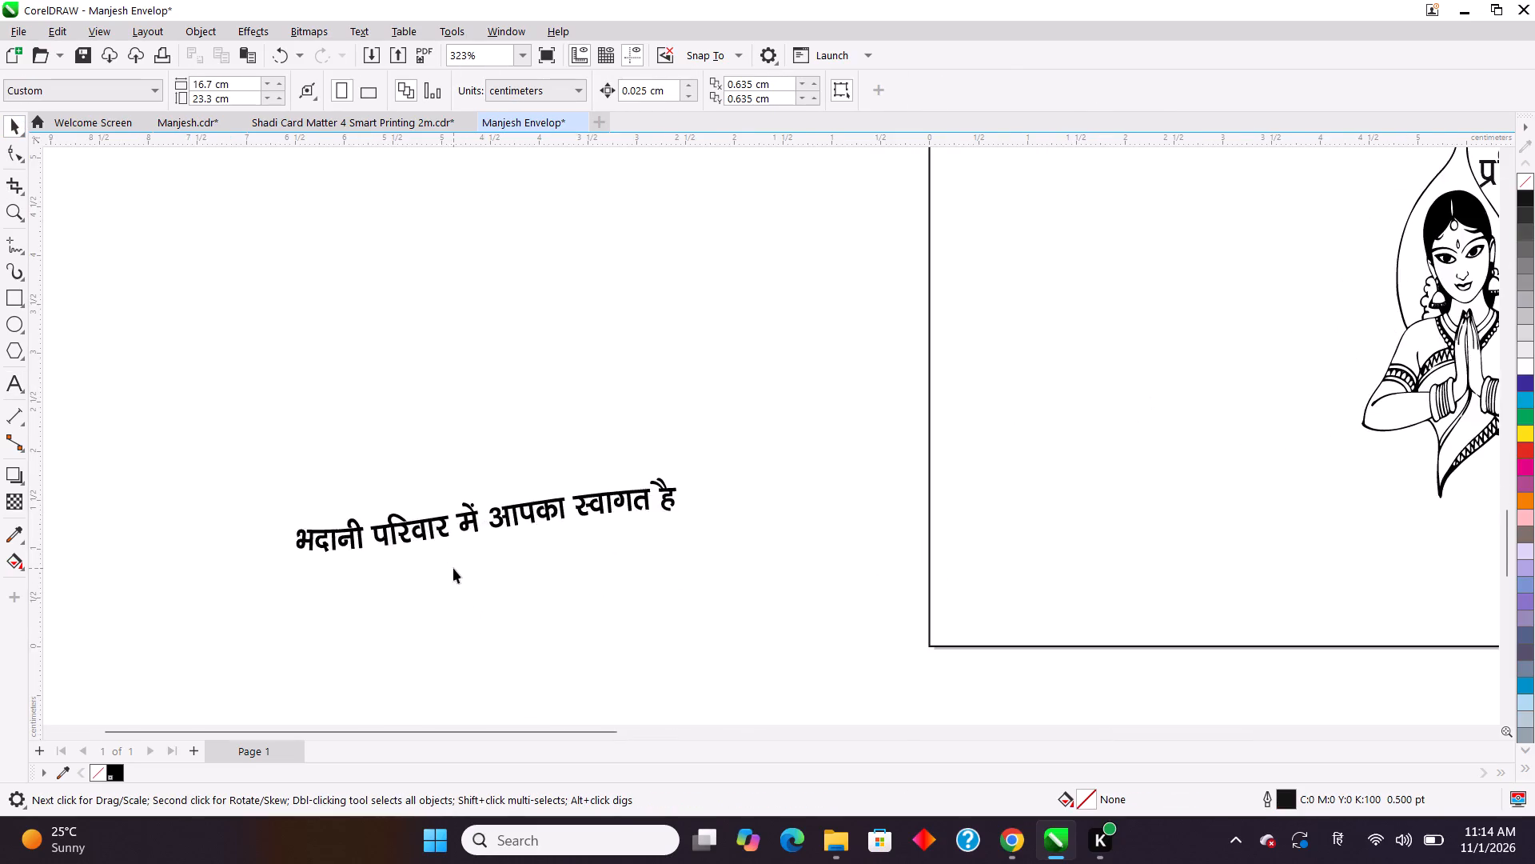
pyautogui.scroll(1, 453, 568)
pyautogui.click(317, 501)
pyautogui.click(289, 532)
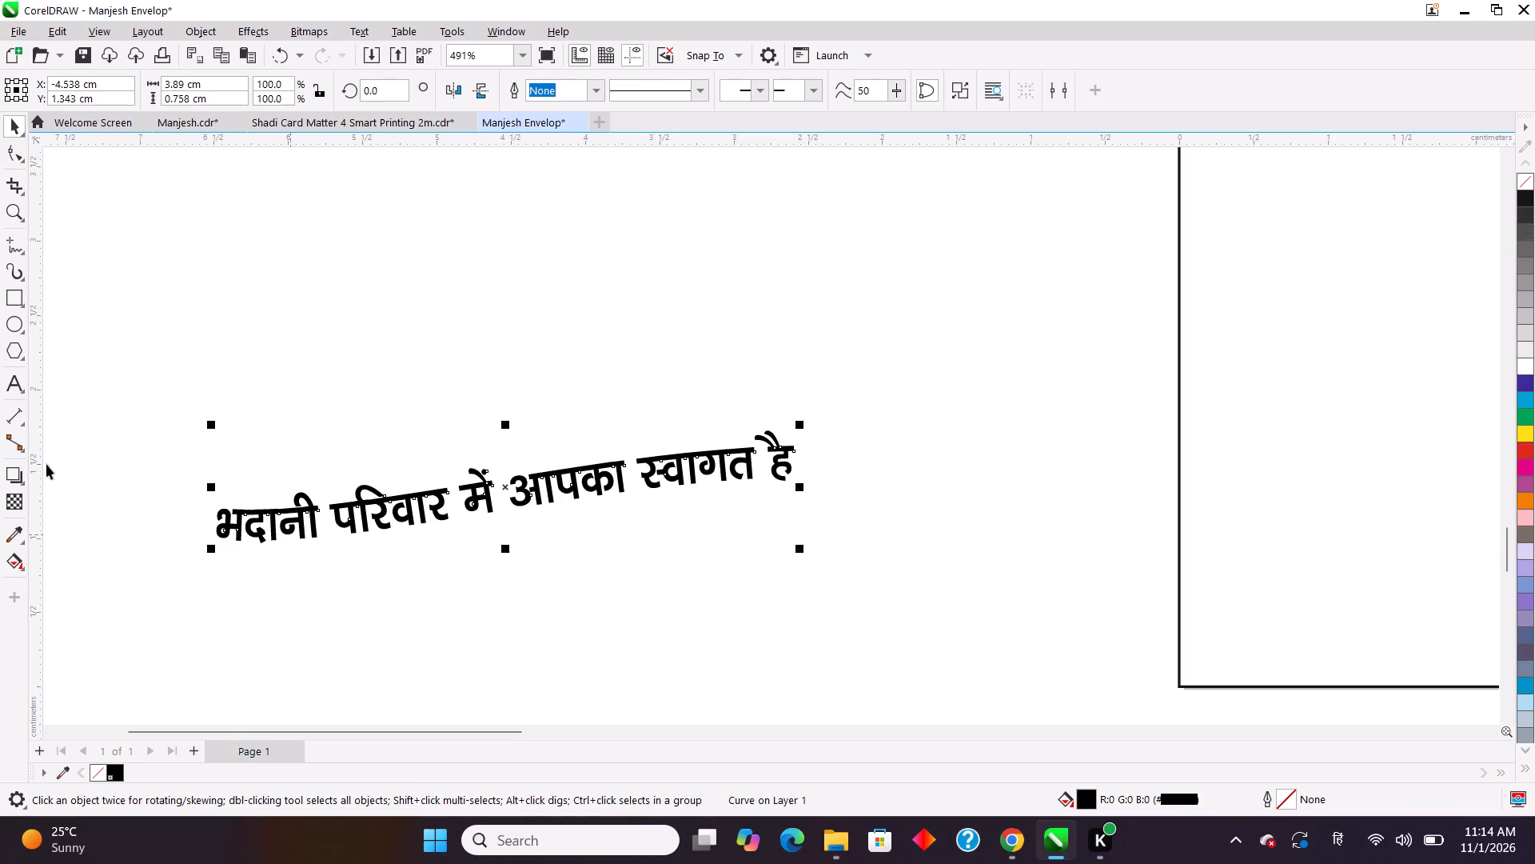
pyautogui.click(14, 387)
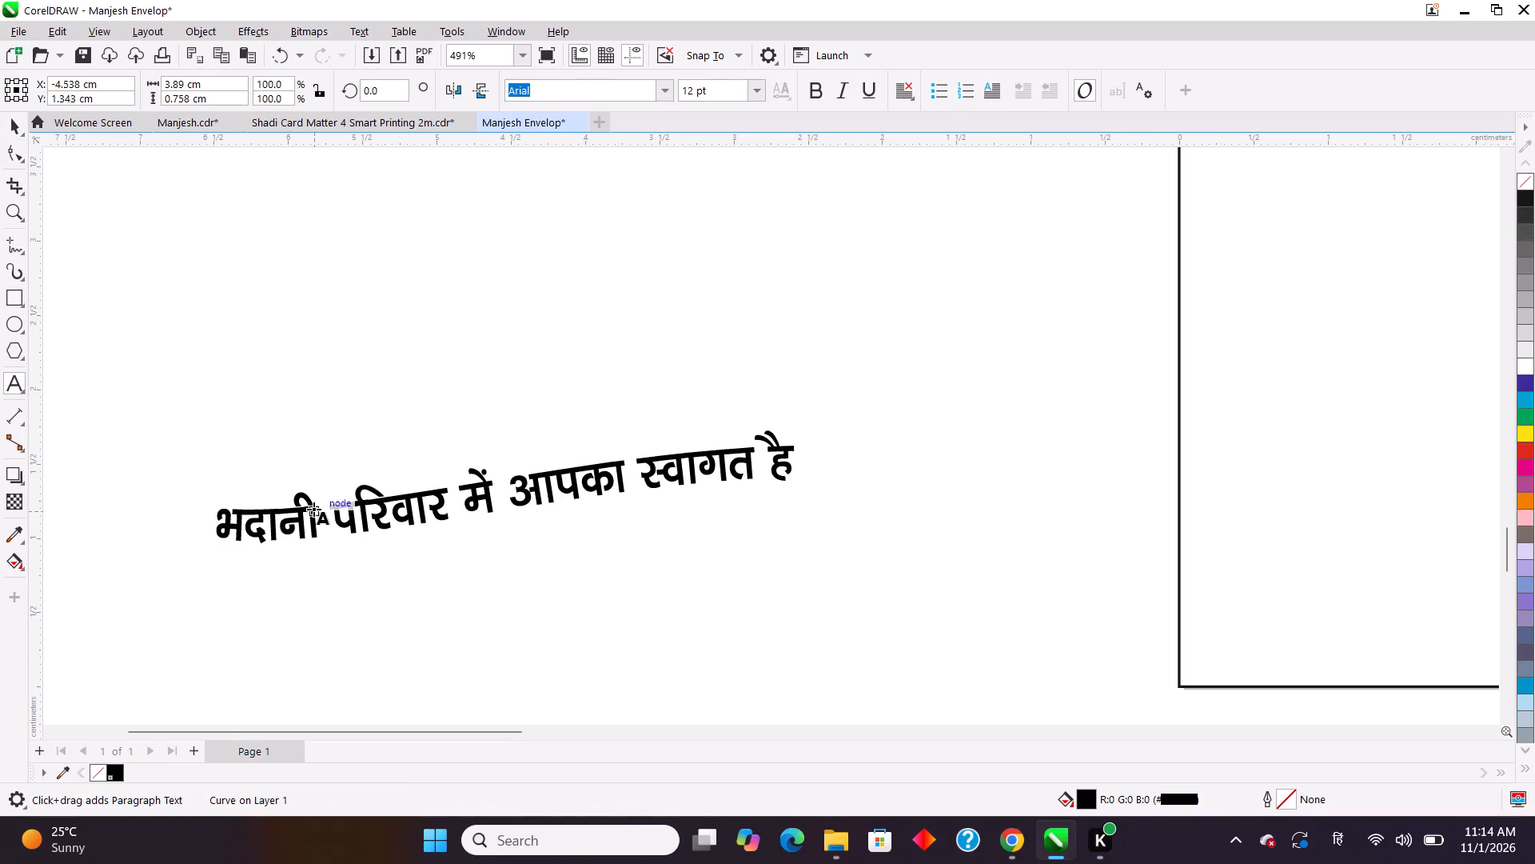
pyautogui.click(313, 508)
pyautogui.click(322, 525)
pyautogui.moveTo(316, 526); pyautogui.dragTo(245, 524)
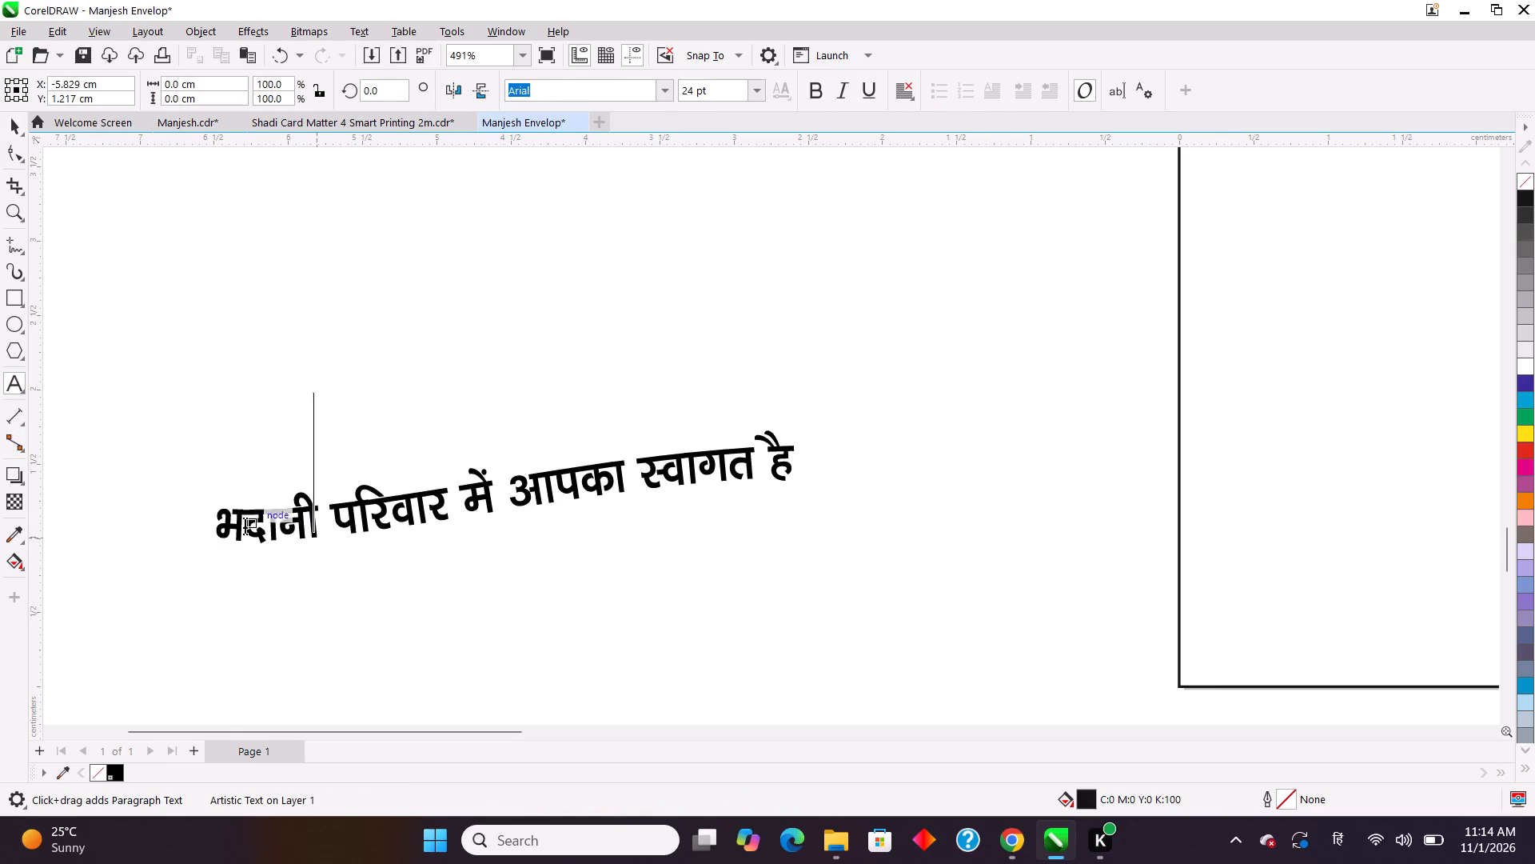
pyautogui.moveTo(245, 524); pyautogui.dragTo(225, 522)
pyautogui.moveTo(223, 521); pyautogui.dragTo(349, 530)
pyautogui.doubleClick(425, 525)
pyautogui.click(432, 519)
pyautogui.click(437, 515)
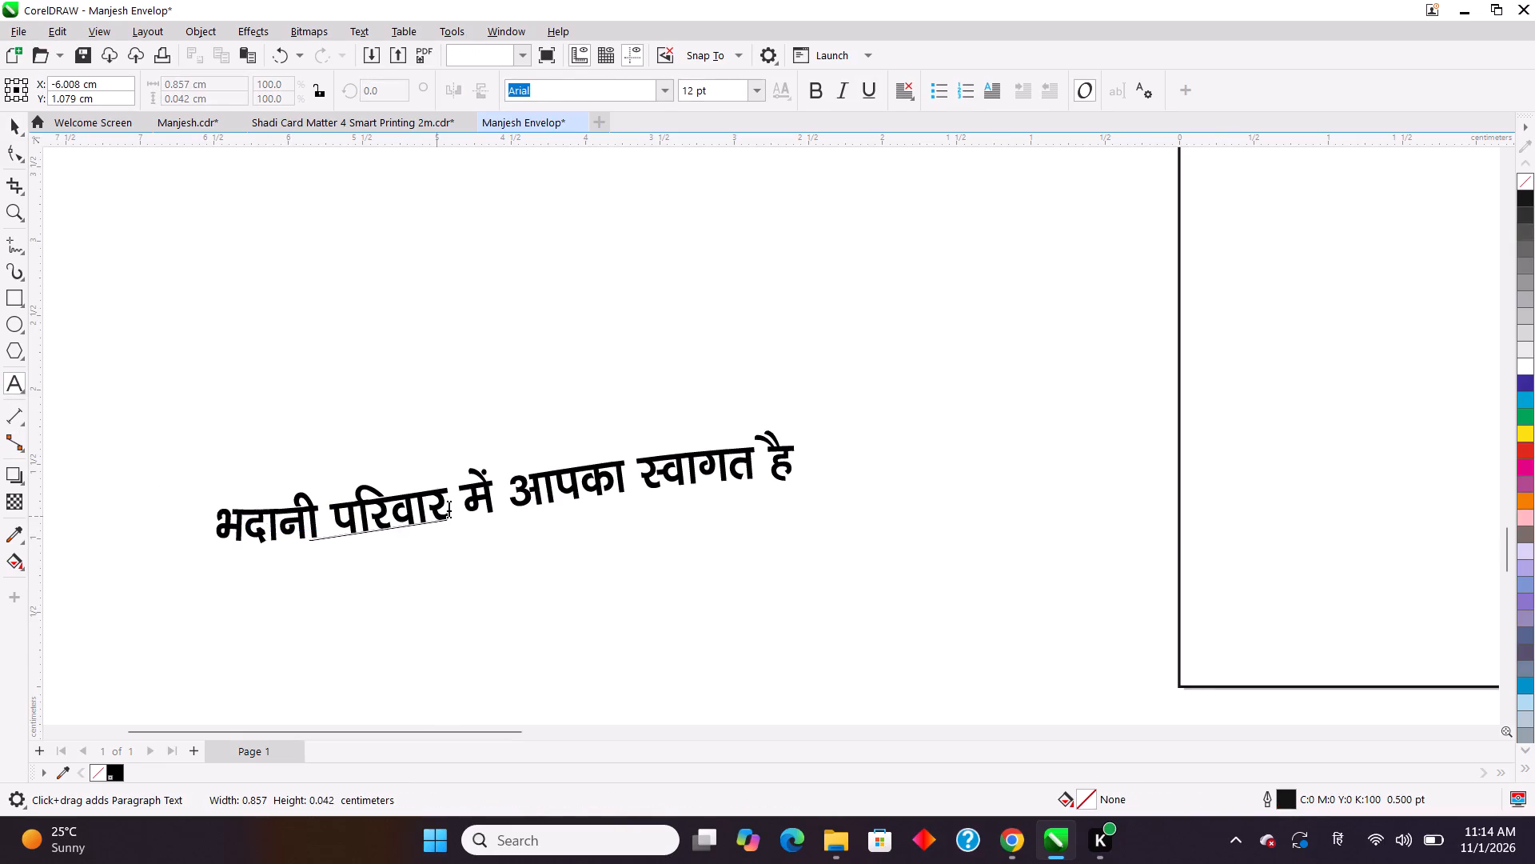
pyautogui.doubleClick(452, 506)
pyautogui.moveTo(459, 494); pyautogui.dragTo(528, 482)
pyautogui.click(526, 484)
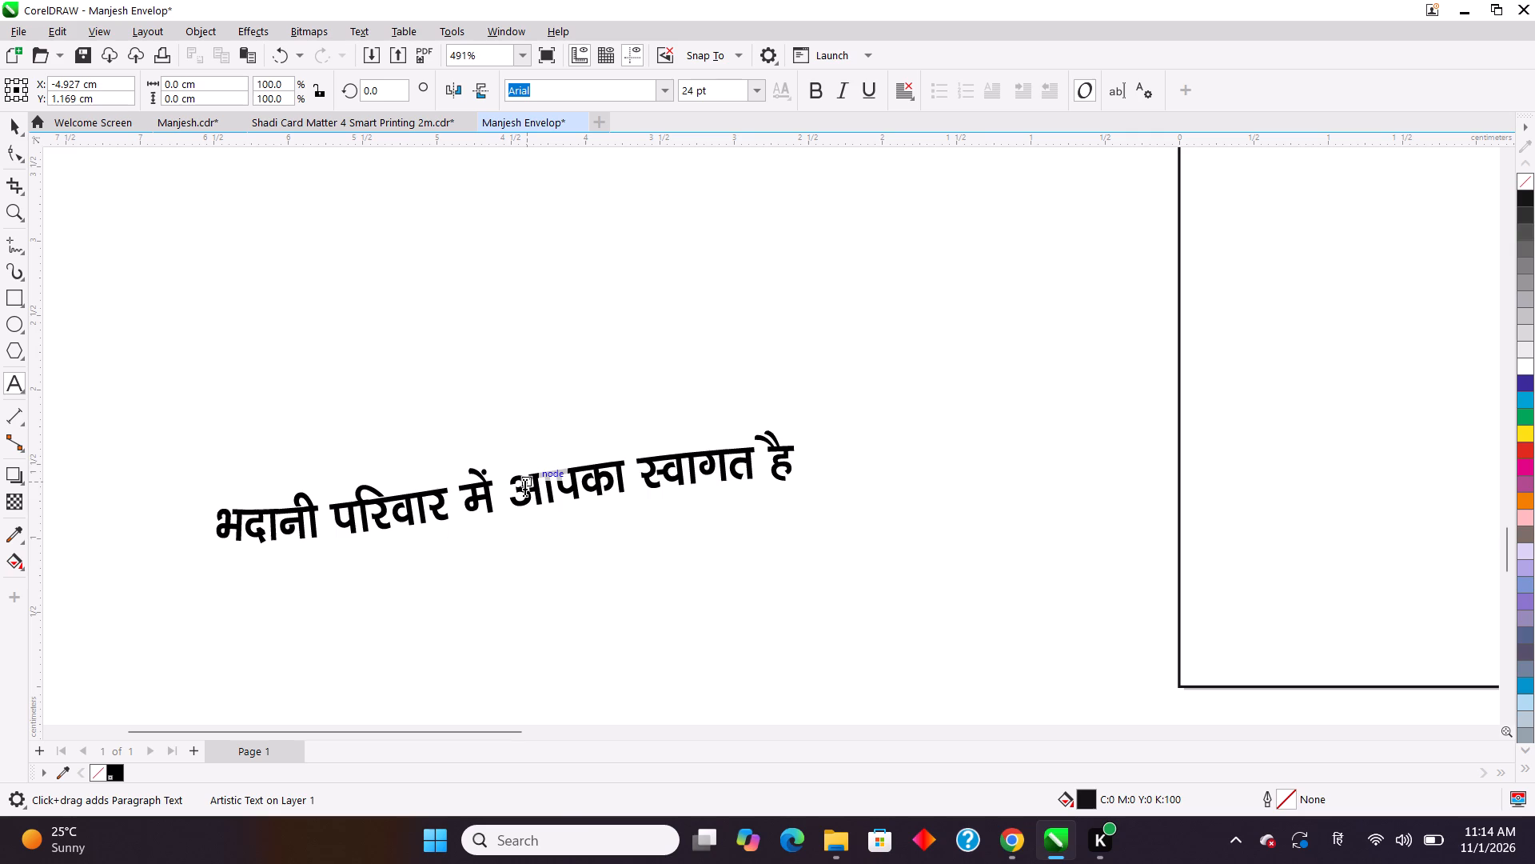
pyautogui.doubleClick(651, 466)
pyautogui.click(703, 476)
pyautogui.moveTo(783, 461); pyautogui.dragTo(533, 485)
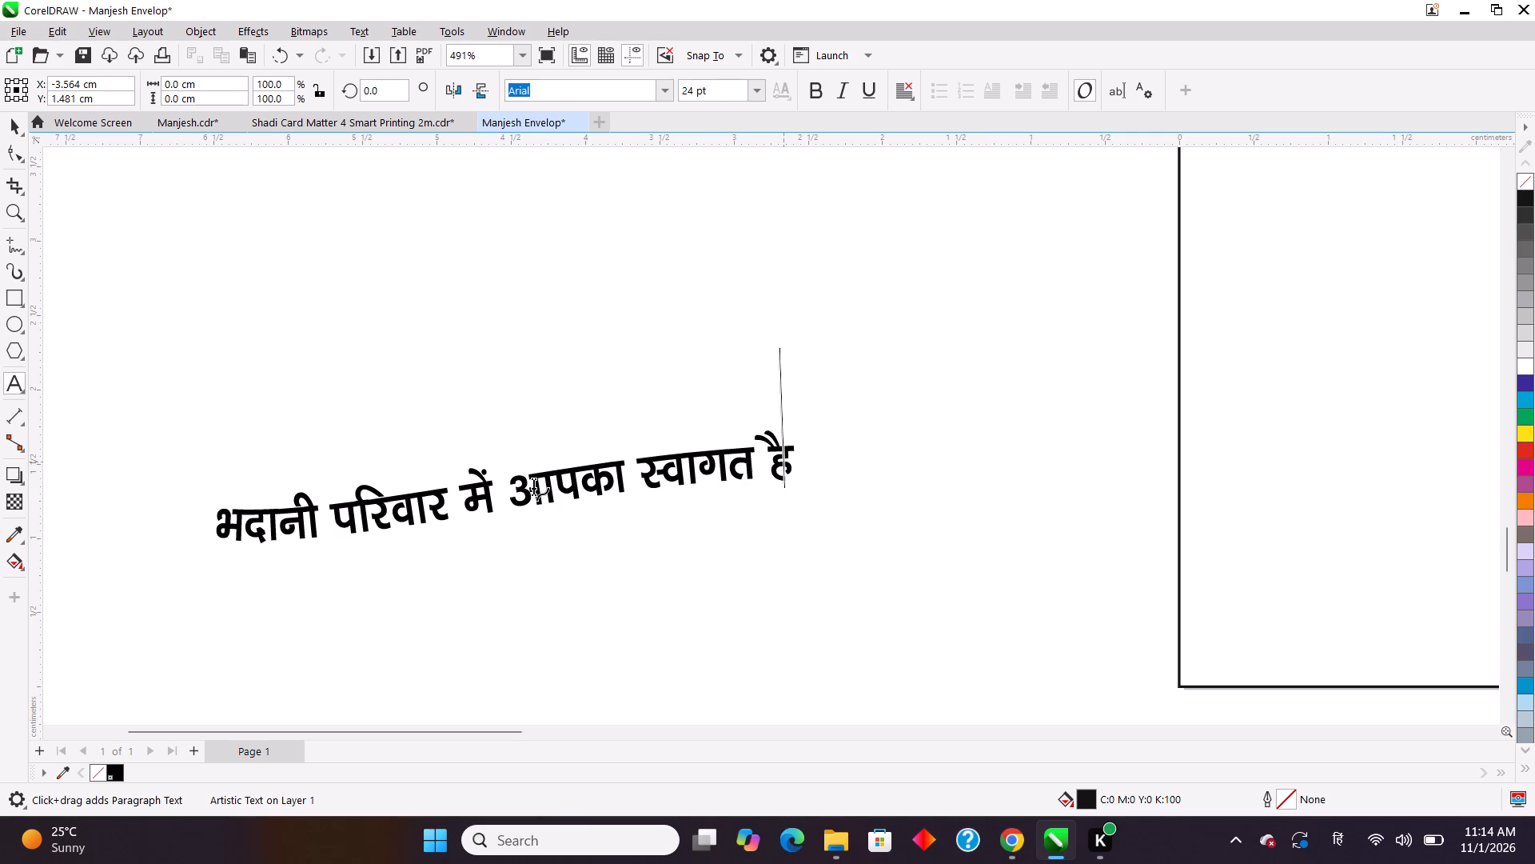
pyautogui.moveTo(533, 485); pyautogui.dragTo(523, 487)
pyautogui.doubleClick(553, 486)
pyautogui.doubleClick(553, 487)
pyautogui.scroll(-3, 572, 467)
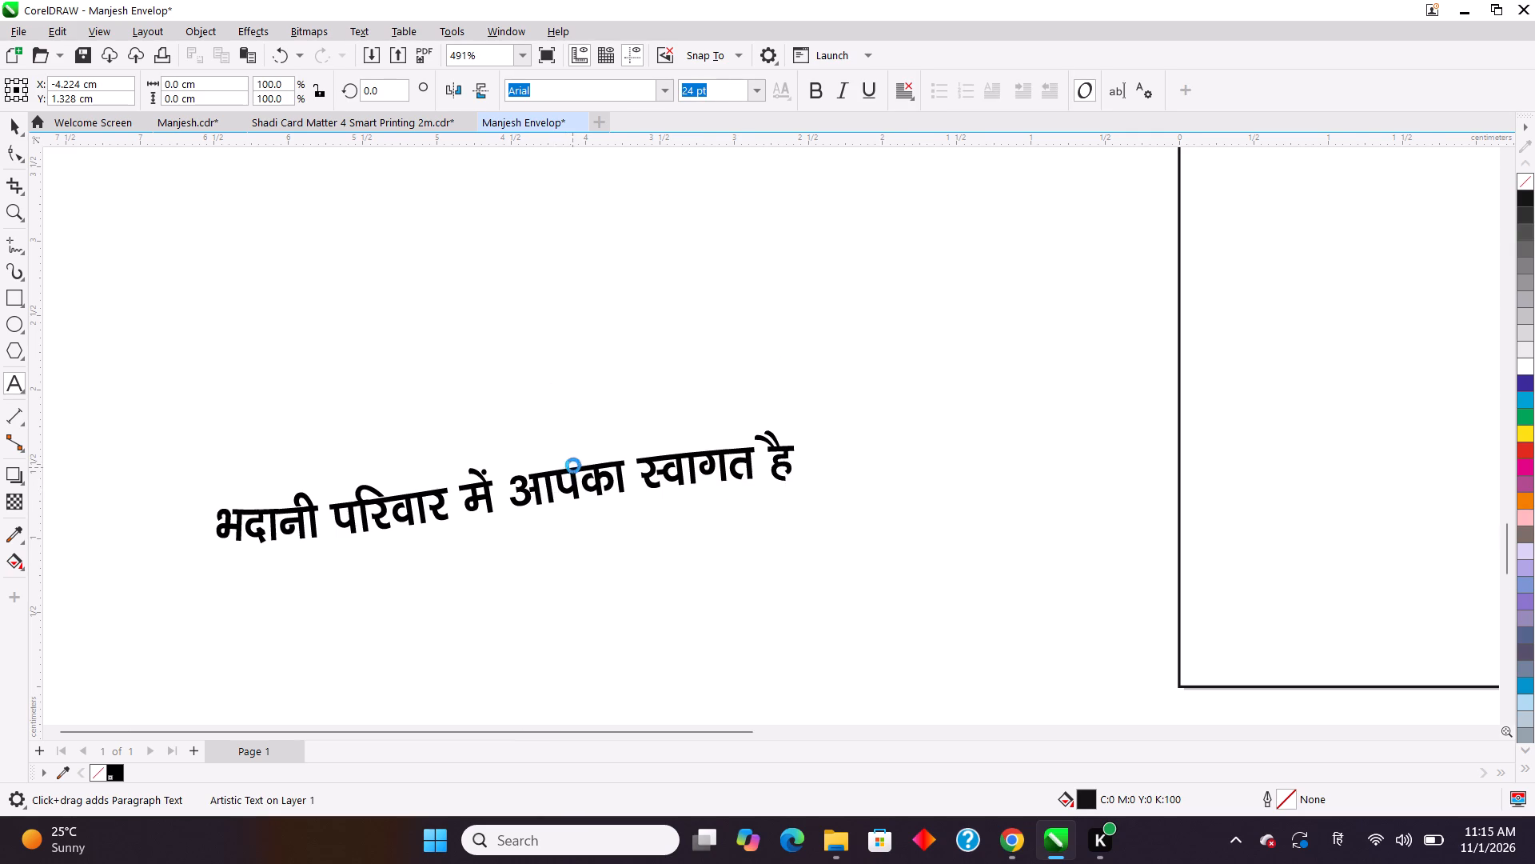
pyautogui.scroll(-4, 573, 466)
# Delete the welcome line भदानी परिवार में आपका स्वागत है beside the page.
pyautogui.click(14, 132)
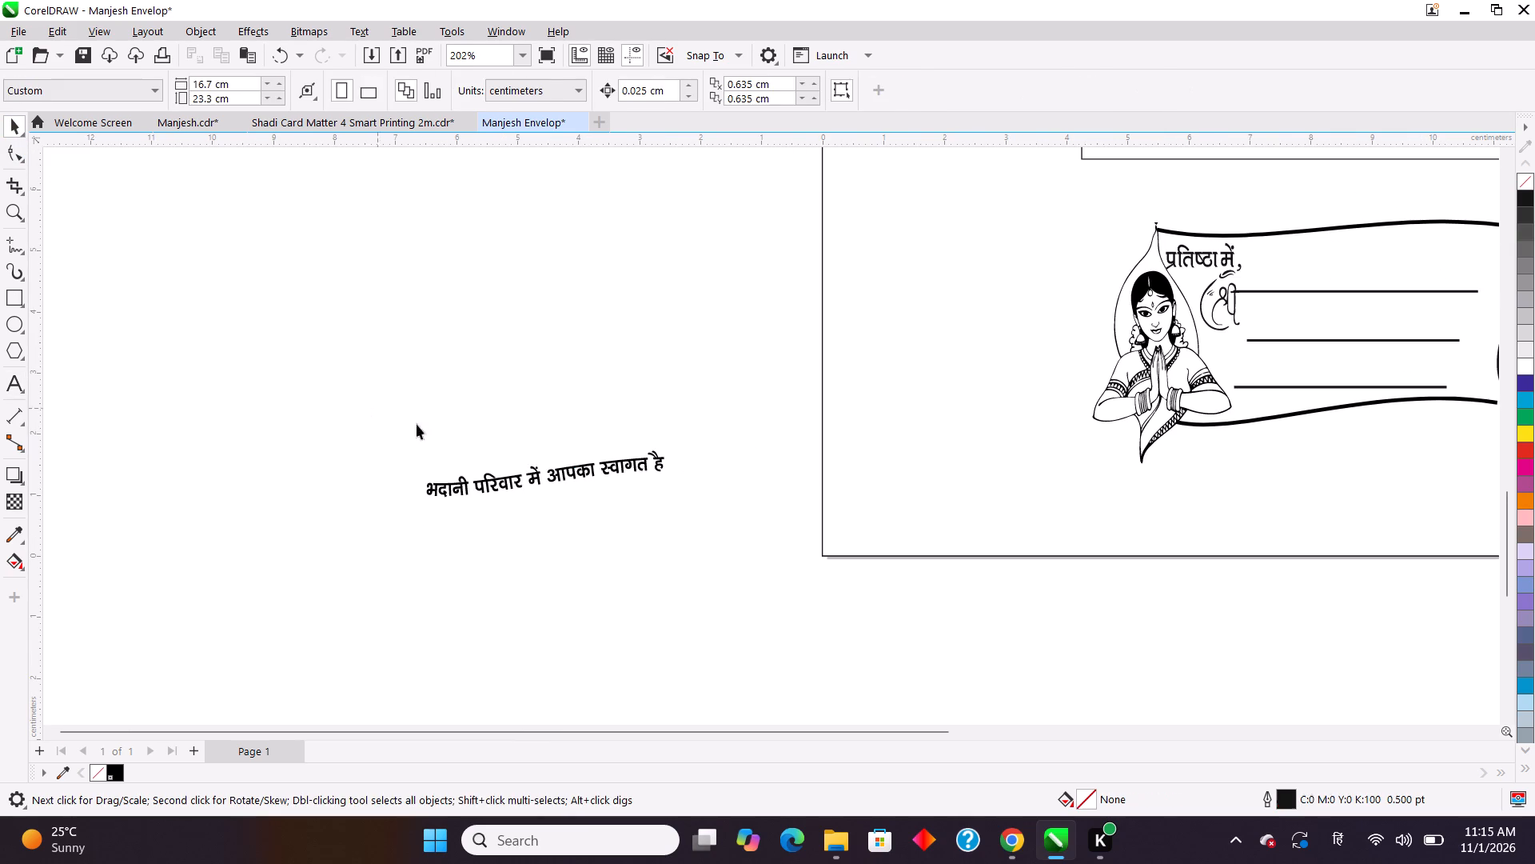
pyautogui.click(507, 484)
pyautogui.press('BackSpace')
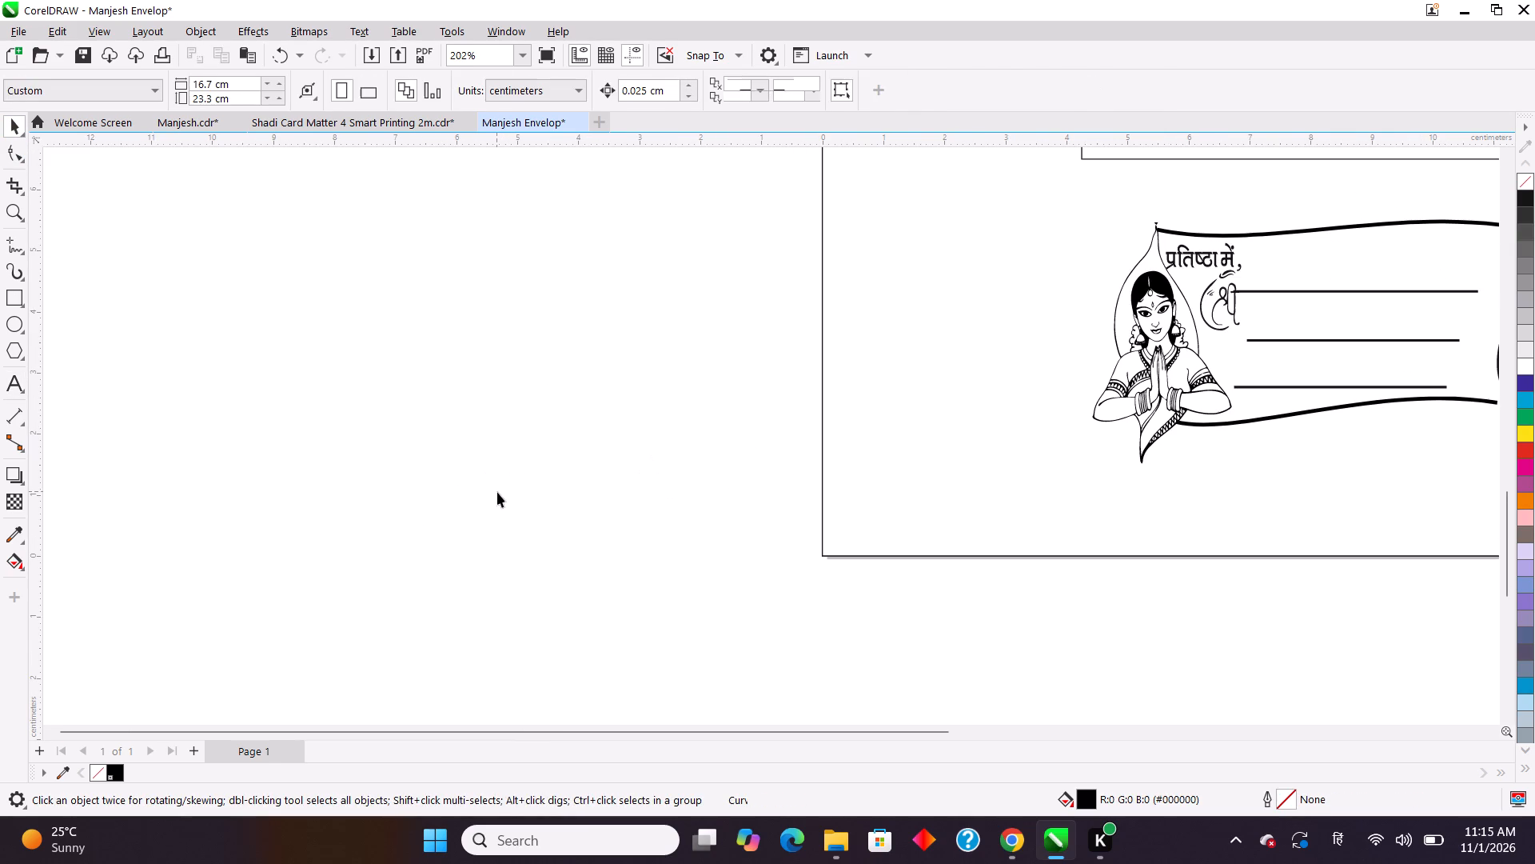
# Check the Manjesh.cdr card, and add the sender label प्रेषकः- as artistic text beside the page in Manjesh Envelop.
pyautogui.scroll(-5, 496, 490)
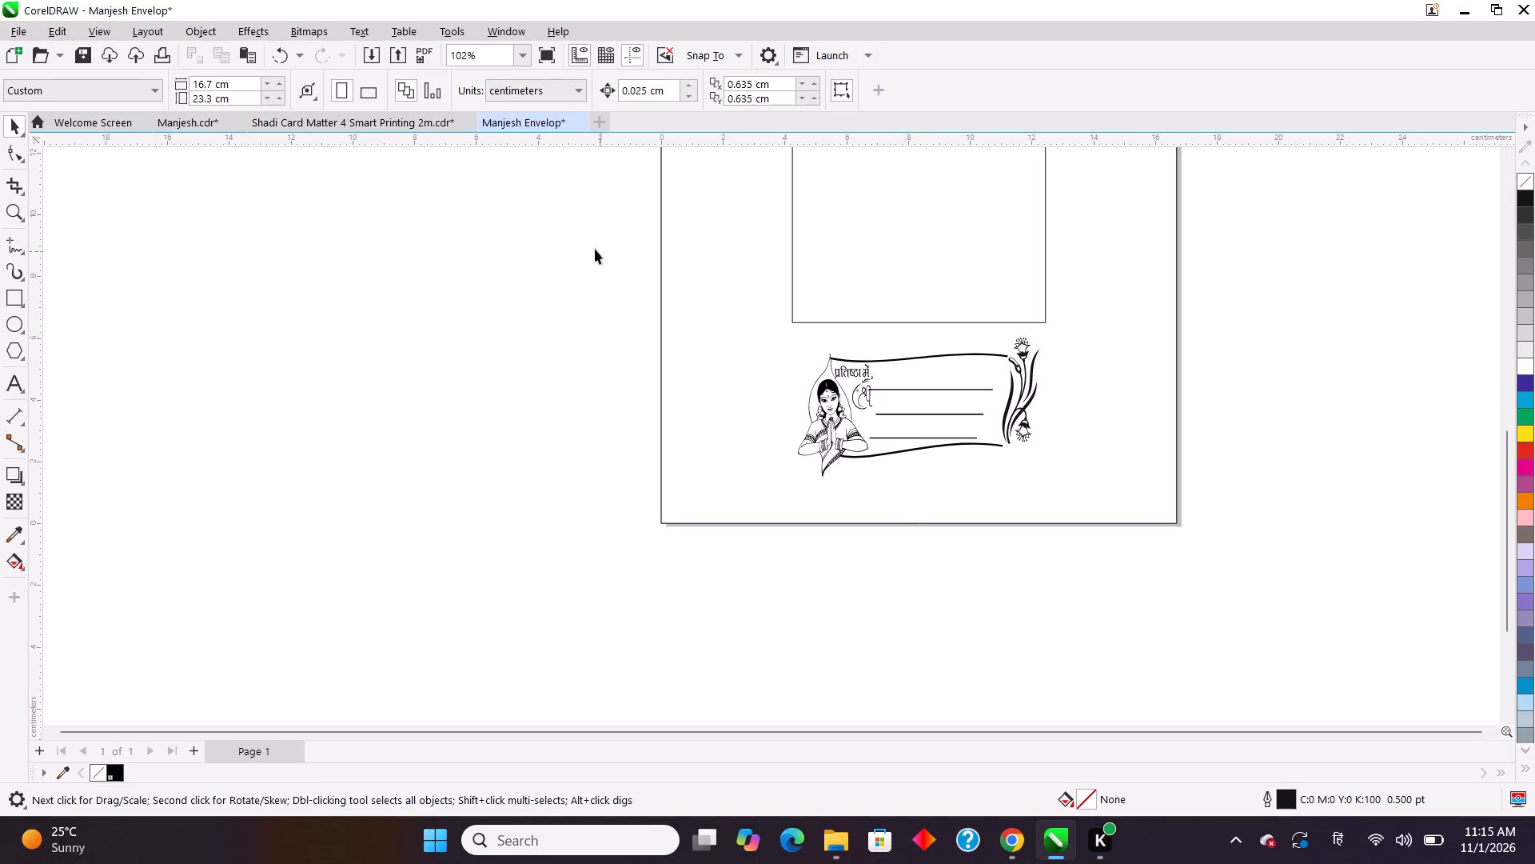
pyautogui.click(185, 125)
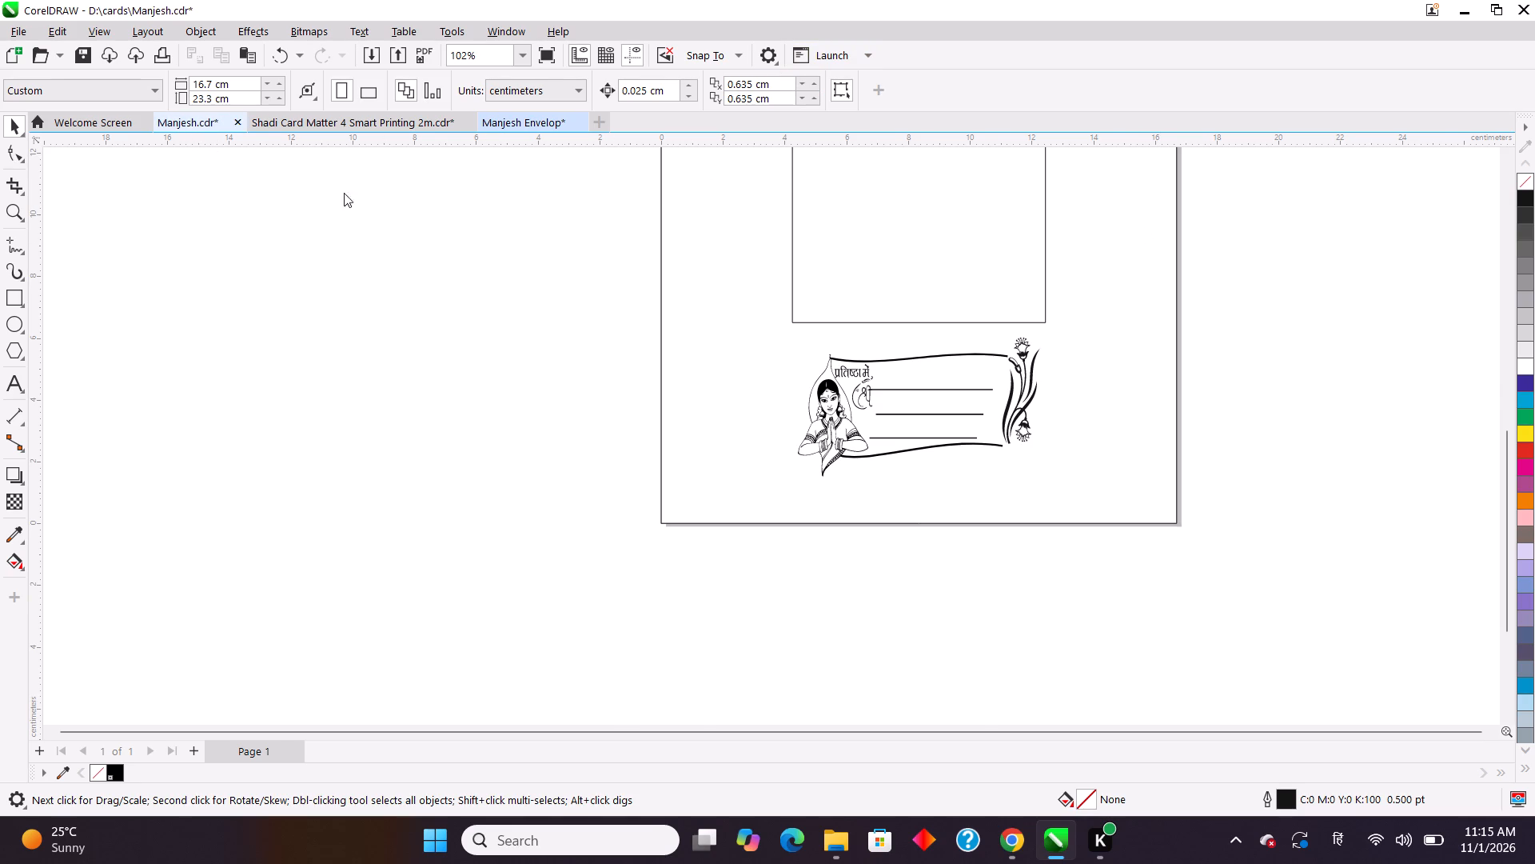
pyautogui.scroll(-5, 644, 326)
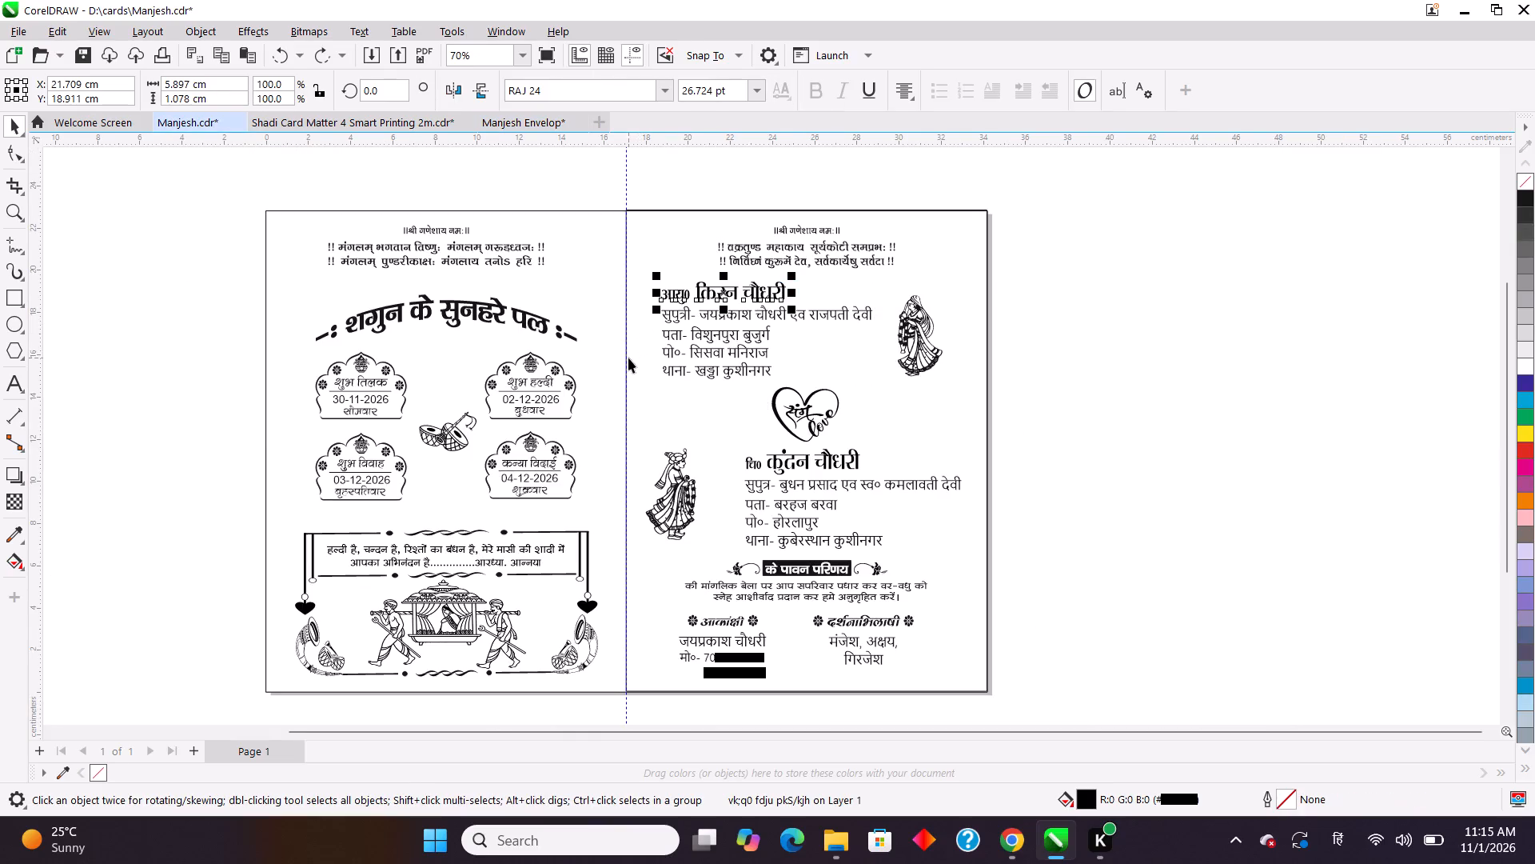
pyautogui.click(1302, 362)
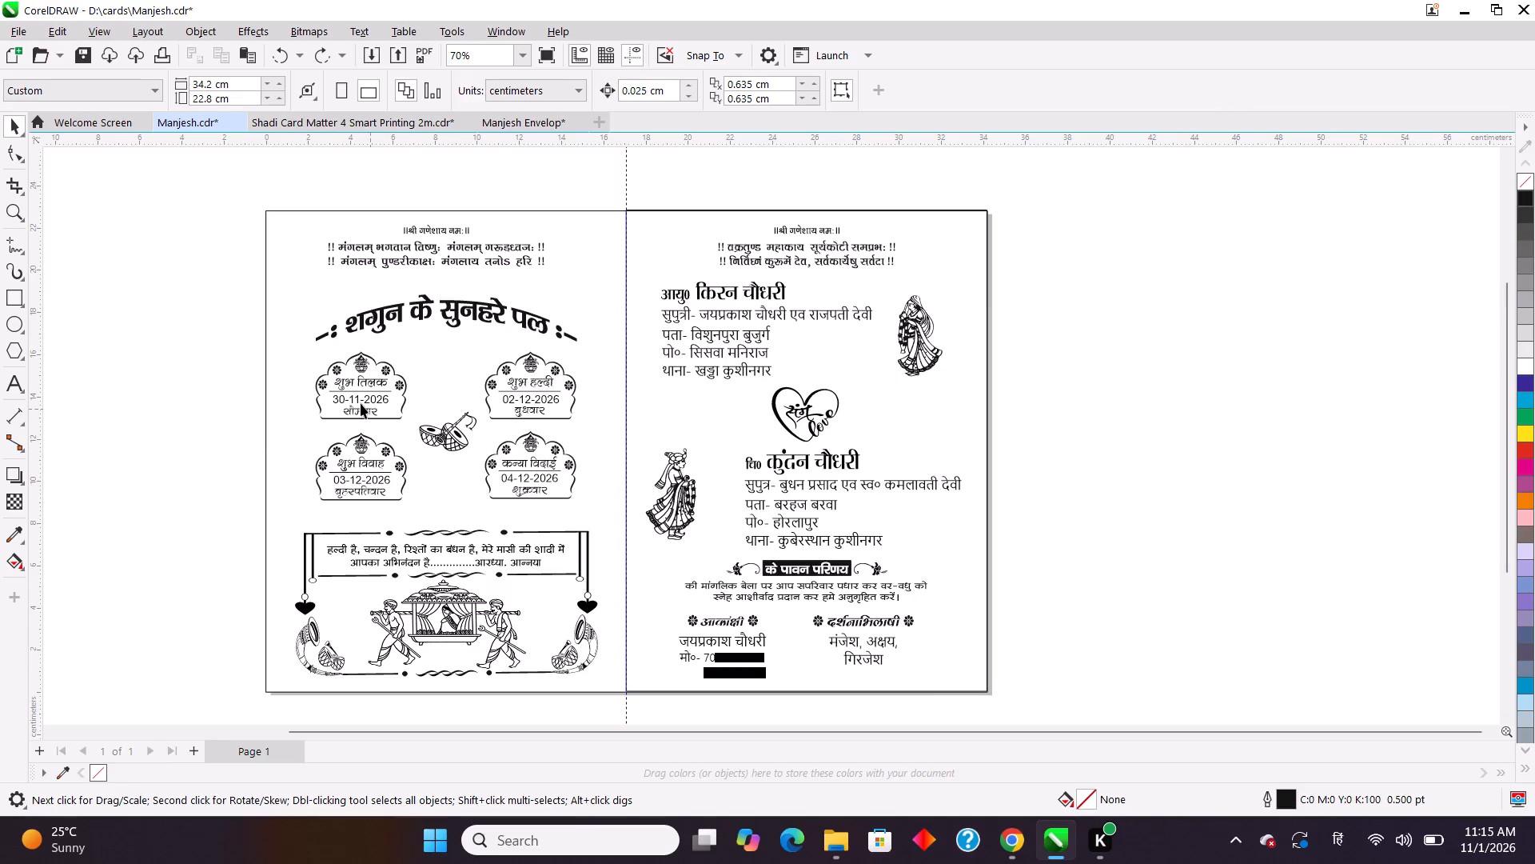
pyautogui.click(523, 128)
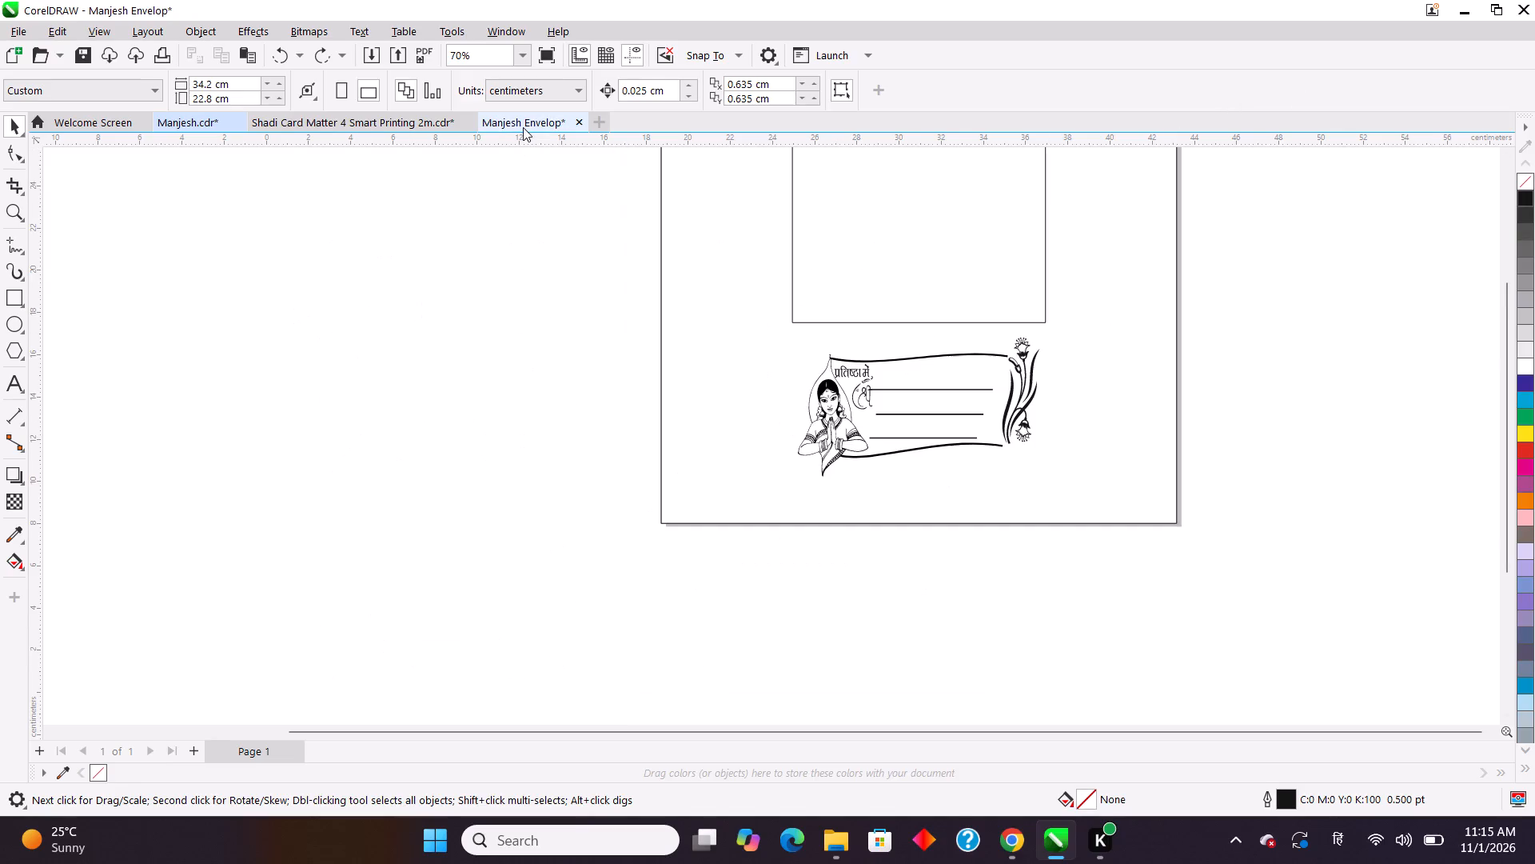
pyautogui.click(2, 381)
pyautogui.click(216, 436)
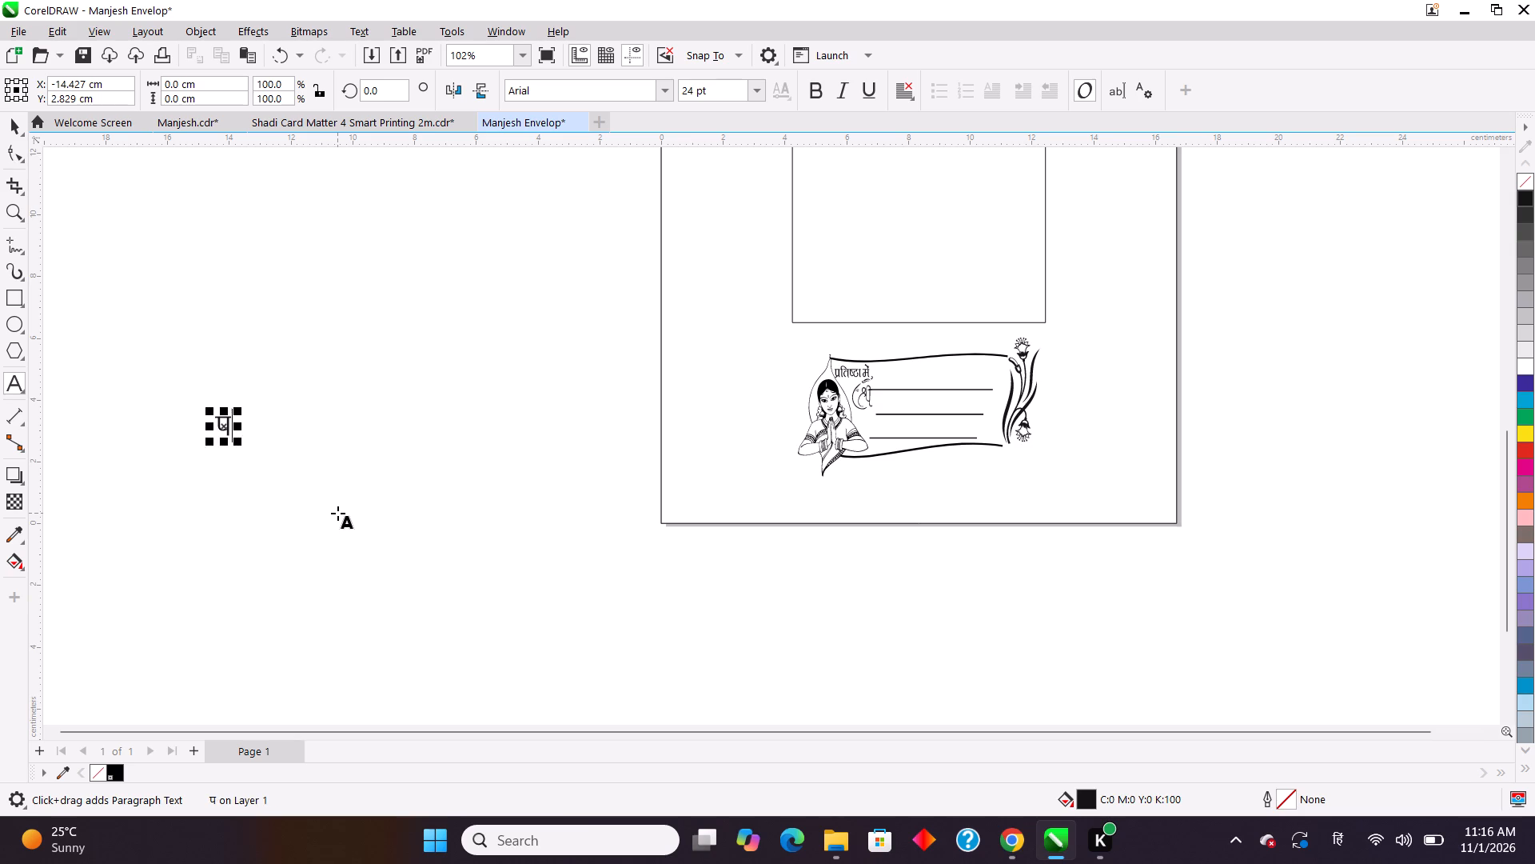
pyautogui.write('के')
pyautogui.press('BackSpace')
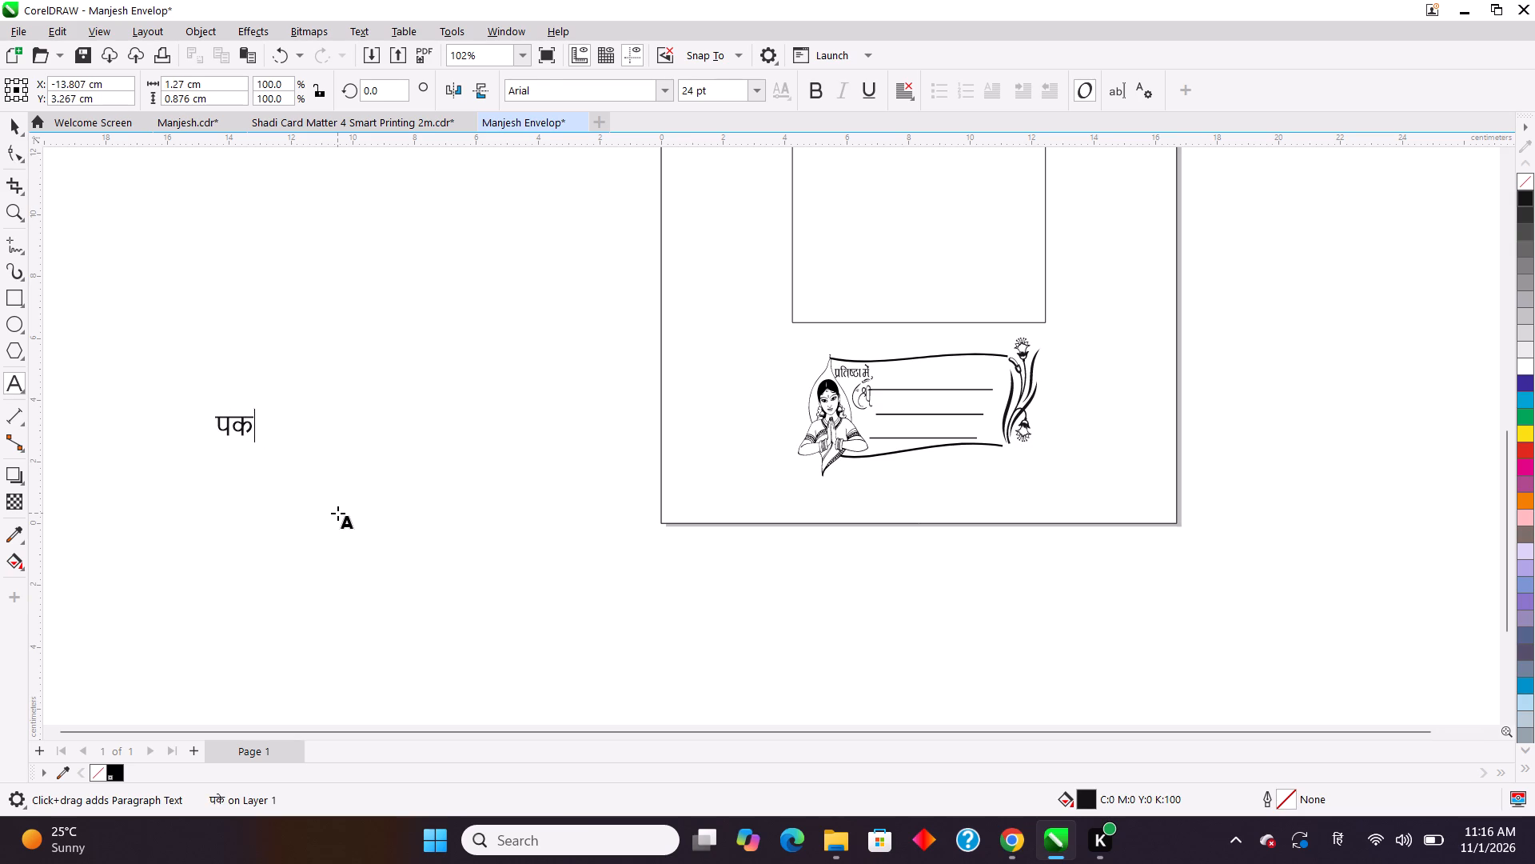
pyautogui.press('BackSpace')
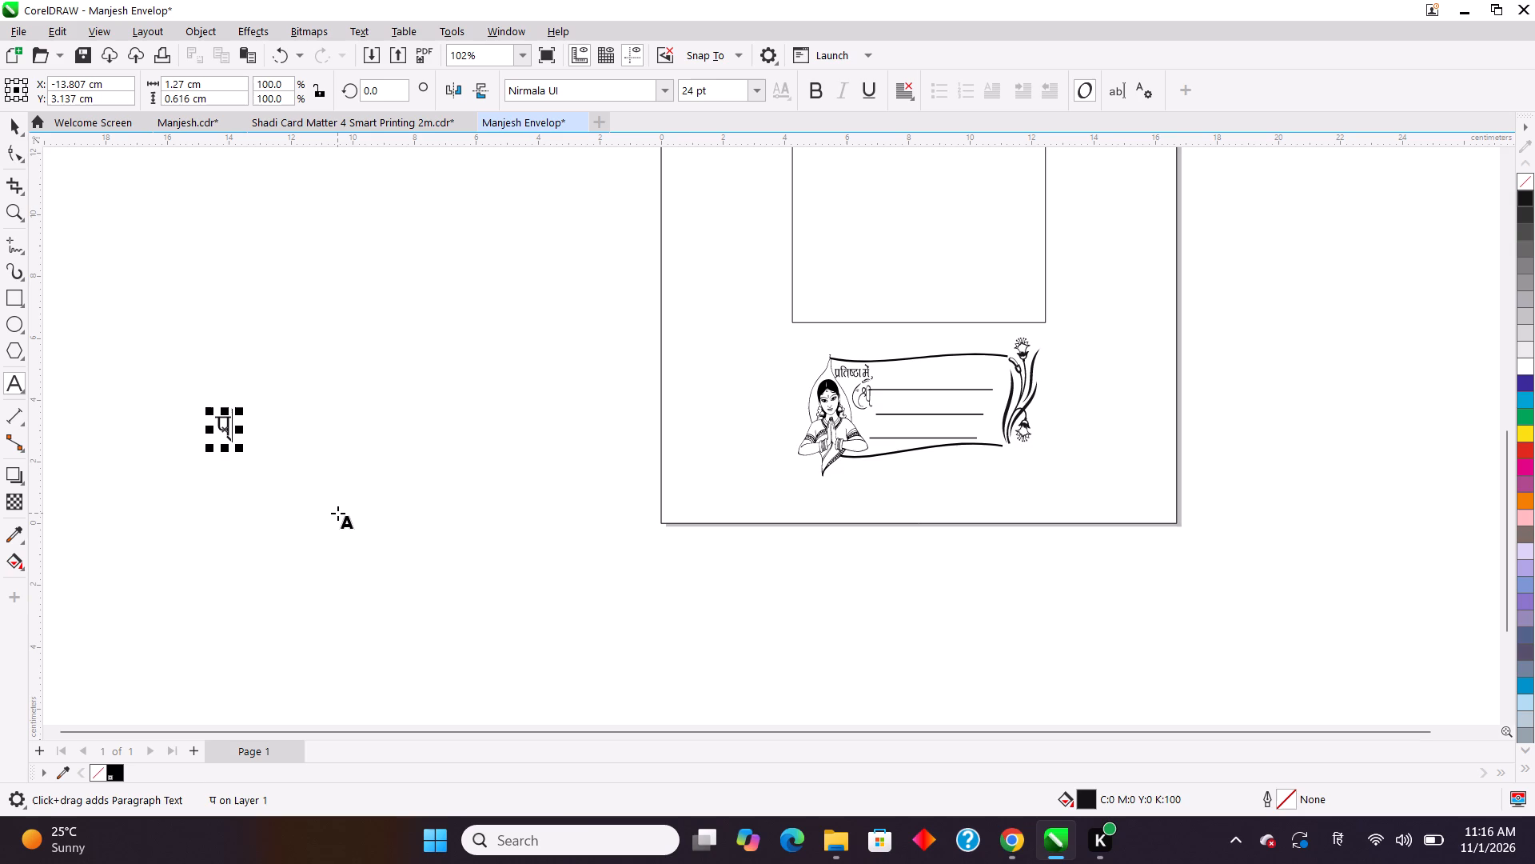
pyautogui.write('रे')
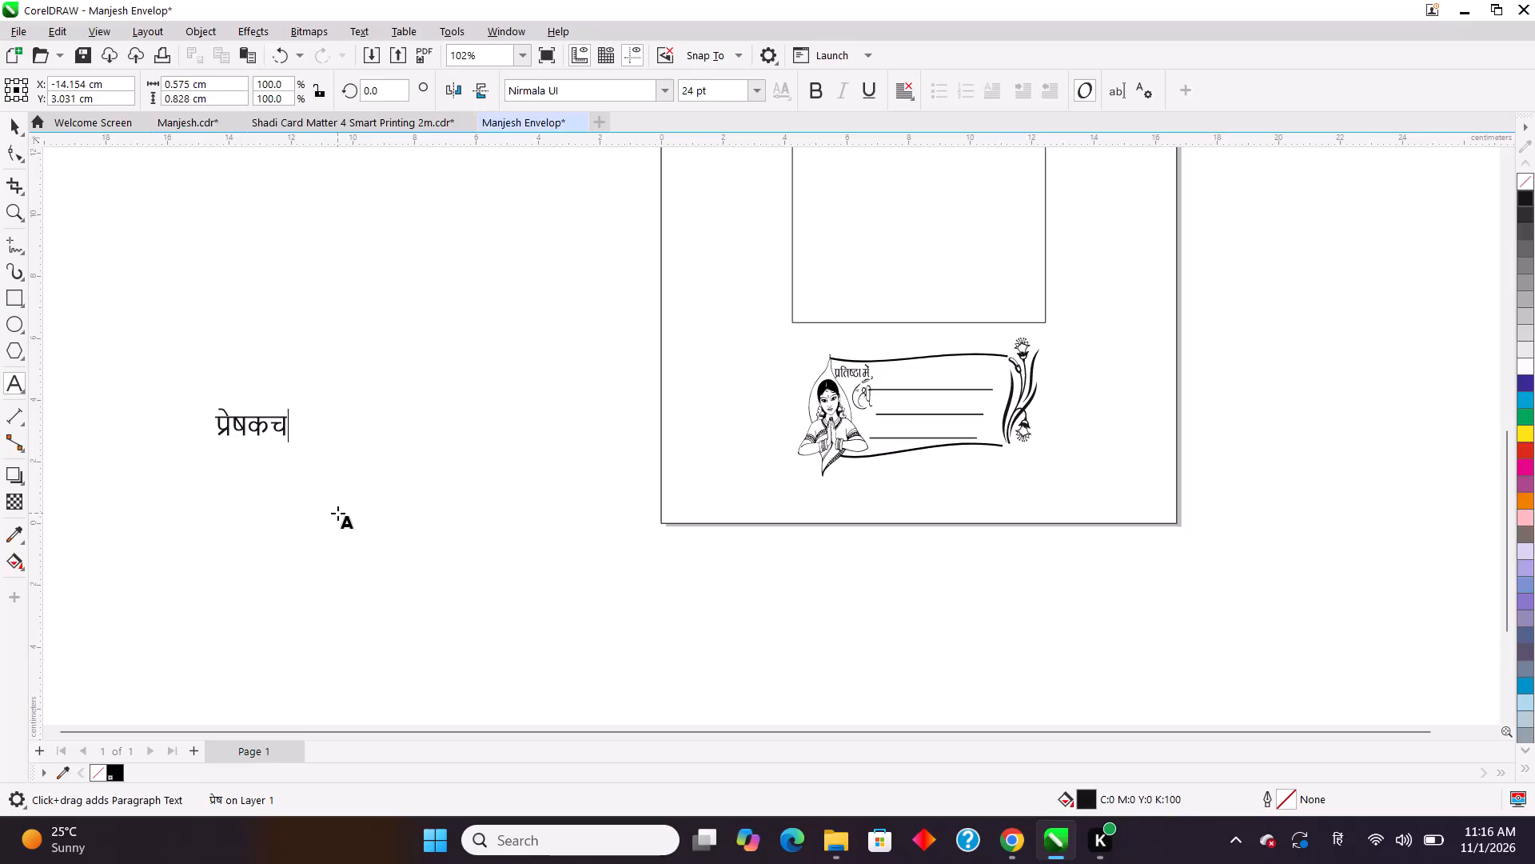
pyautogui.press('BackSpace')
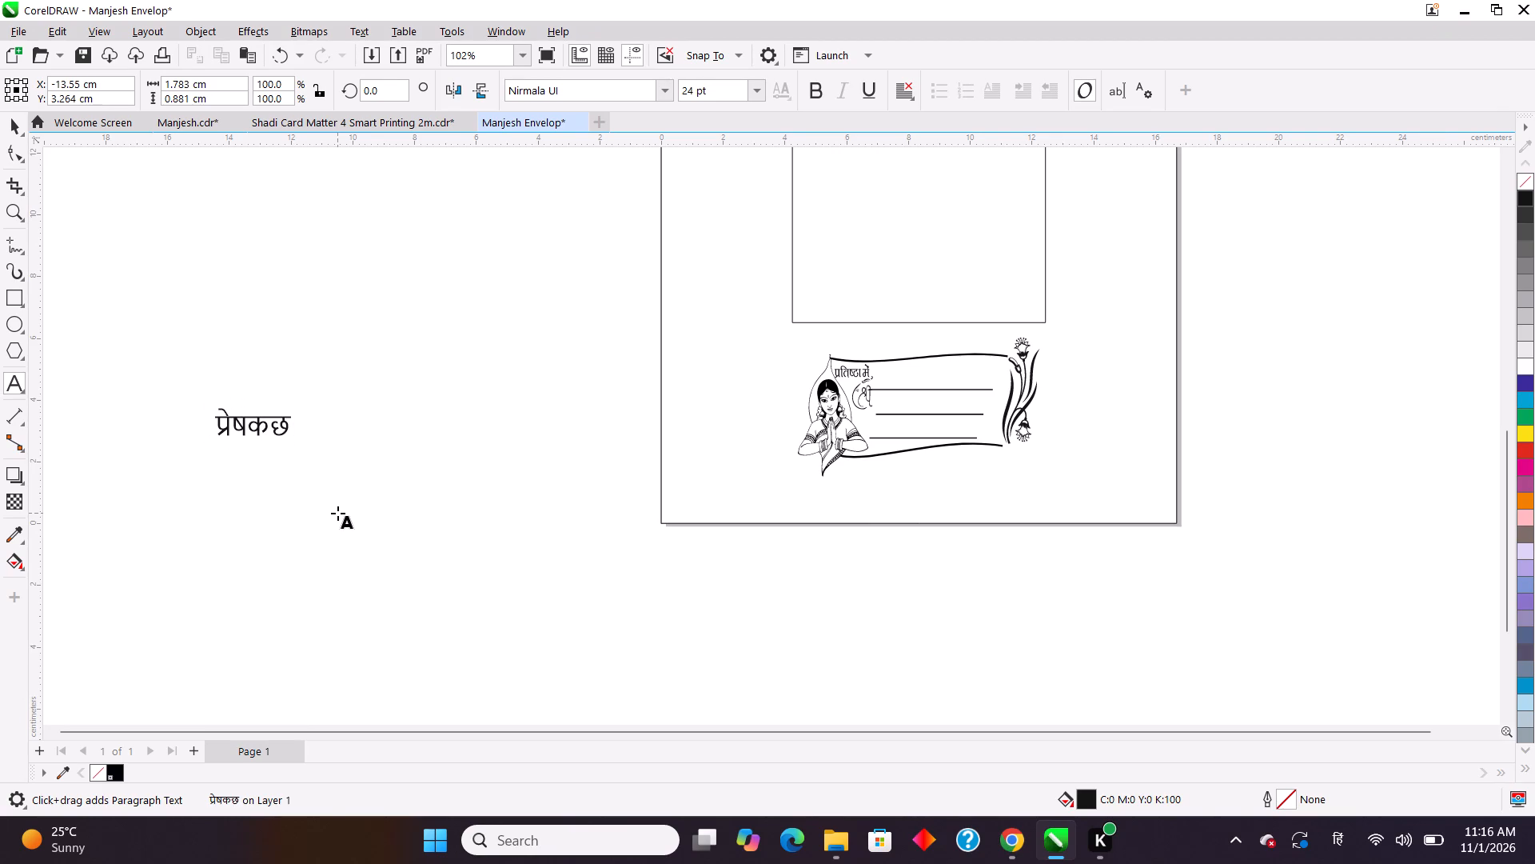
pyautogui.press('BackSpace')
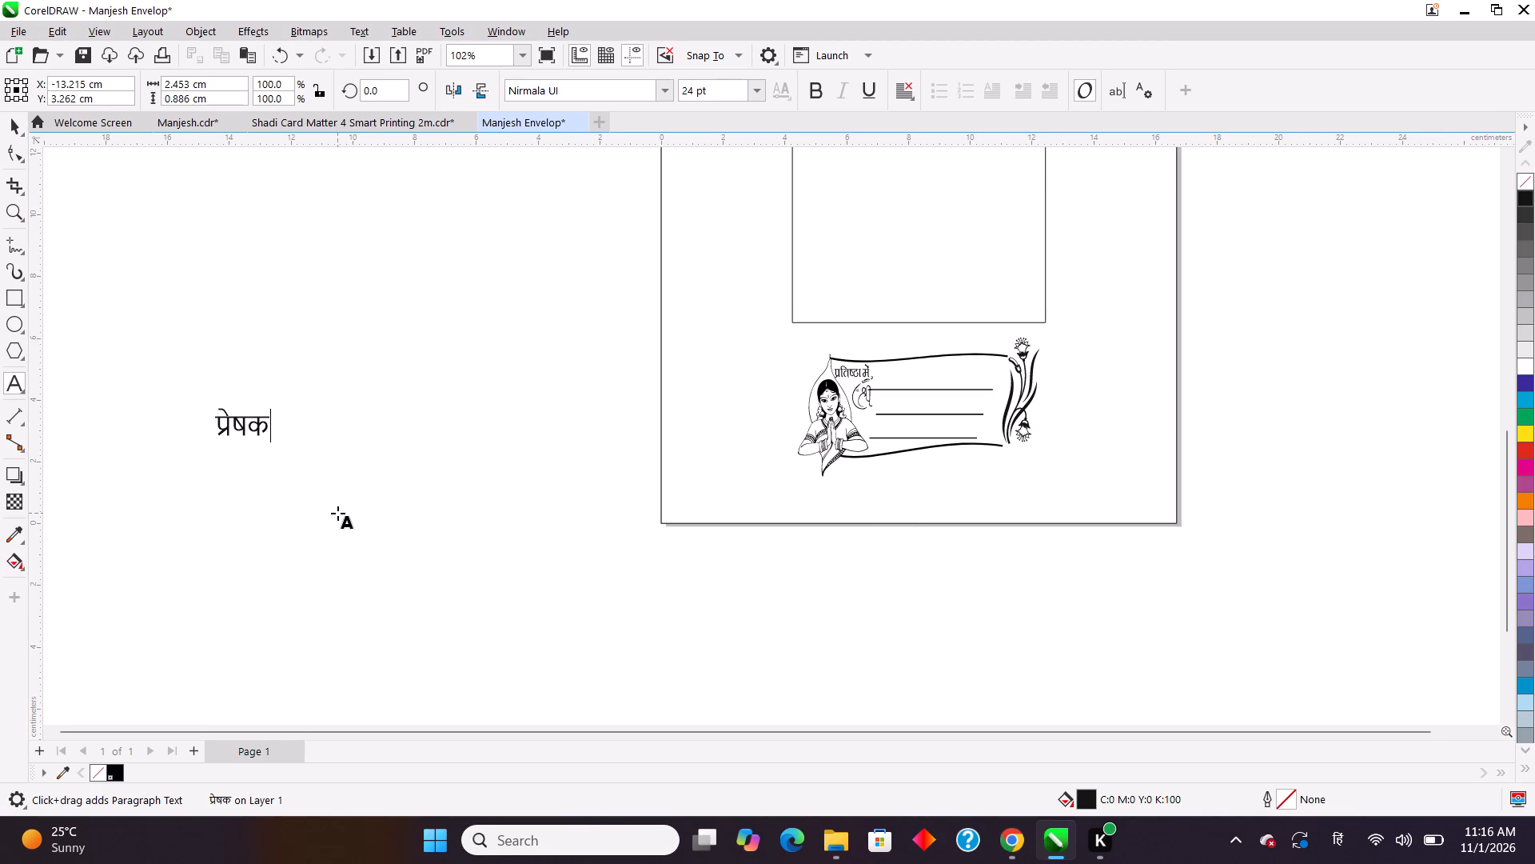
pyautogui.press('BackSpace')
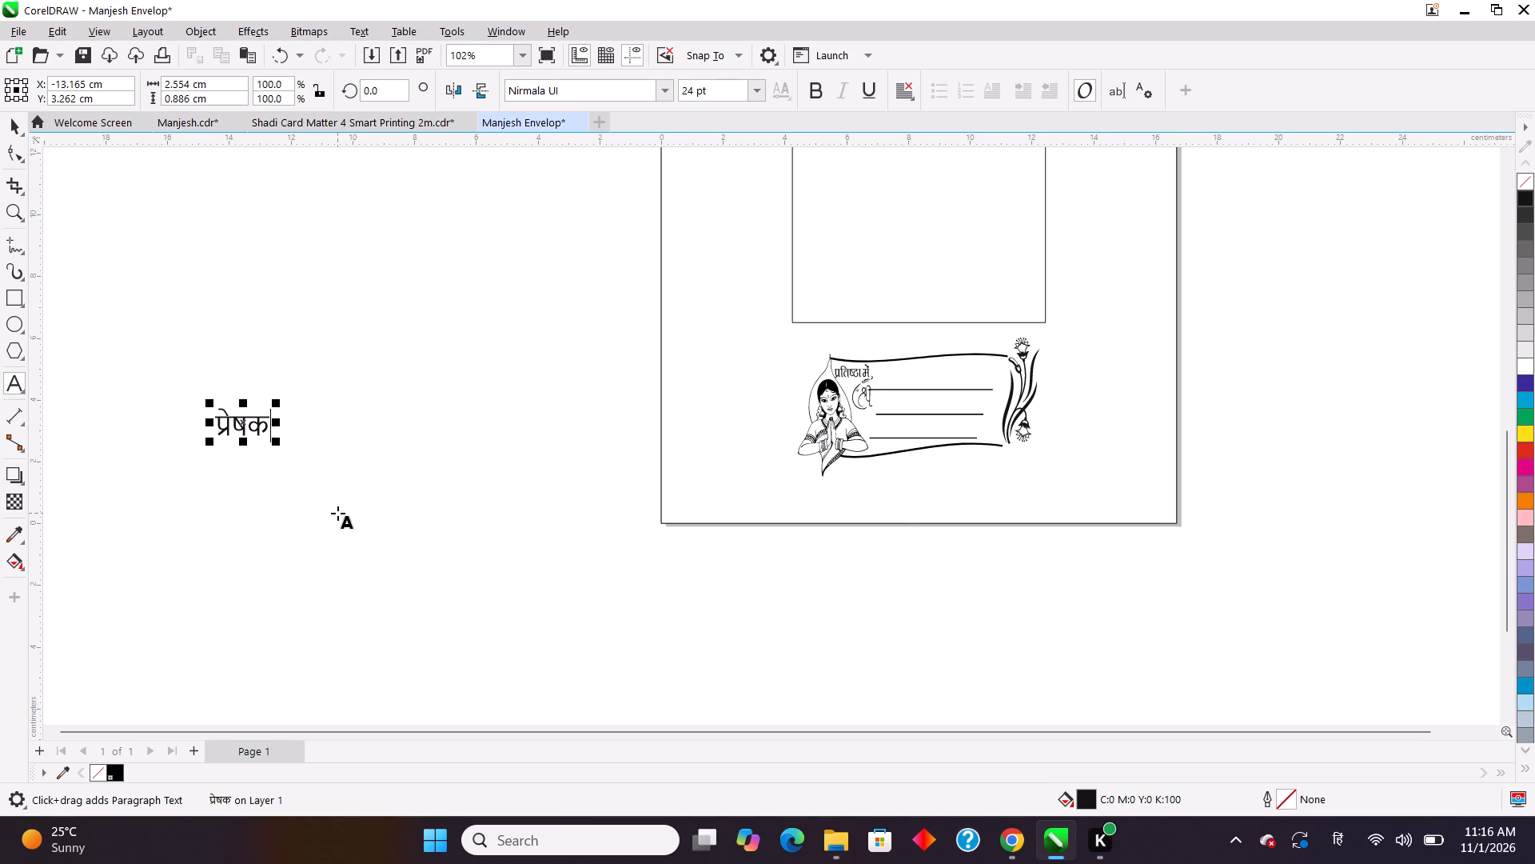
pyautogui.press('8')
pyautogui.press('BackSpace')
pyautogui.press('-')
pyautogui.press('BackSpace')
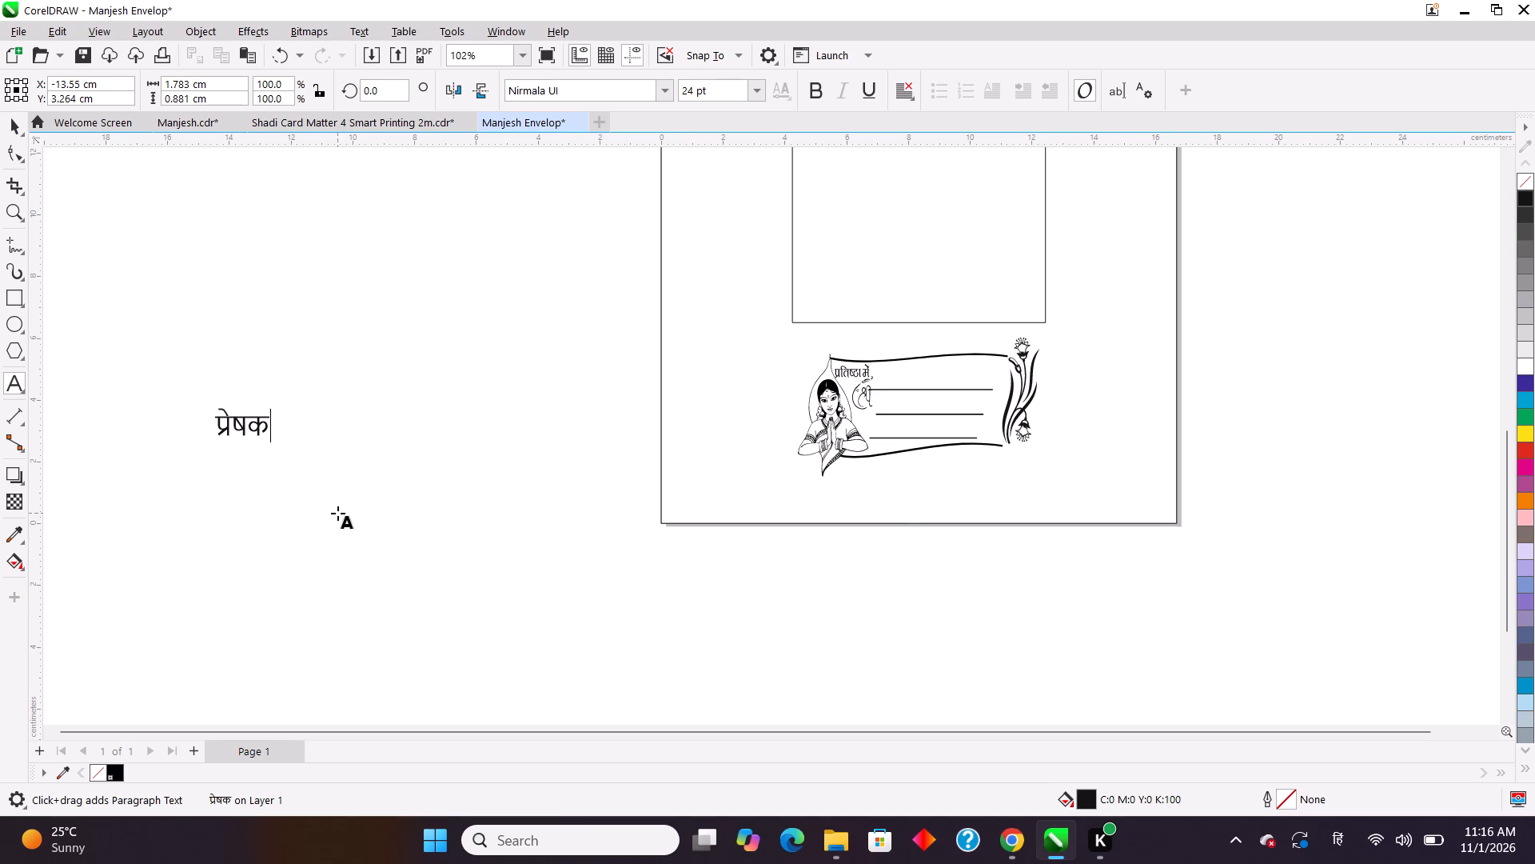
pyautogui.press('-')
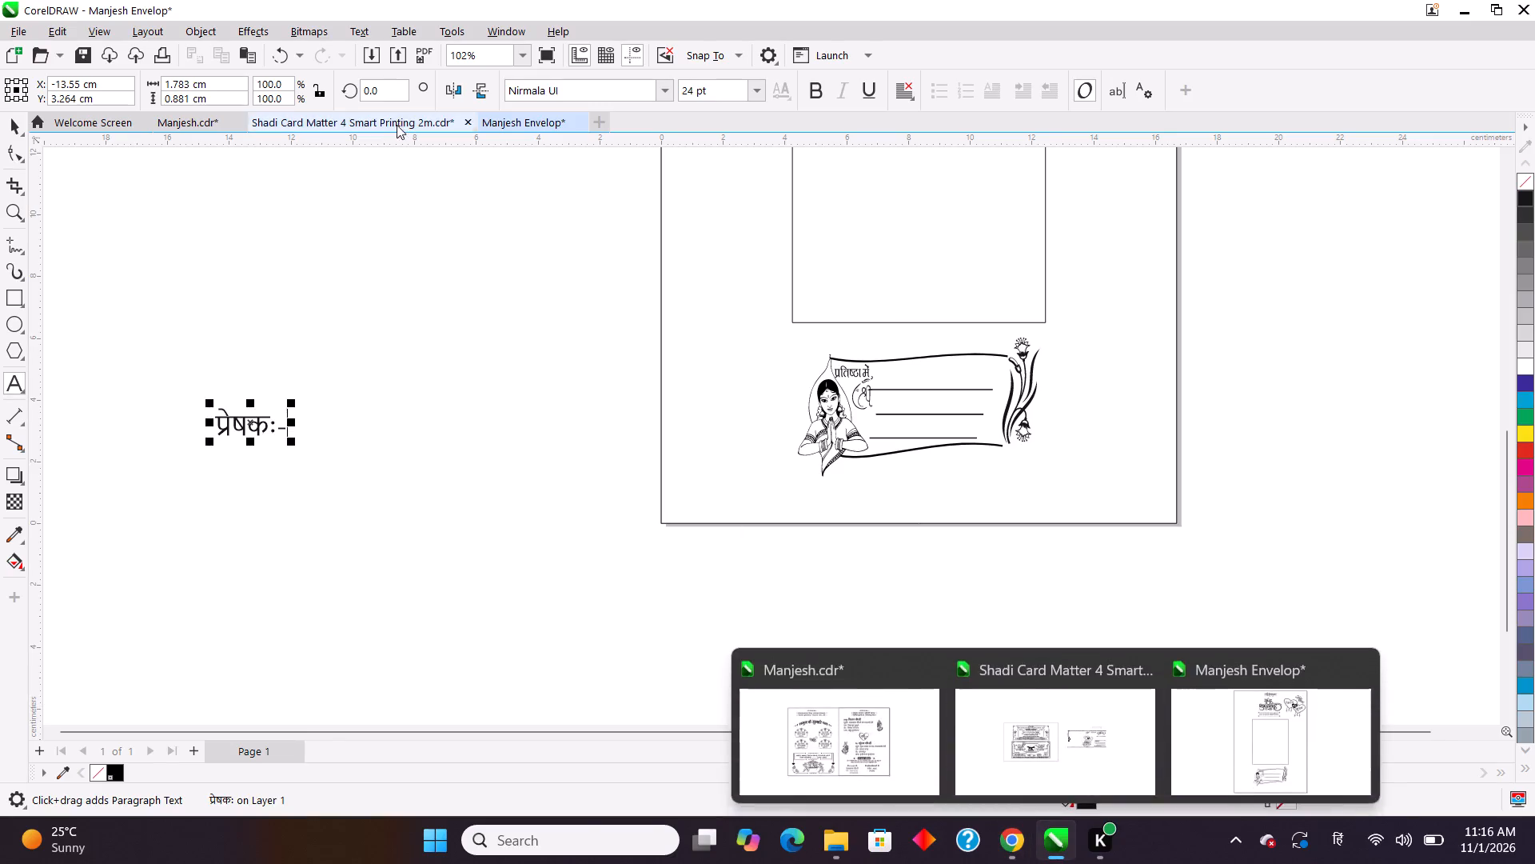
# In Manjesh.cdr, copy the text of the host's name directly above the mobile number line on the invitation page.
pyautogui.click(197, 120)
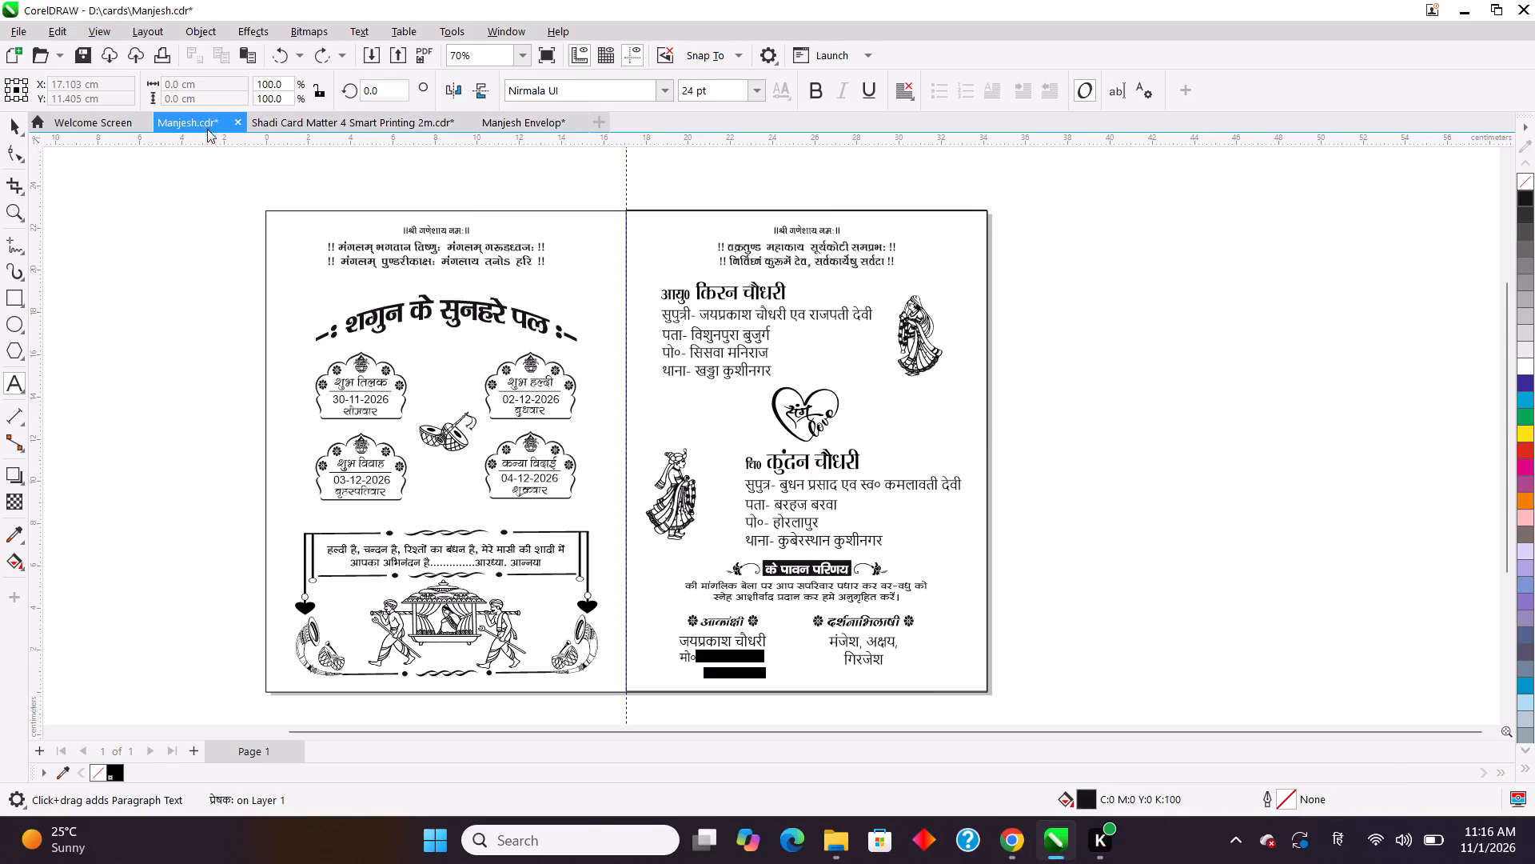
pyautogui.click(18, 129)
pyautogui.click(726, 641)
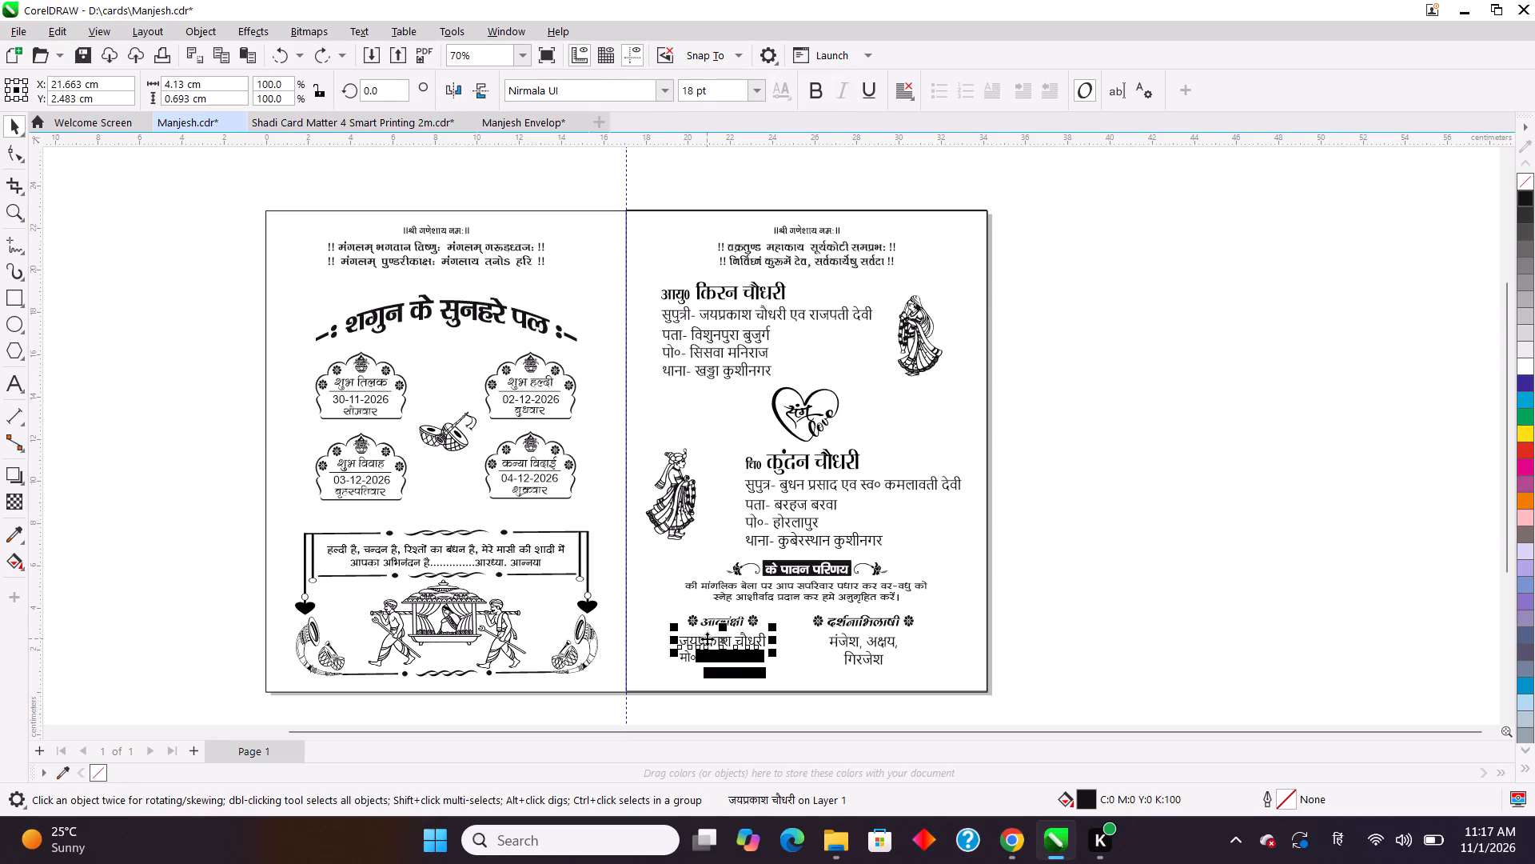
pyautogui.click(33, 372)
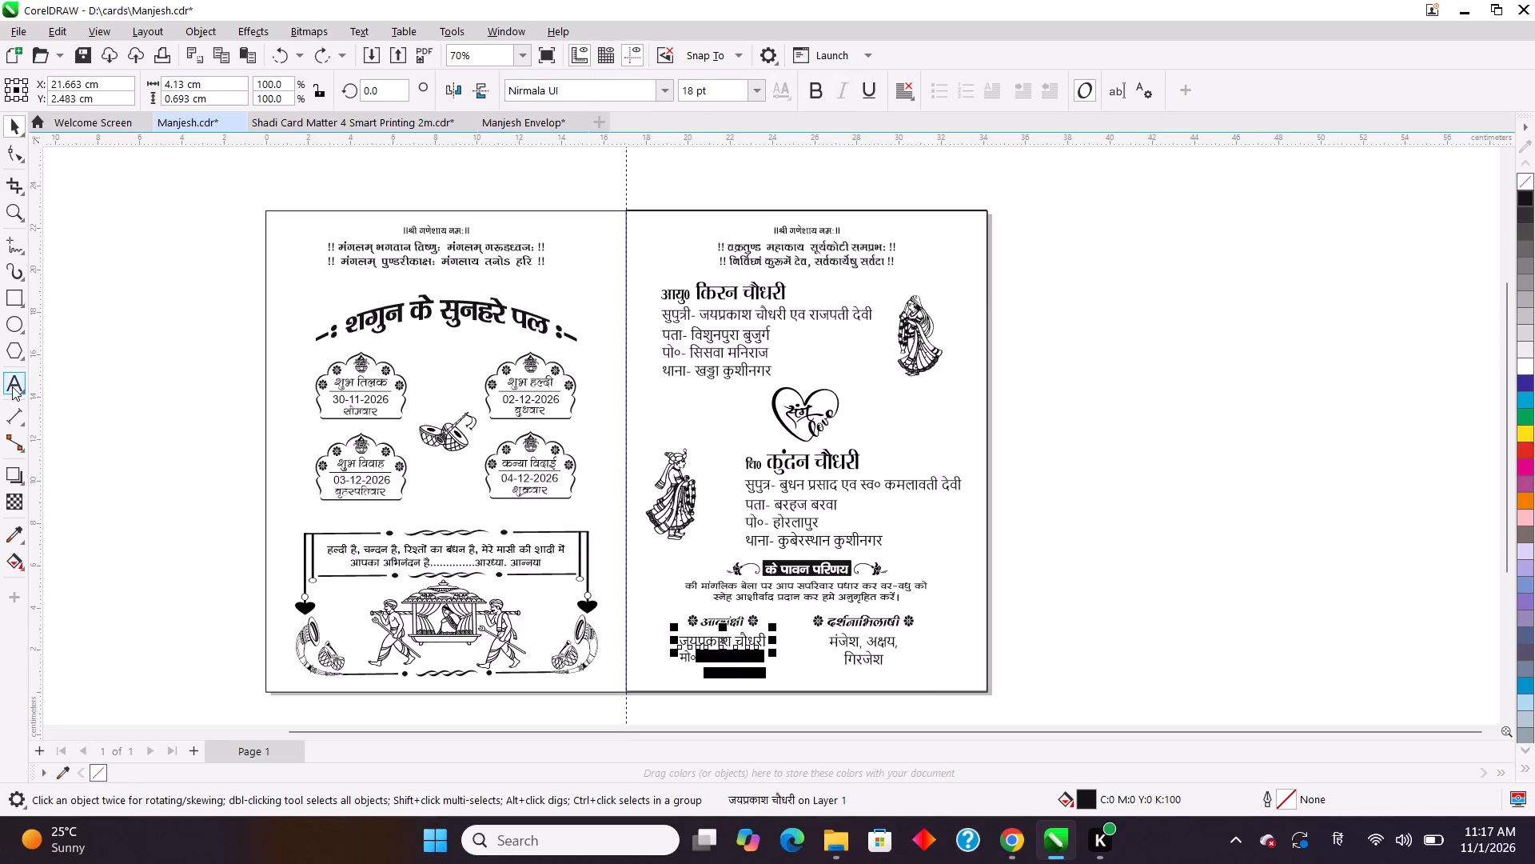
pyautogui.click(14, 383)
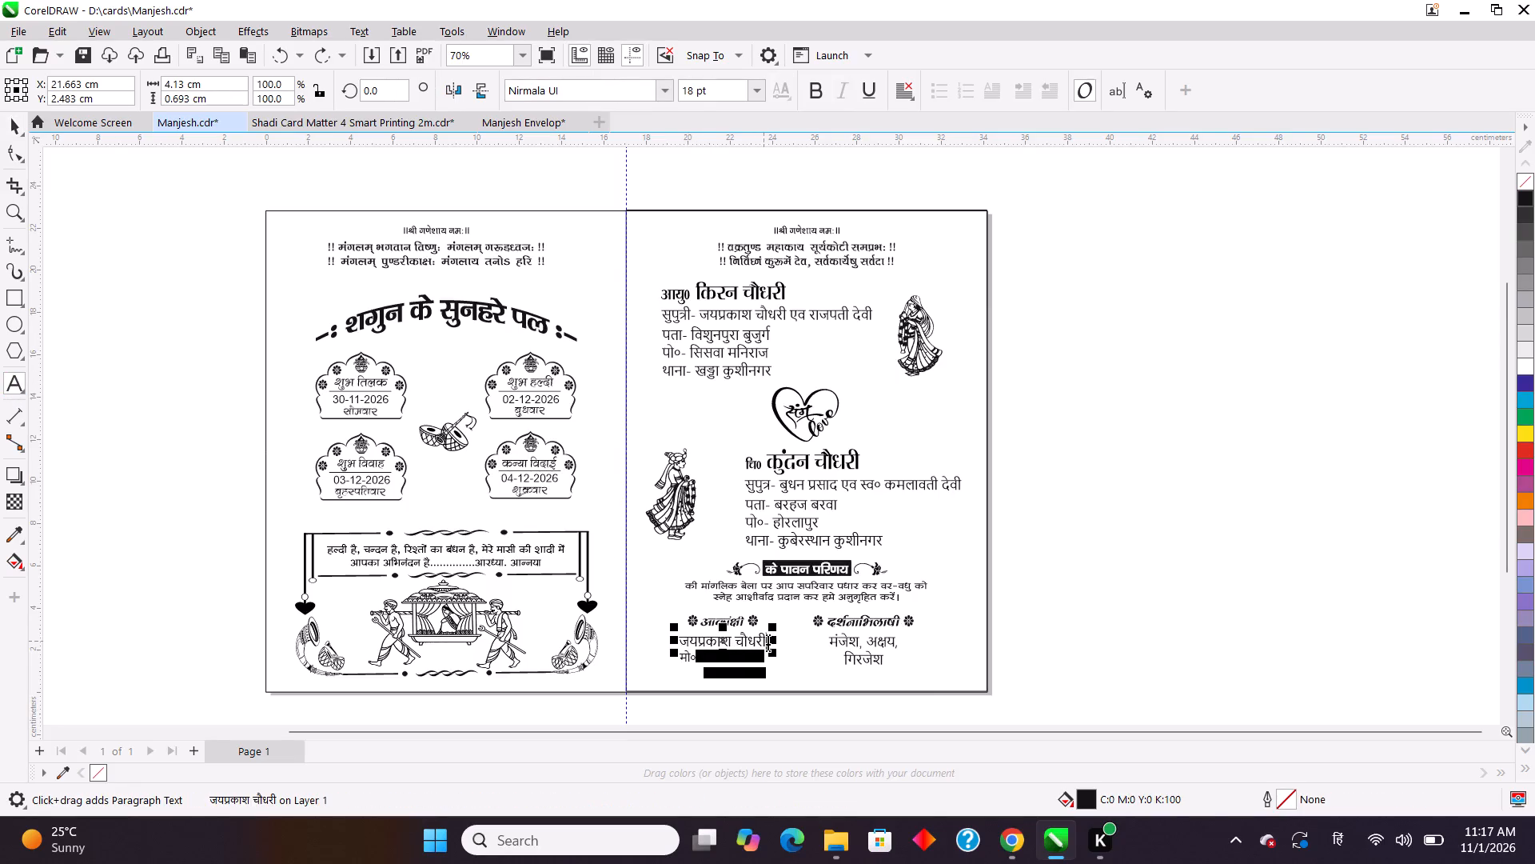
pyautogui.moveTo(765, 642); pyautogui.dragTo(657, 643)
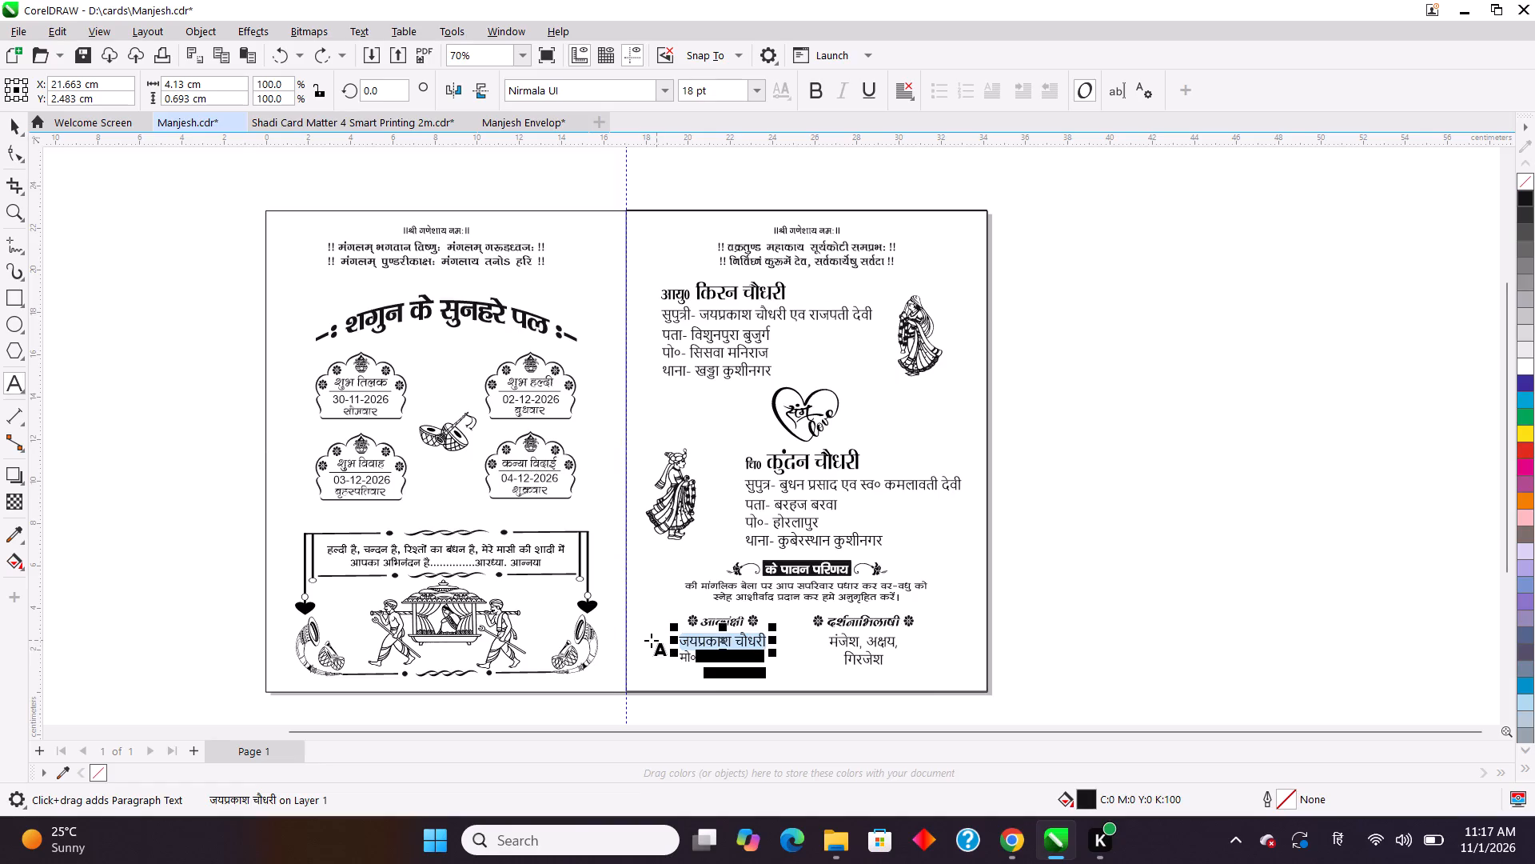
pyautogui.hotkey('ctrl', 'c')
# Switch to Converter Planet in Chrome, convert the copied host's name from Hindi Unicode to KrutiDev 010, and copy the output.
pyautogui.click(1063, 833)
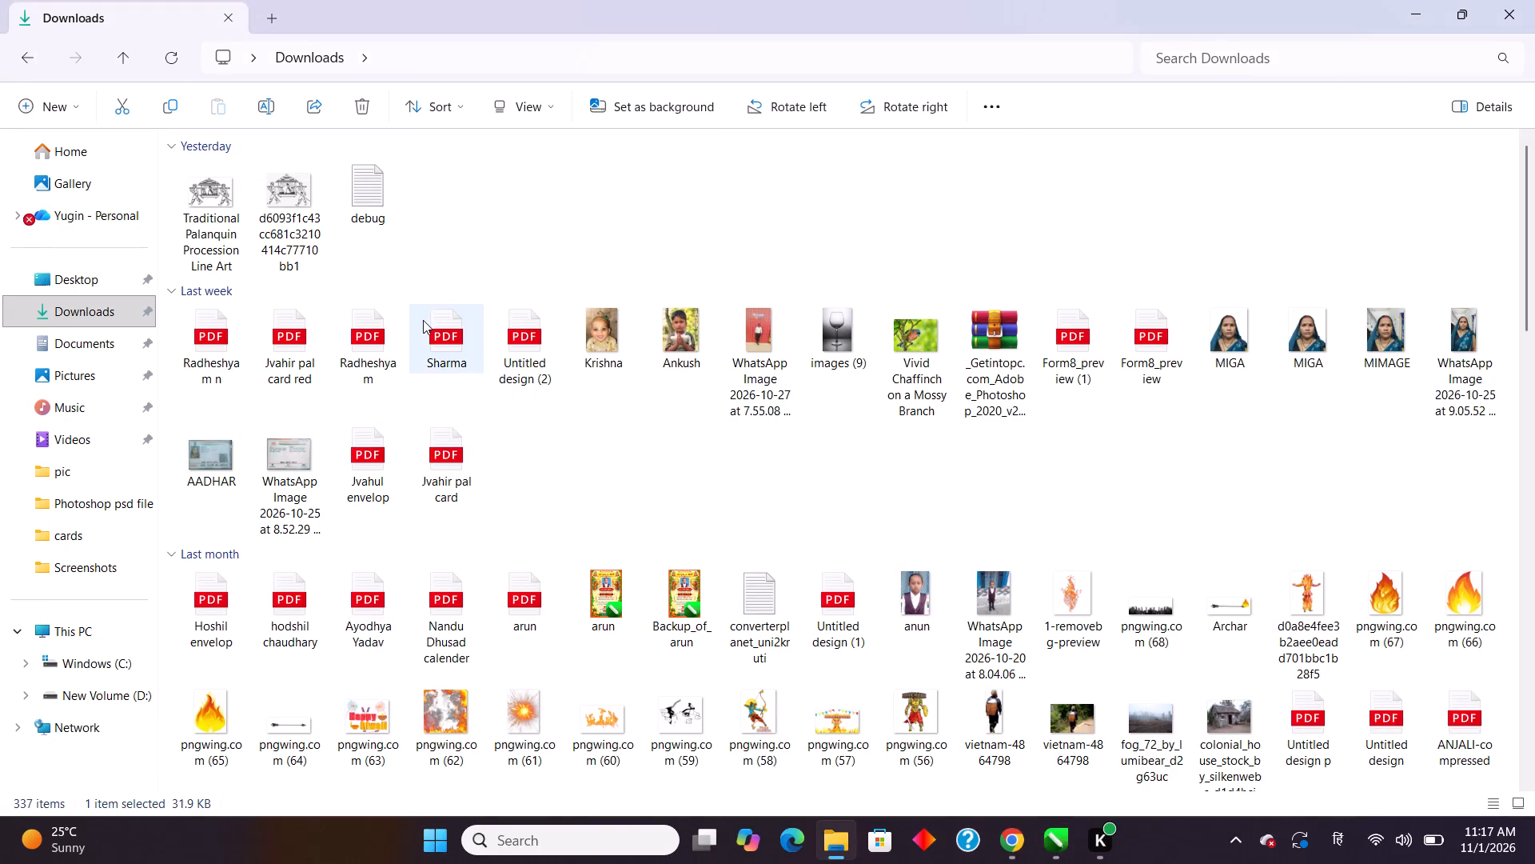
pyautogui.click(1022, 846)
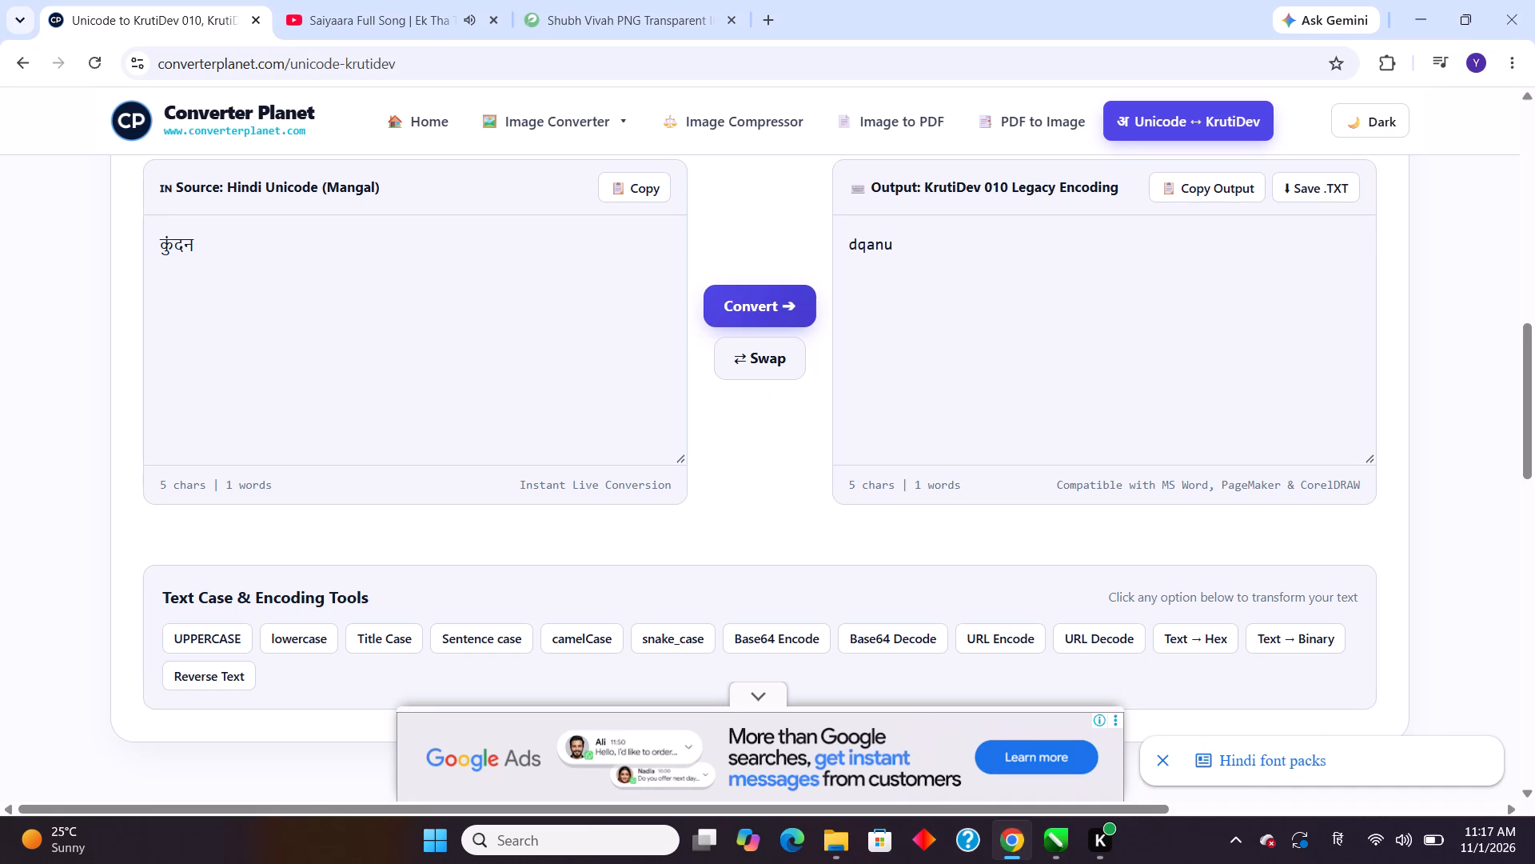
pyautogui.moveTo(315, 262); pyautogui.dragTo(126, 249)
pyautogui.hotkey('ctrl', 'v')
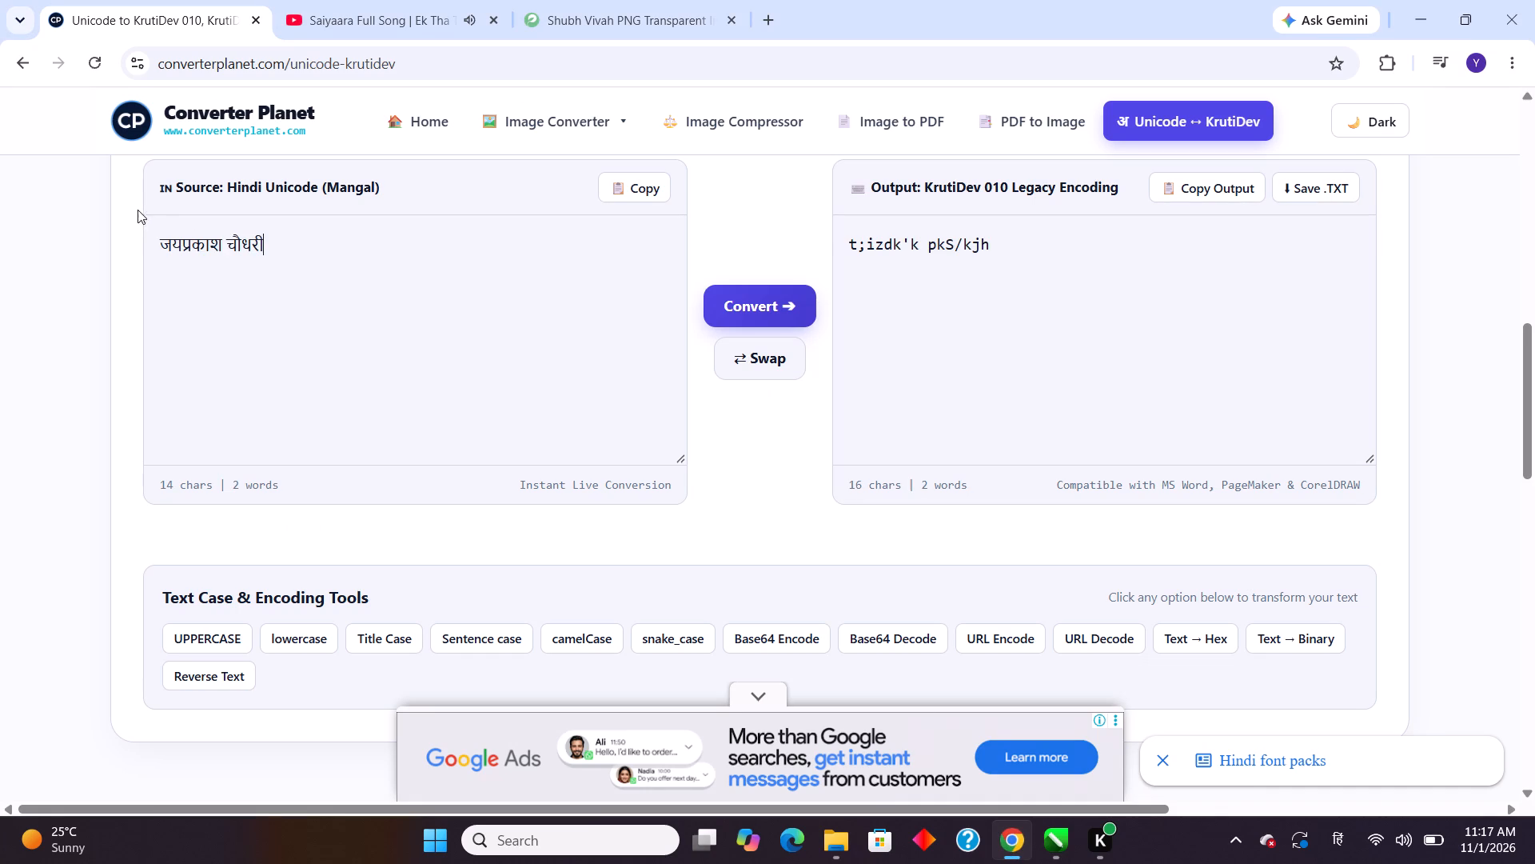
pyautogui.click(1181, 185)
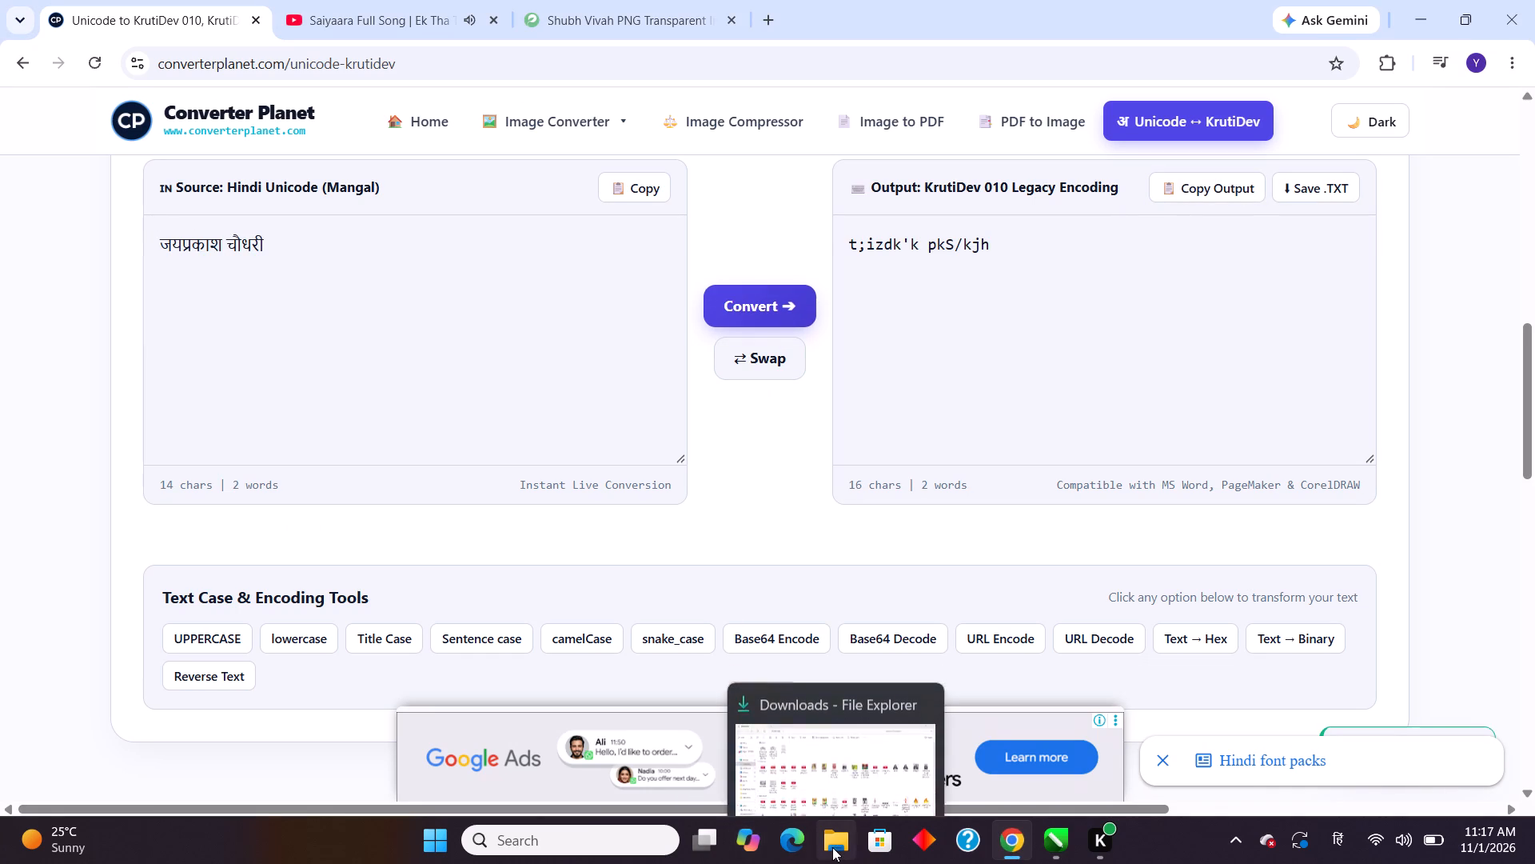
# Switch to CorelDRAW and paste the converted host's name as artistic text just below प्रेषकः- in Manjesh Envelop.
pyautogui.click(1046, 853)
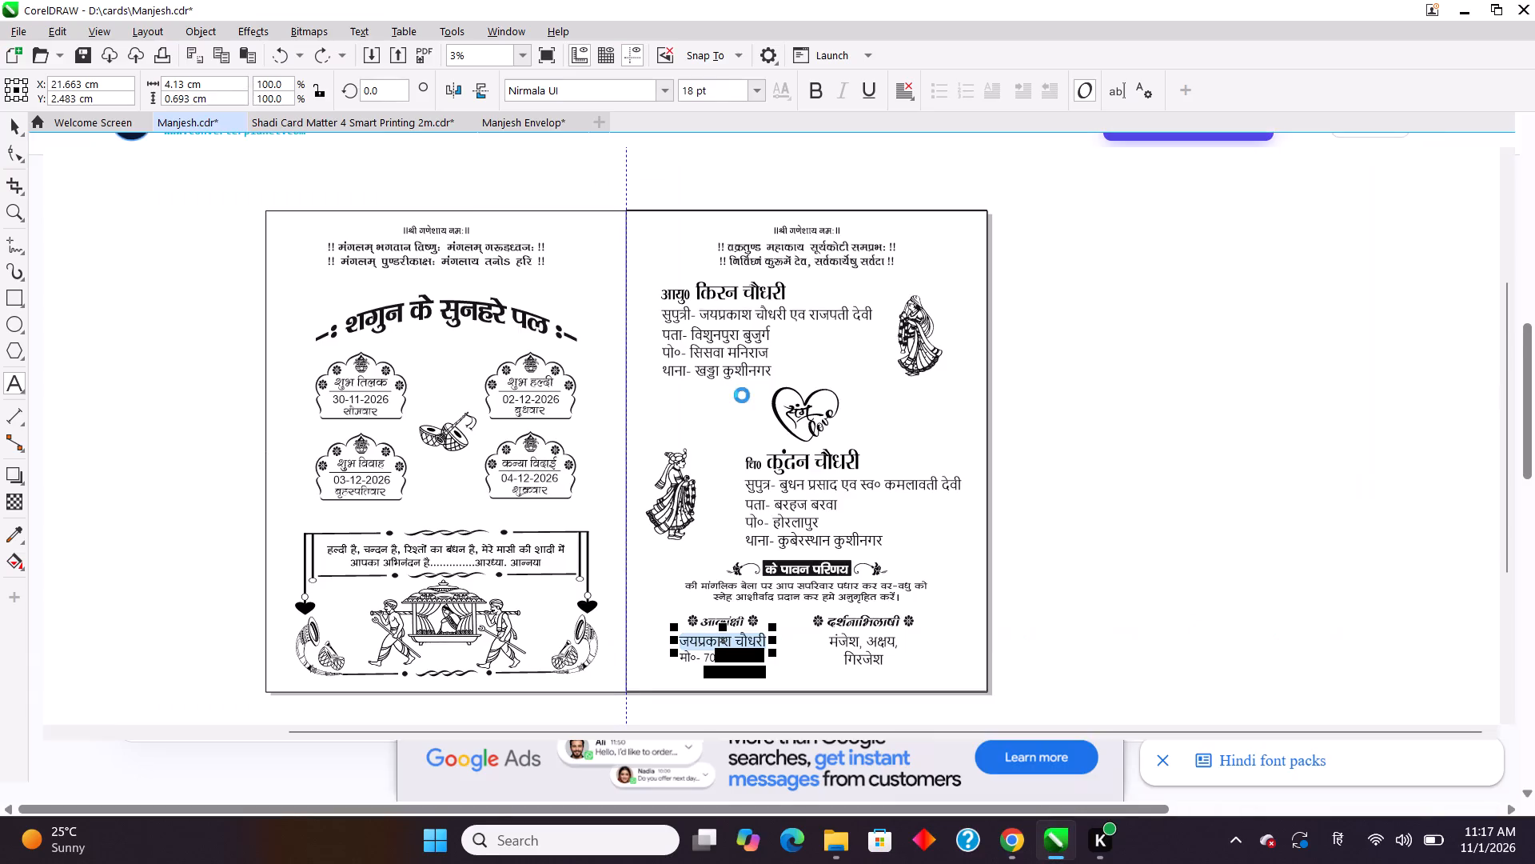
pyautogui.click(534, 126)
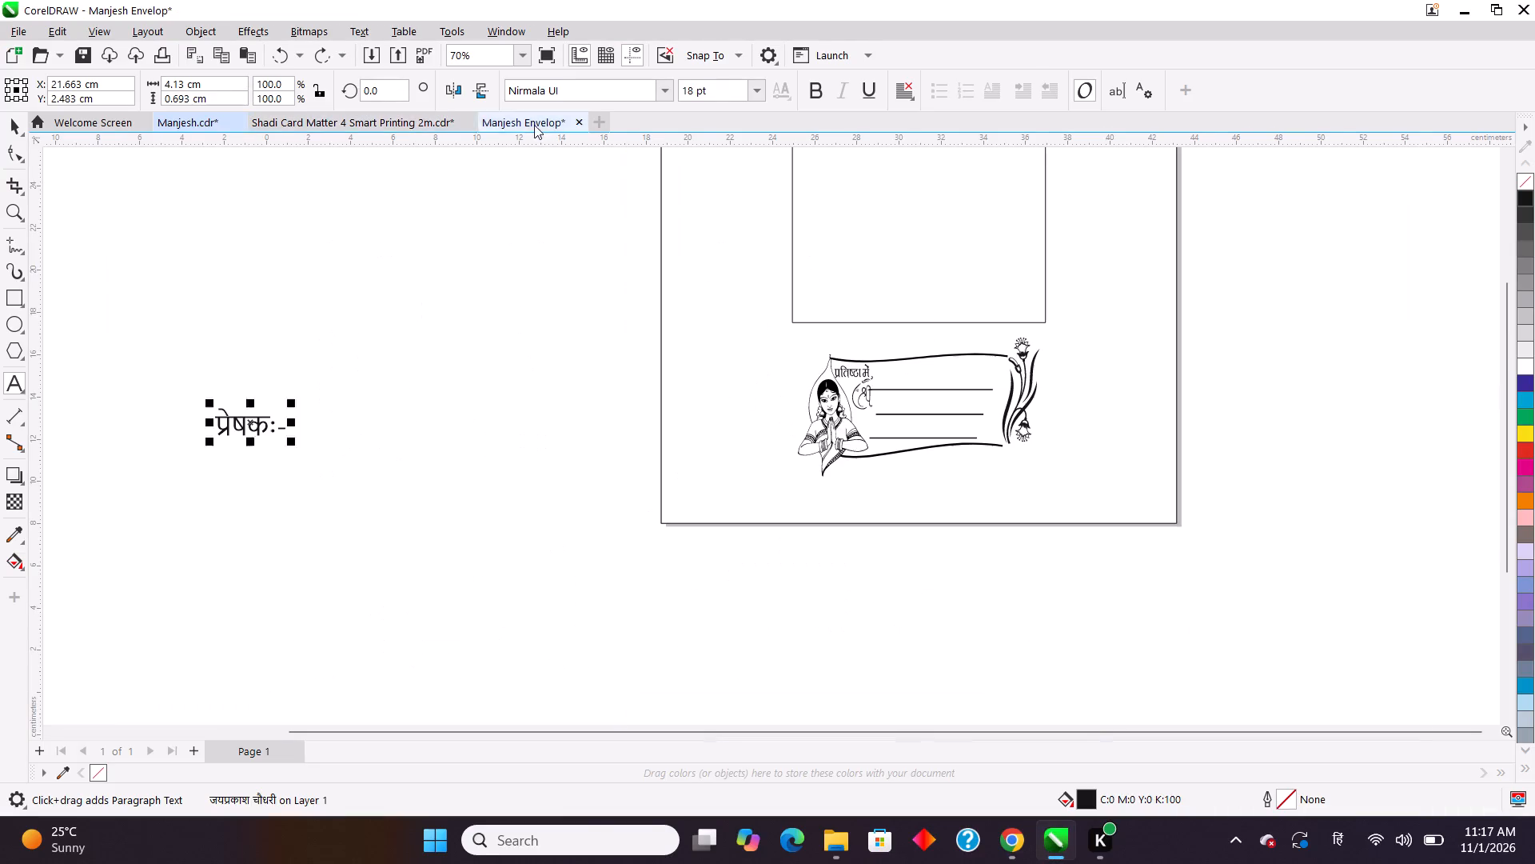
pyautogui.click(212, 463)
pyautogui.hotkey('ctrl', 'v')
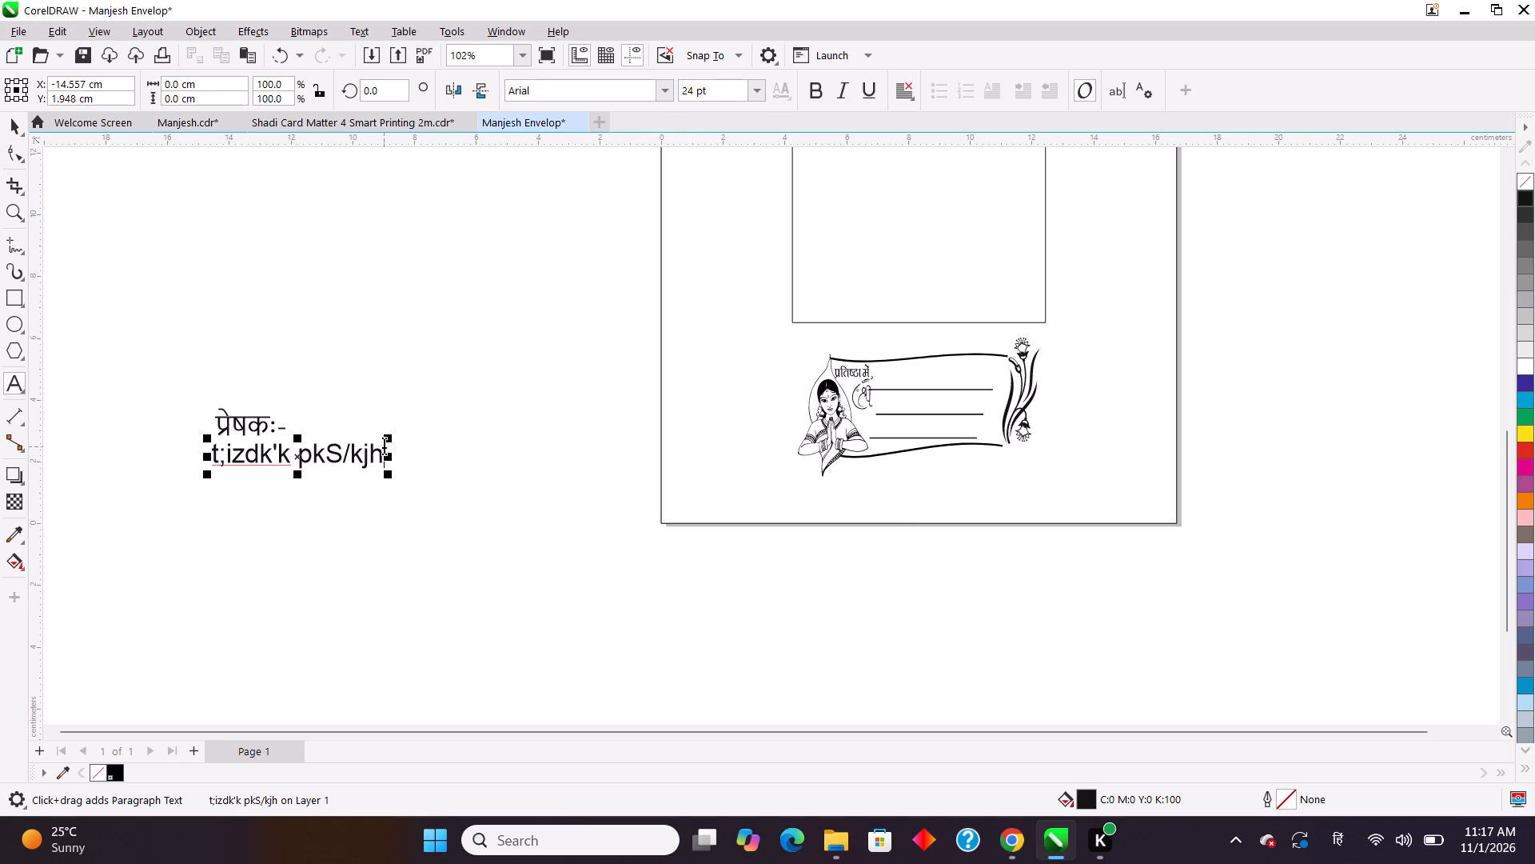
# Set the font of the pasted host's name to RAJ 71, so the KrutiDev-encoded text reads in Hindi.
pyautogui.moveTo(384, 444); pyautogui.dragTo(207, 450)
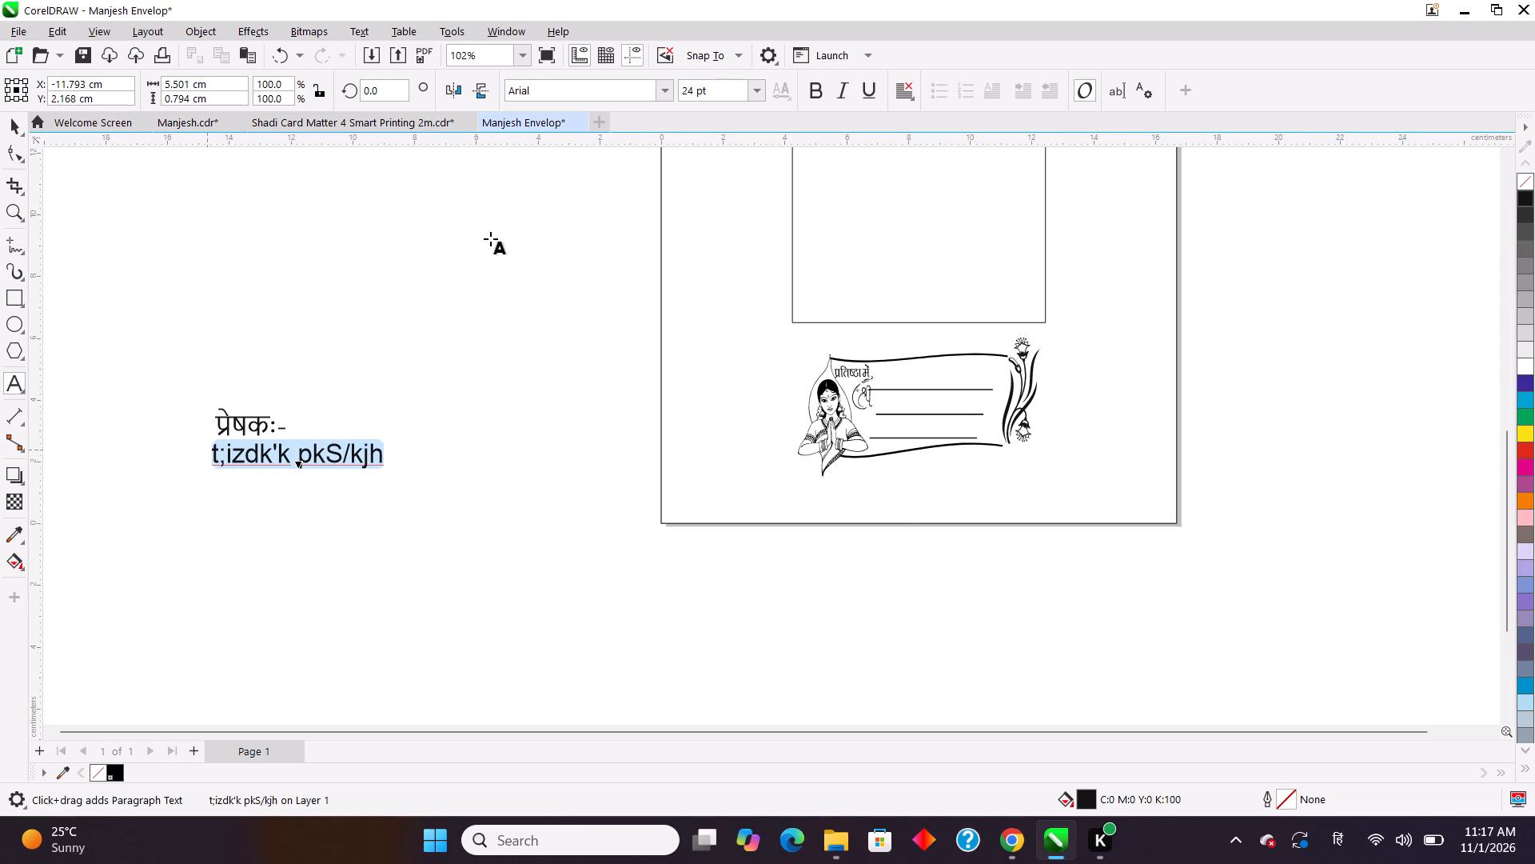
pyautogui.click(667, 90)
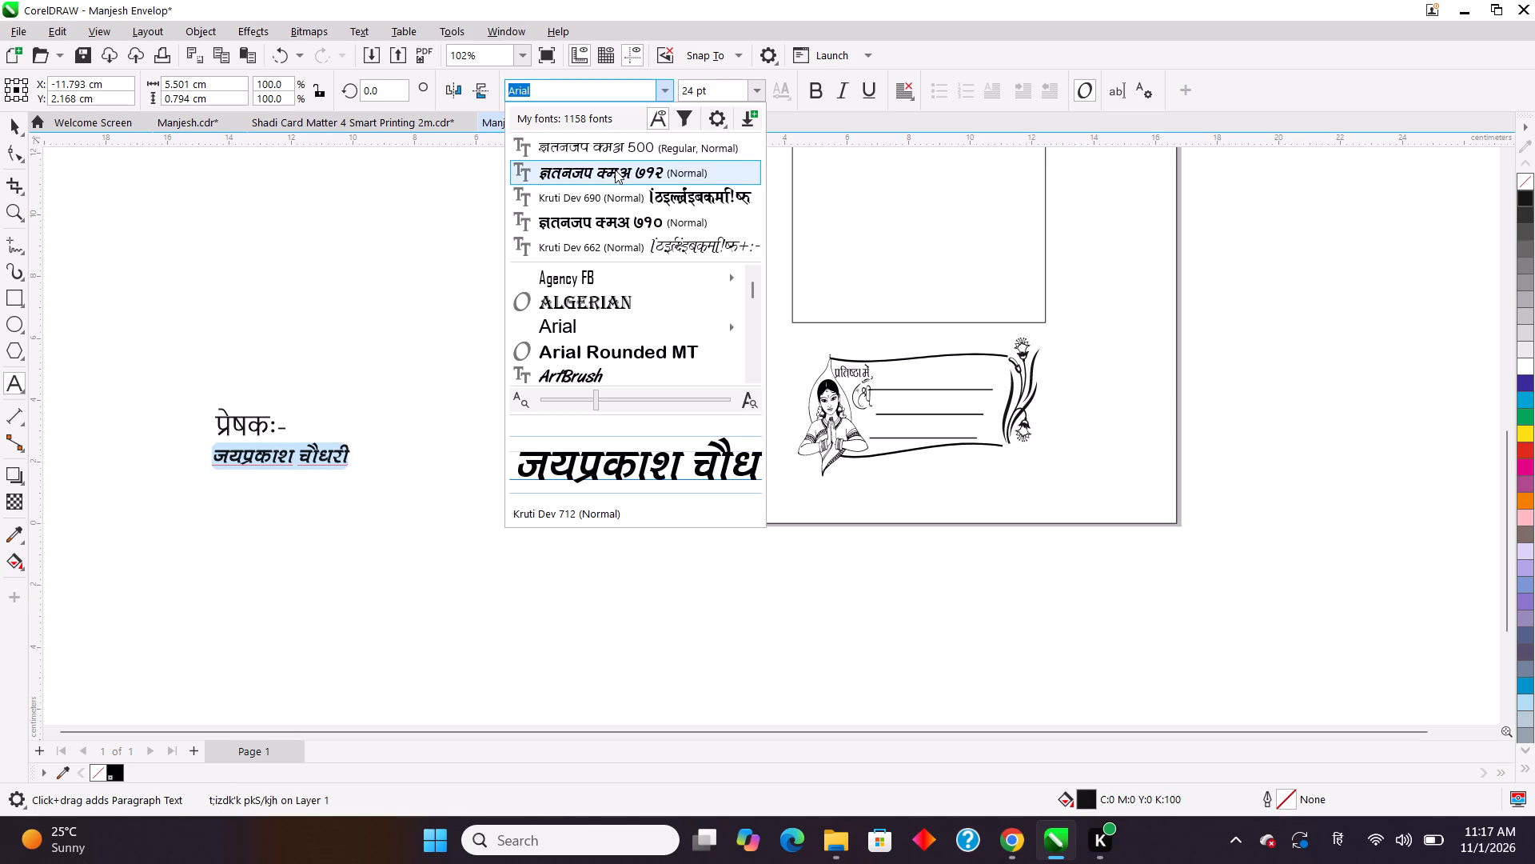
pyautogui.click(615, 170)
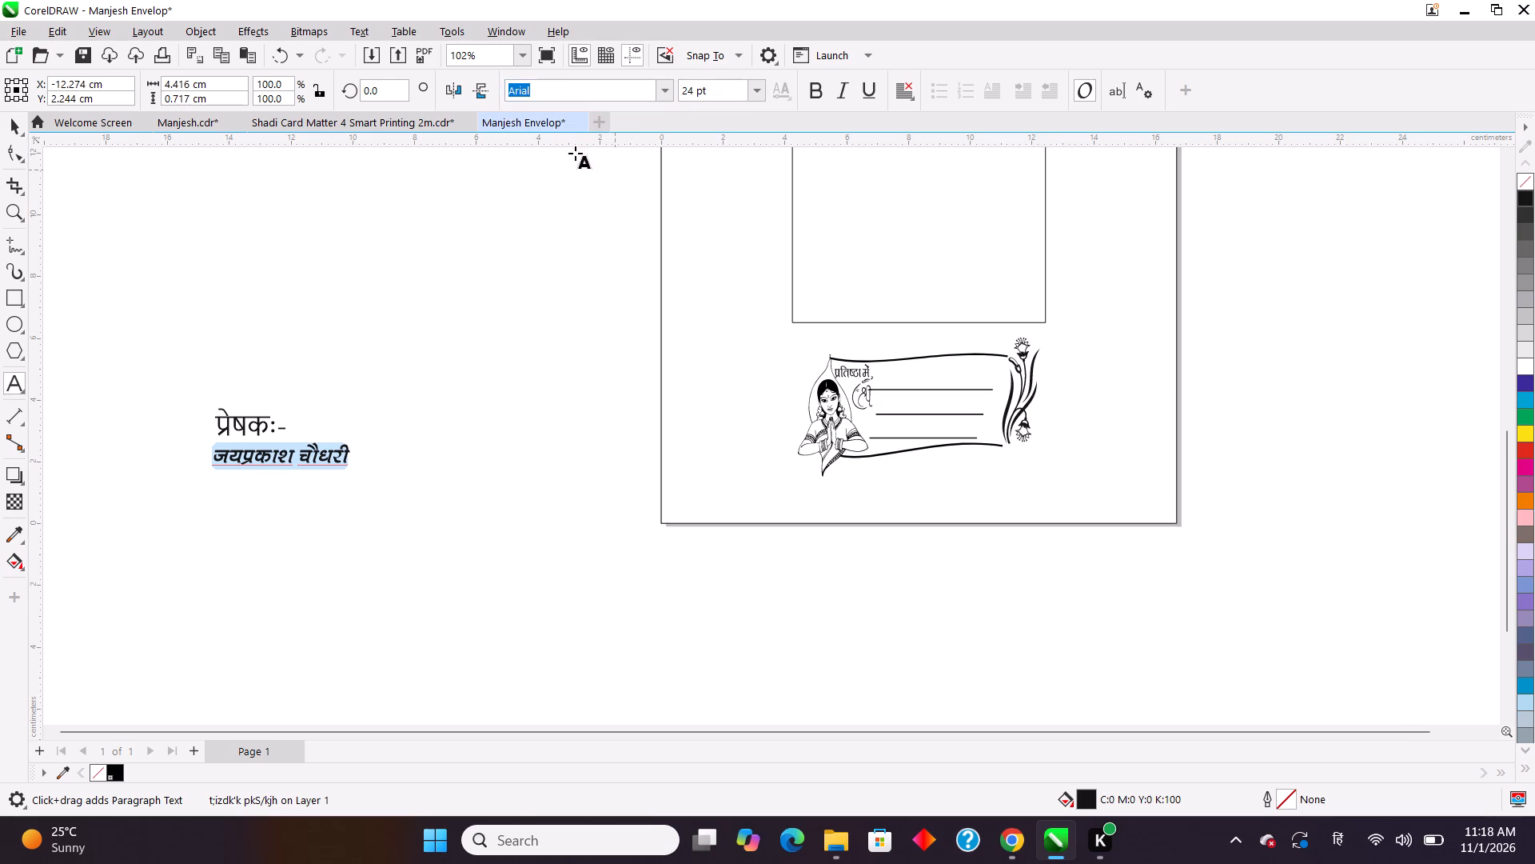
pyautogui.click(672, 89)
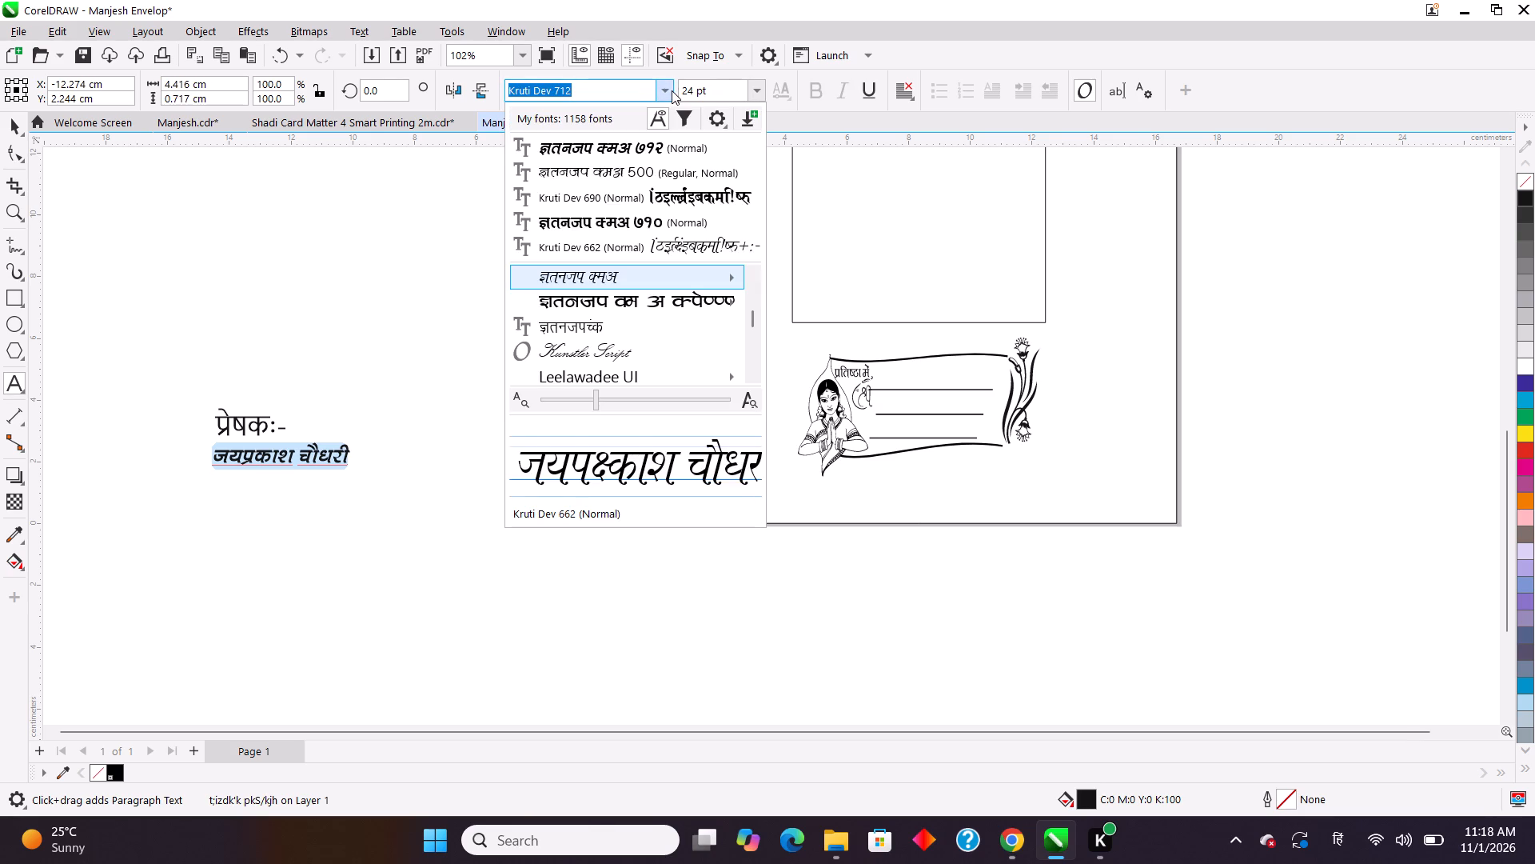
pyautogui.scroll(3, 684, 165)
pyautogui.scroll(-2, 677, 221)
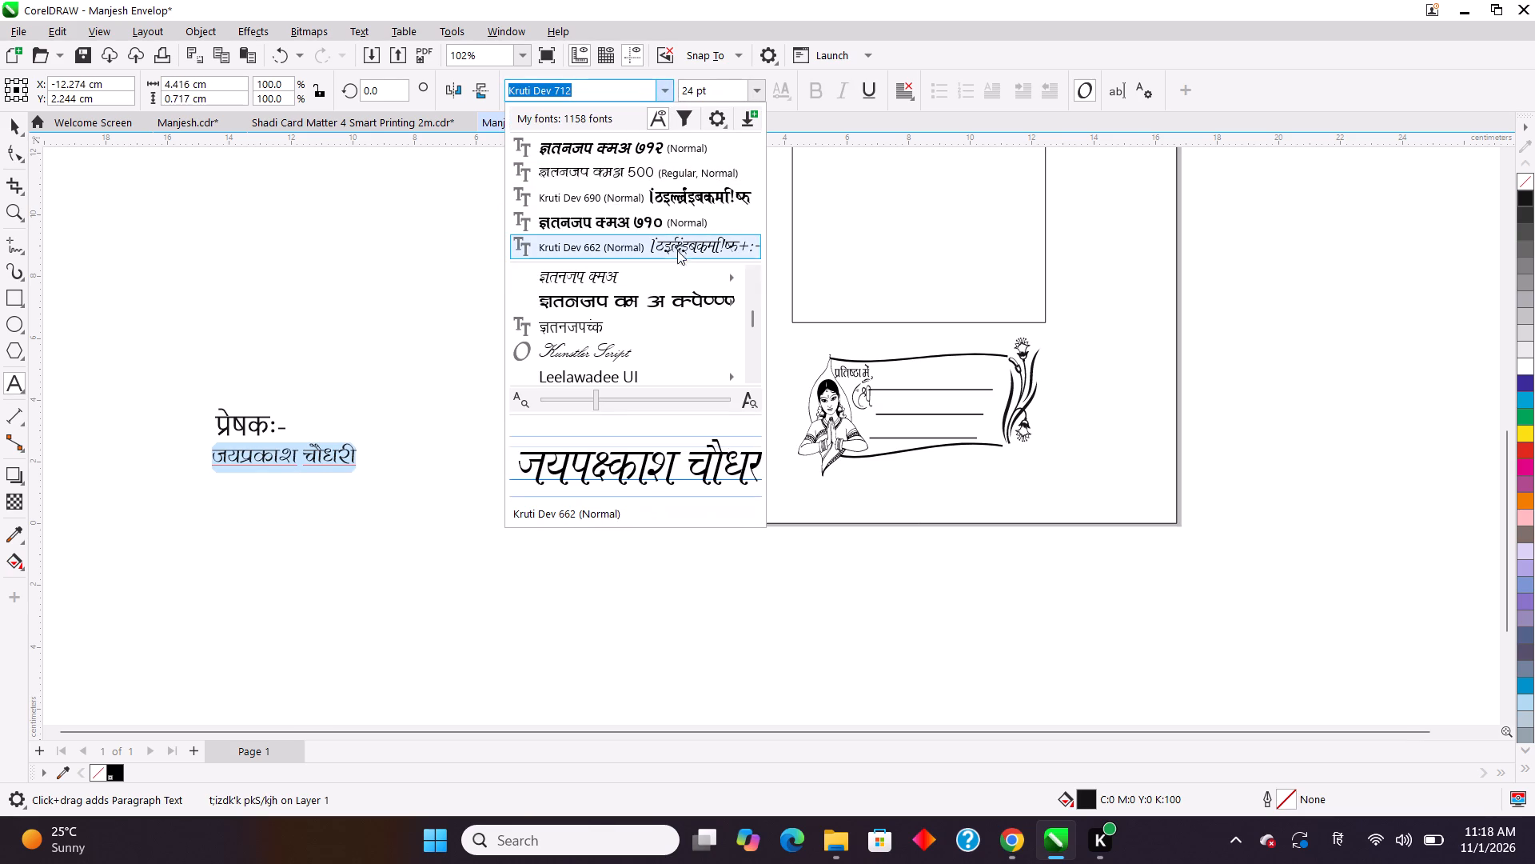
pyautogui.scroll(-2, 671, 303)
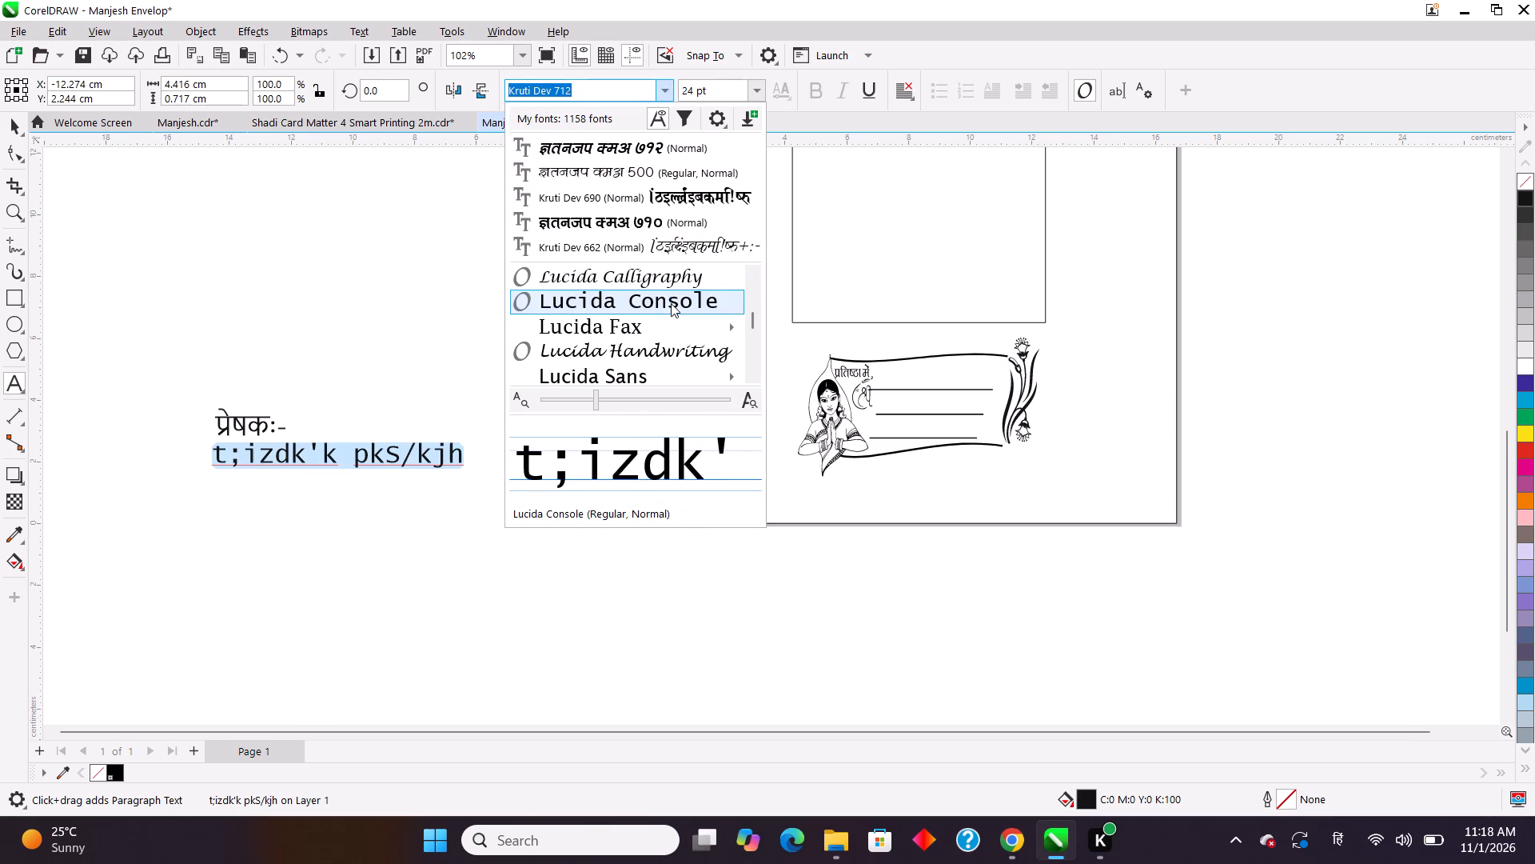
pyautogui.scroll(-14, 671, 303)
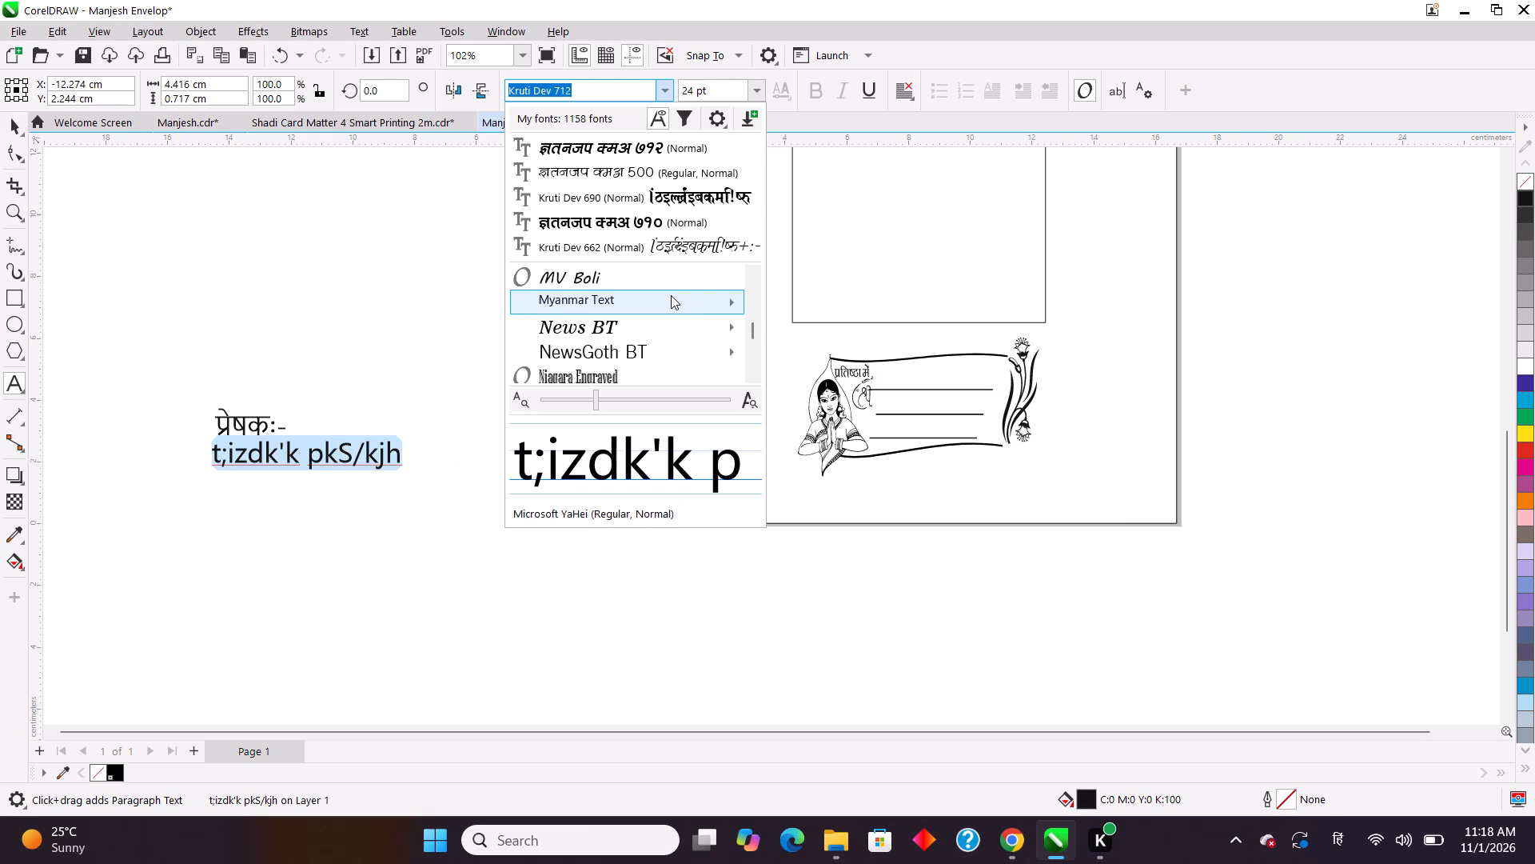
pyautogui.scroll(-8, 671, 295)
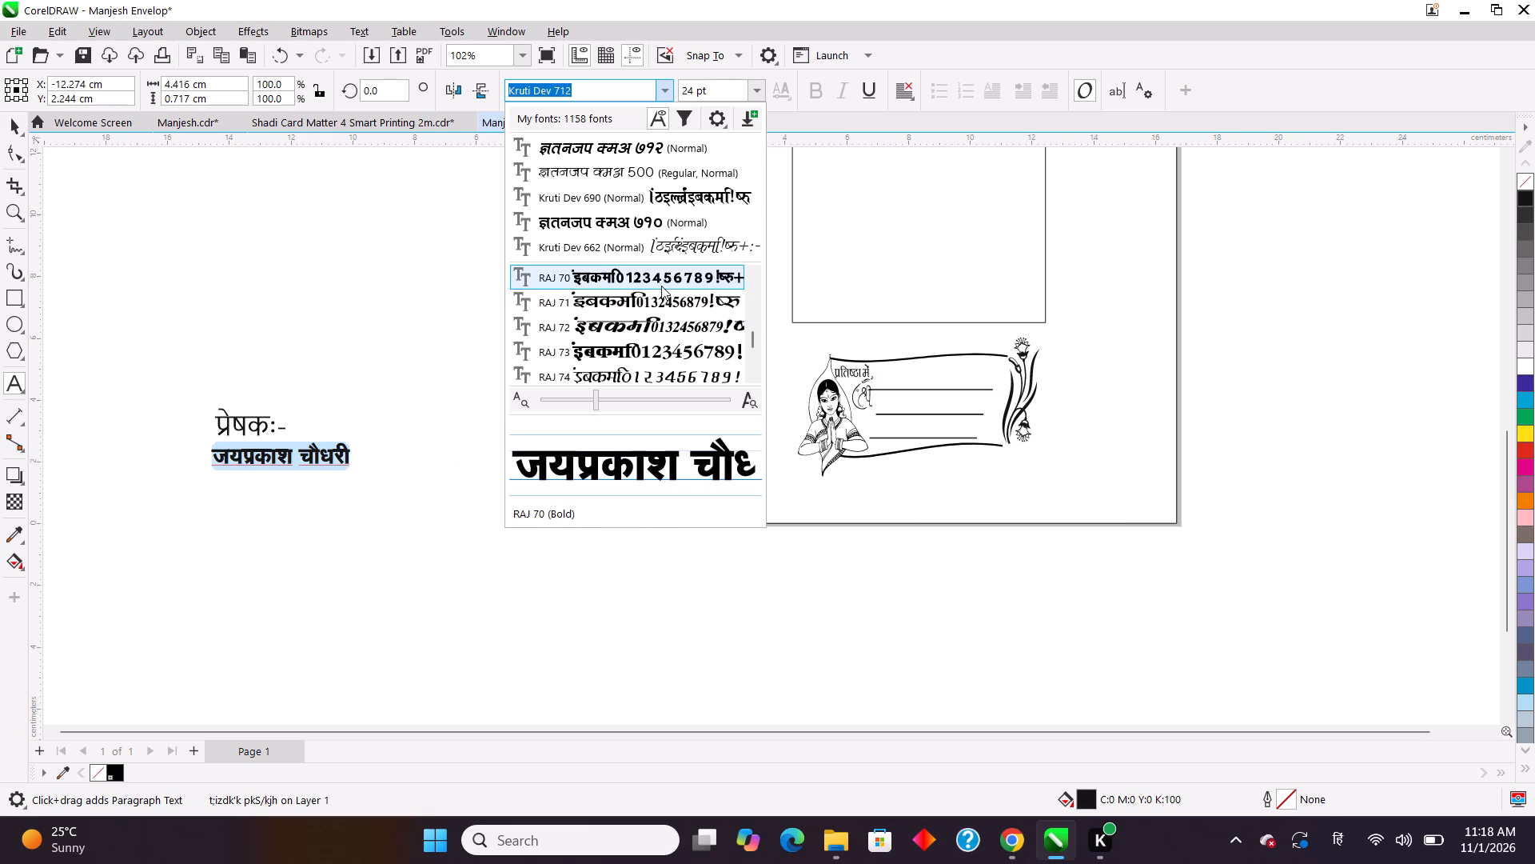
pyautogui.click(620, 298)
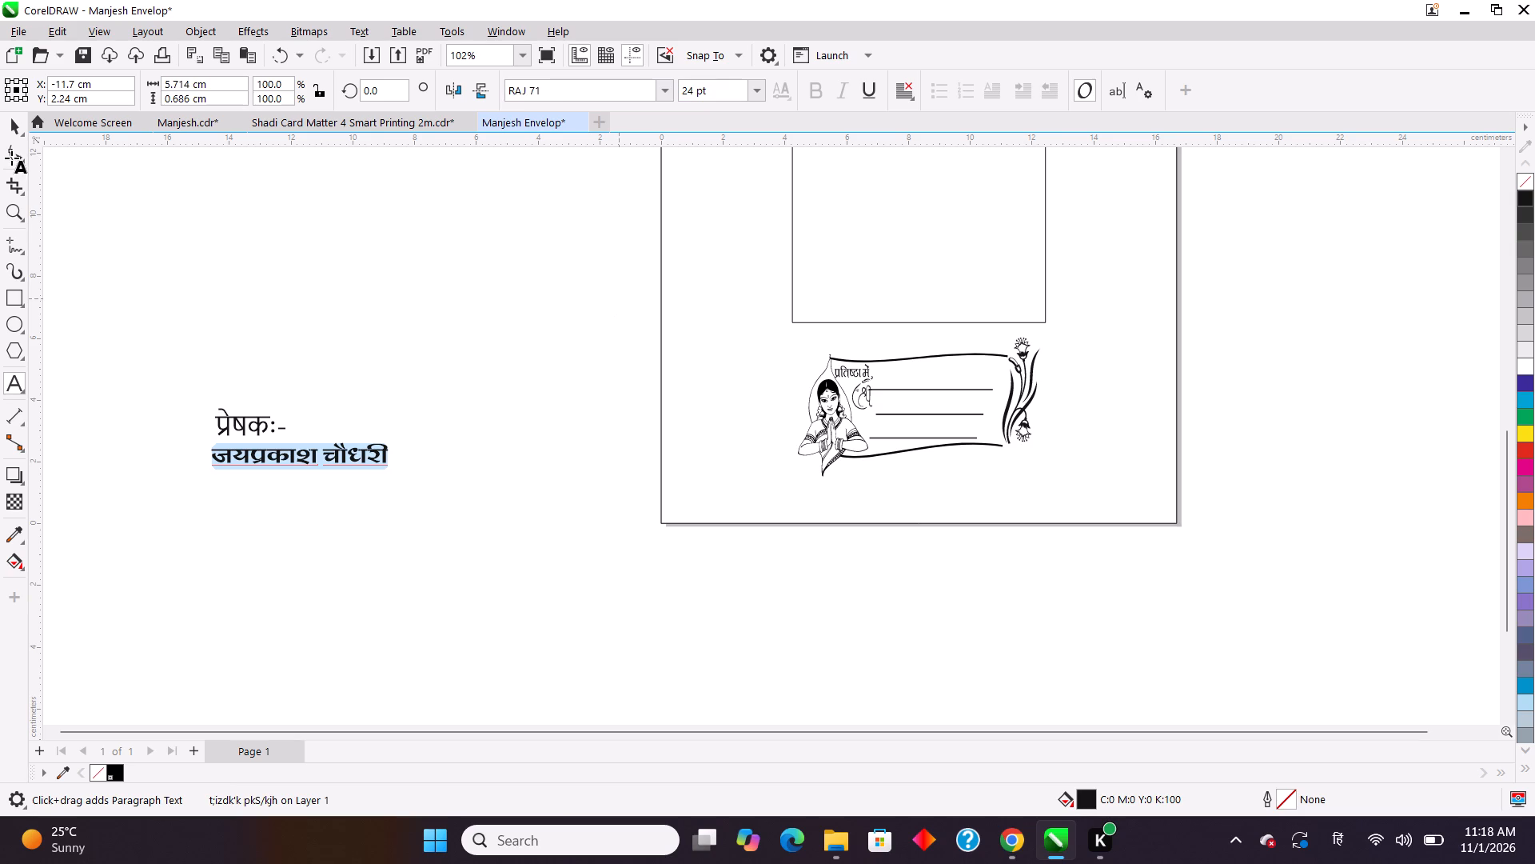
pyautogui.click(219, 300)
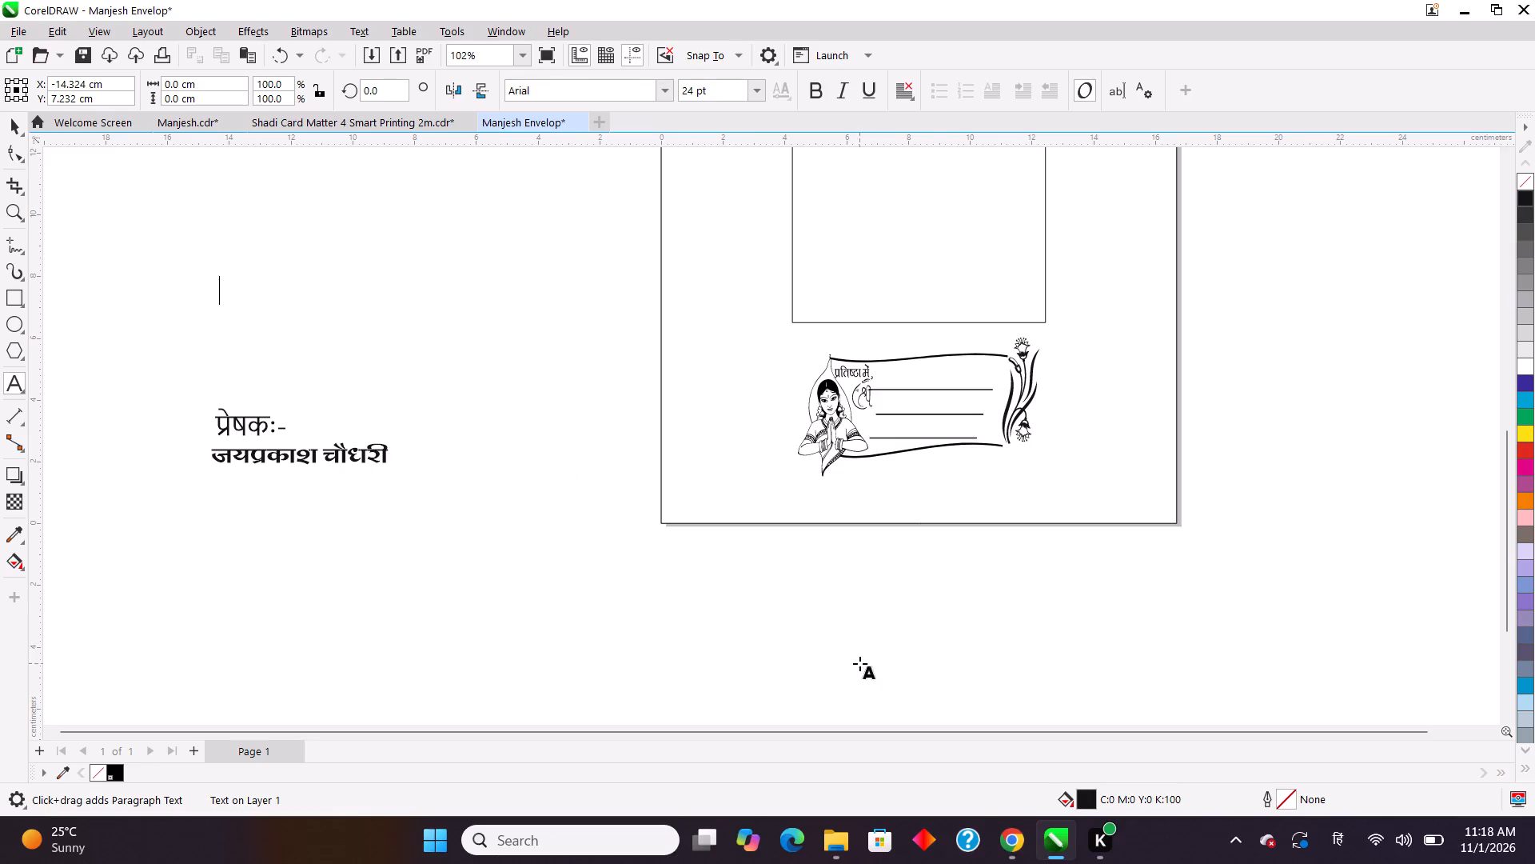
# In Manjesh.cdr, copy the three-line address text block beneath the bride's parents' line on the invitation page.
pyautogui.click(189, 121)
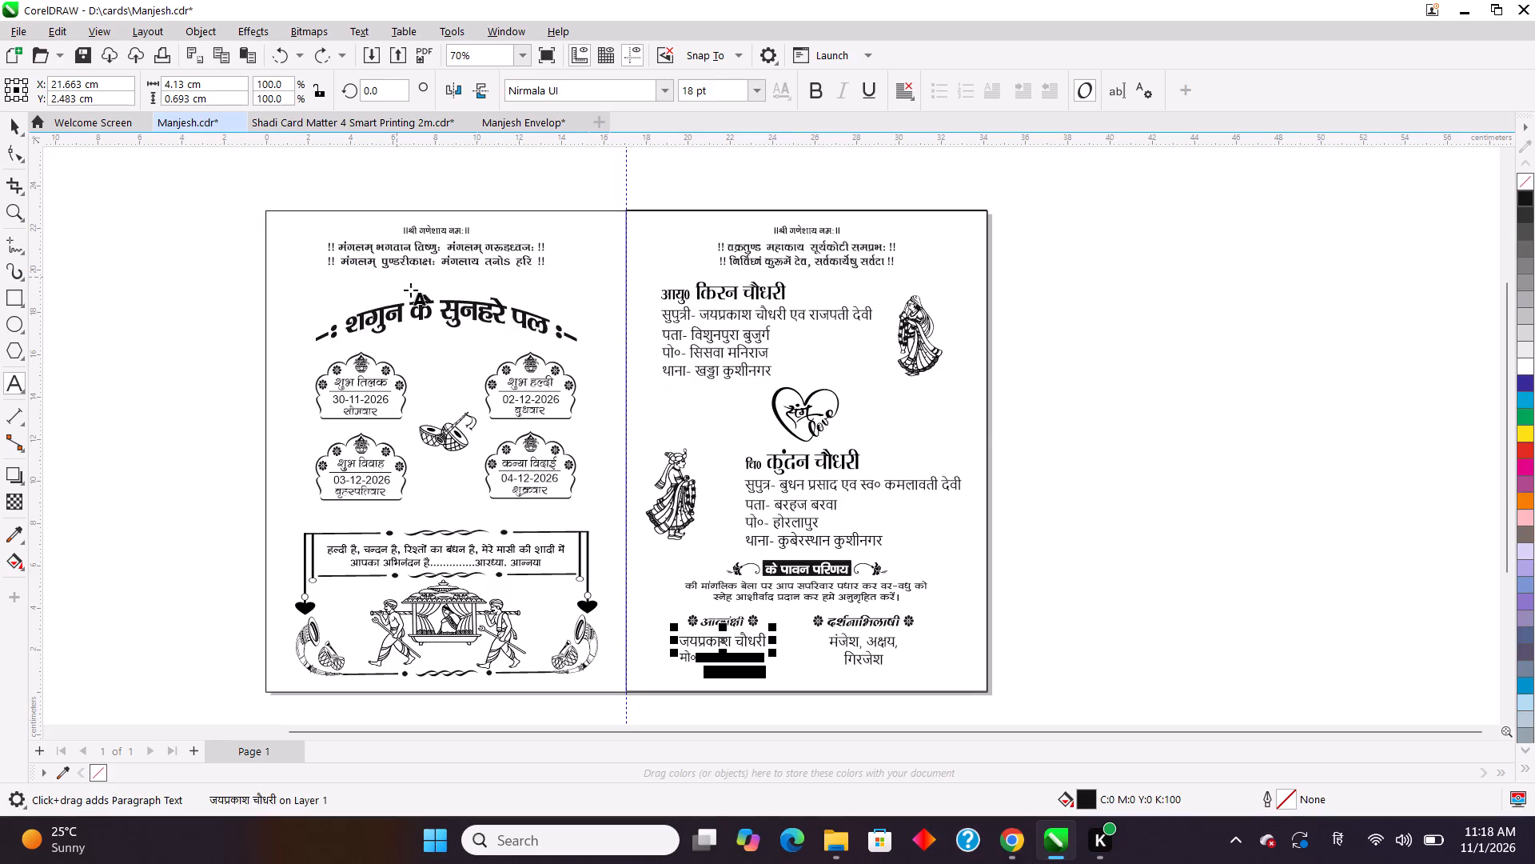
pyautogui.click(16, 126)
pyautogui.click(706, 360)
pyautogui.click(712, 347)
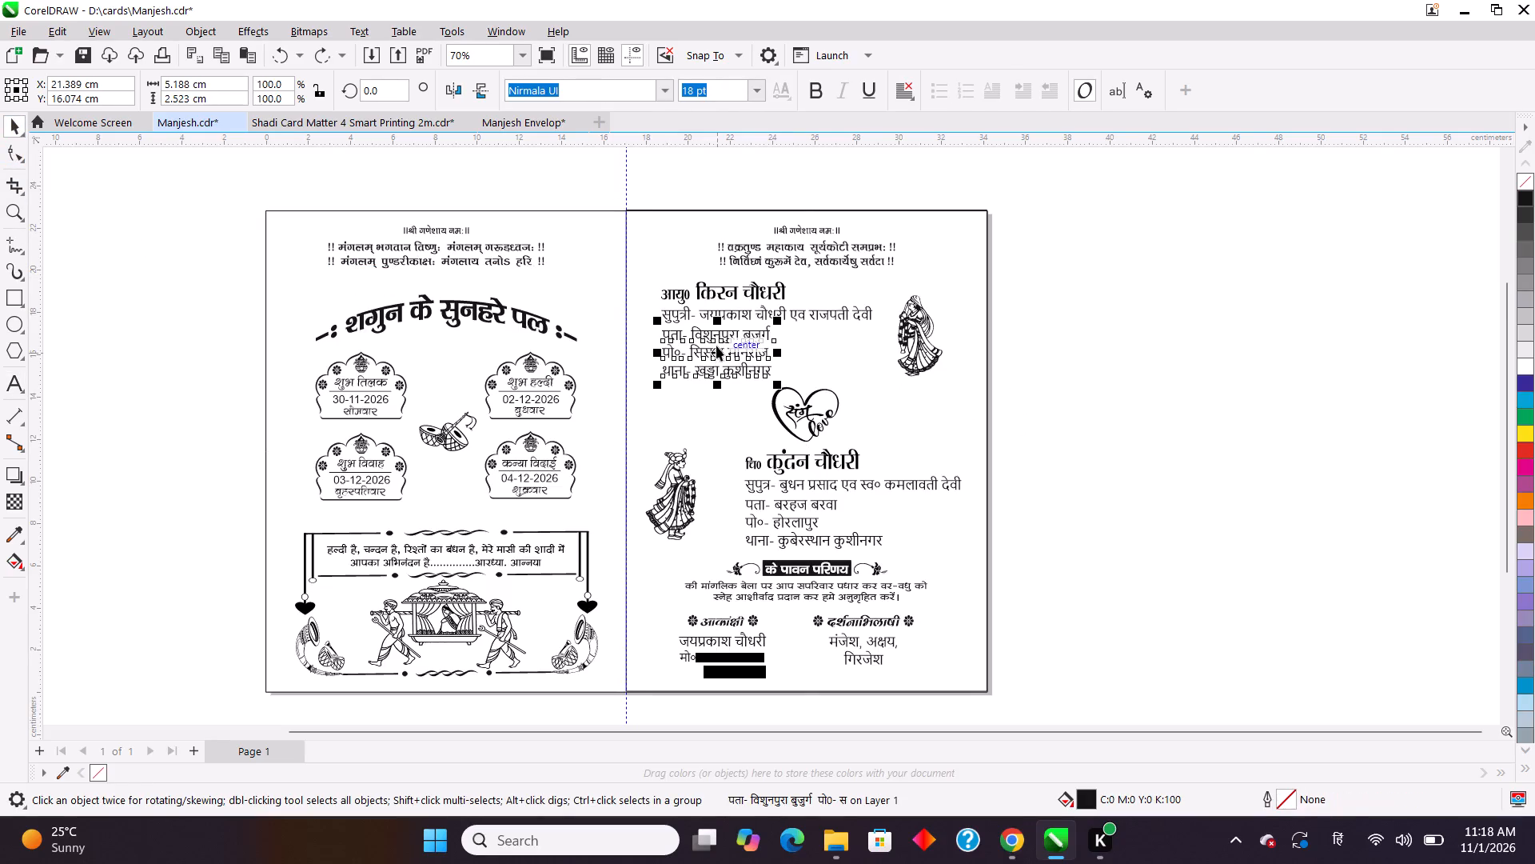
pyautogui.rightClick(716, 346)
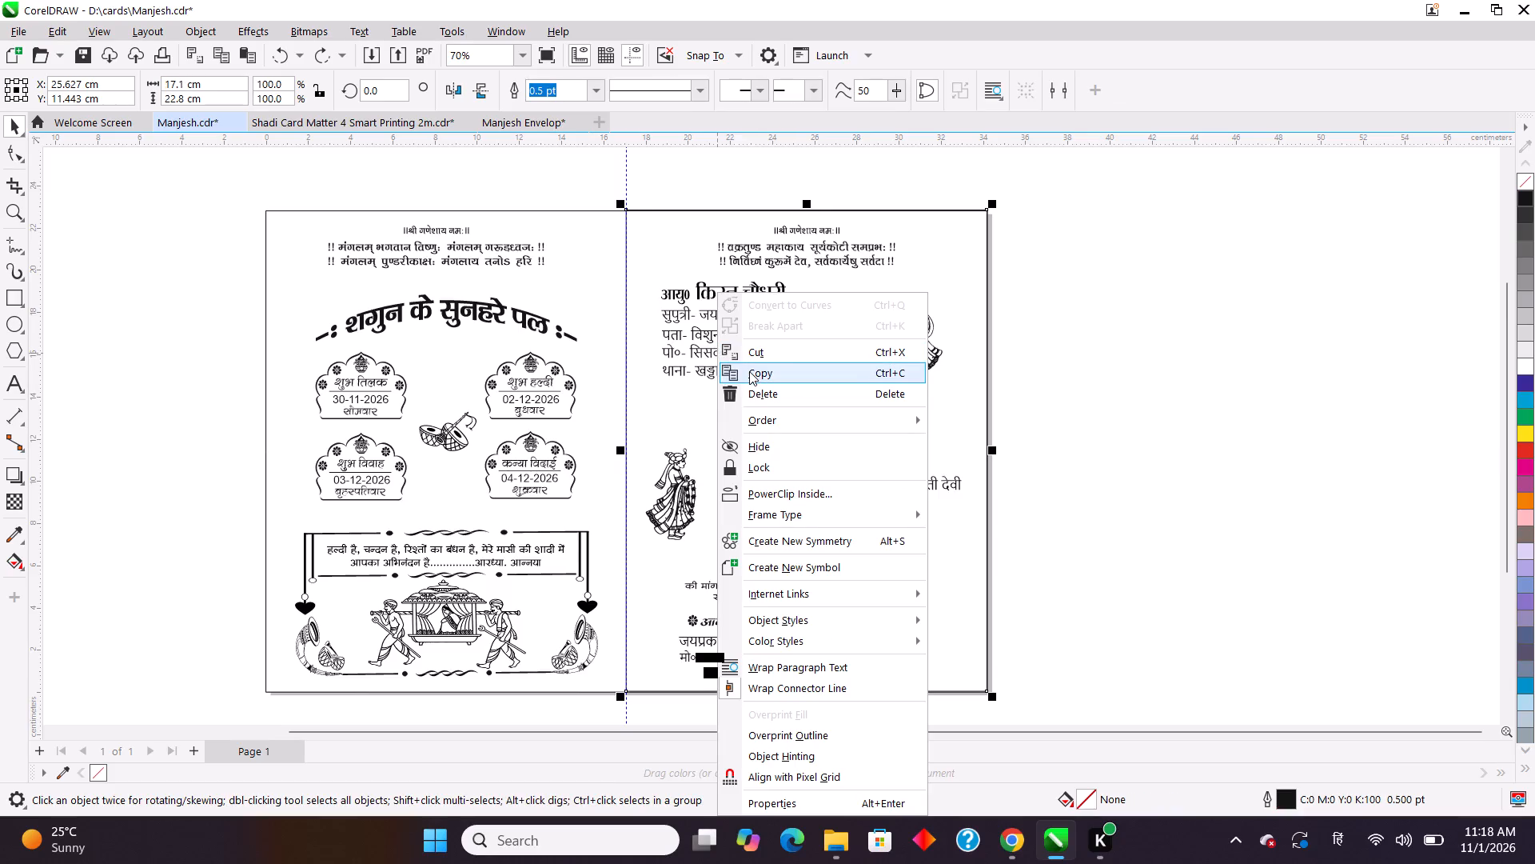
pyautogui.click(1084, 355)
pyautogui.click(713, 354)
pyautogui.rightClick(714, 354)
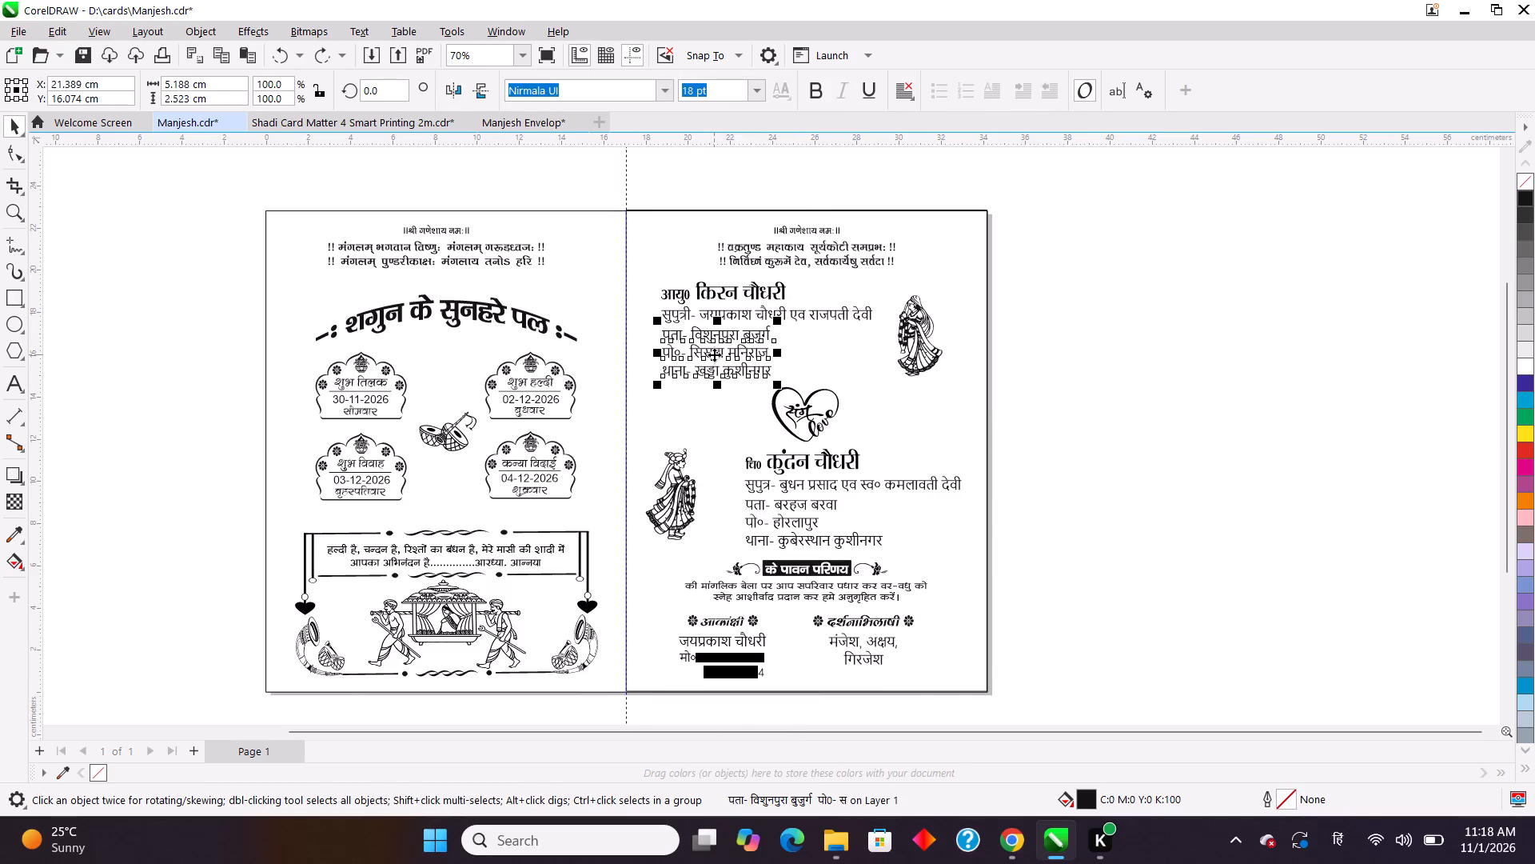
pyautogui.click(769, 460)
# Paste the address block into Manjesh Envelop and place it directly beneath the host's name beside the page.
pyautogui.click(524, 124)
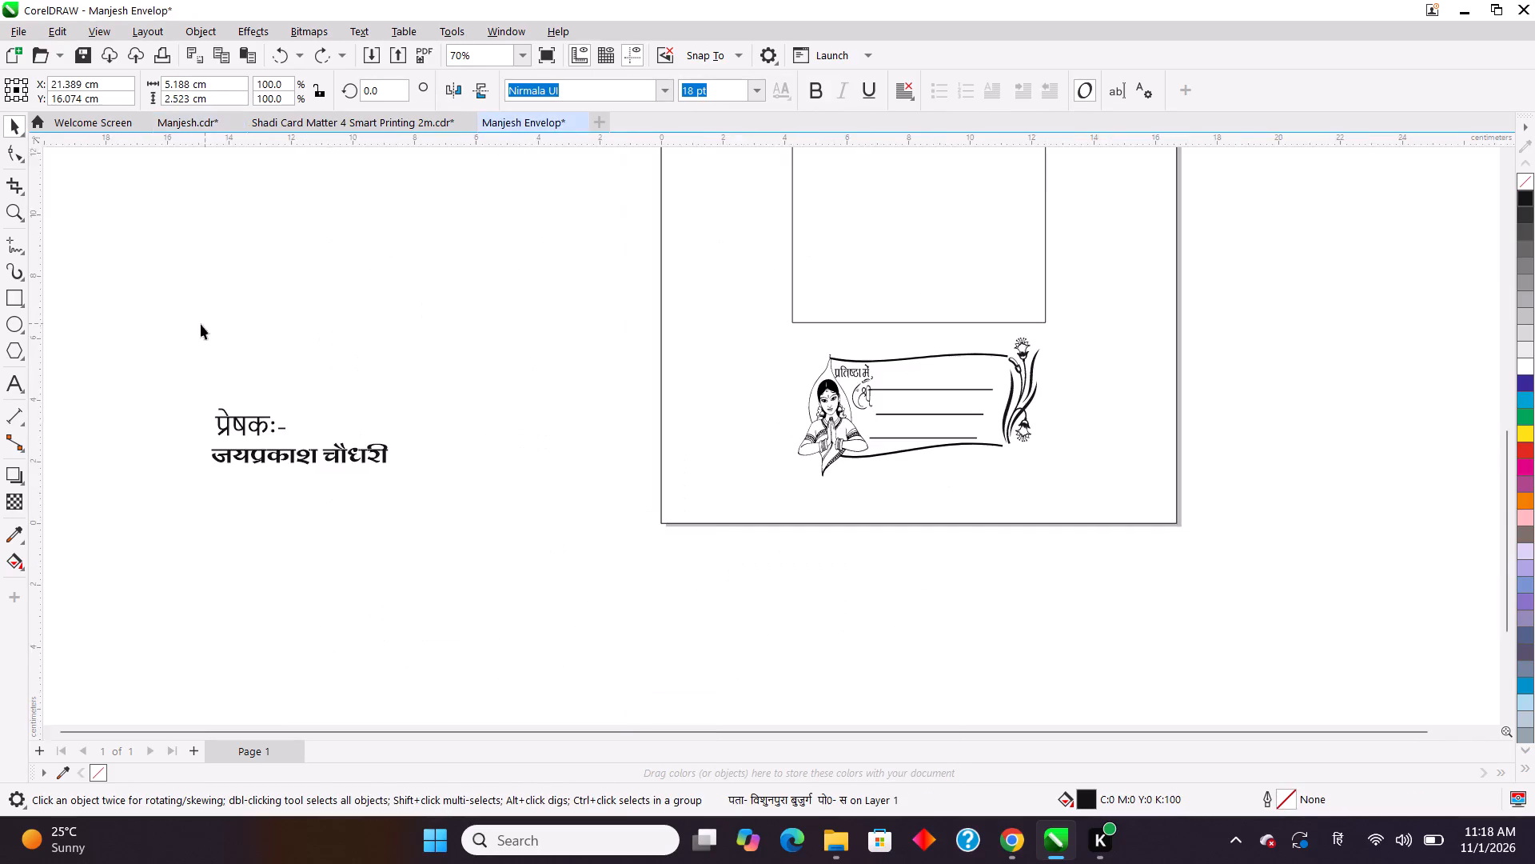
pyautogui.rightClick(209, 311)
pyautogui.click(264, 445)
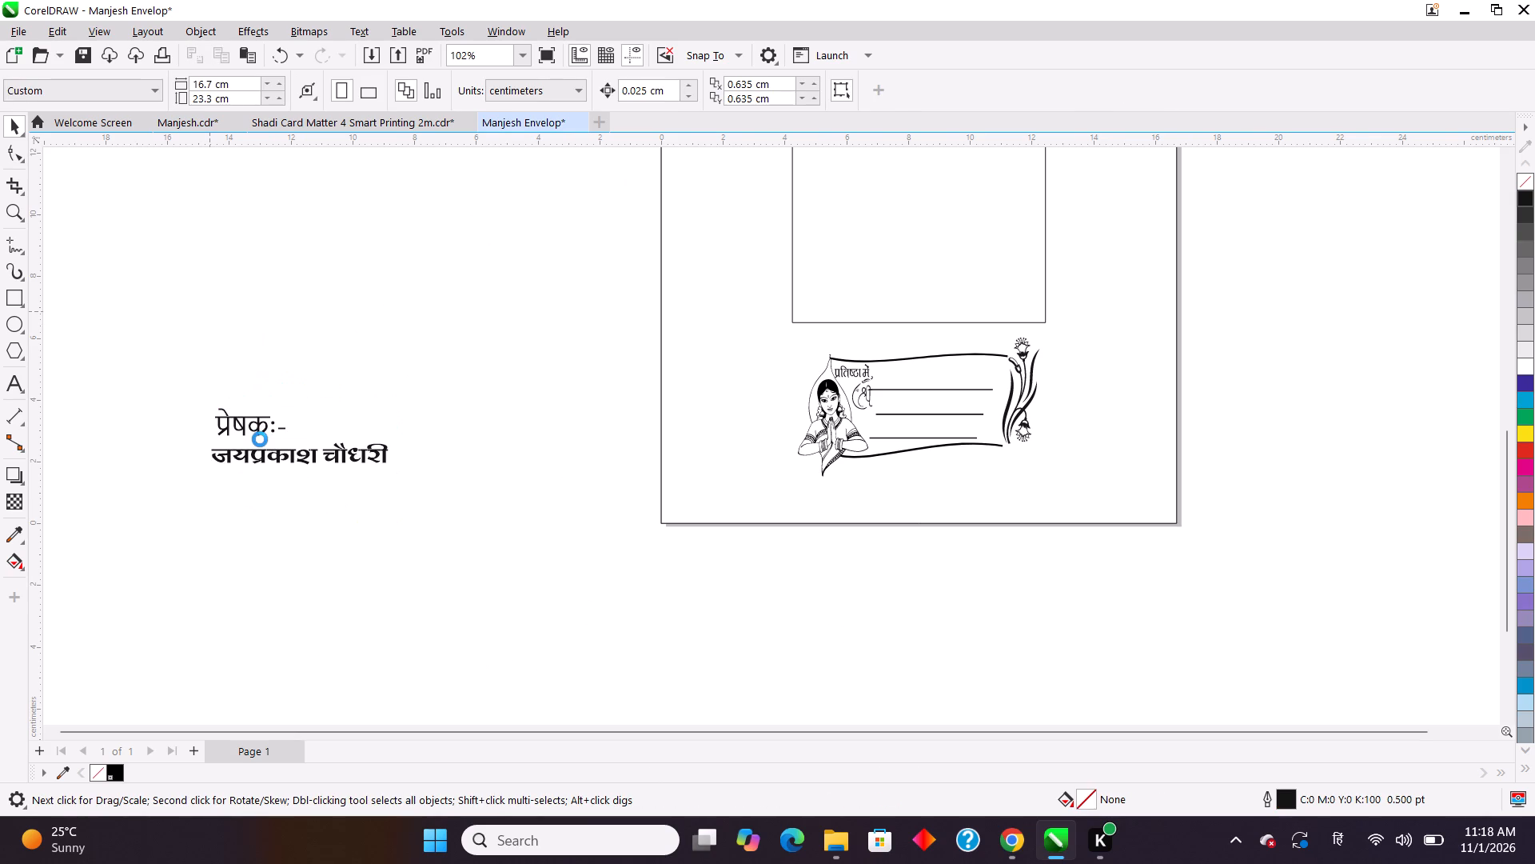
pyautogui.click(990, 288)
pyautogui.rightClick(212, 241)
pyautogui.click(256, 381)
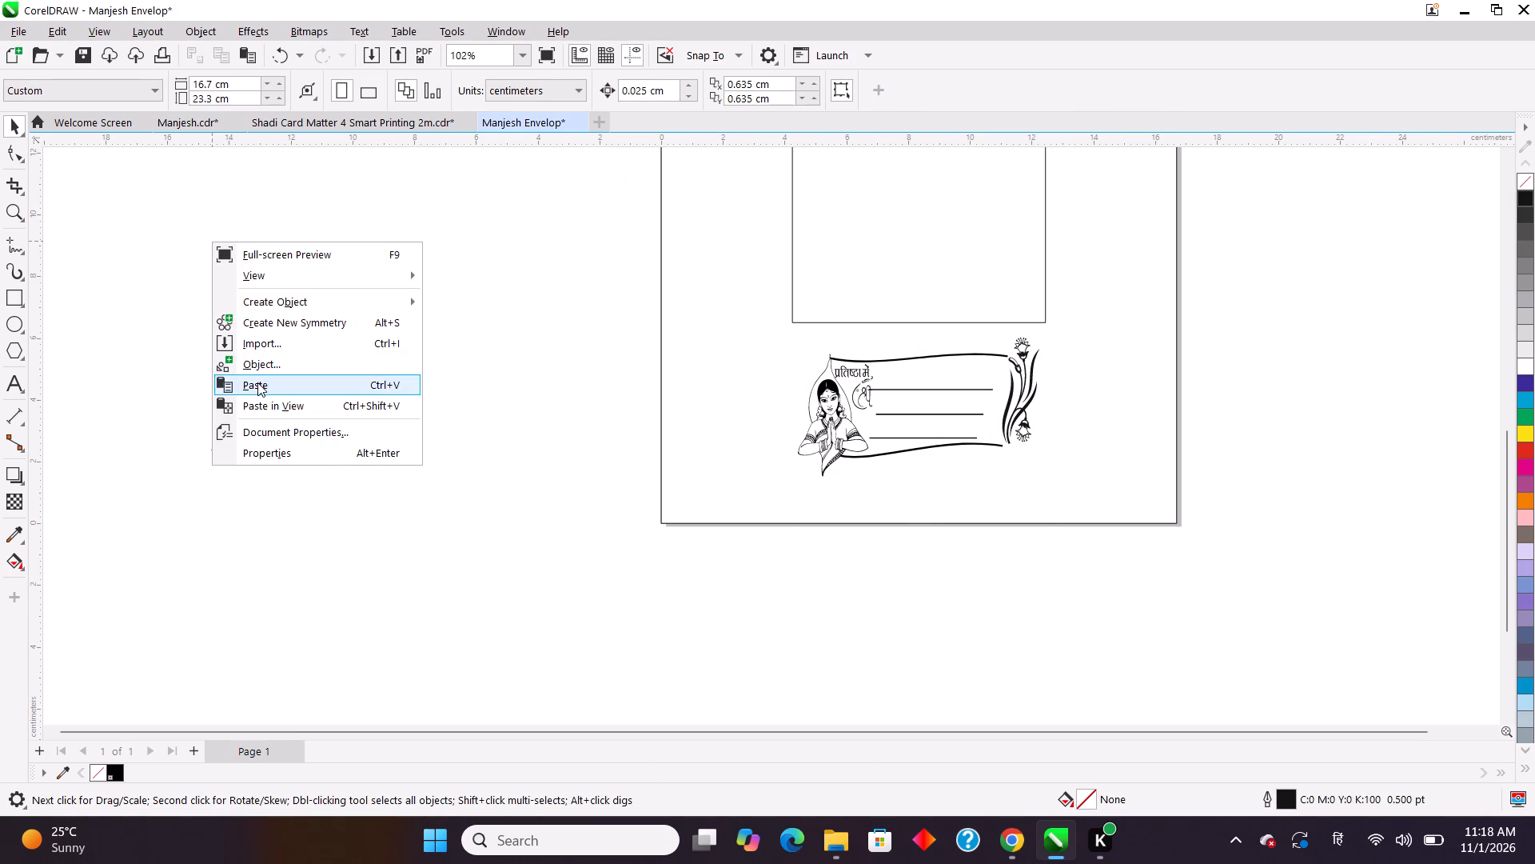
pyautogui.scroll(-6, 508, 294)
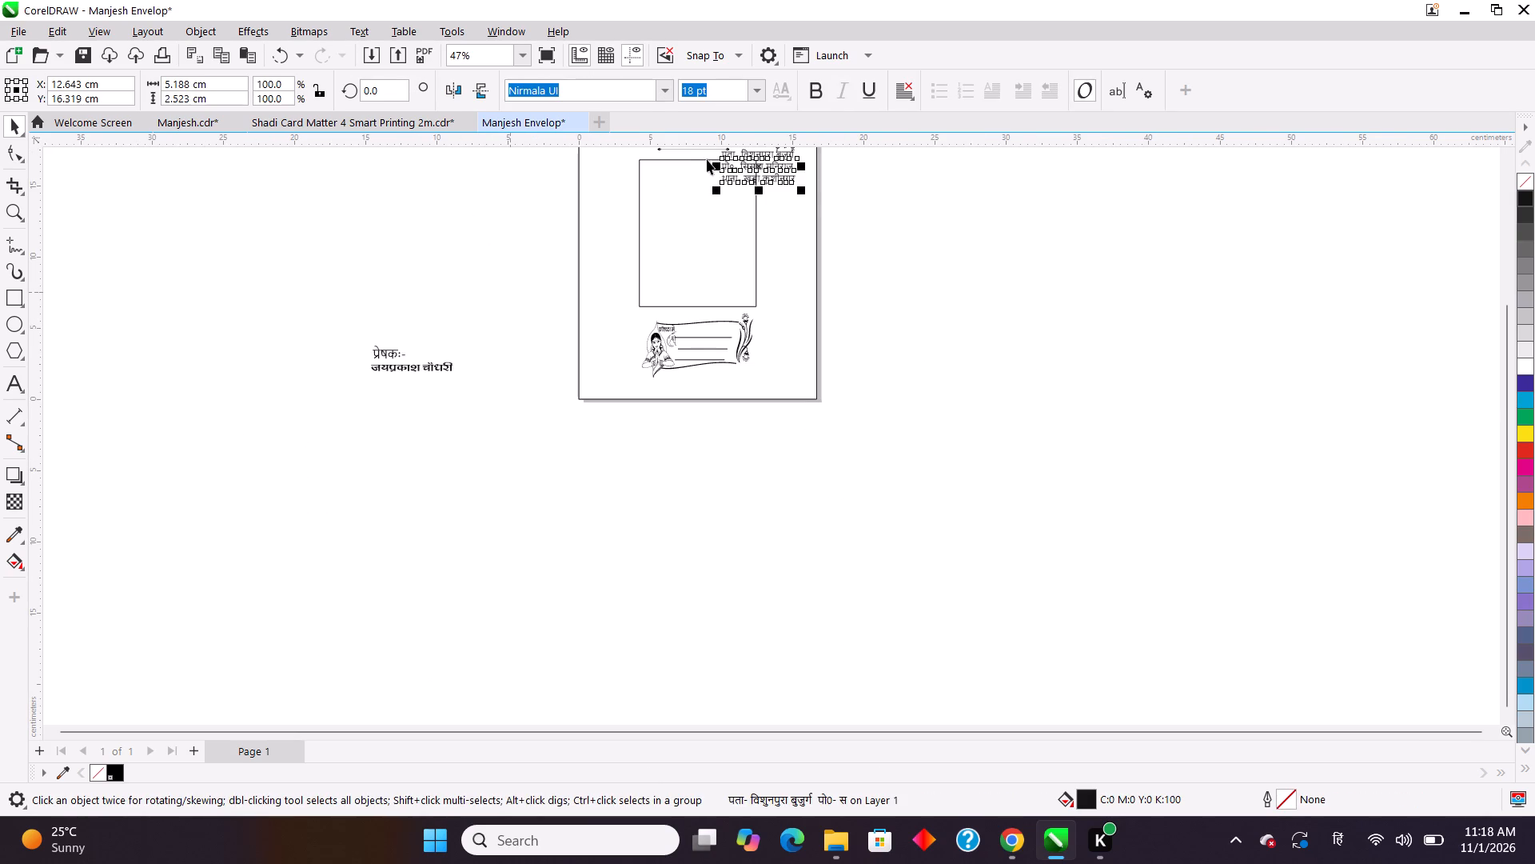
pyautogui.moveTo(756, 166); pyautogui.dragTo(402, 397)
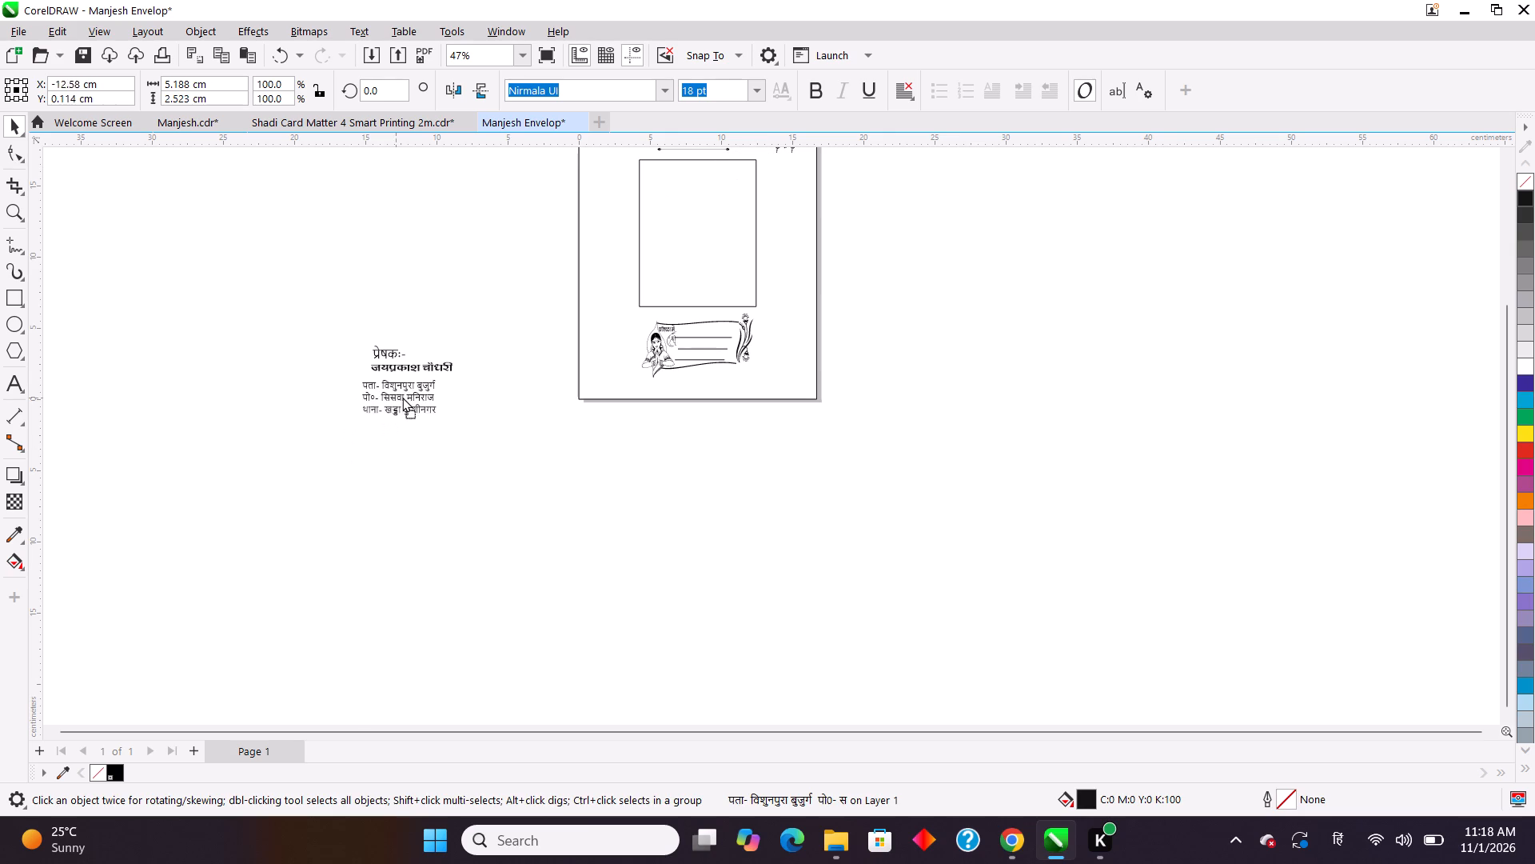
pyautogui.moveTo(402, 397); pyautogui.dragTo(406, 395)
pyautogui.click(333, 288)
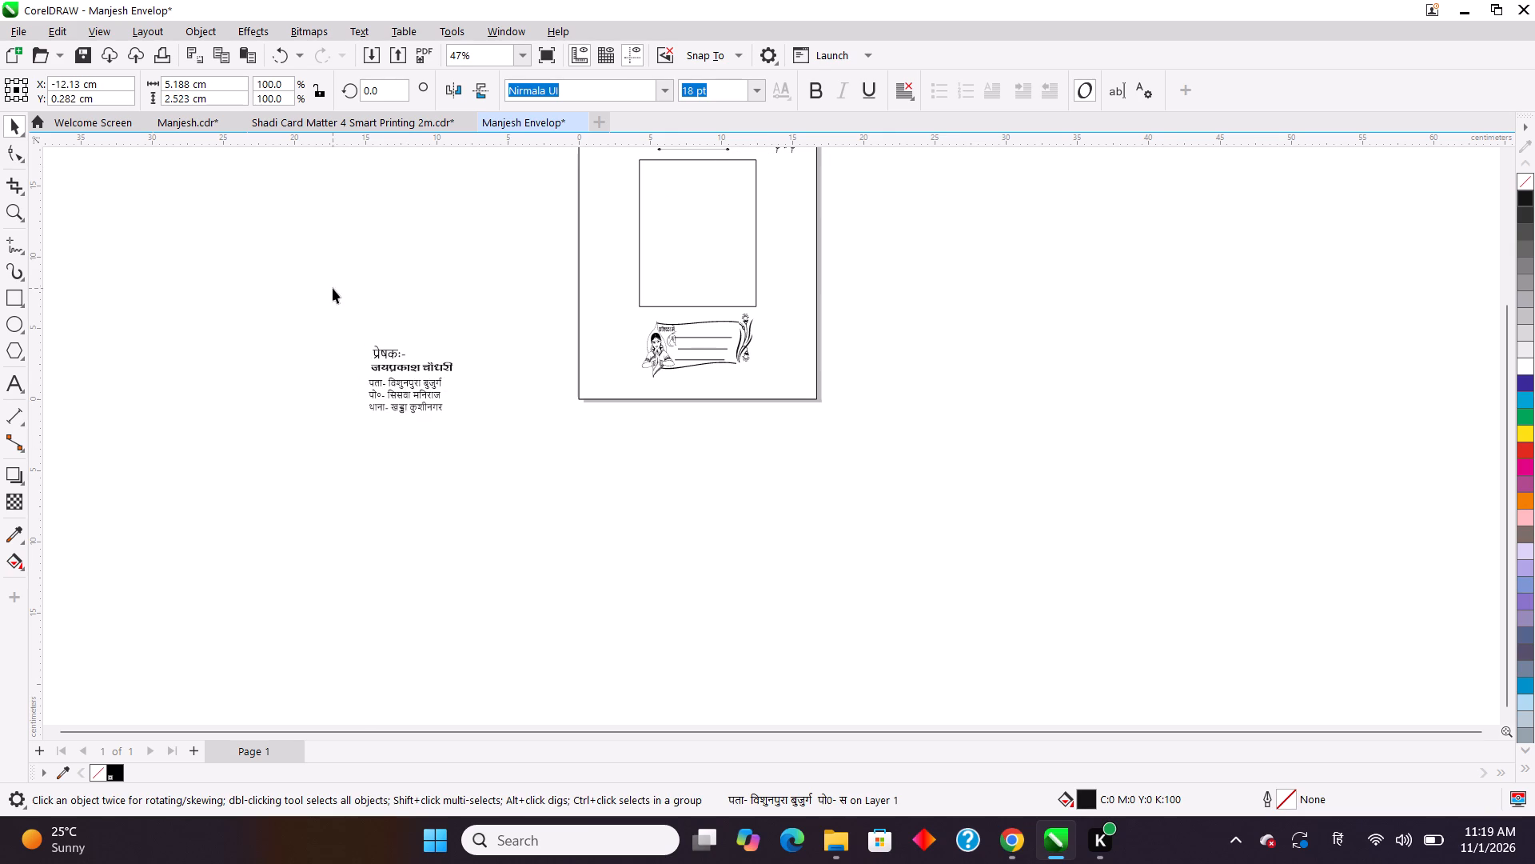
# Nudge the address block about 0.15 cm right and 0.13 cm up to line it up beneath the host's name.
pyautogui.scroll(8, 339, 279)
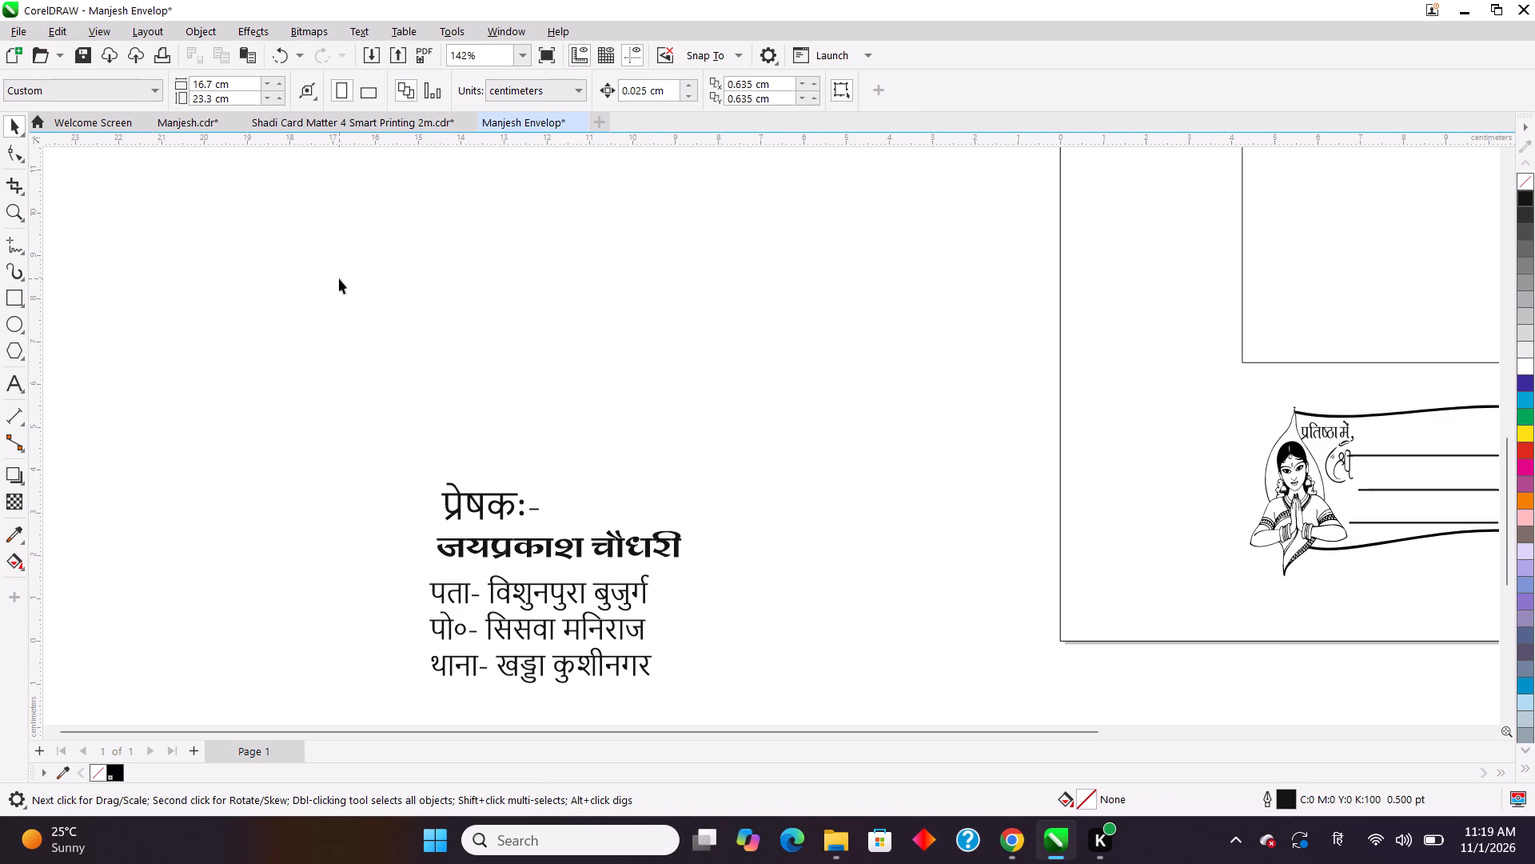
pyautogui.click(478, 547)
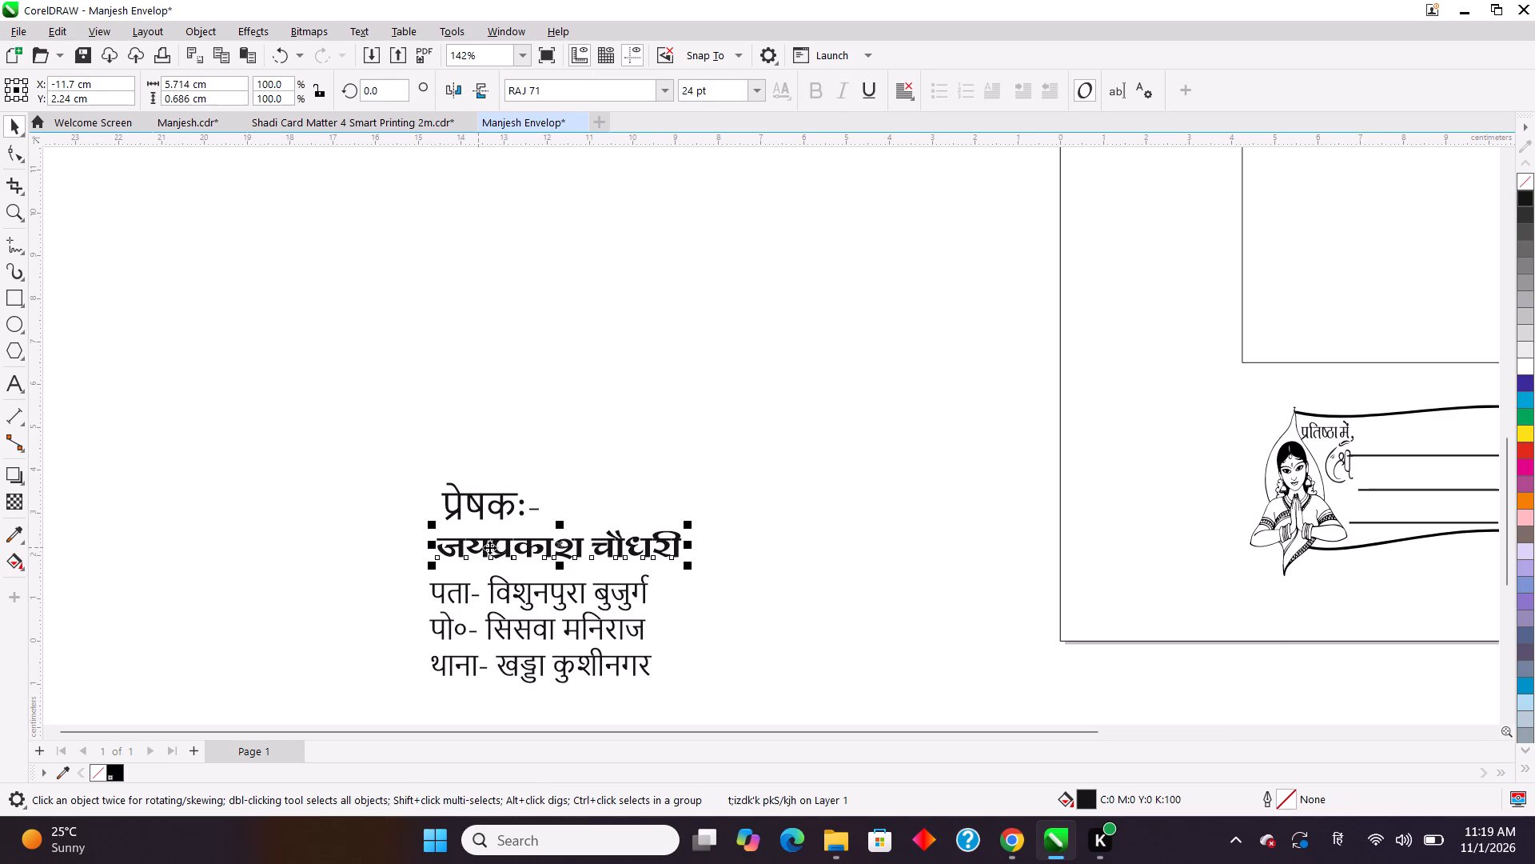
pyautogui.click(578, 446)
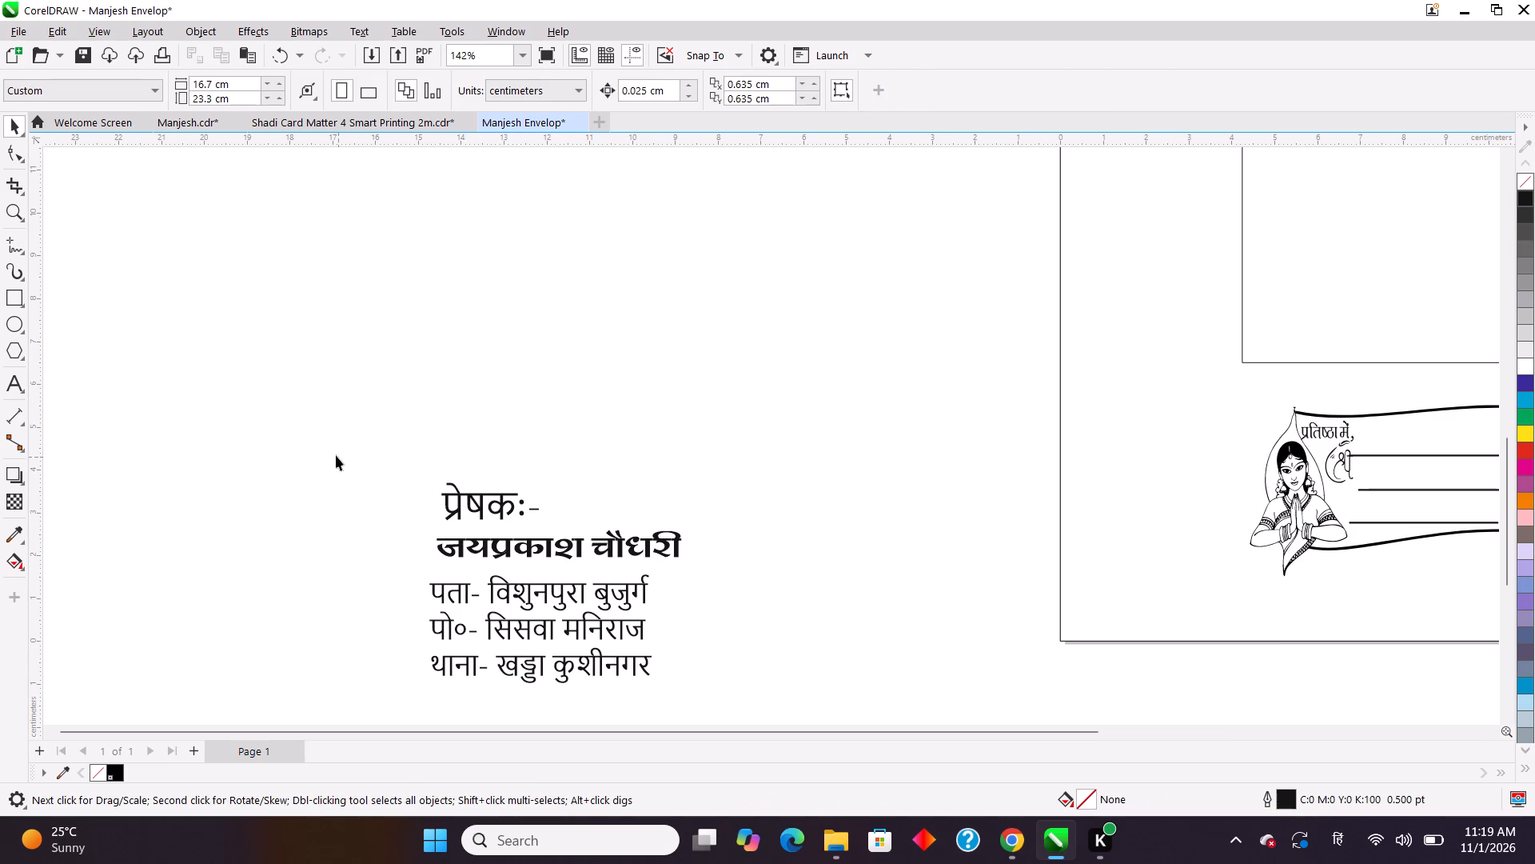
pyautogui.moveTo(336, 454); pyautogui.dragTo(779, 690)
pyautogui.click(547, 669)
pyautogui.click(527, 538)
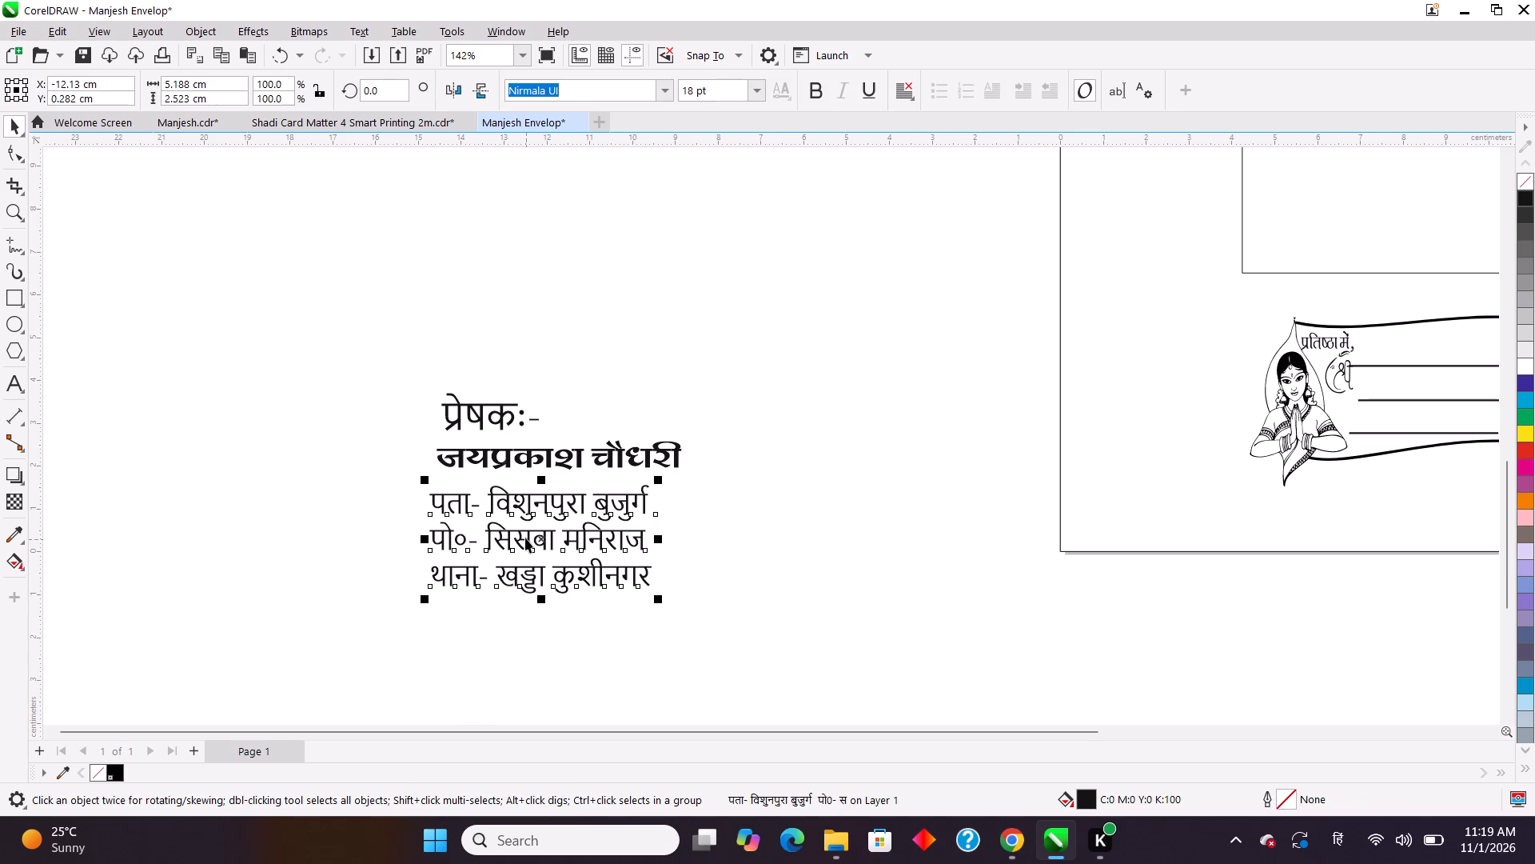
pyautogui.press('Right')
pyautogui.press('Right')
pyautogui.press('Right')
pyautogui.press('Right')
pyautogui.press('Right')
pyautogui.press('Right')
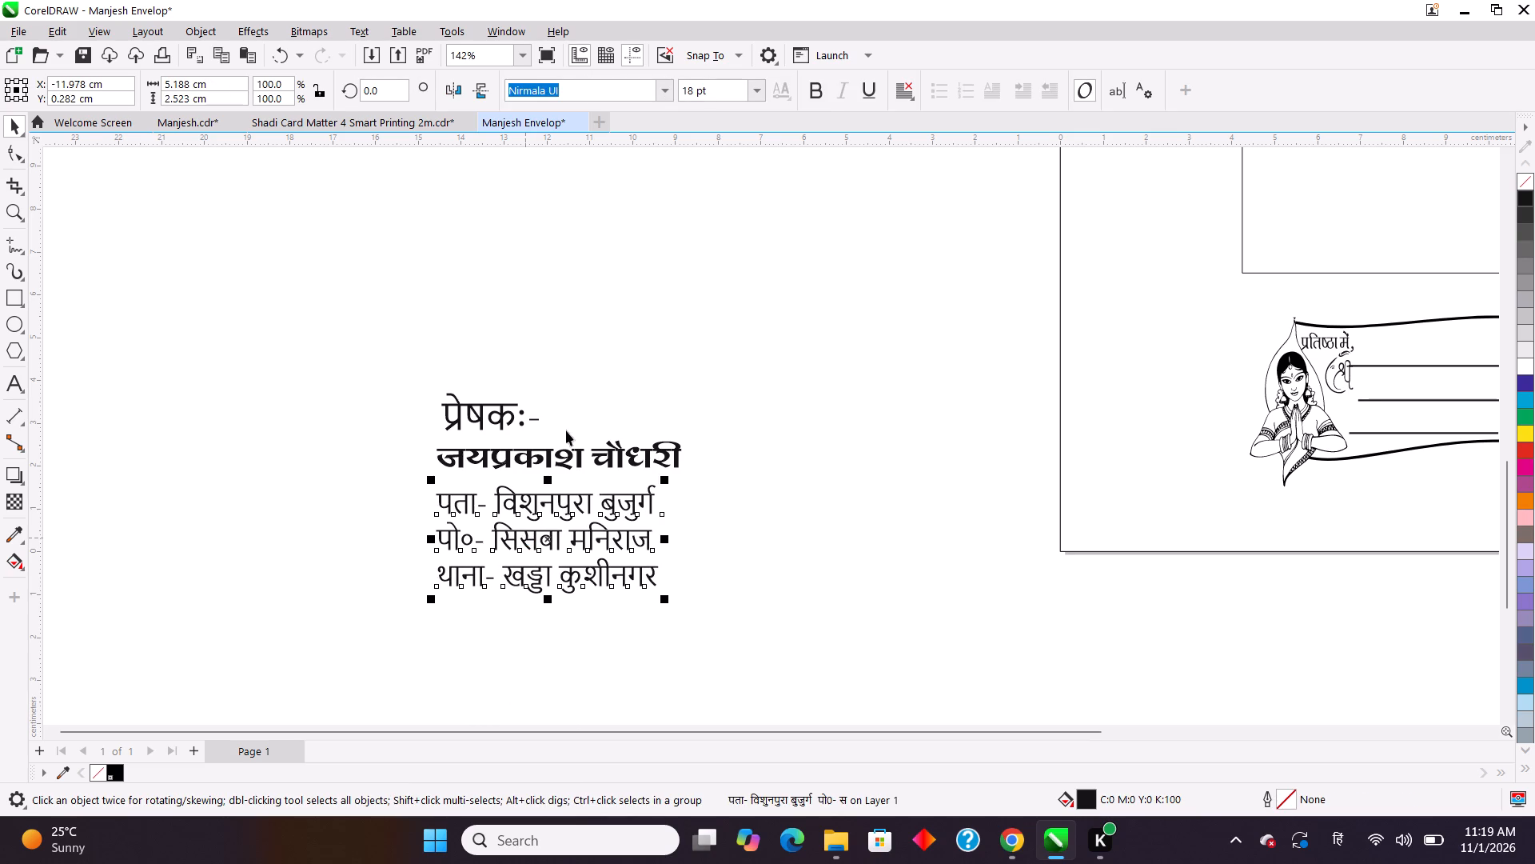
pyautogui.click(734, 263)
pyautogui.click(537, 537)
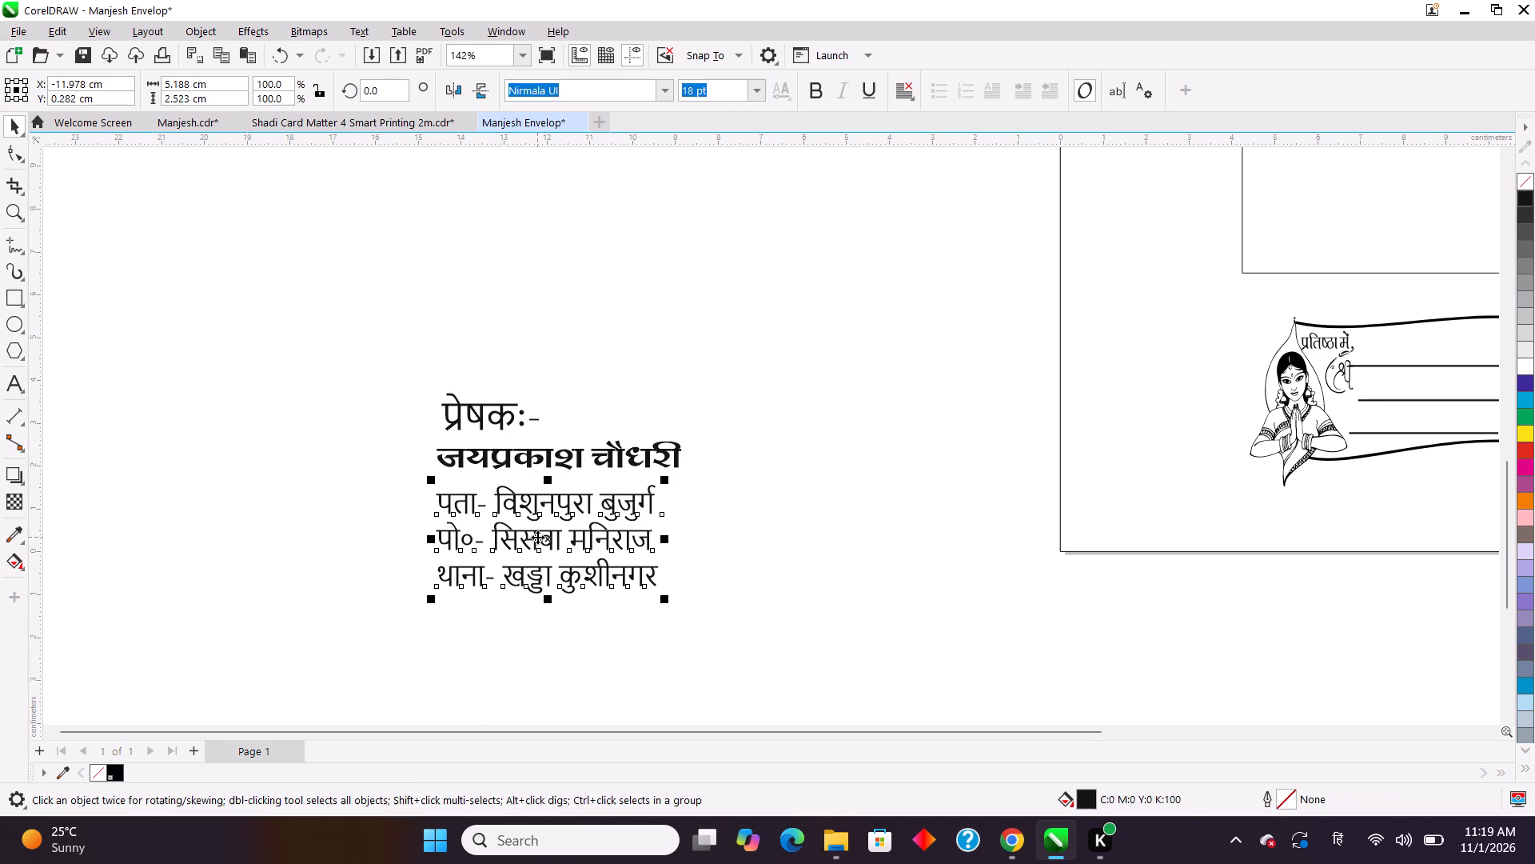
pyautogui.press('Up')
pyautogui.press('Up')
pyautogui.press('Up')
pyautogui.press('Up')
pyautogui.press('Up')
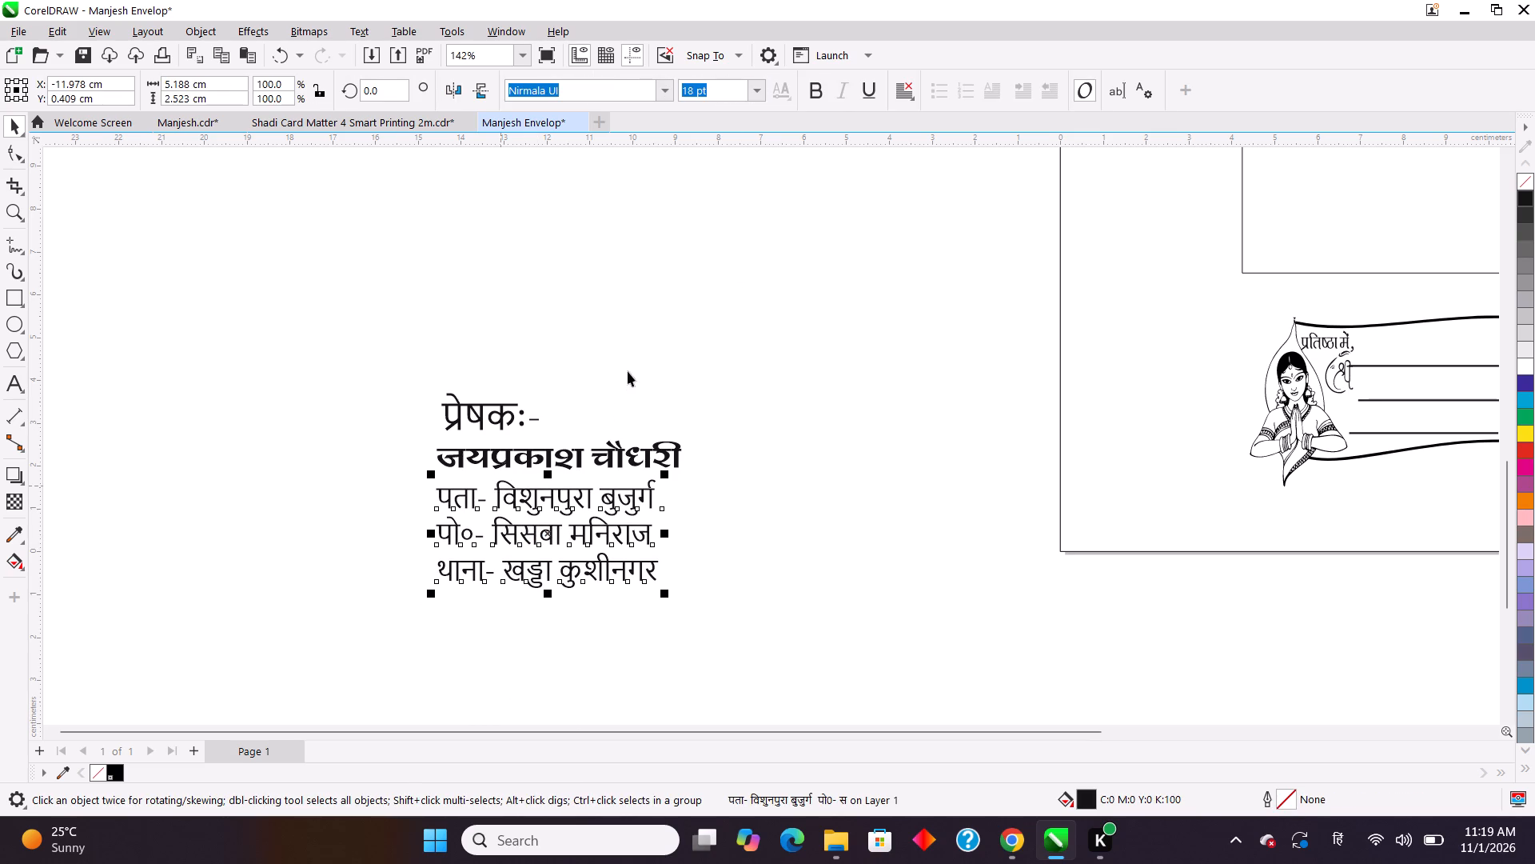
# Scale the sender label, host's name and address block together down to about 84% of their size.
pyautogui.click(634, 370)
pyautogui.moveTo(362, 300); pyautogui.dragTo(791, 698)
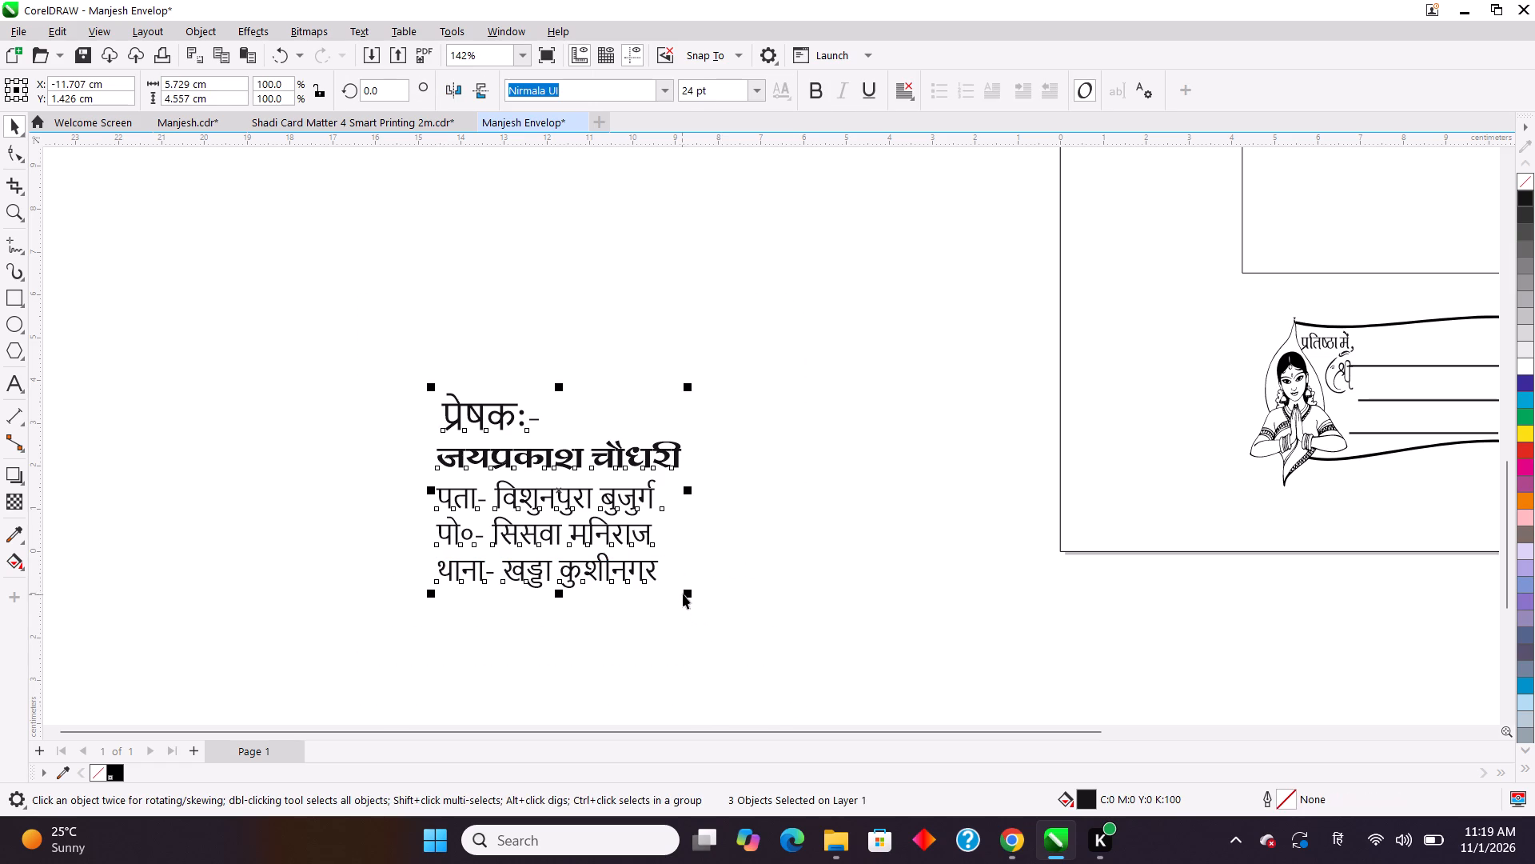
pyautogui.moveTo(685, 593); pyautogui.dragTo(660, 562)
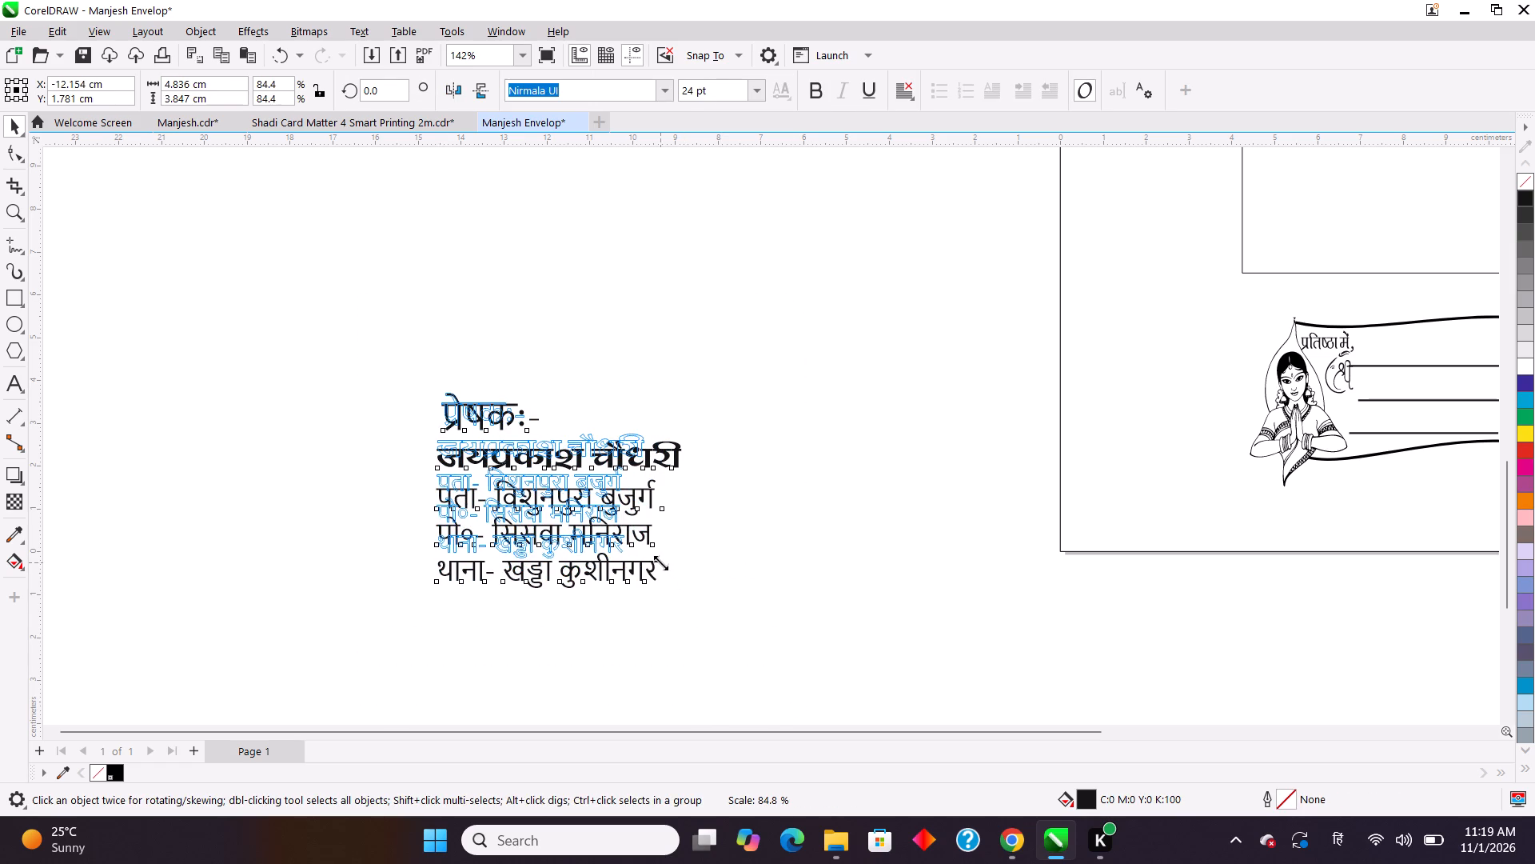
# Shrink the sender label, host's name and address block together further, to about 4.47 by 3.55 cm.
pyautogui.moveTo(660, 562); pyautogui.dragTo(648, 550)
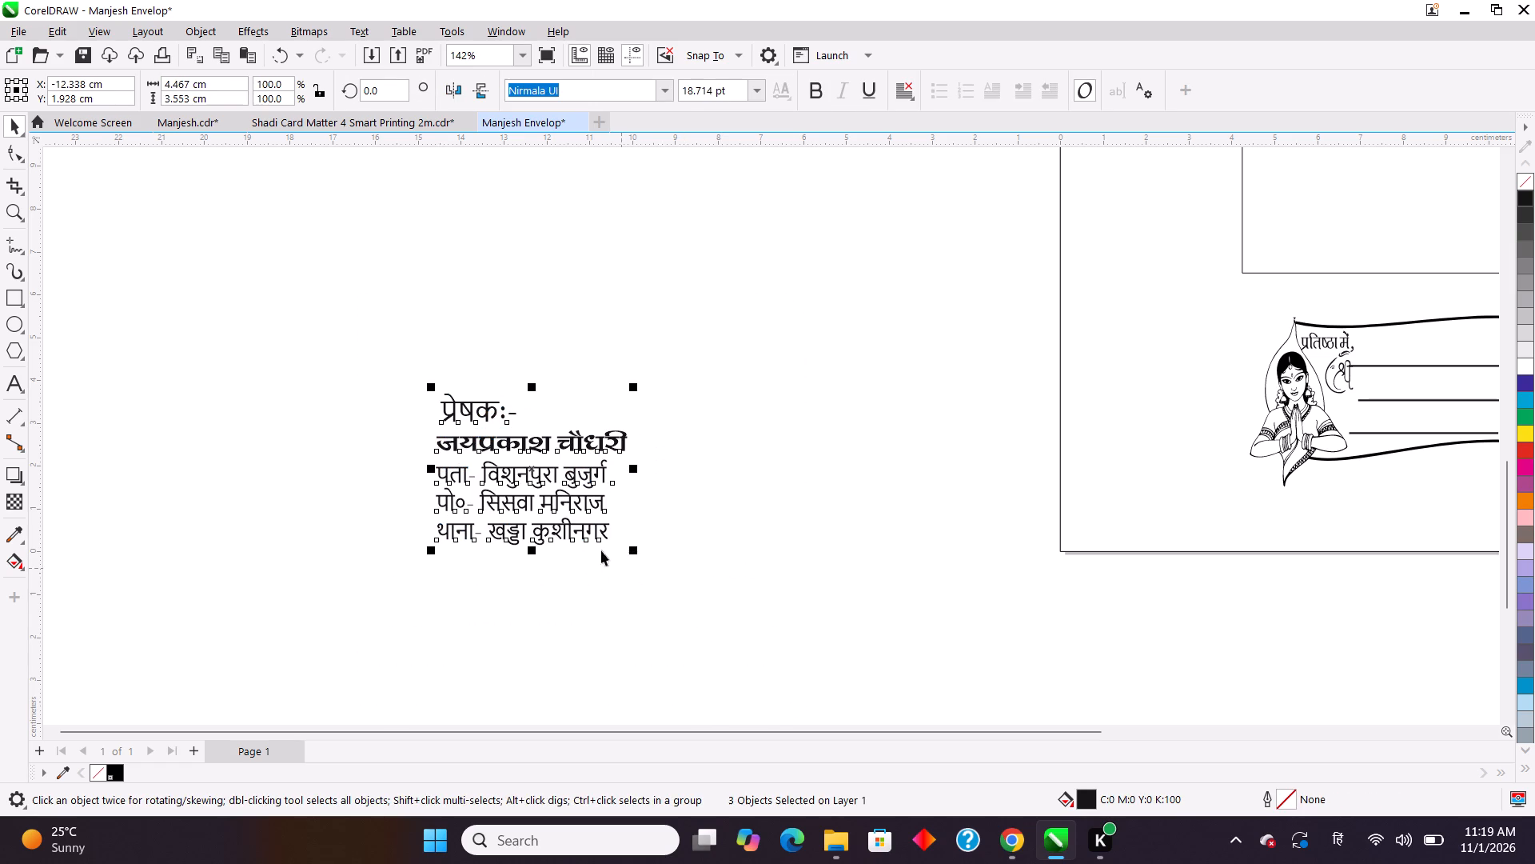
pyautogui.moveTo(528, 462); pyautogui.dragTo(624, 474)
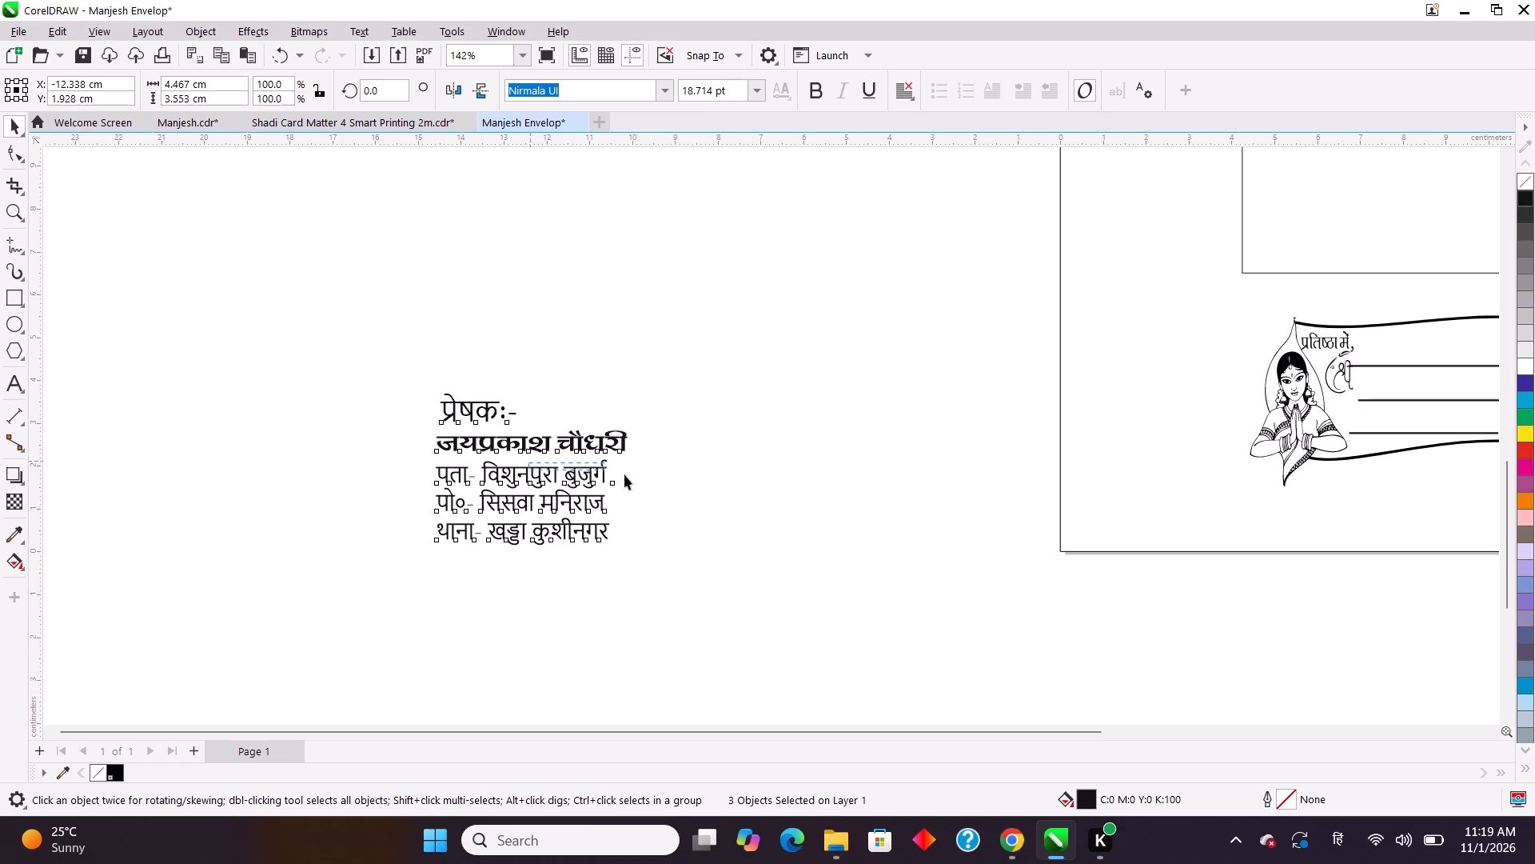
pyautogui.moveTo(624, 474); pyautogui.dragTo(624, 475)
# Move the whole sender block closer to the page and scale it down to about 86%, roughly 3.85 cm wide.
pyautogui.moveTo(398, 330); pyautogui.dragTo(740, 609)
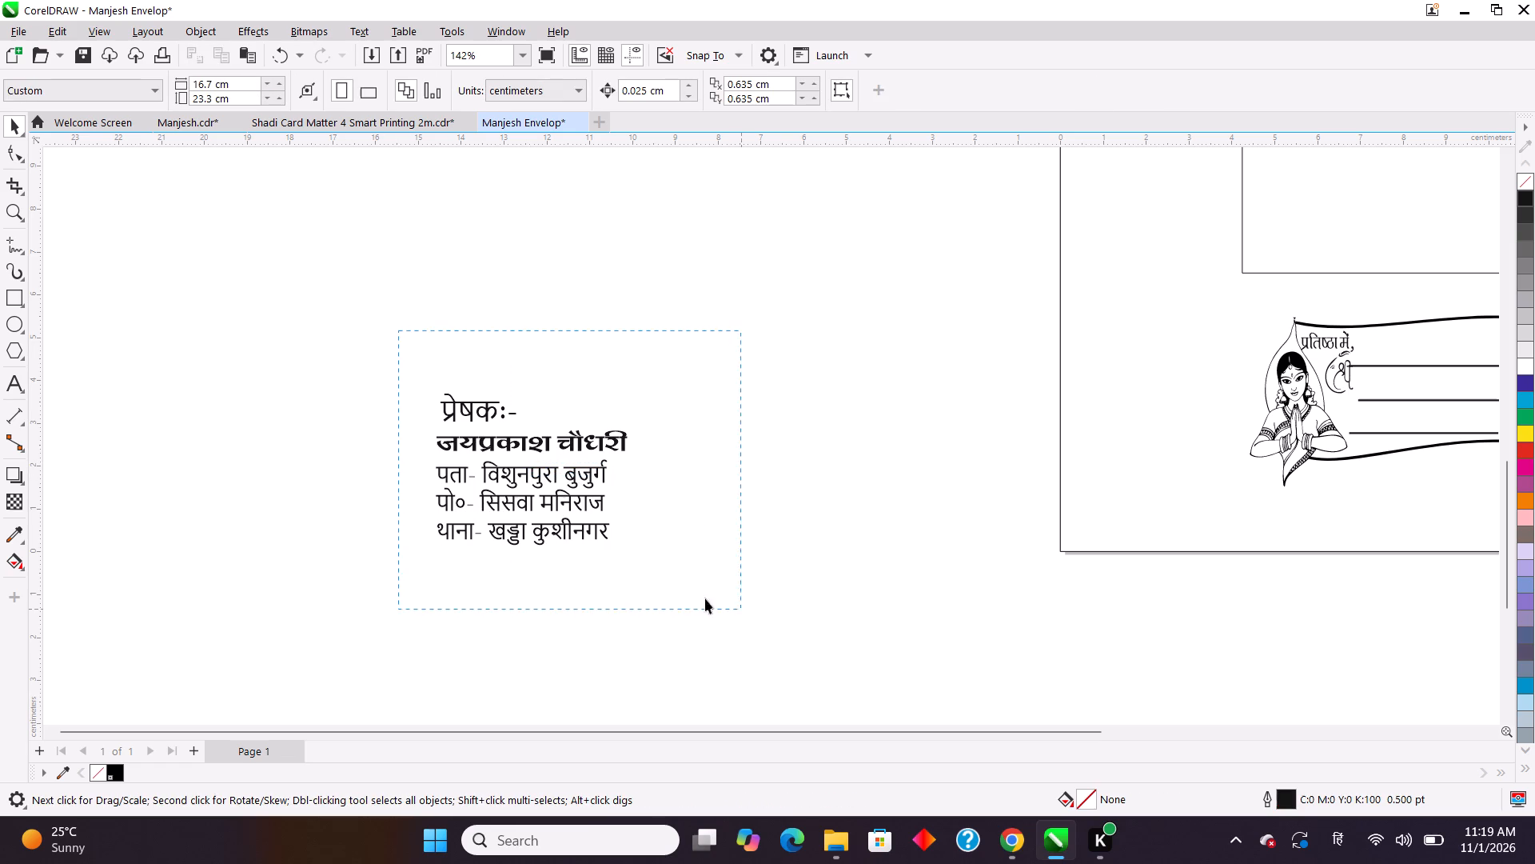
pyautogui.moveTo(532, 470); pyautogui.dragTo(1072, 470)
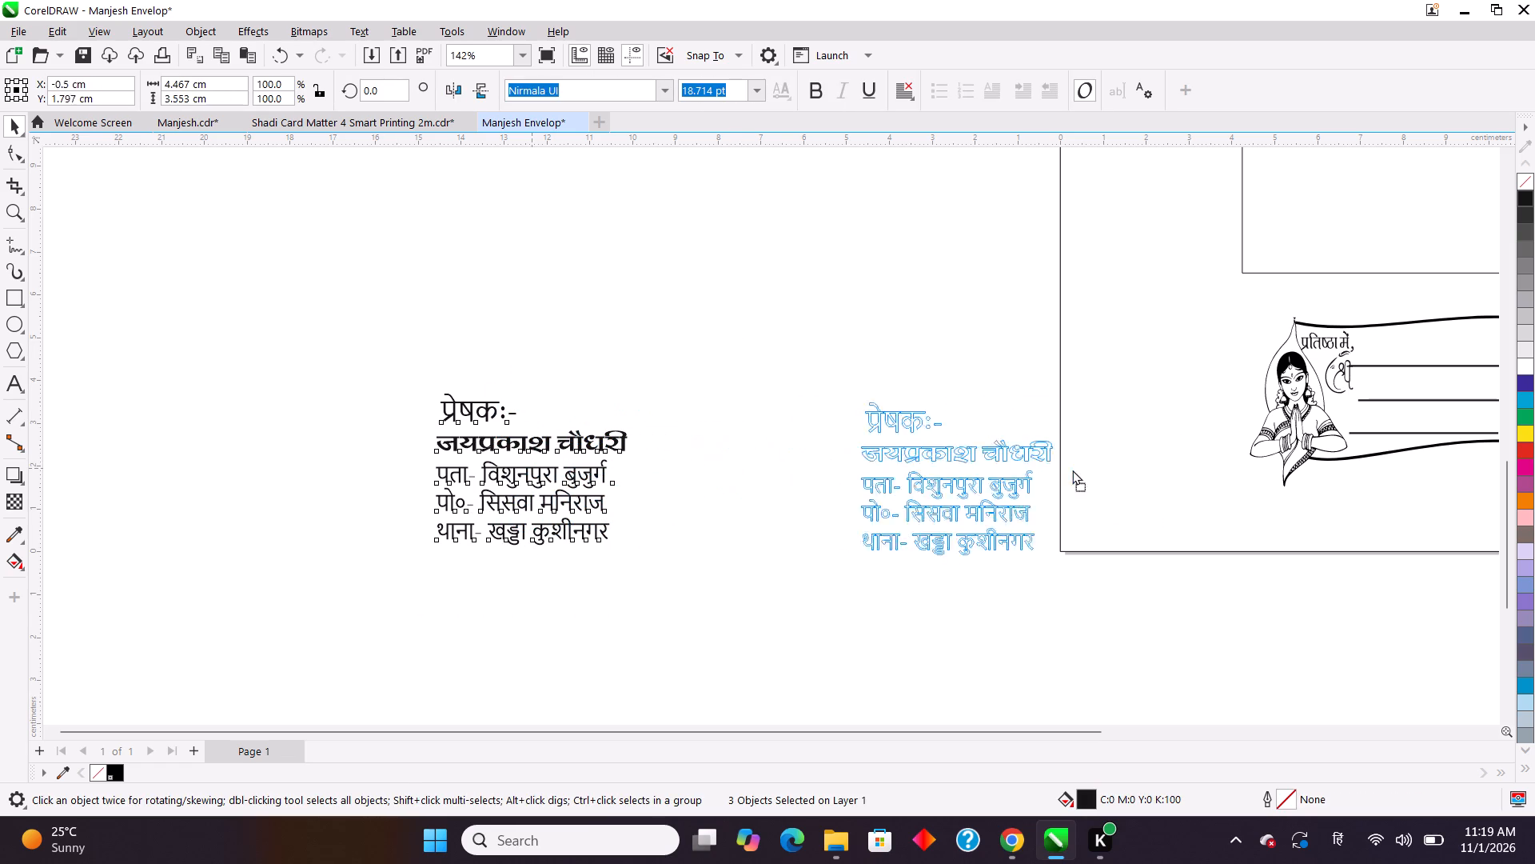
pyautogui.moveTo(1072, 470); pyautogui.dragTo(870, 446)
pyautogui.moveTo(978, 534); pyautogui.dragTo(951, 516)
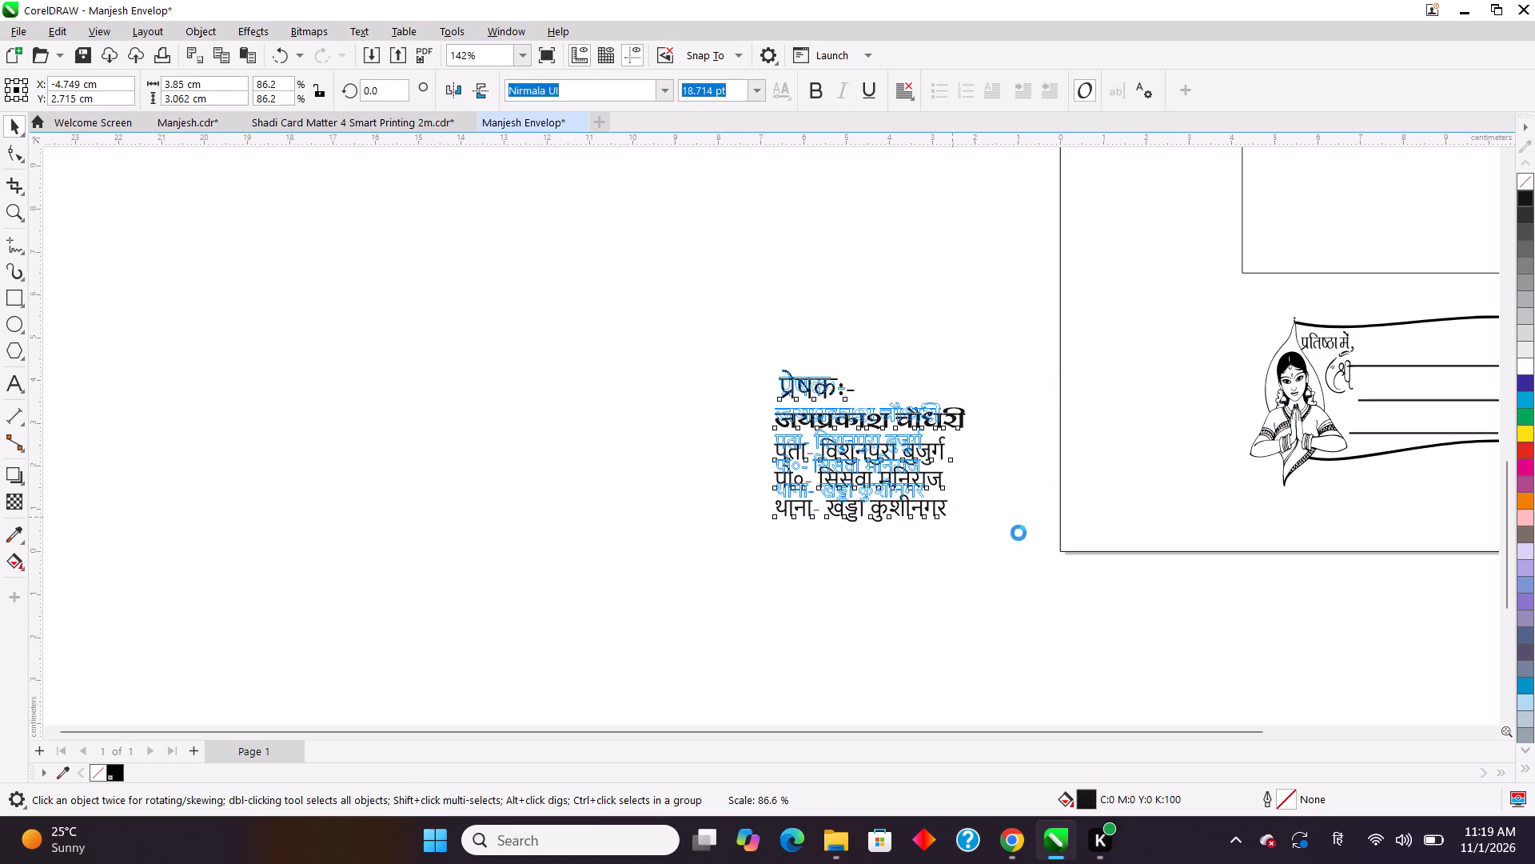
# Place the sender block on the page beside the praying woman figure, centred near X 2.68 cm, Y 3.26 cm.
pyautogui.moveTo(859, 436); pyautogui.dragTo(859, 434)
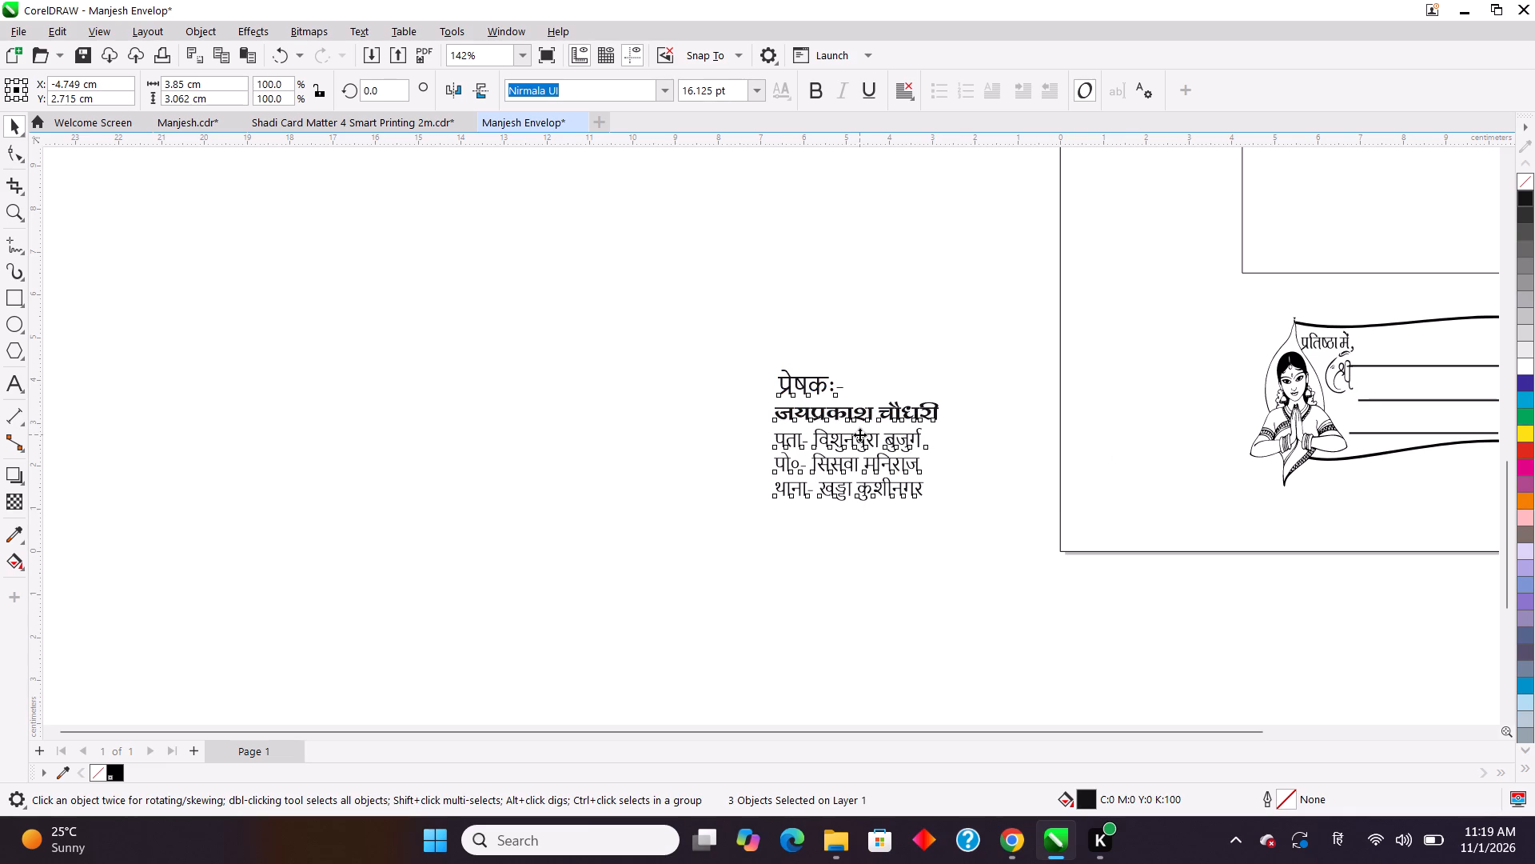
pyautogui.moveTo(859, 434); pyautogui.dragTo(1155, 414)
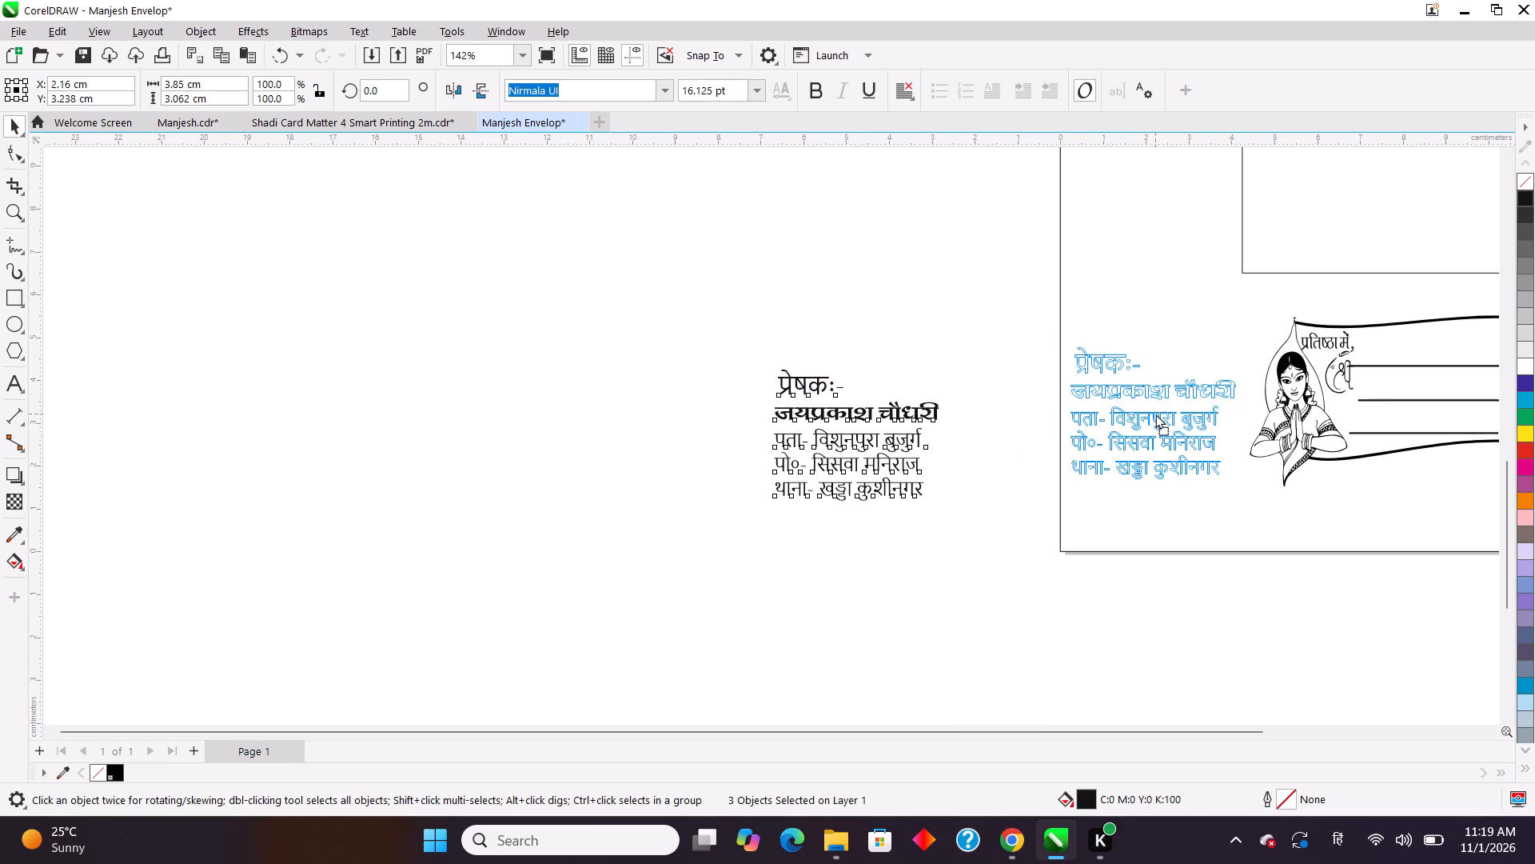
pyautogui.moveTo(1155, 414); pyautogui.dragTo(1178, 413)
pyautogui.click(746, 495)
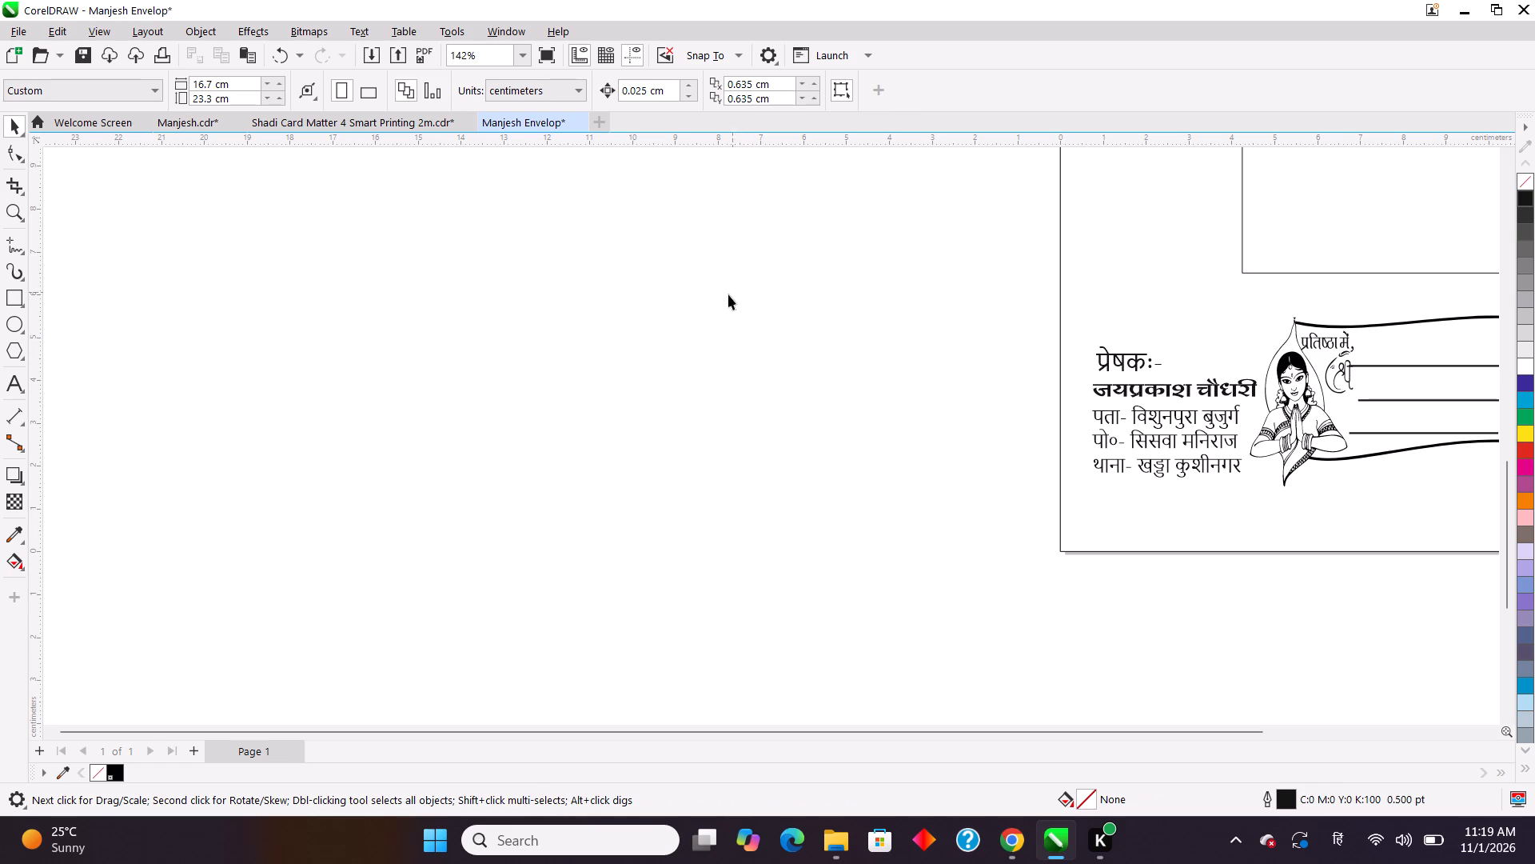
# Nudge the sender label, host's name and address block together about 0.075 cm left, away from the praying woman figure.
pyautogui.moveTo(731, 732); pyautogui.dragTo(891, 721)
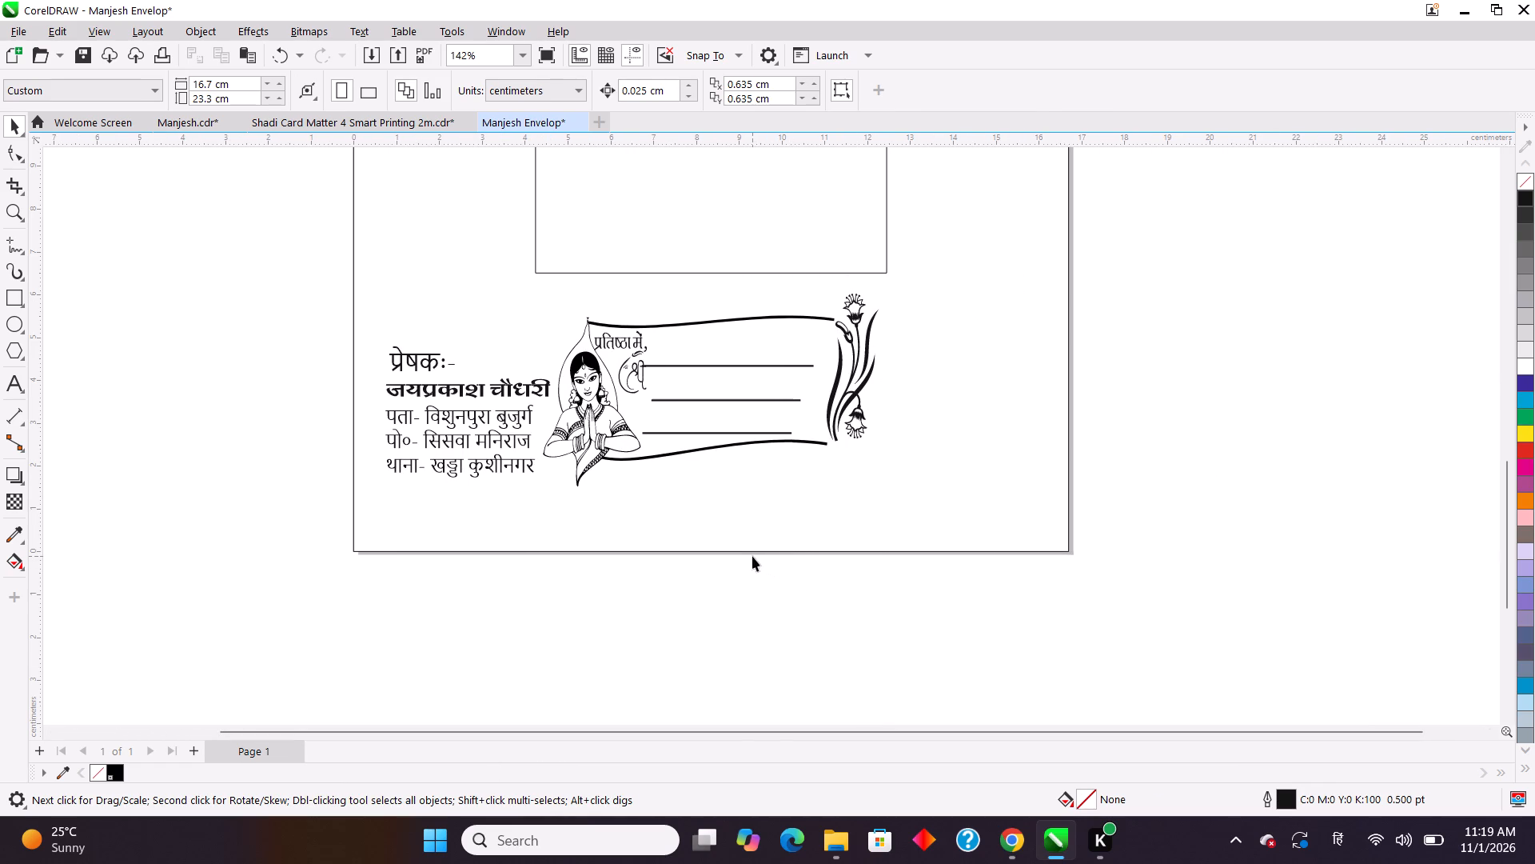
pyautogui.press('F4')
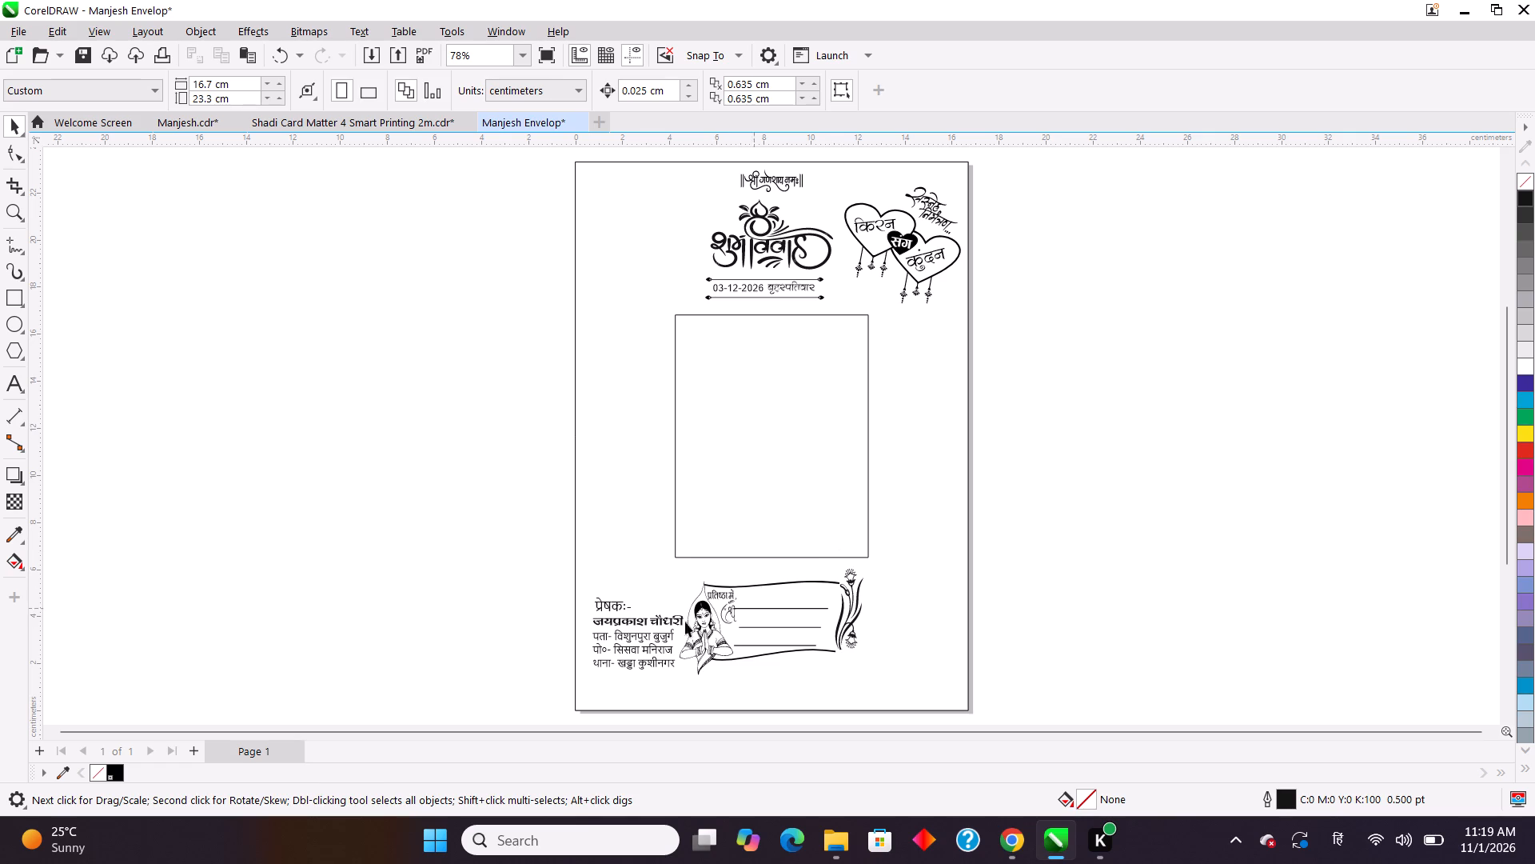
pyautogui.scroll(3, 678, 636)
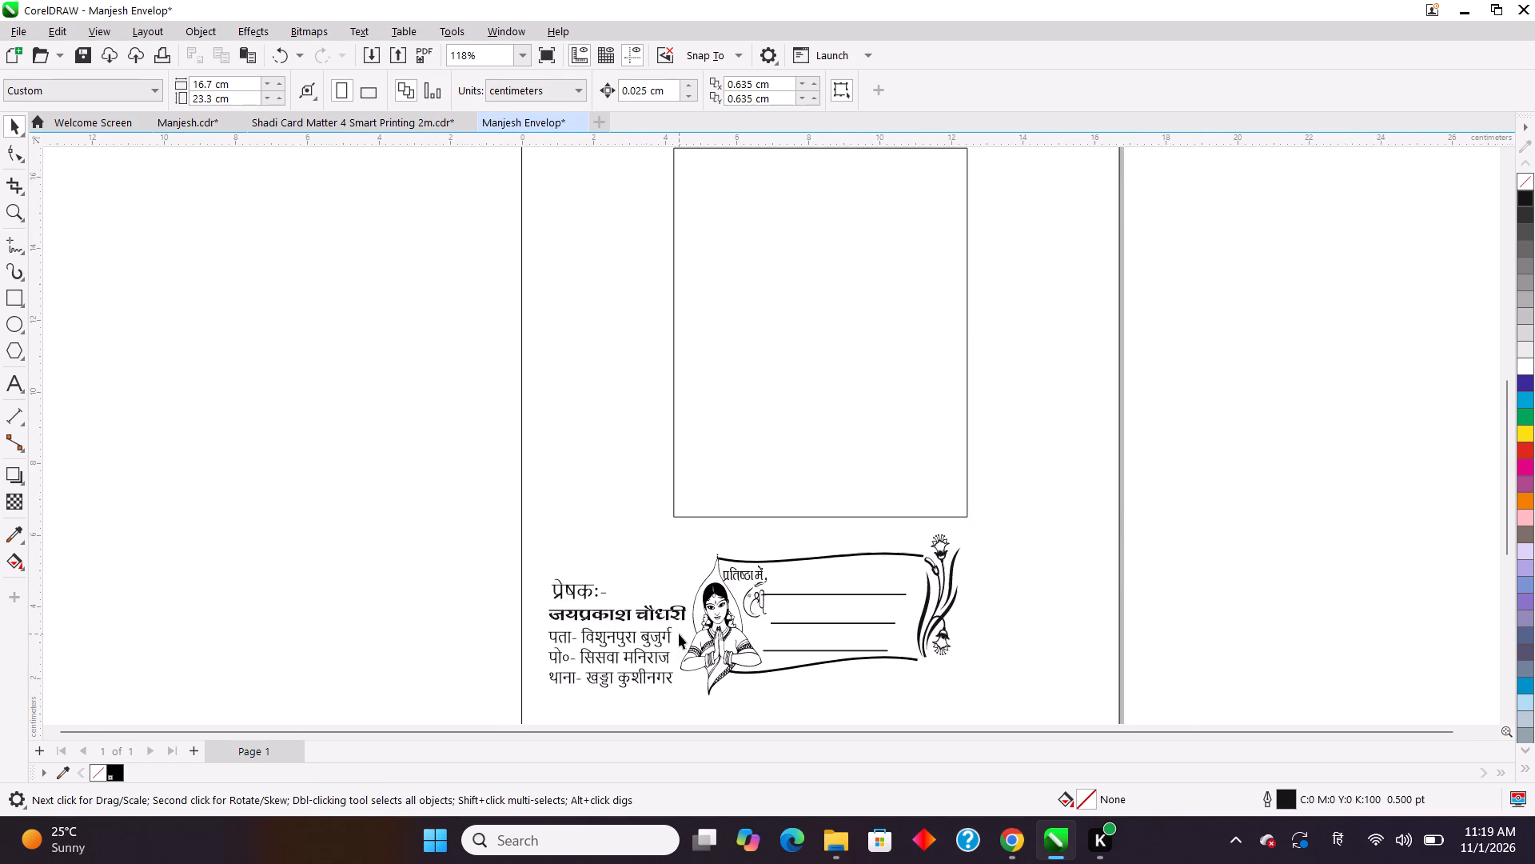
pyautogui.scroll(2, 679, 634)
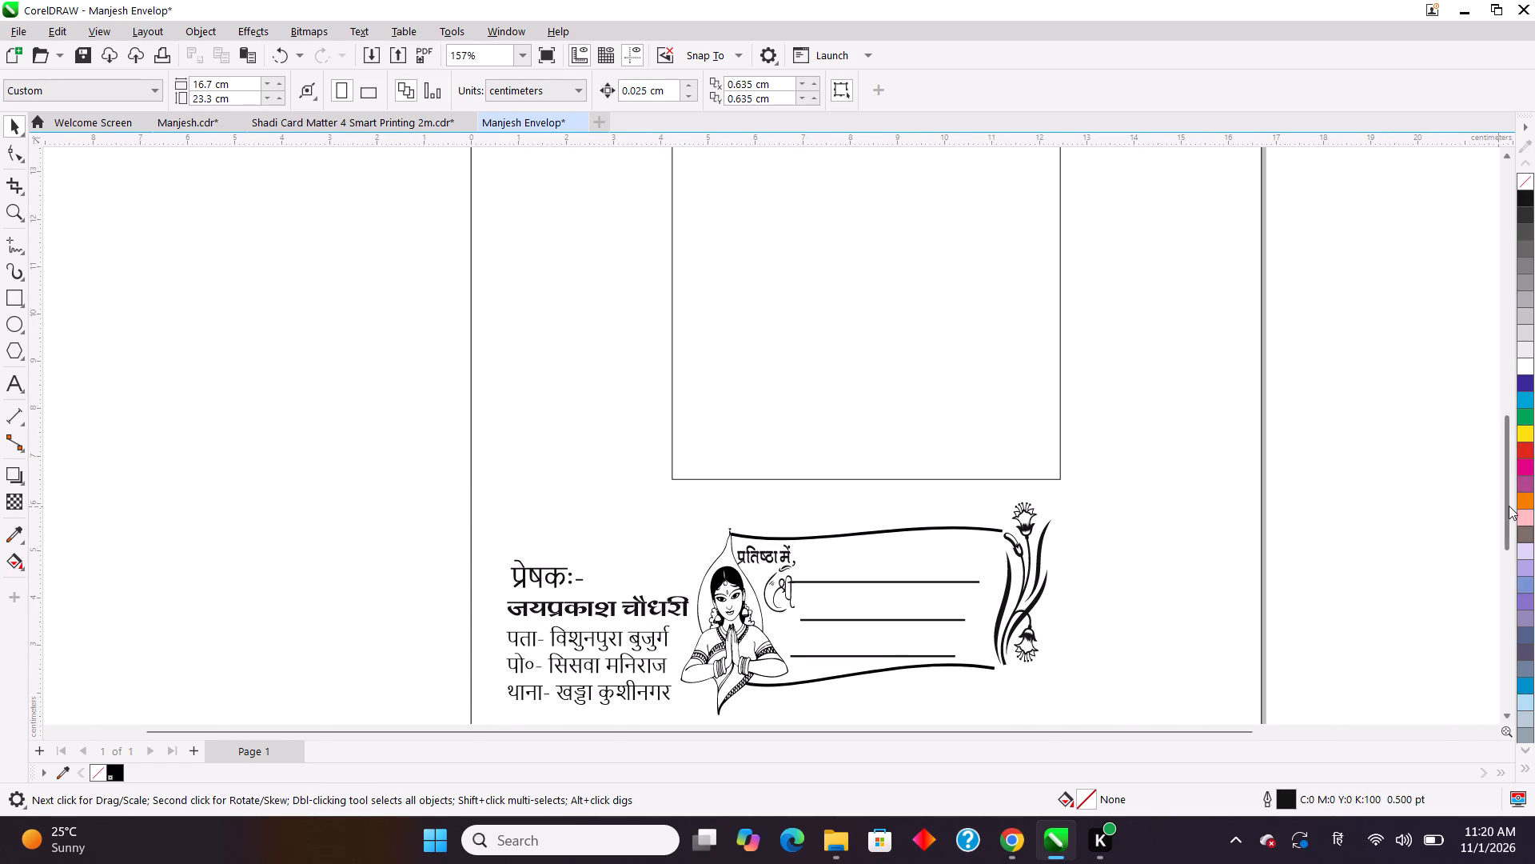
pyautogui.moveTo(1509, 506); pyautogui.dragTo(1517, 544)
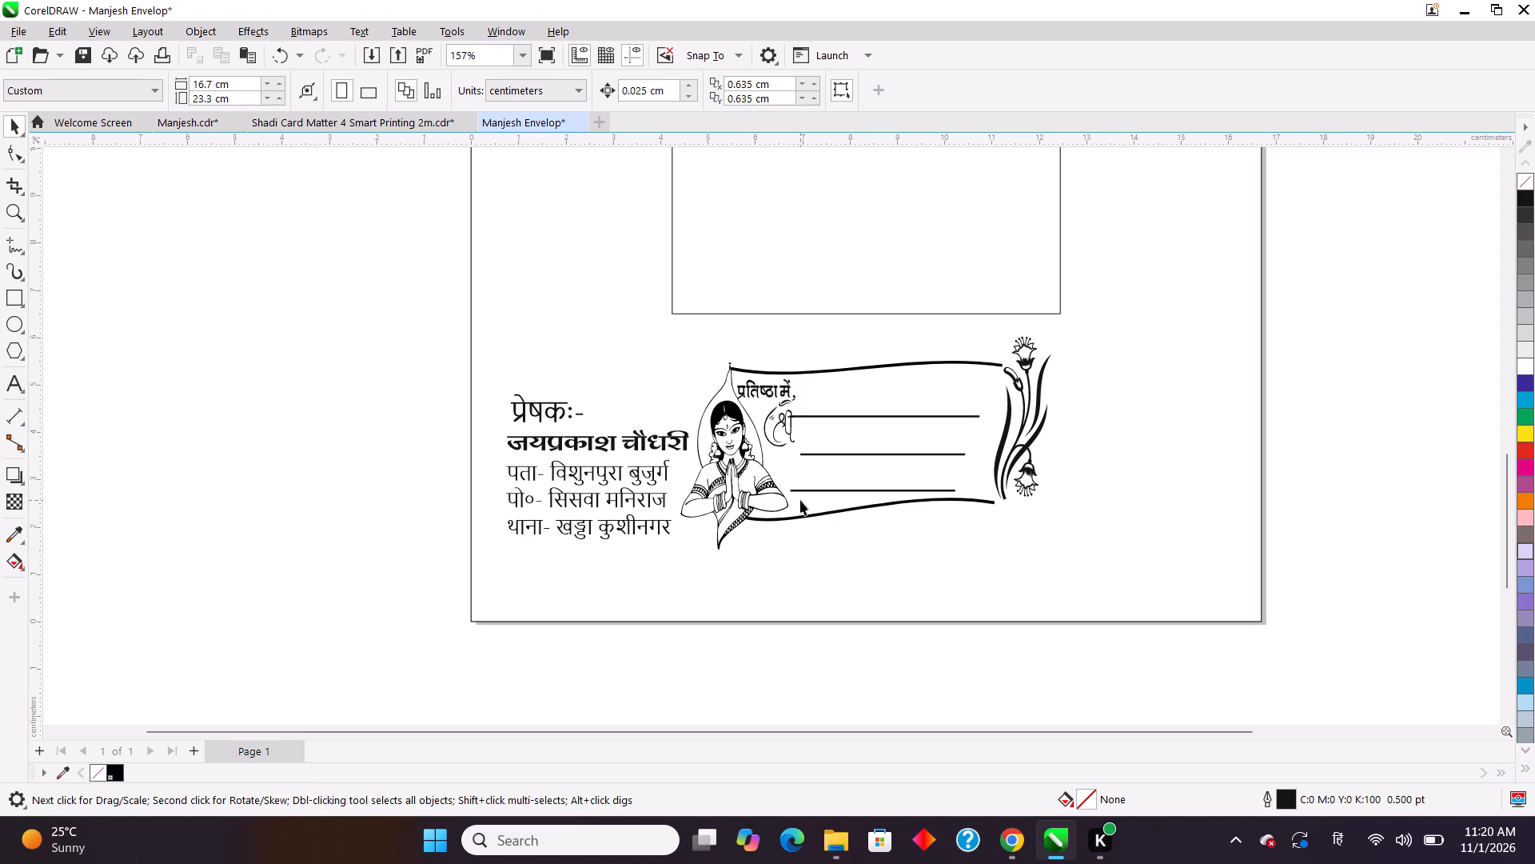
pyautogui.click(595, 444)
pyautogui.click(321, 391)
pyautogui.moveTo(353, 338); pyautogui.dragTo(675, 705)
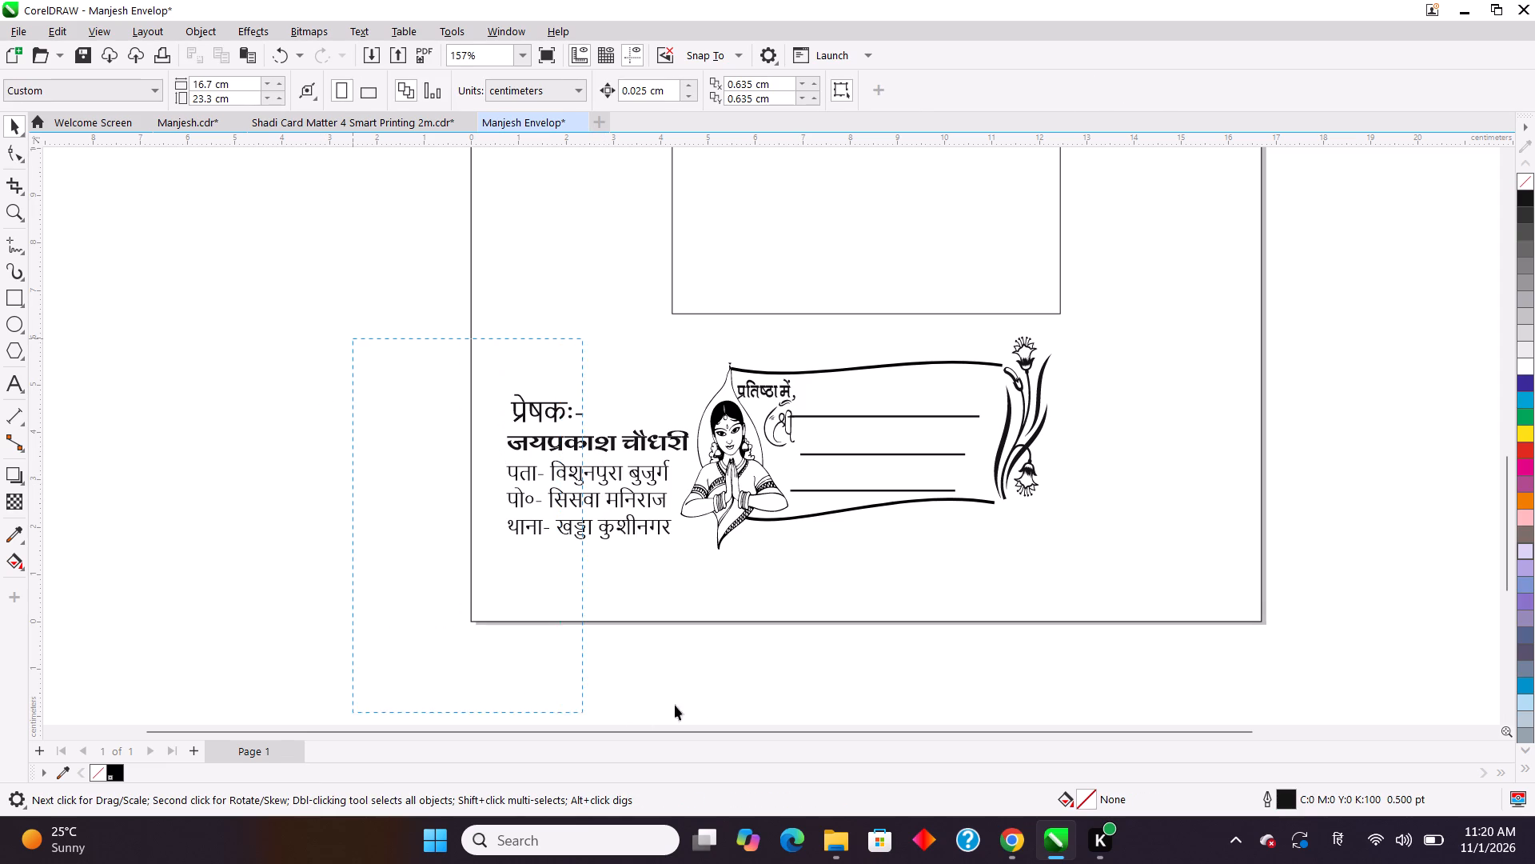
pyautogui.moveTo(675, 705); pyautogui.dragTo(696, 654)
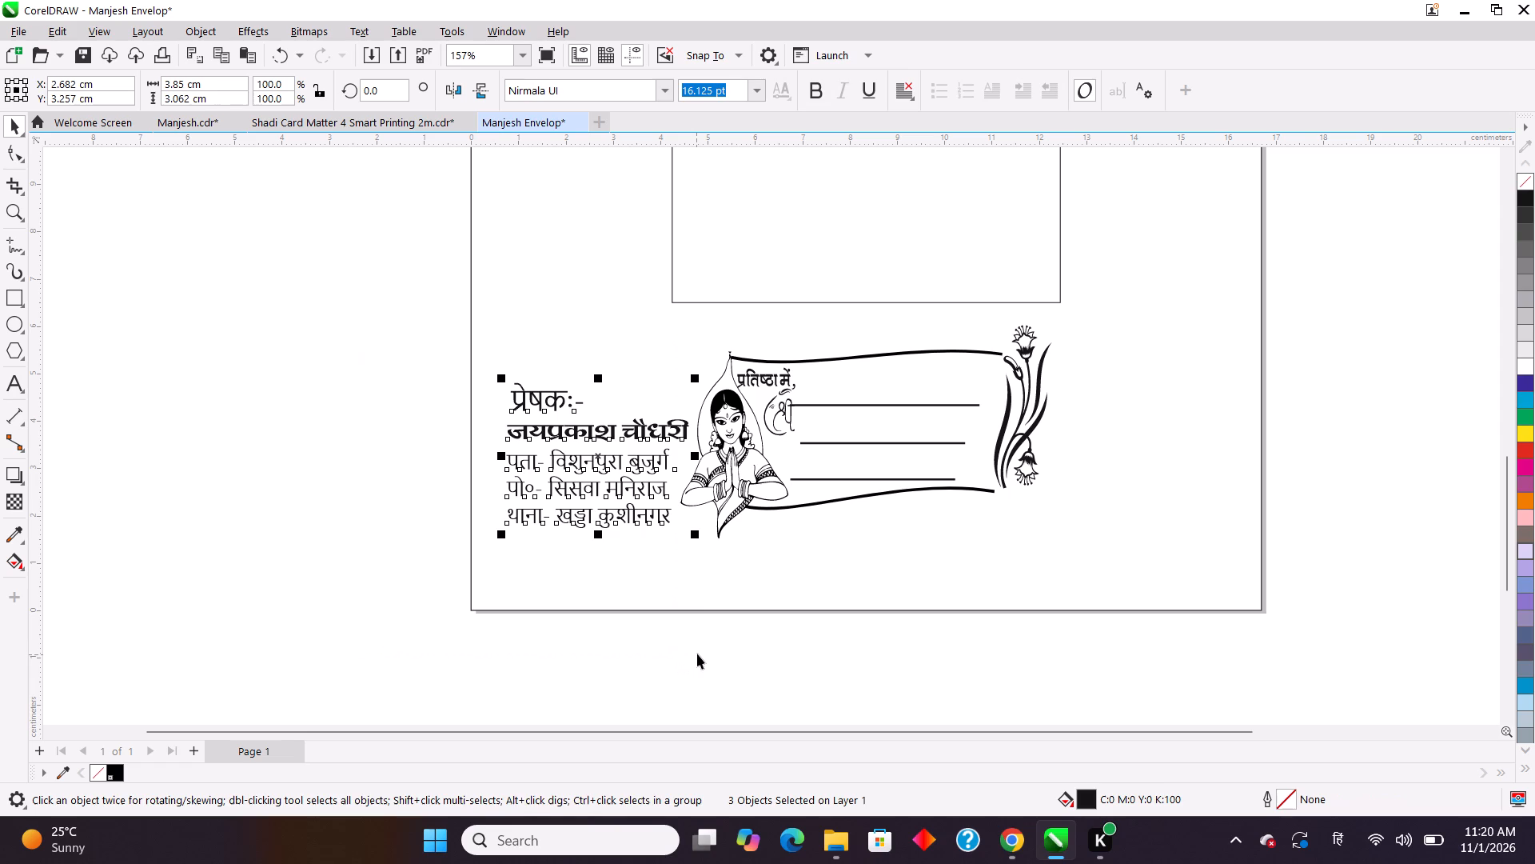
pyautogui.press('Left')
pyautogui.press('Left')
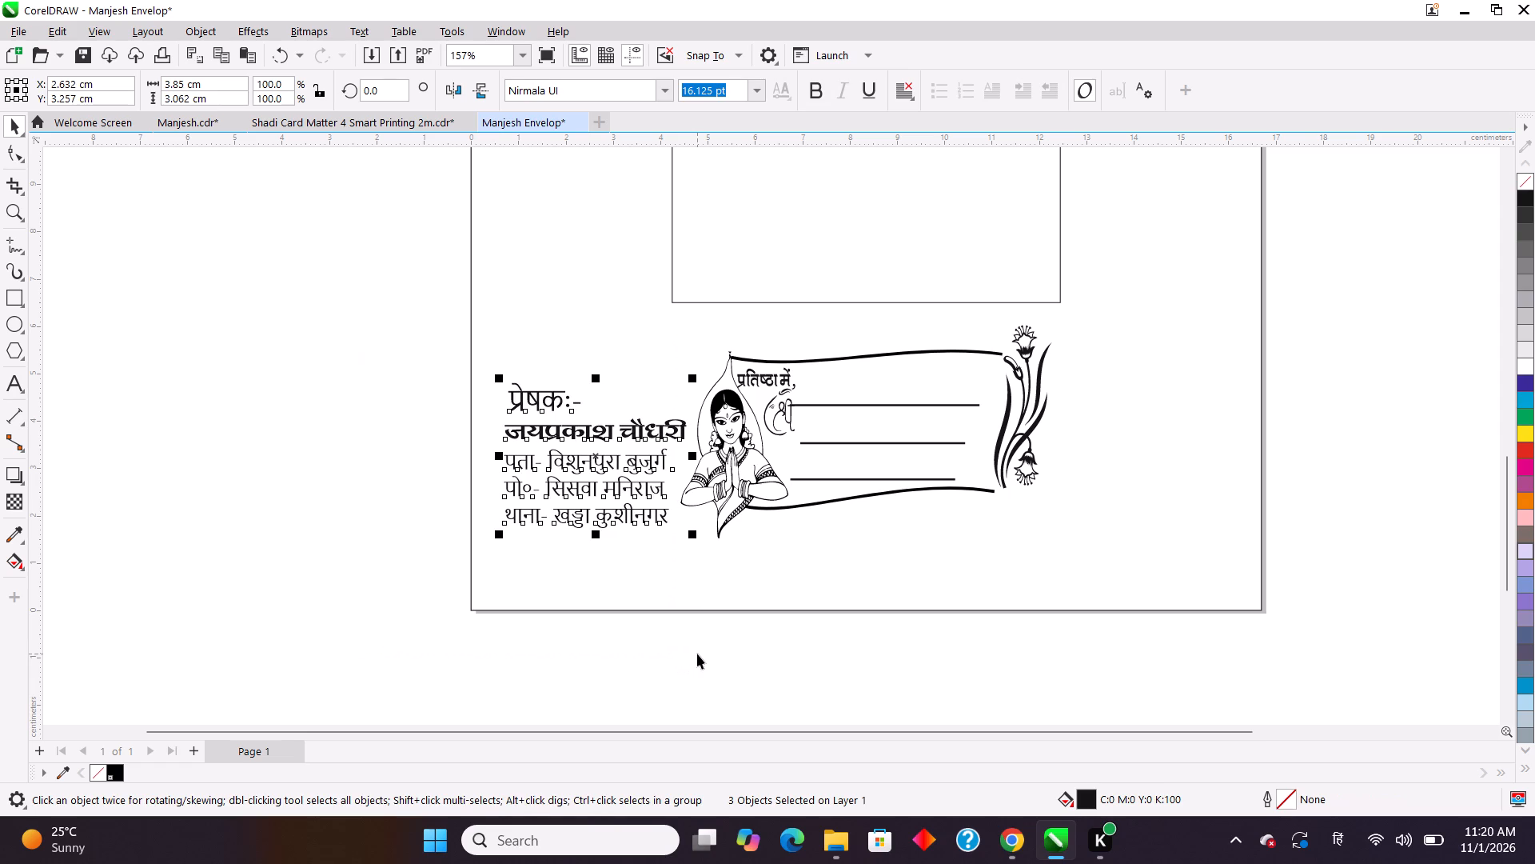
pyautogui.press('Left')
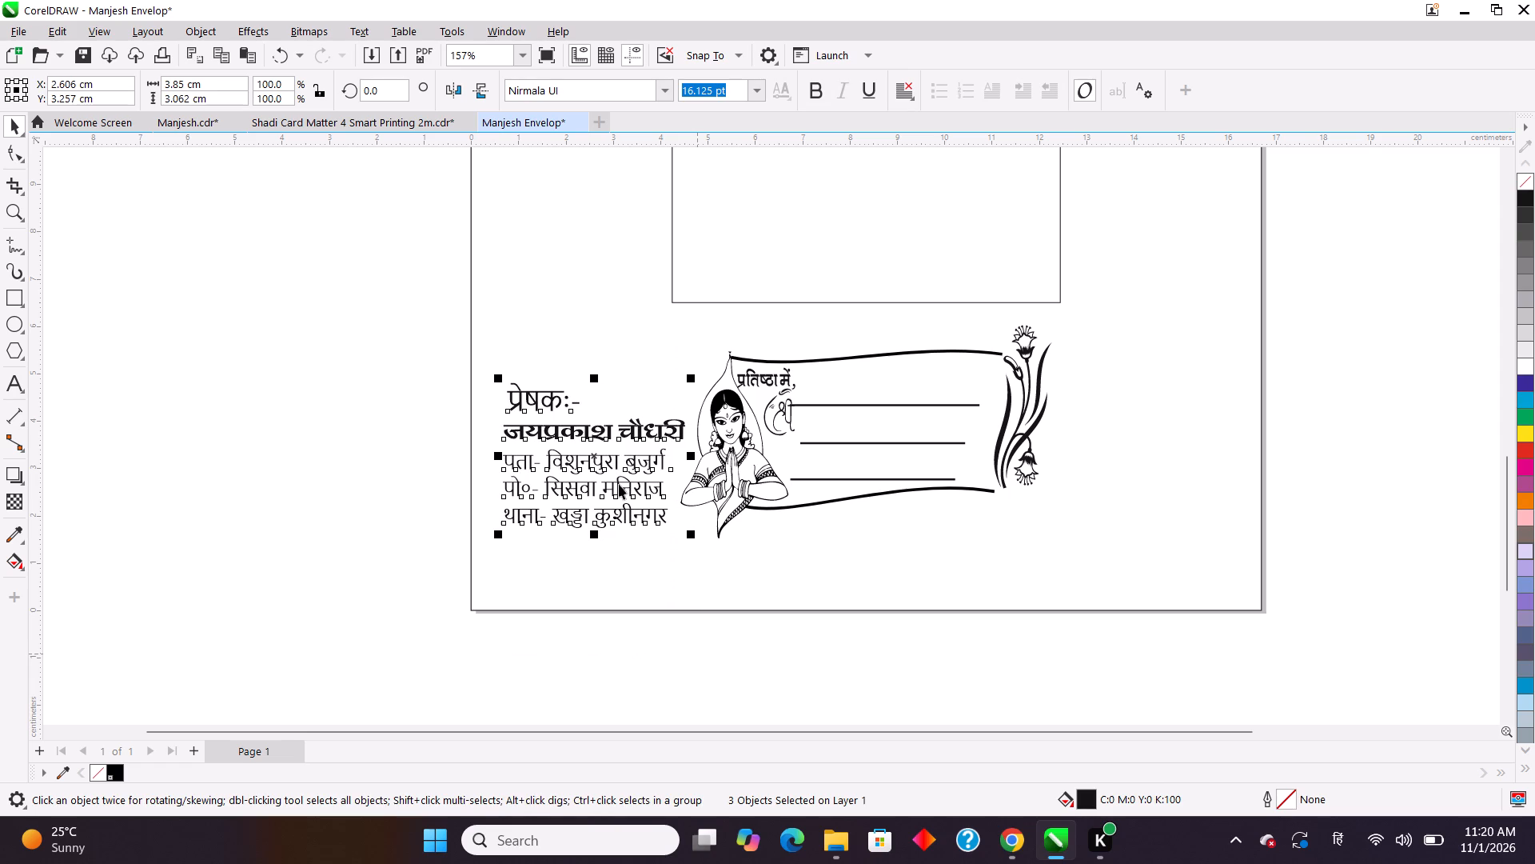
pyautogui.click(317, 461)
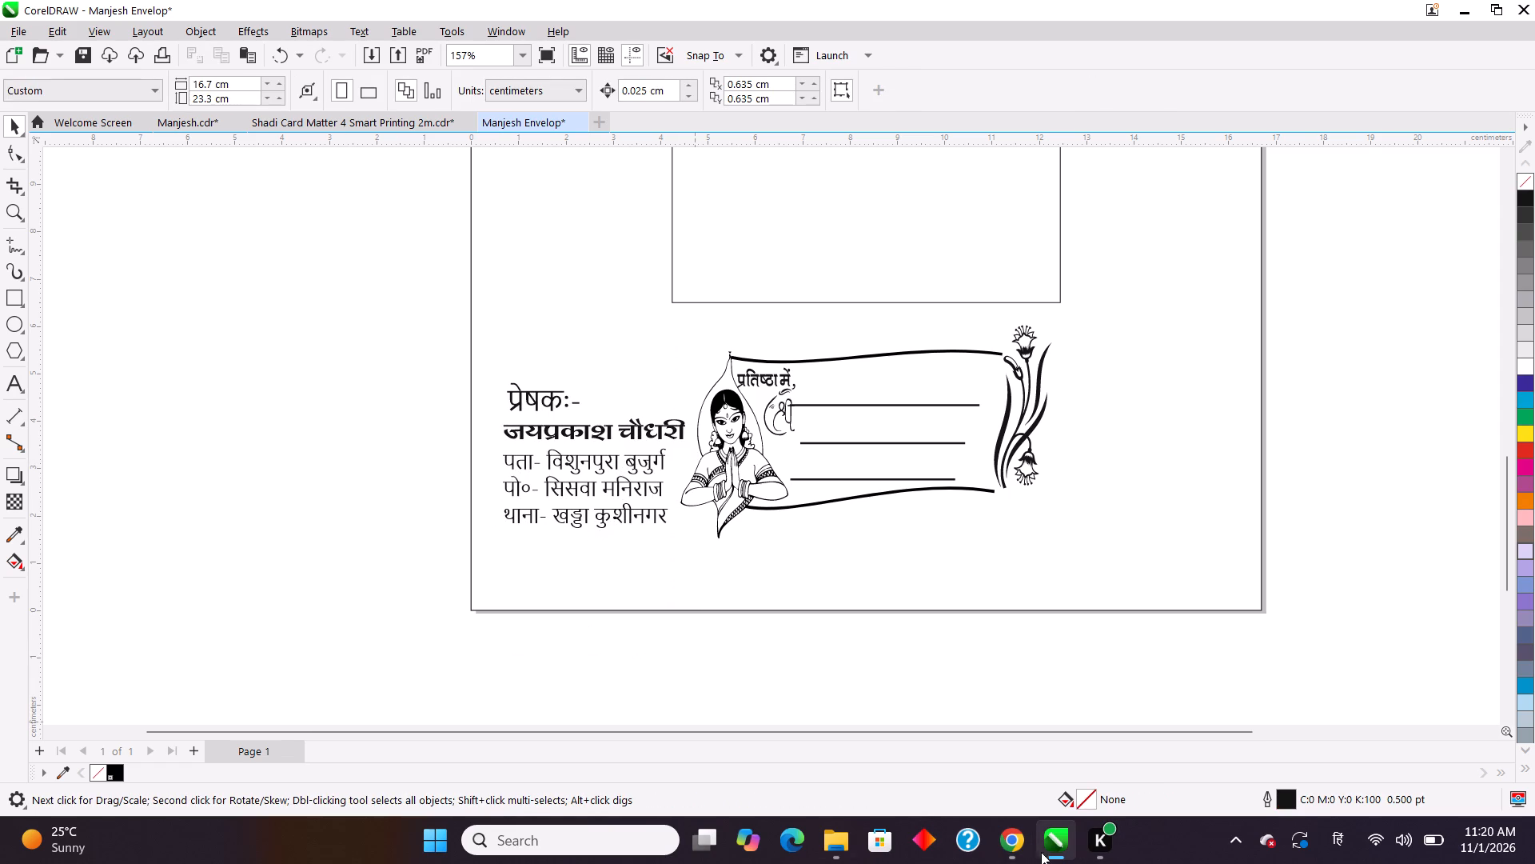
# In Manjesh.cdr, copy the two-line mobile number text beneath the host's name at the bottom of the invitation page.
pyautogui.click(193, 122)
pyautogui.click(727, 662)
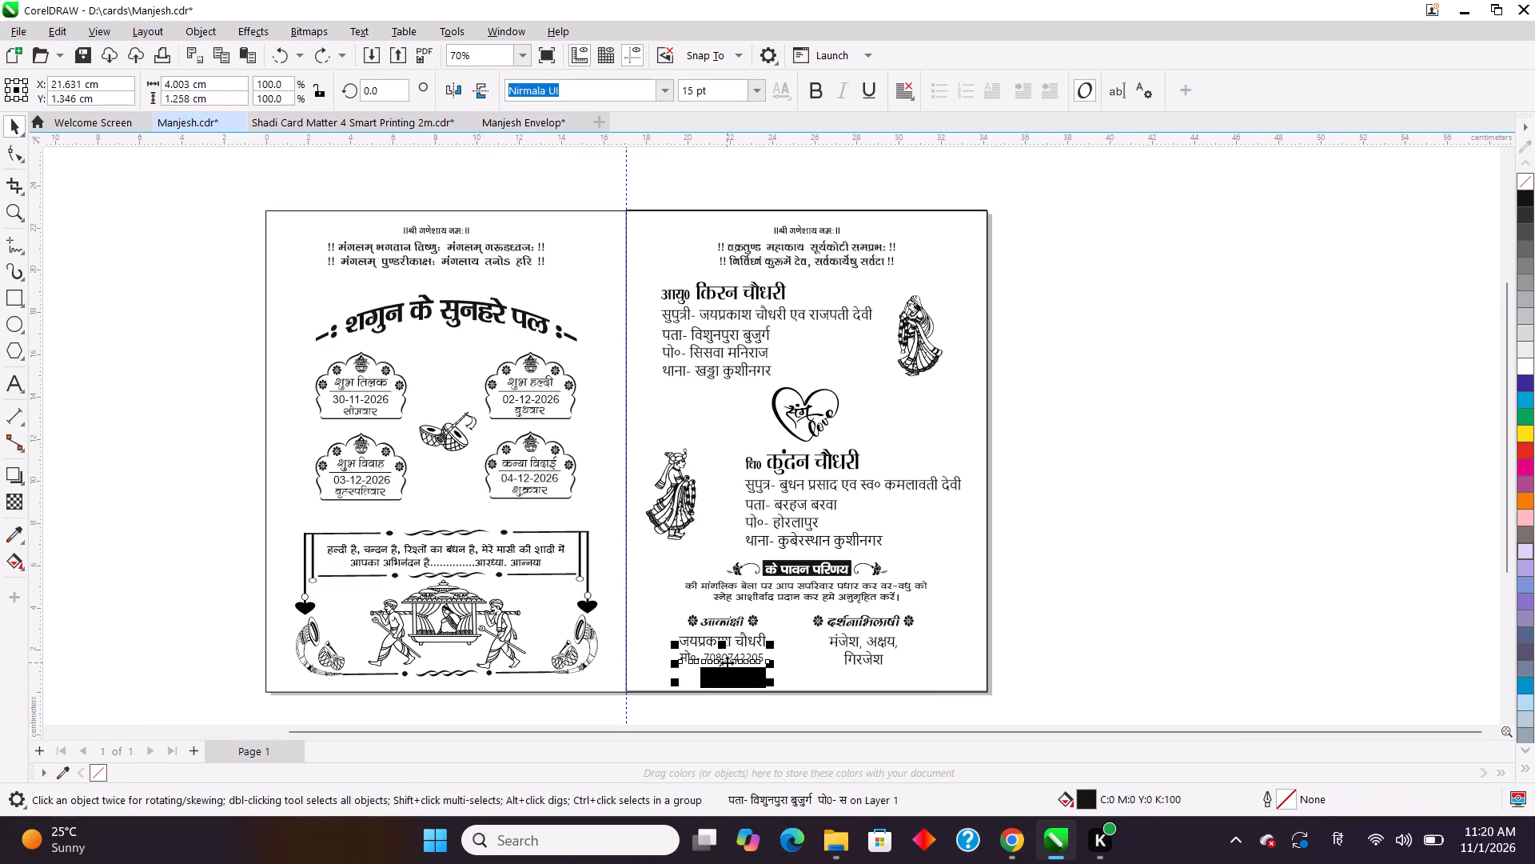
pyautogui.rightClick(727, 662)
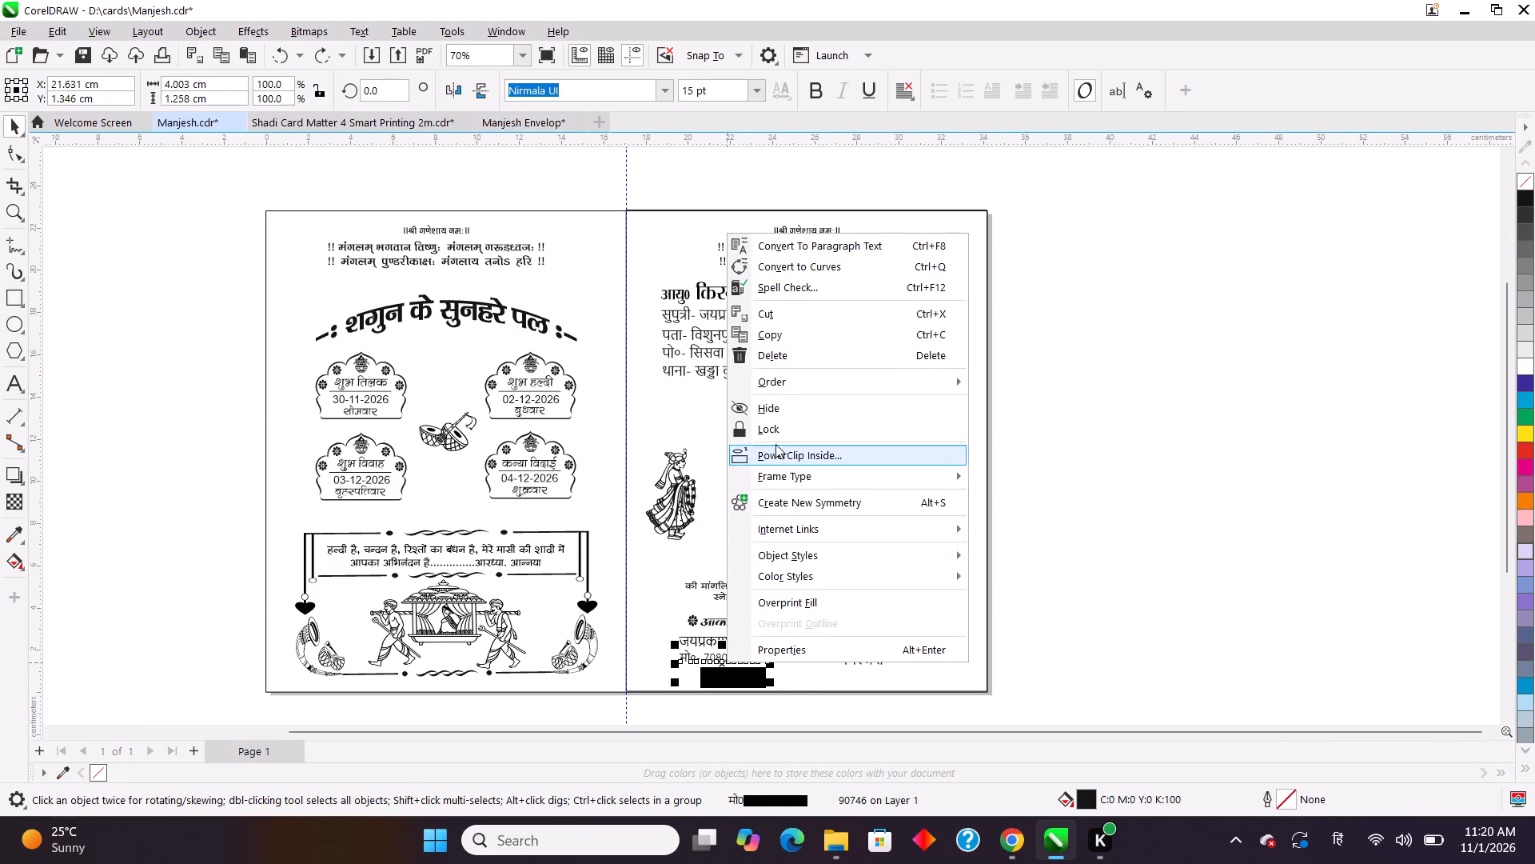
pyautogui.click(775, 337)
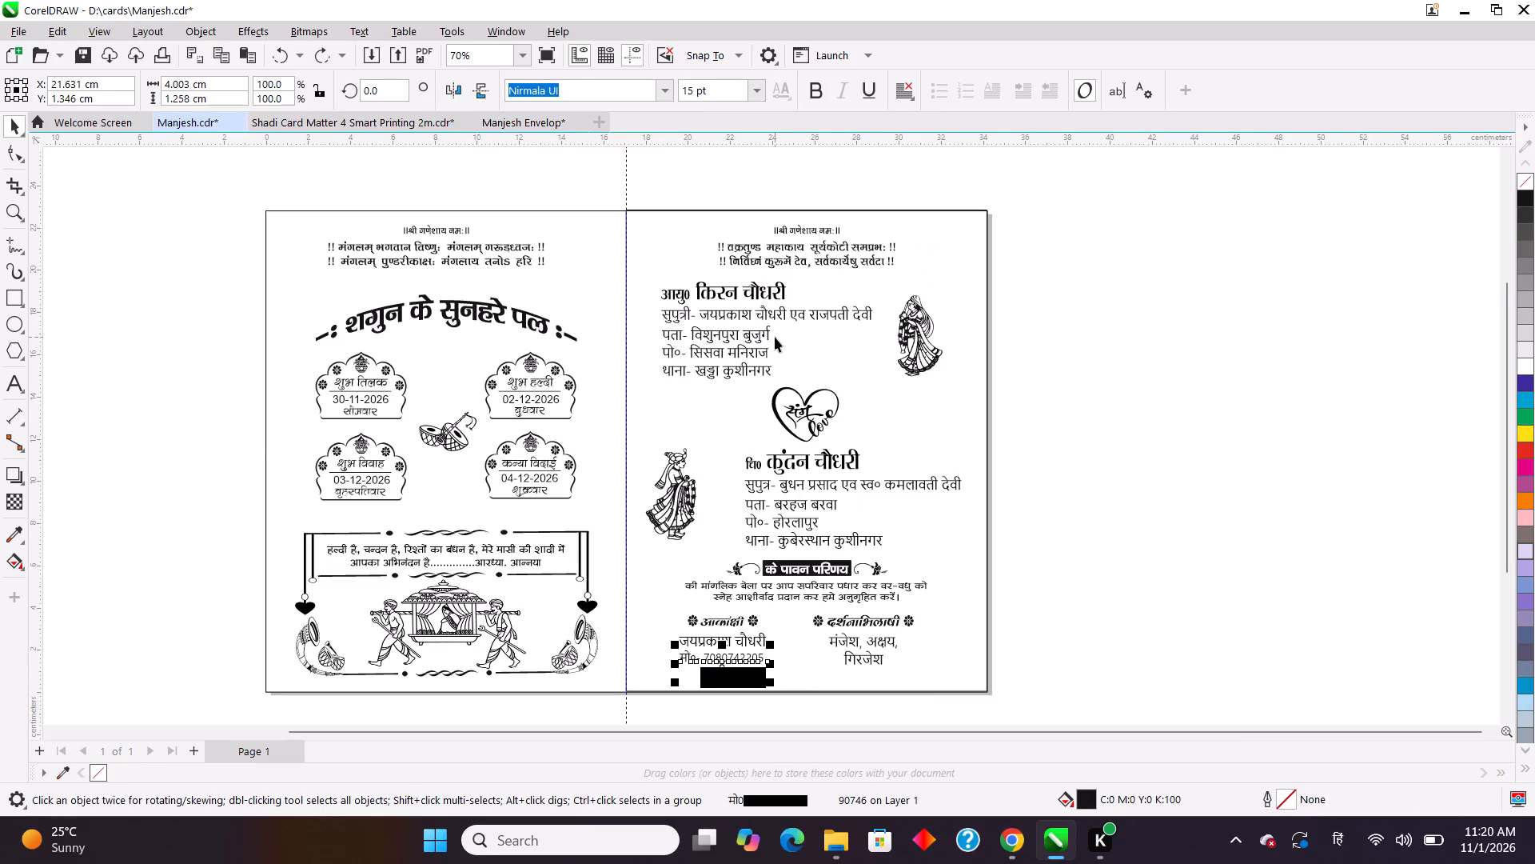
# Paste the mobile number text into Manjesh Envelop and place it directly beneath the last line of the sender address.
pyautogui.click(516, 120)
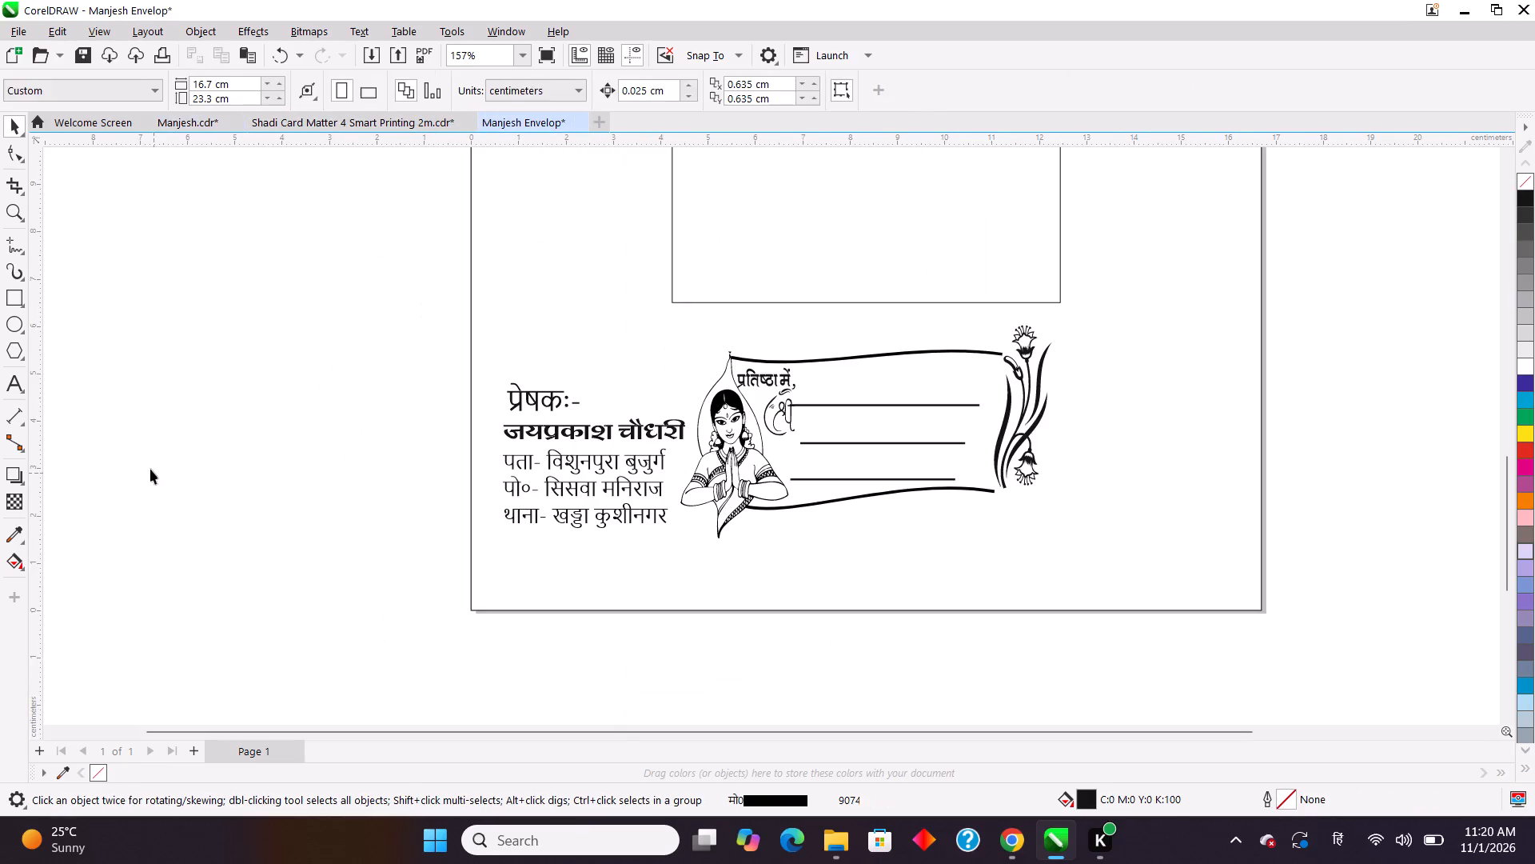
pyautogui.rightClick(150, 469)
pyautogui.click(192, 609)
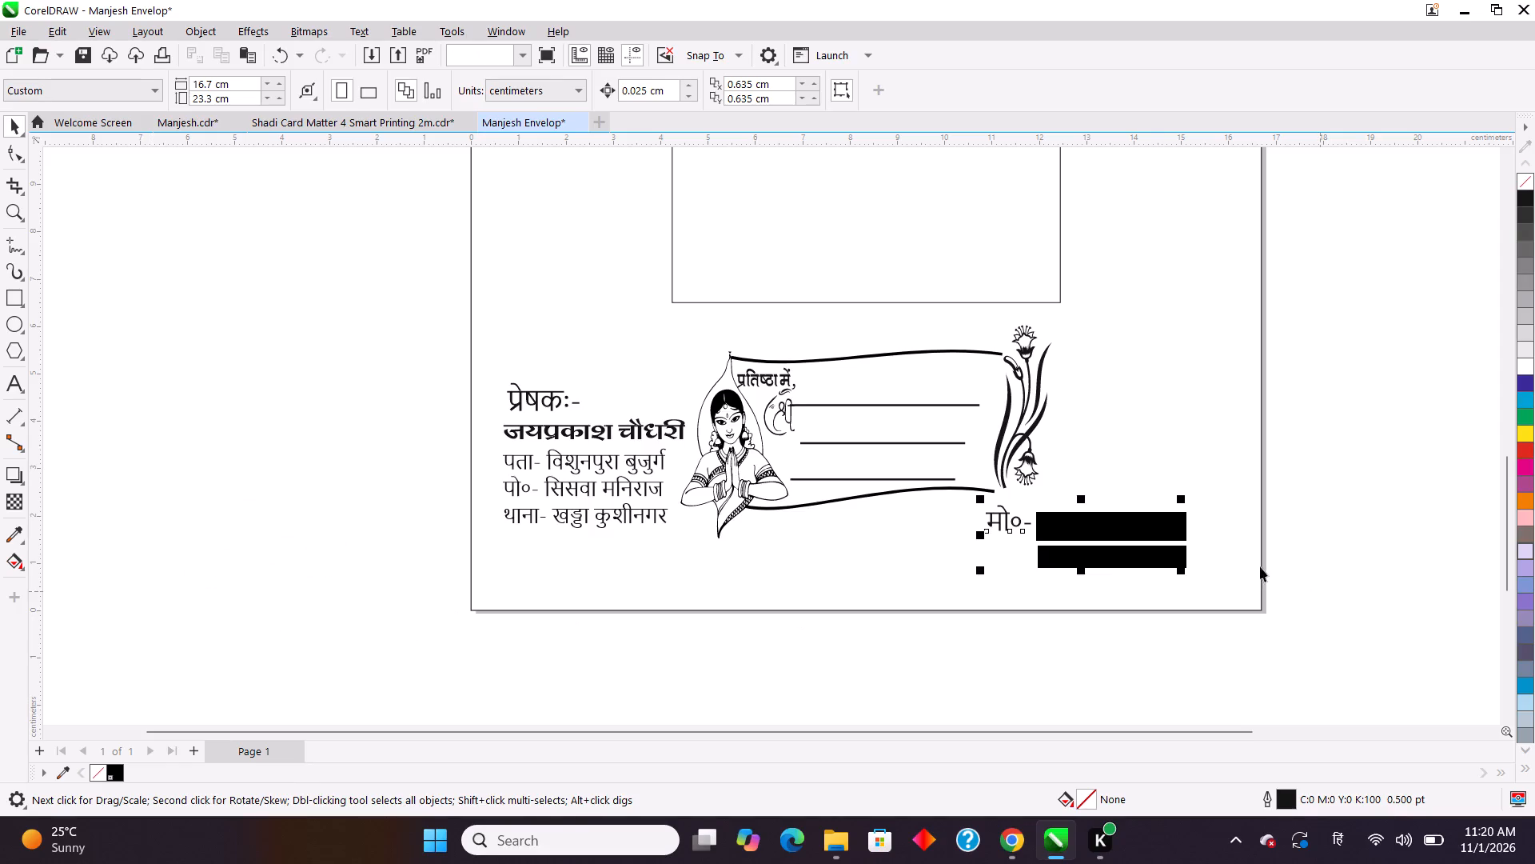
pyautogui.moveTo(1078, 531); pyautogui.dragTo(528, 542)
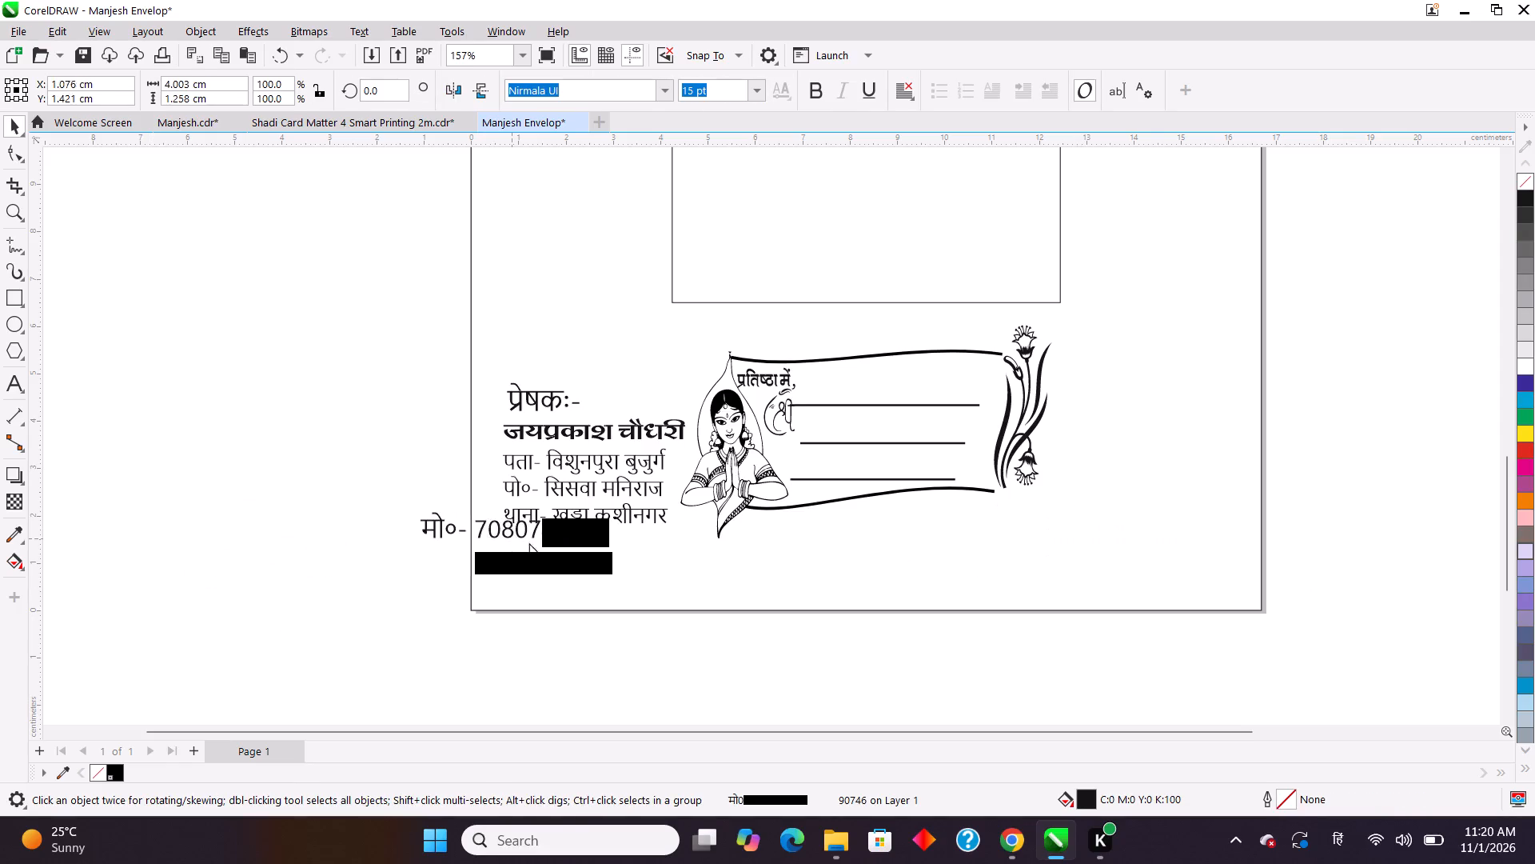
pyautogui.moveTo(528, 542); pyautogui.dragTo(599, 558)
# Scale the mobile number text down to about 72%, roughly 2.87 cm wide, and nudge it 0.025 cm up.
pyautogui.moveTo(703, 600); pyautogui.dragTo(682, 578)
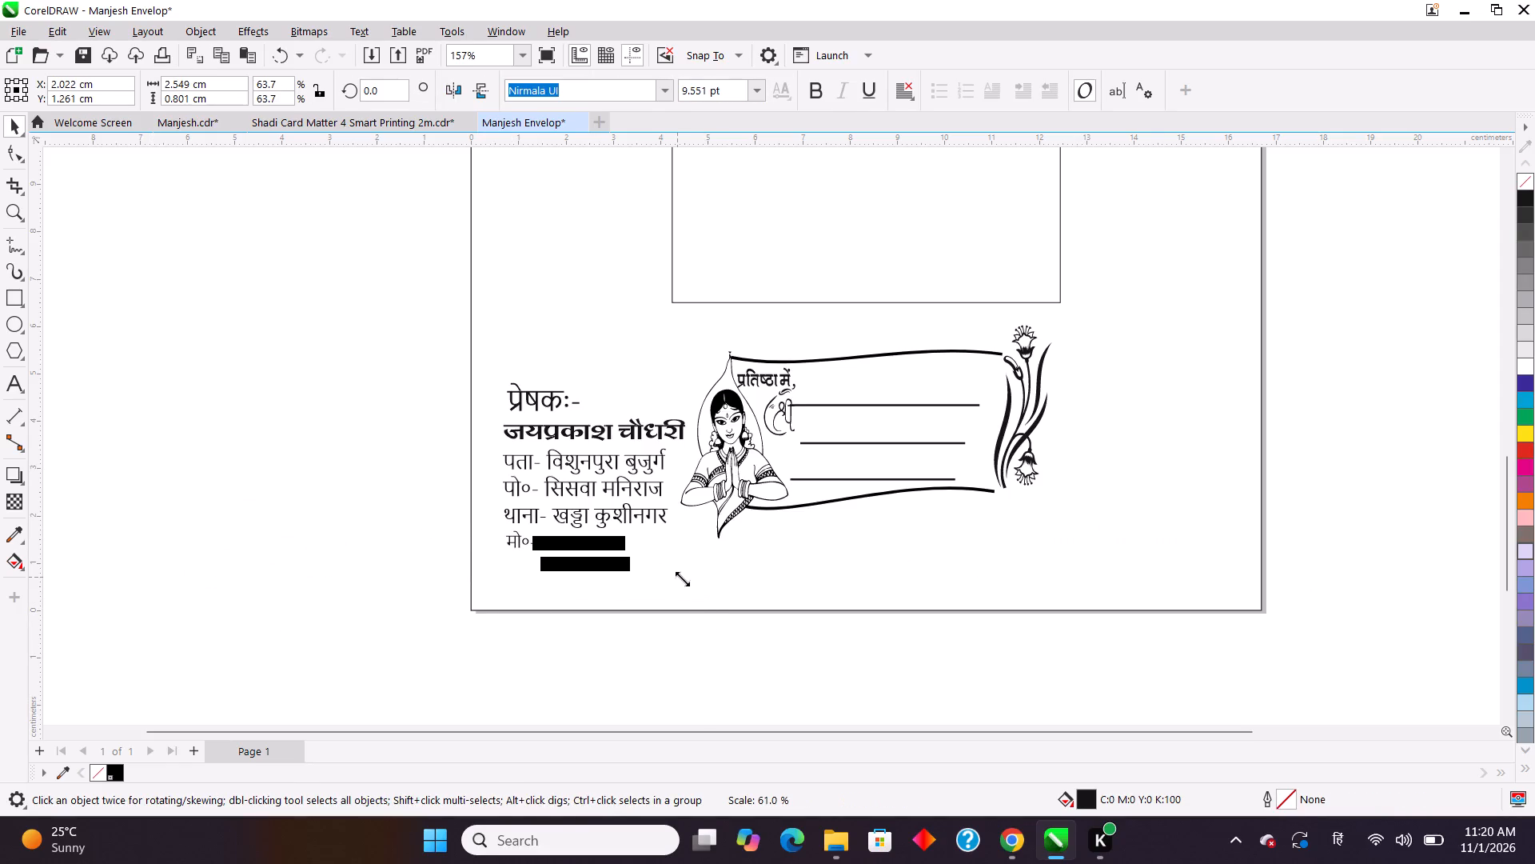
pyautogui.moveTo(682, 578); pyautogui.dragTo(692, 580)
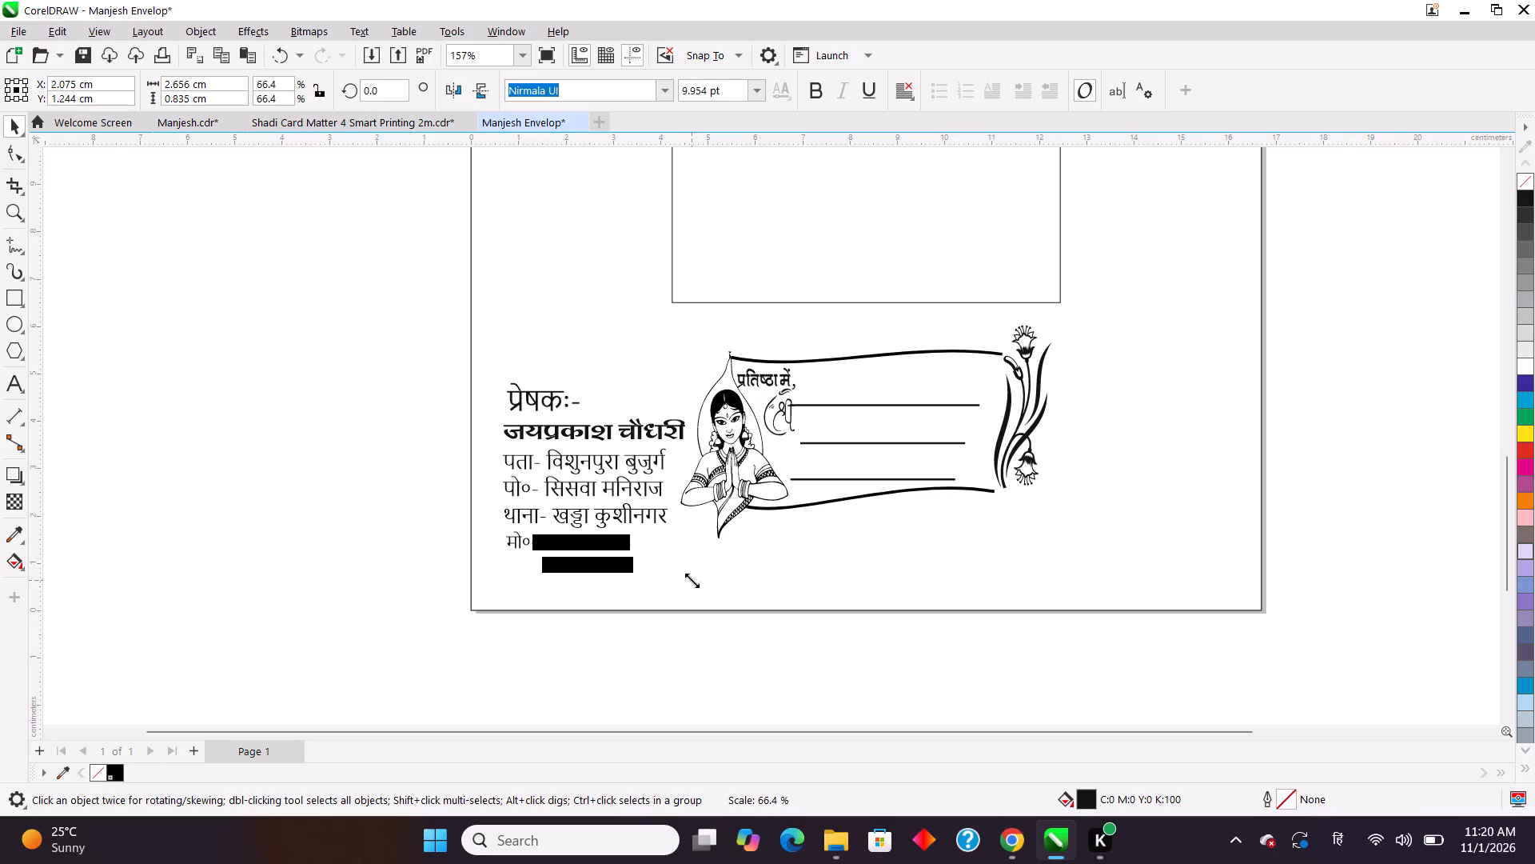
pyautogui.moveTo(692, 580); pyautogui.dragTo(695, 583)
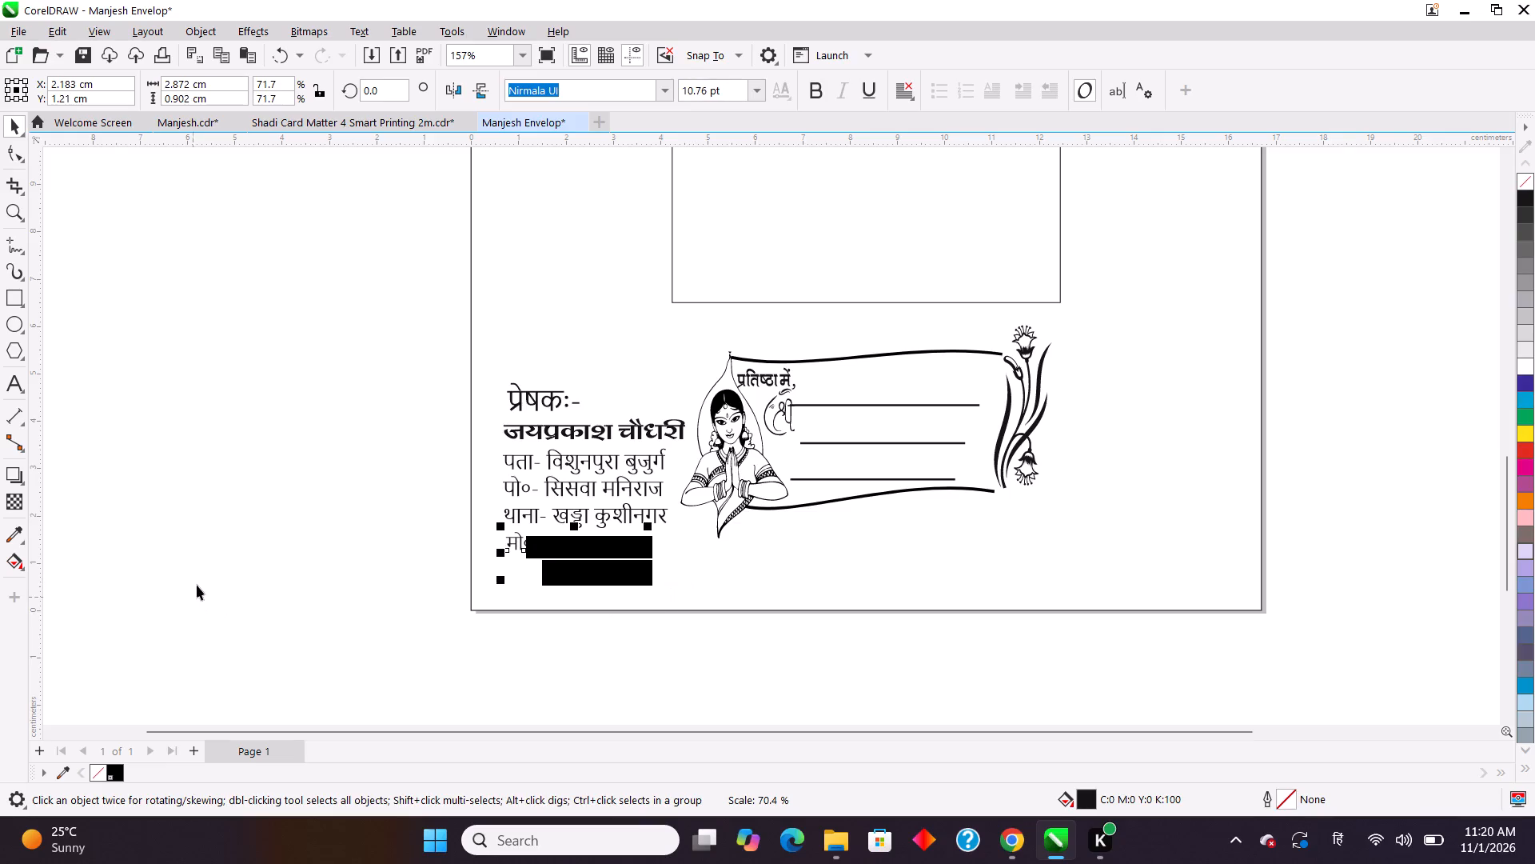
pyautogui.press('Up')
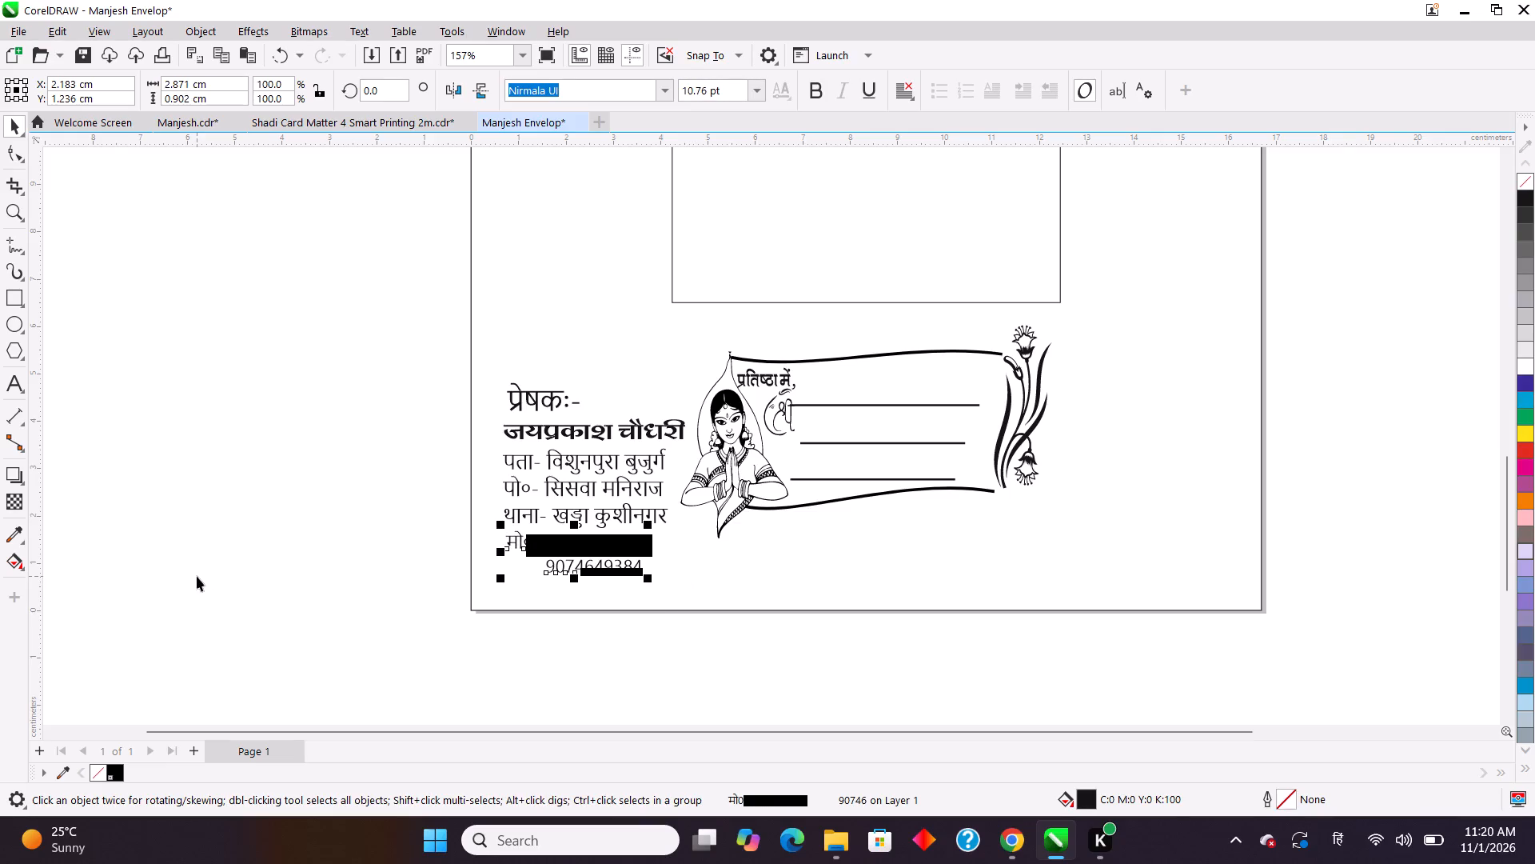
pyautogui.click(299, 393)
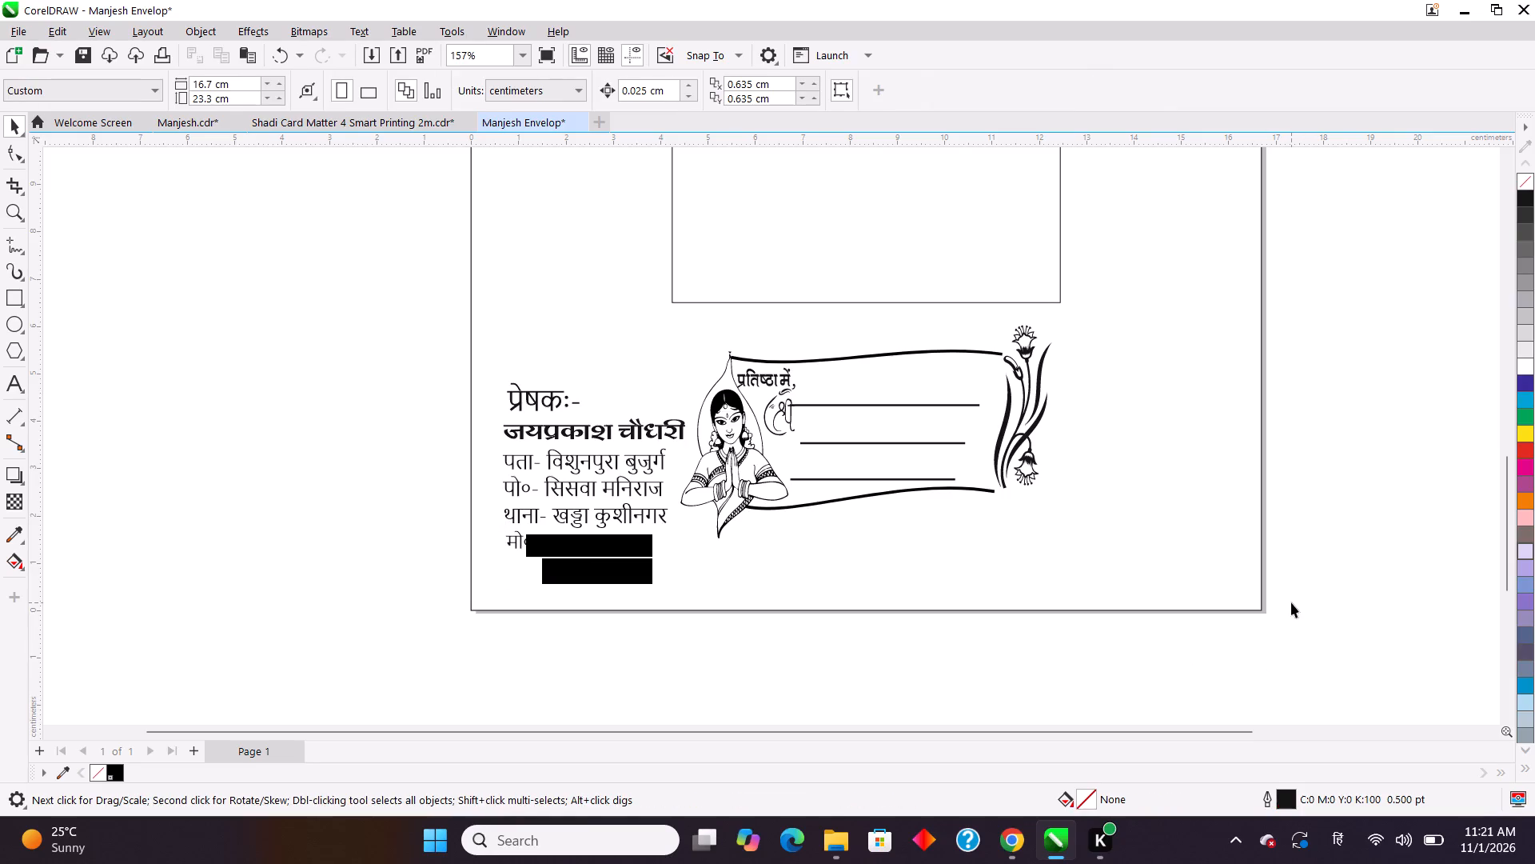
# Narrow the host's name in the sender block to about 95% of its width and nudge it 0.025 cm left.
pyautogui.click(576, 431)
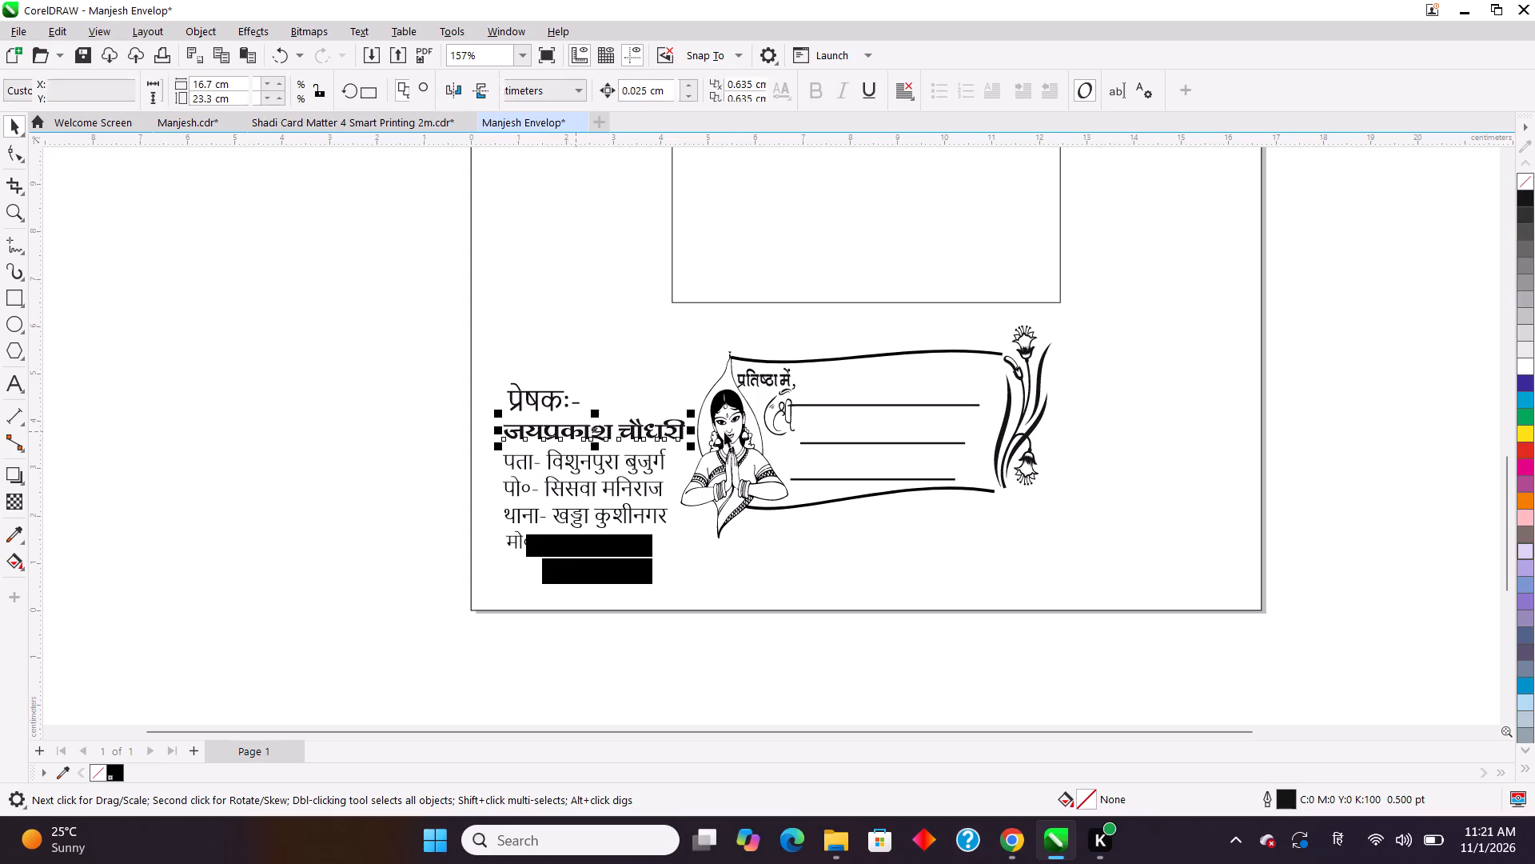
pyautogui.moveTo(693, 428); pyautogui.dragTo(685, 428)
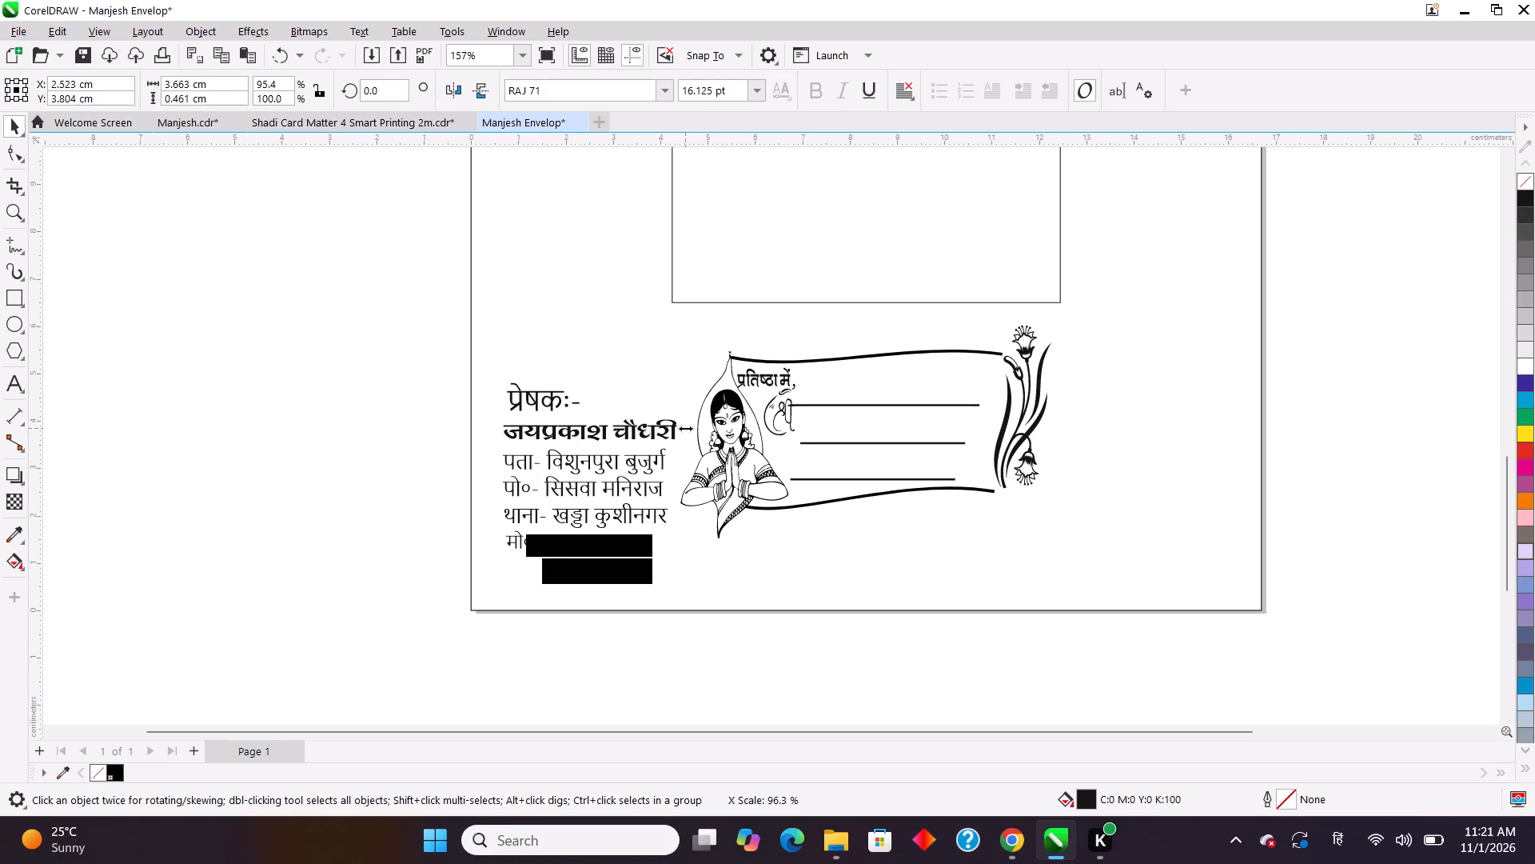
pyautogui.moveTo(685, 428); pyautogui.dragTo(684, 430)
pyautogui.click(265, 520)
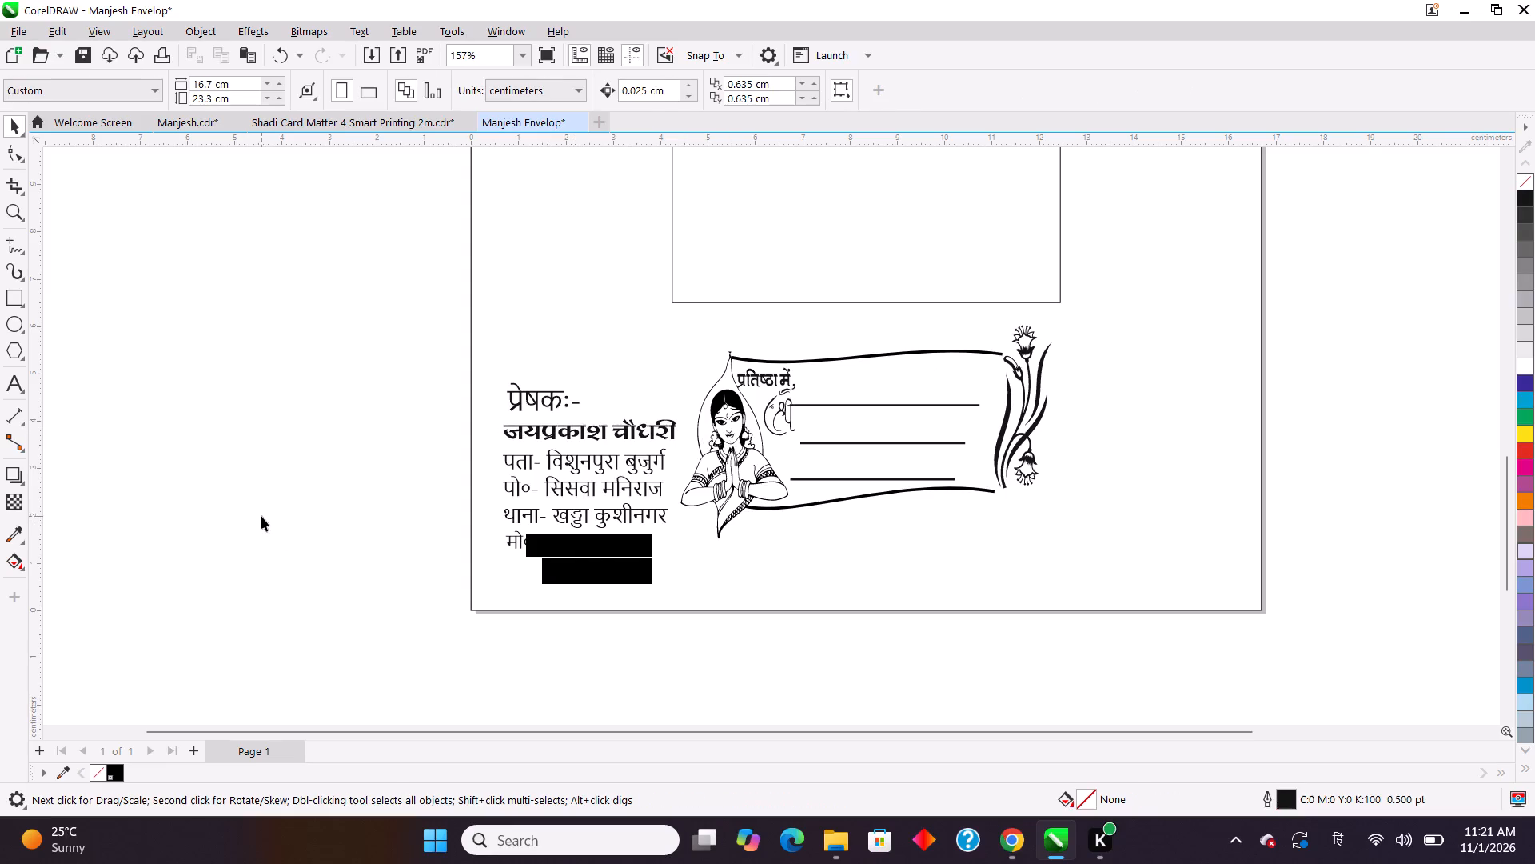
pyautogui.click(536, 428)
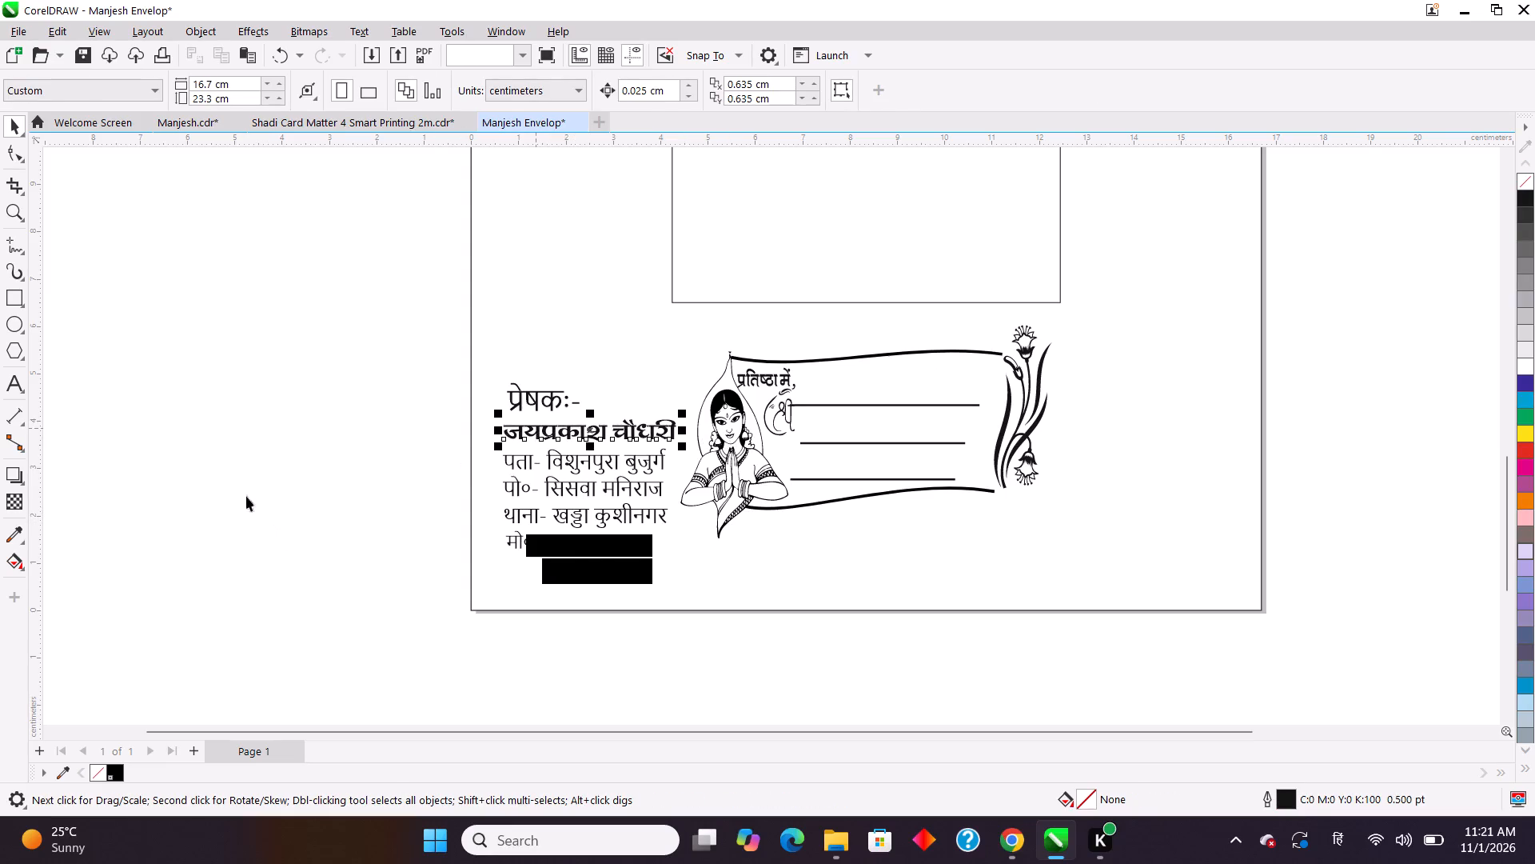
pyautogui.press('Left')
pyautogui.click(236, 434)
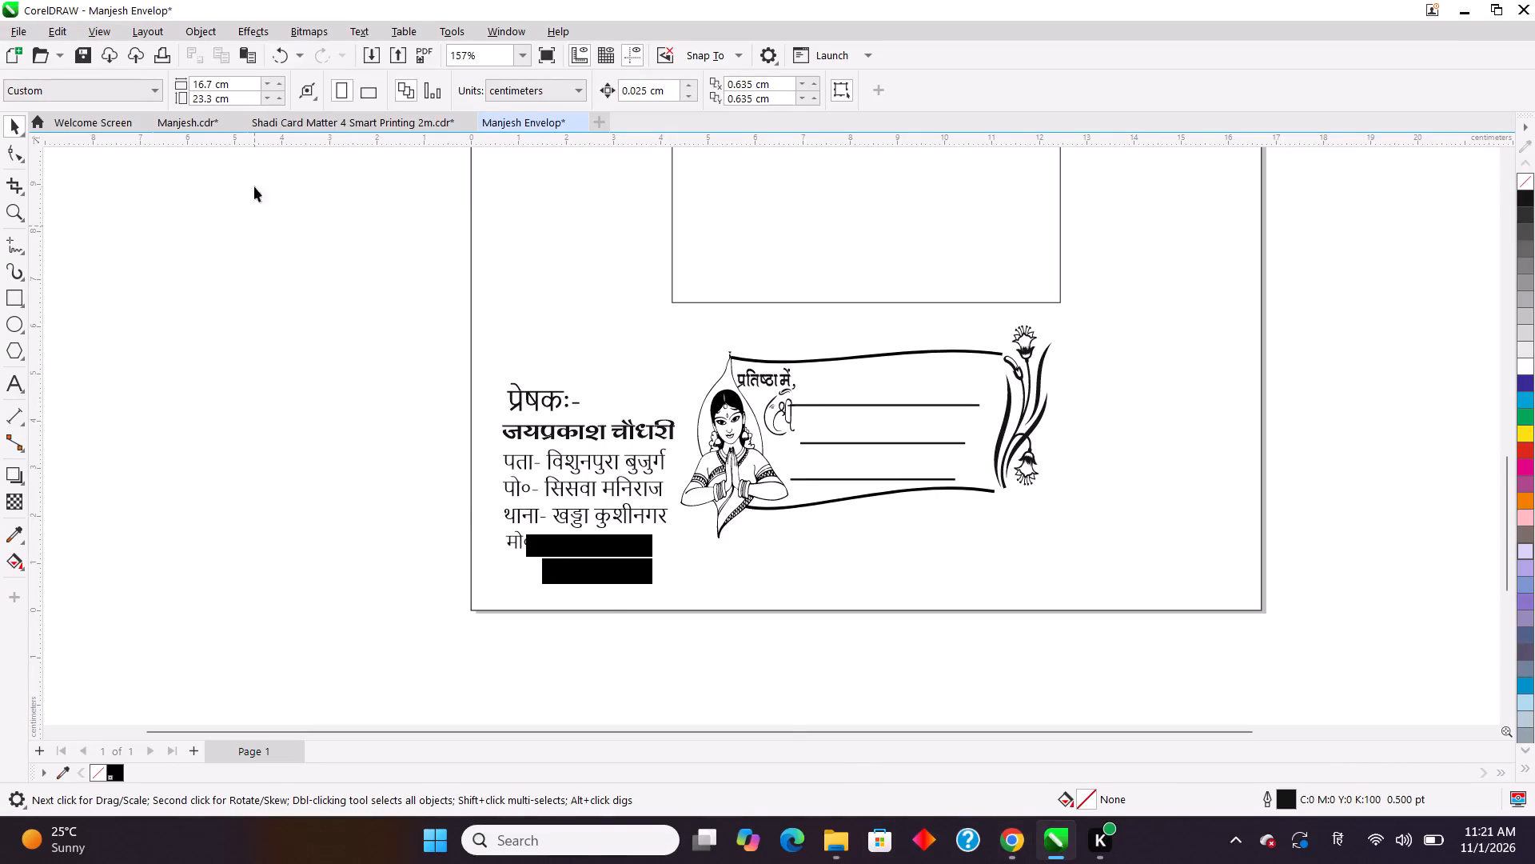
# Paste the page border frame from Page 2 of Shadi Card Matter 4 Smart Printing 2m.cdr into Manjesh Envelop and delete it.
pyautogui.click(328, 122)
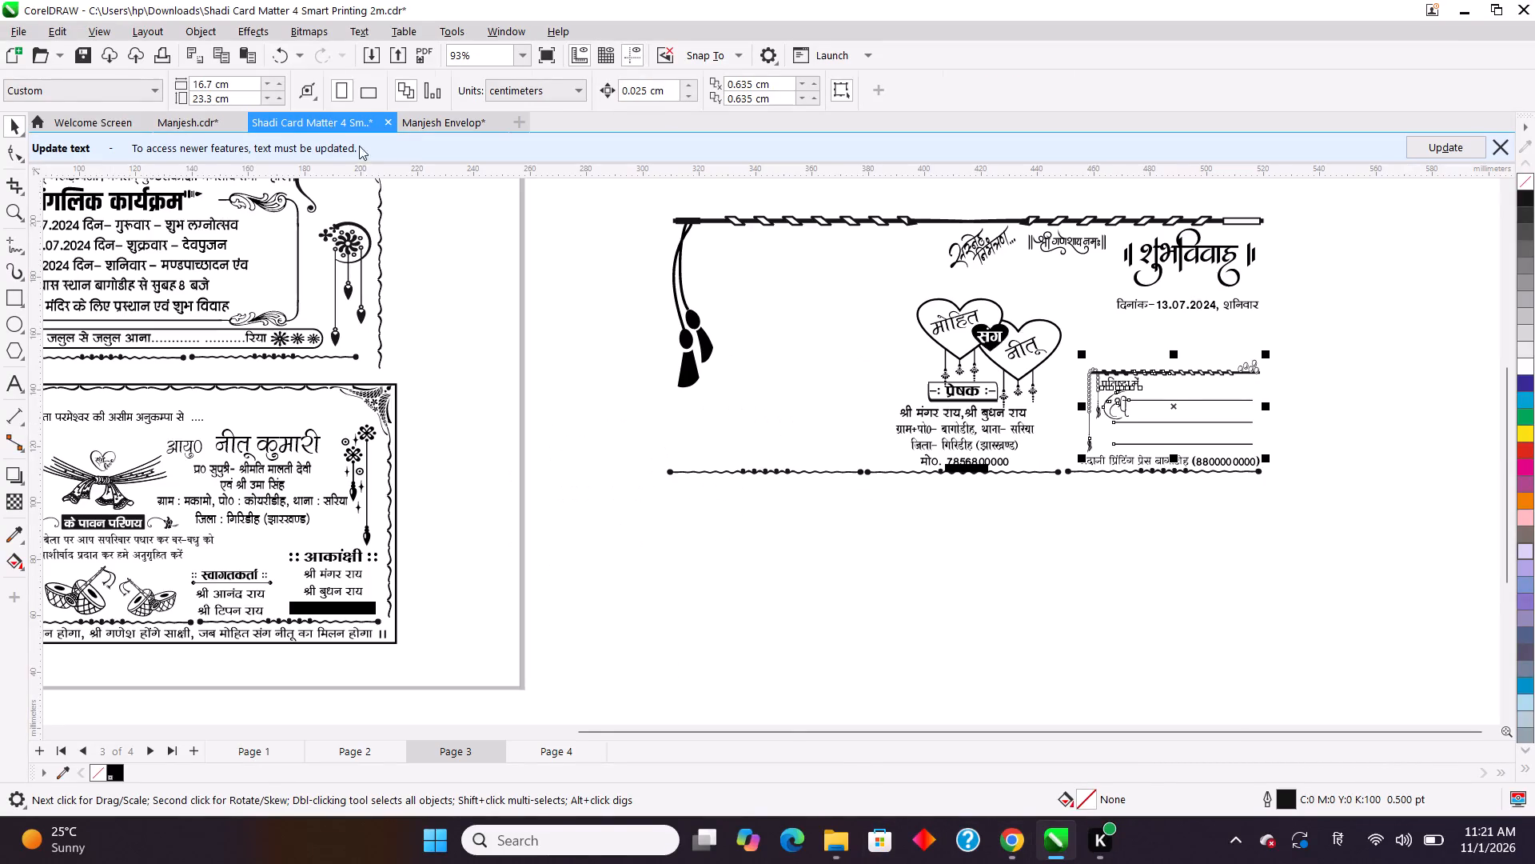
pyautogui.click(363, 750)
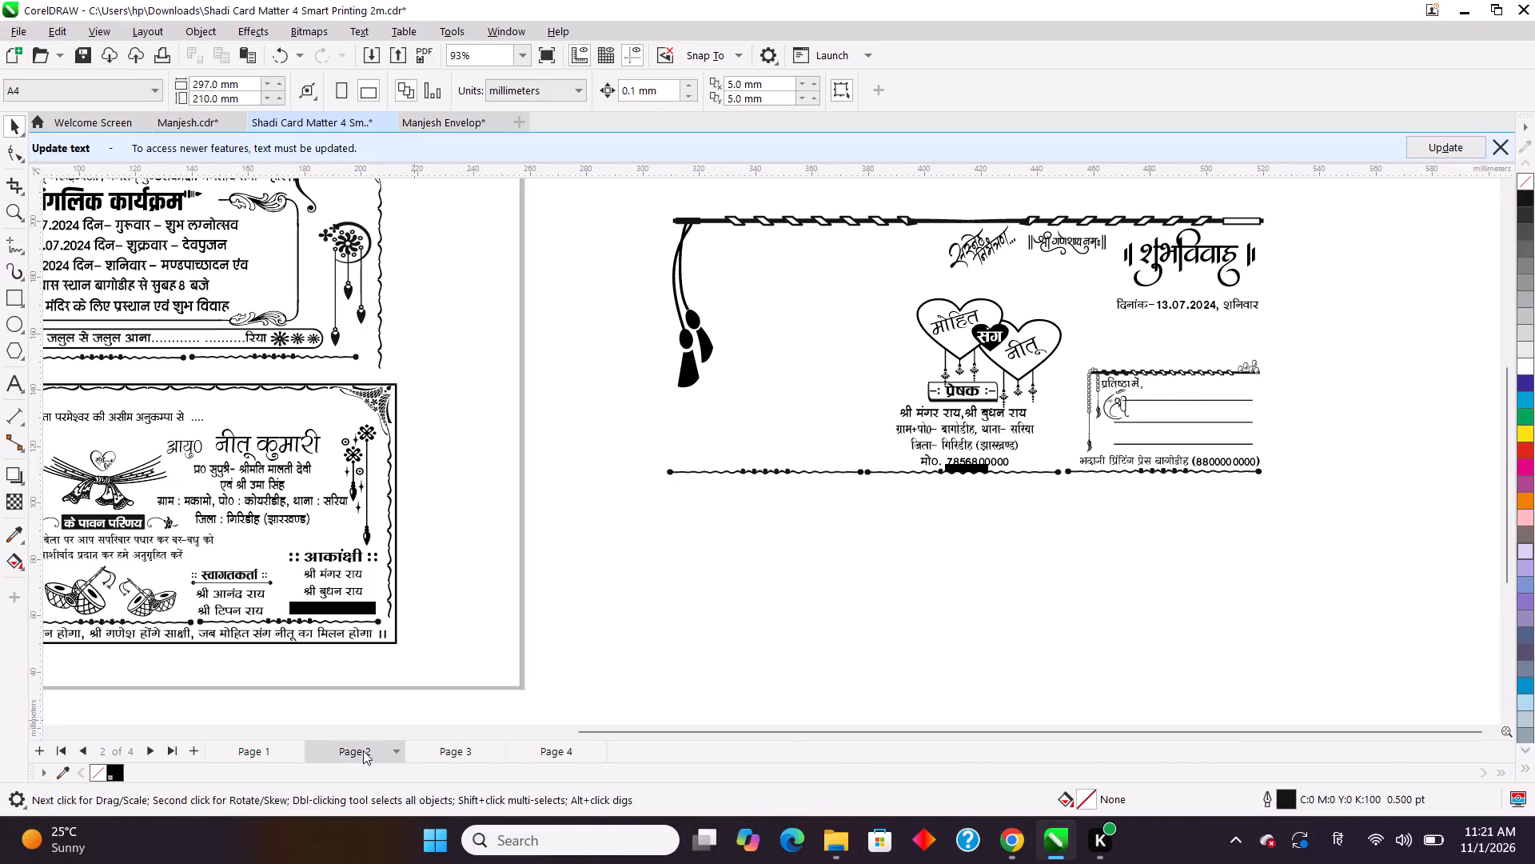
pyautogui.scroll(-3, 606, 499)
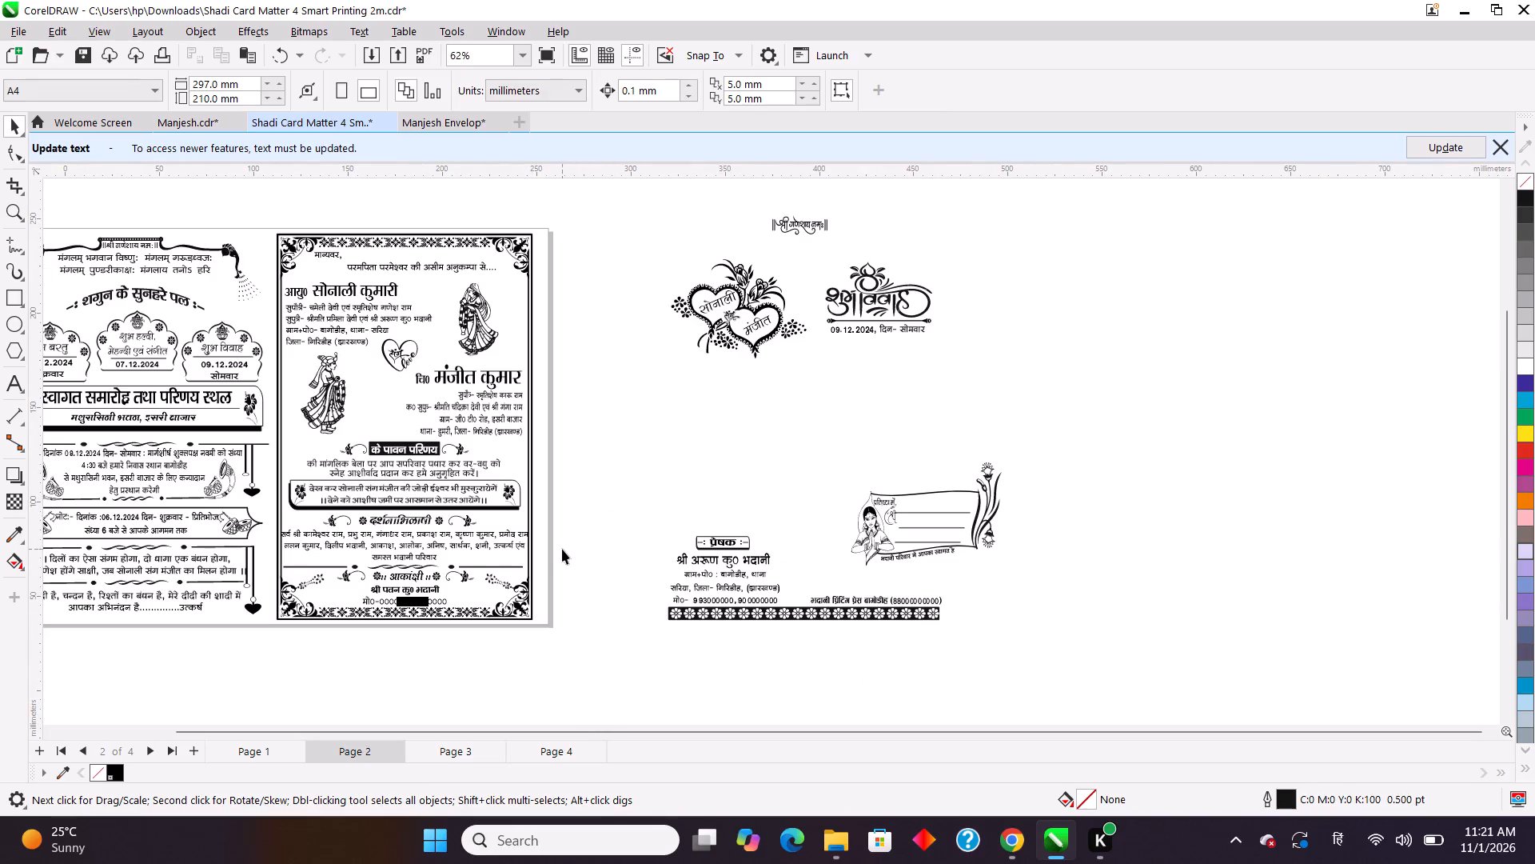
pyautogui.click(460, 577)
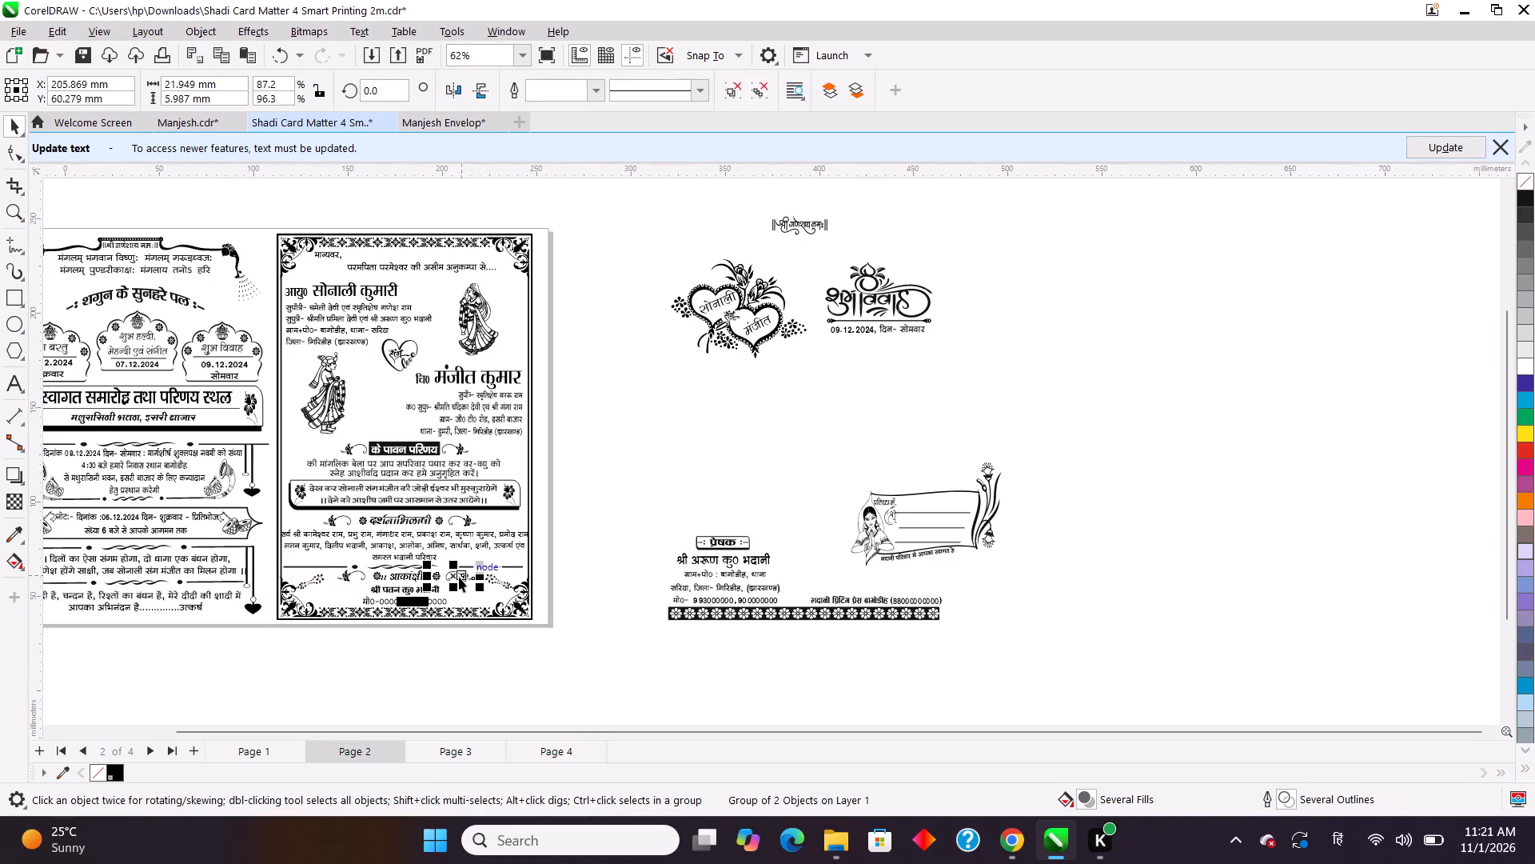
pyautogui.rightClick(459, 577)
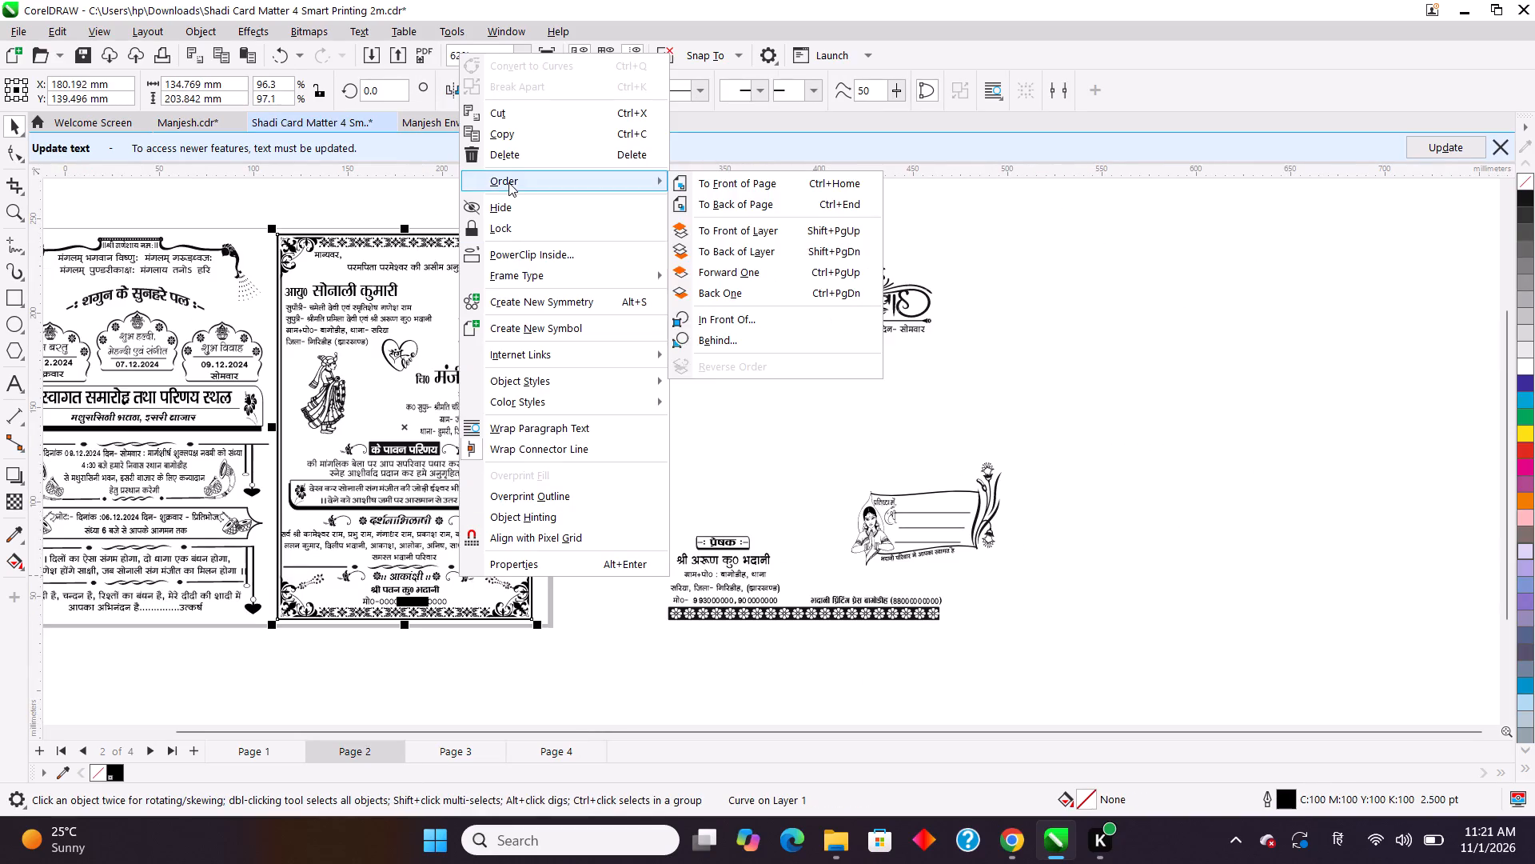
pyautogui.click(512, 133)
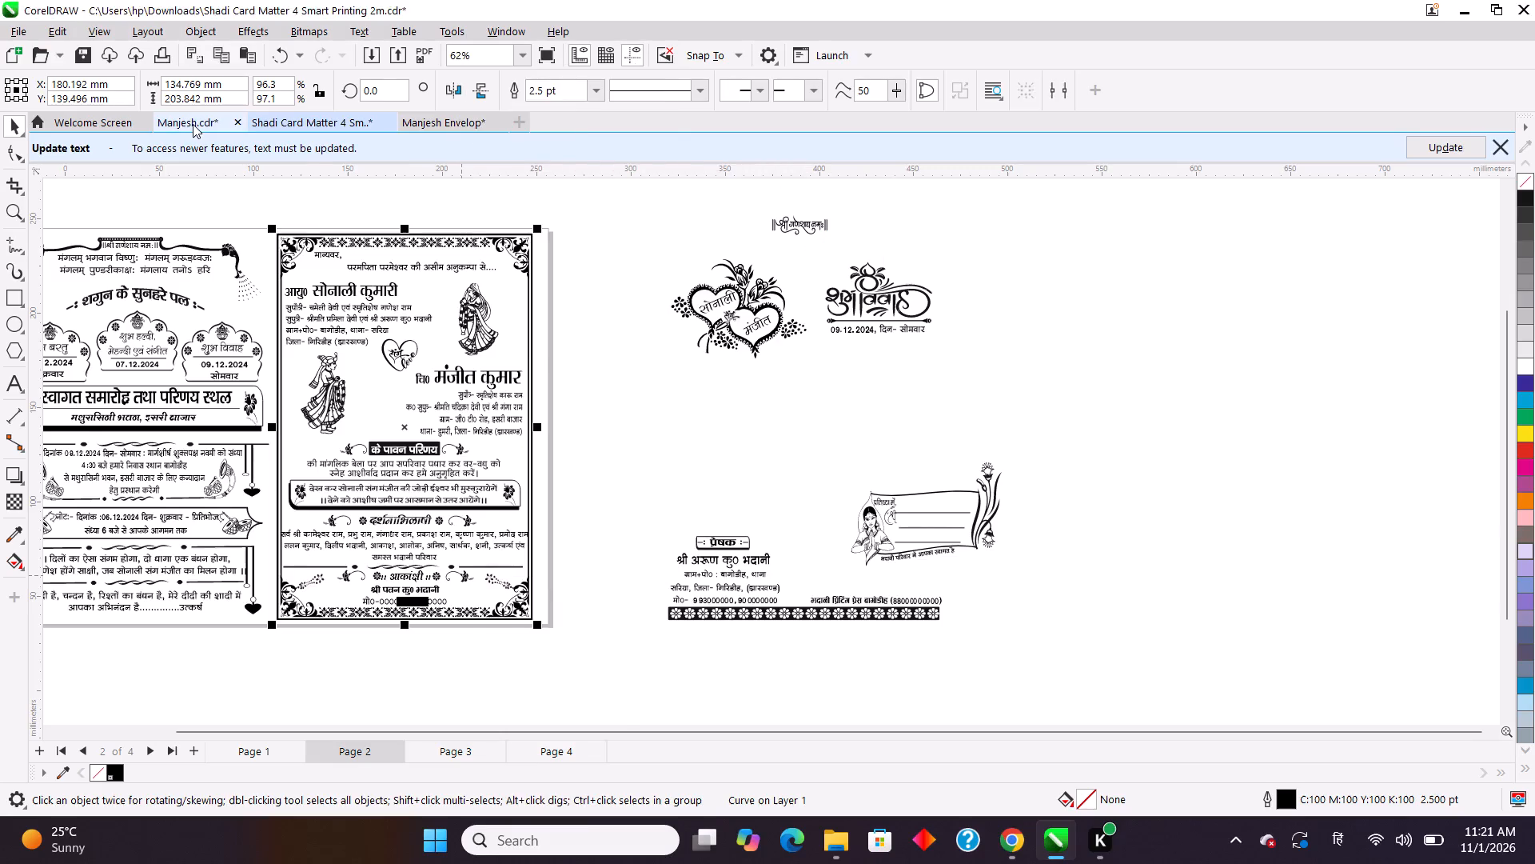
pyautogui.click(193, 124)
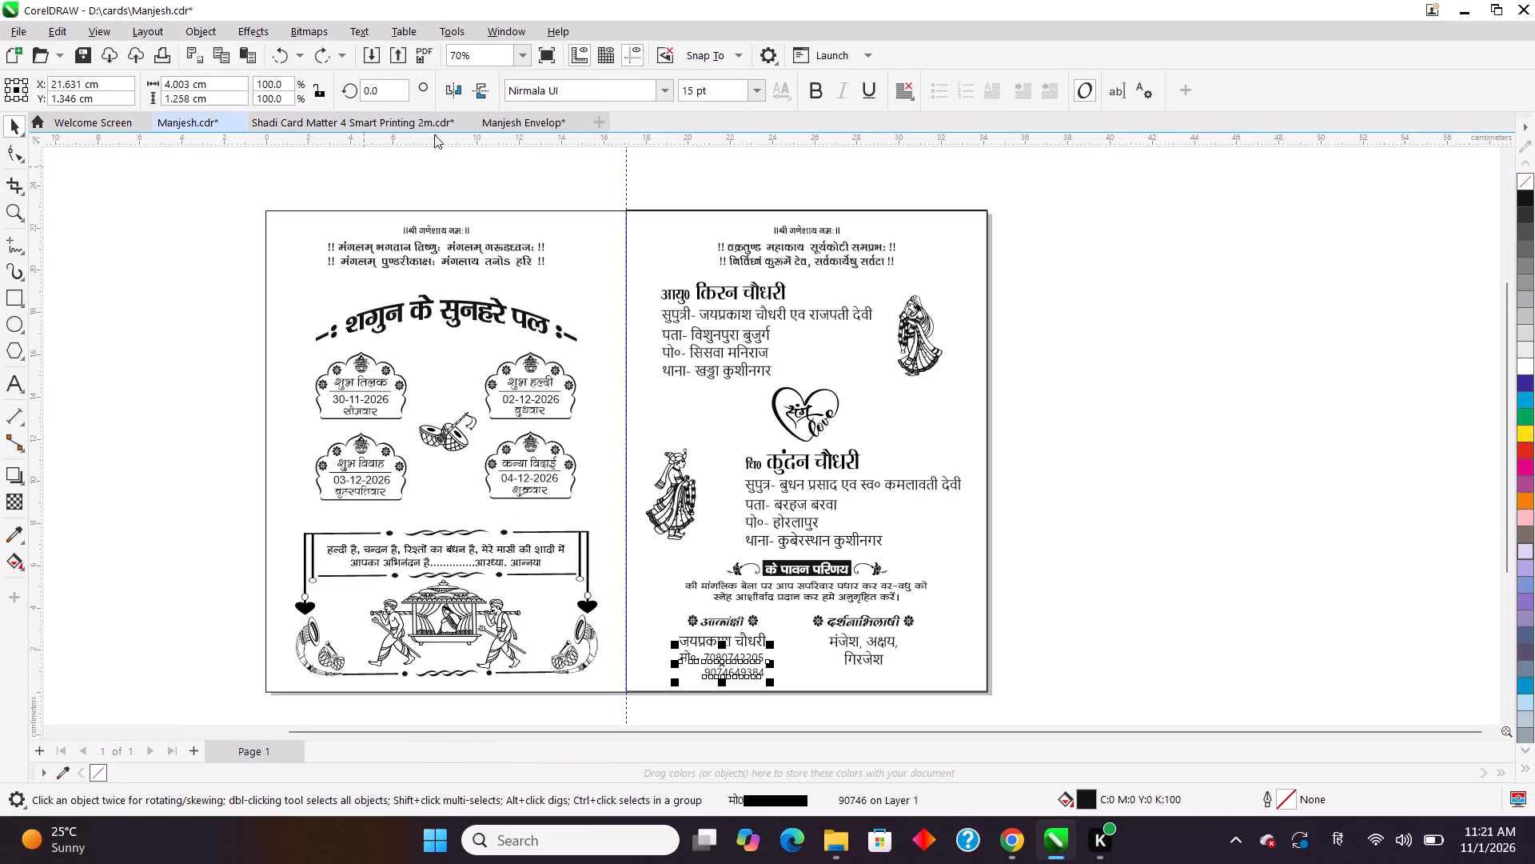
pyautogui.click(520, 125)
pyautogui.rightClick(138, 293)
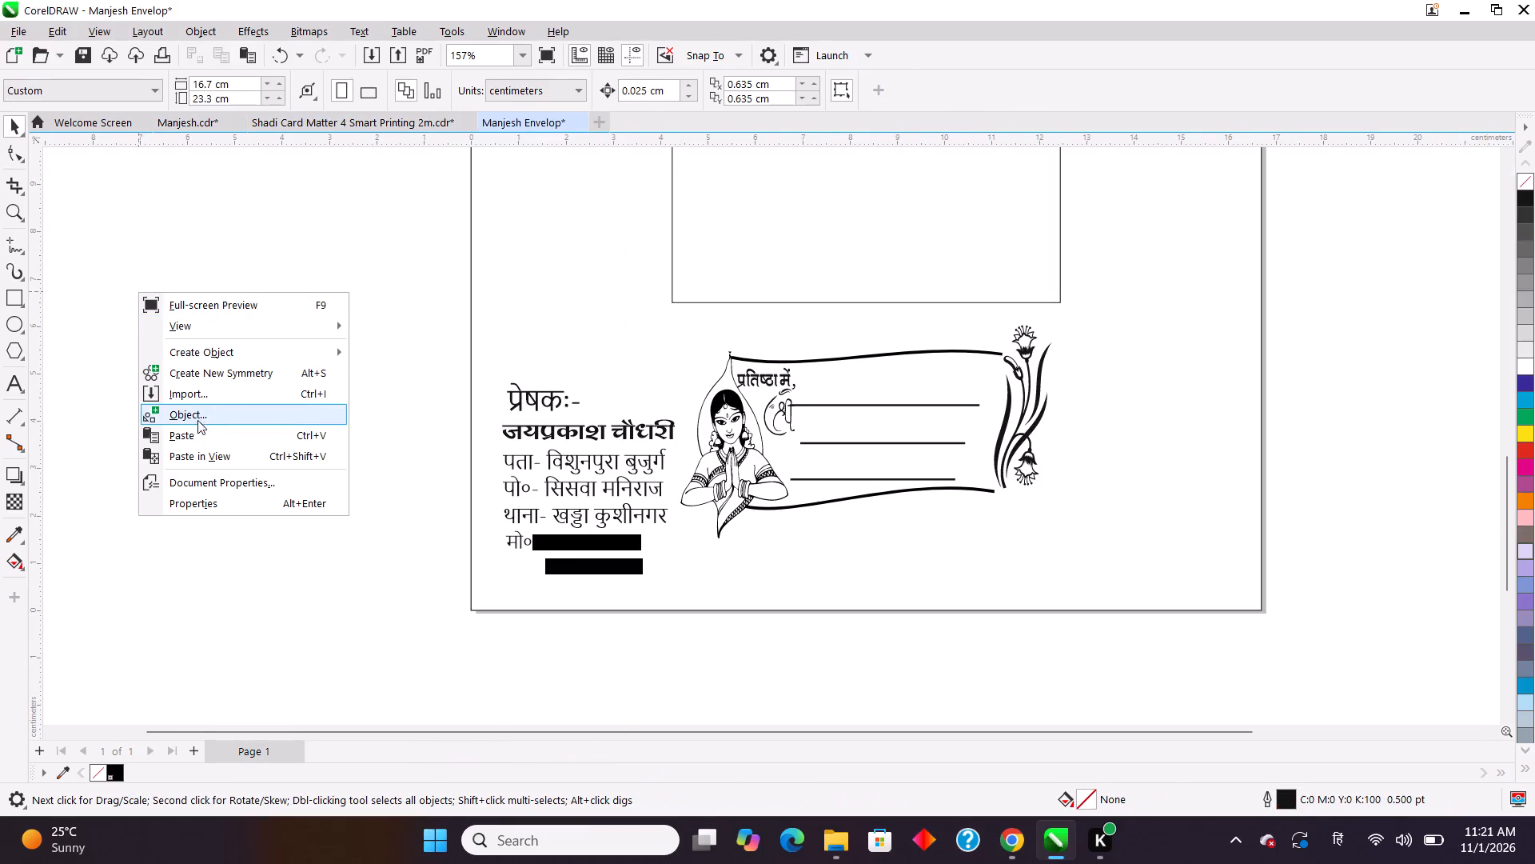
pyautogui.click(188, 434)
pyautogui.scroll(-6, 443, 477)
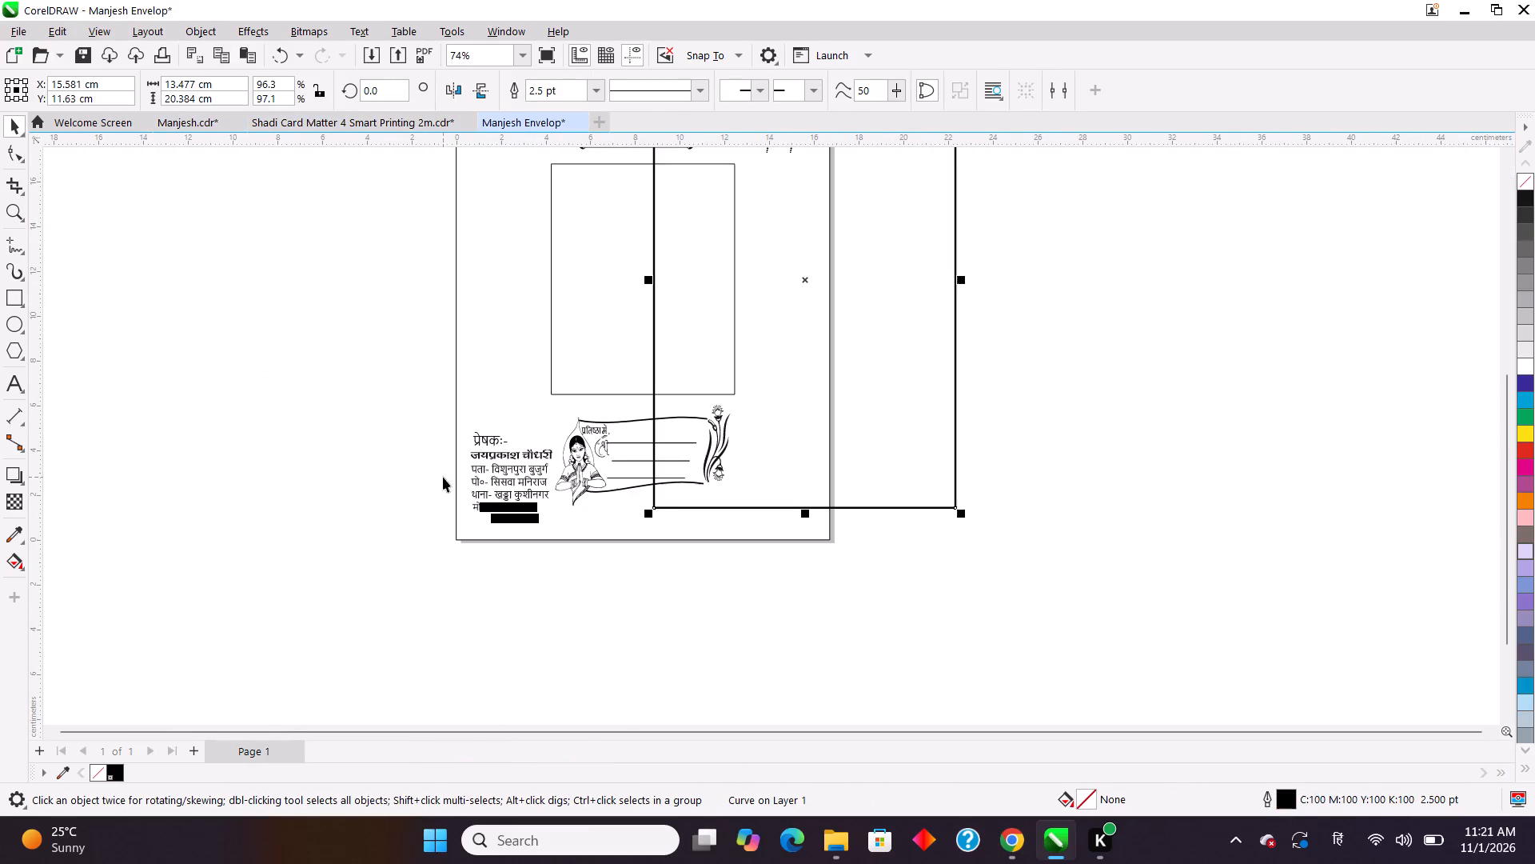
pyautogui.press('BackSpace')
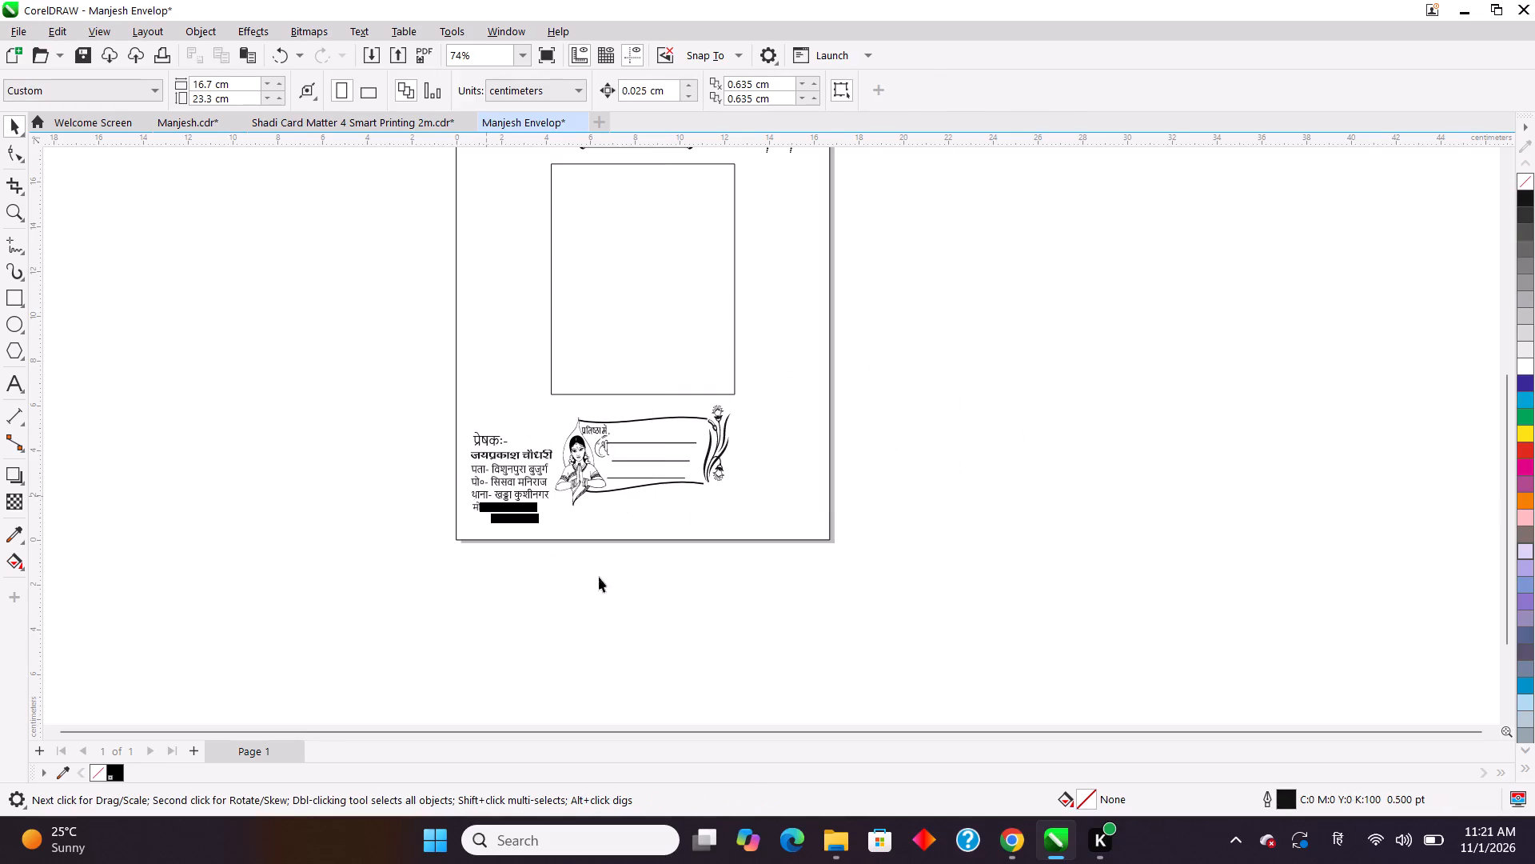
# In Shadi Card Matter 4 Smart Printing 2m.cdr, copy the rosette-and-flourish ornament group beside the आकांक्षी heading on Page 2.
pyautogui.click(358, 117)
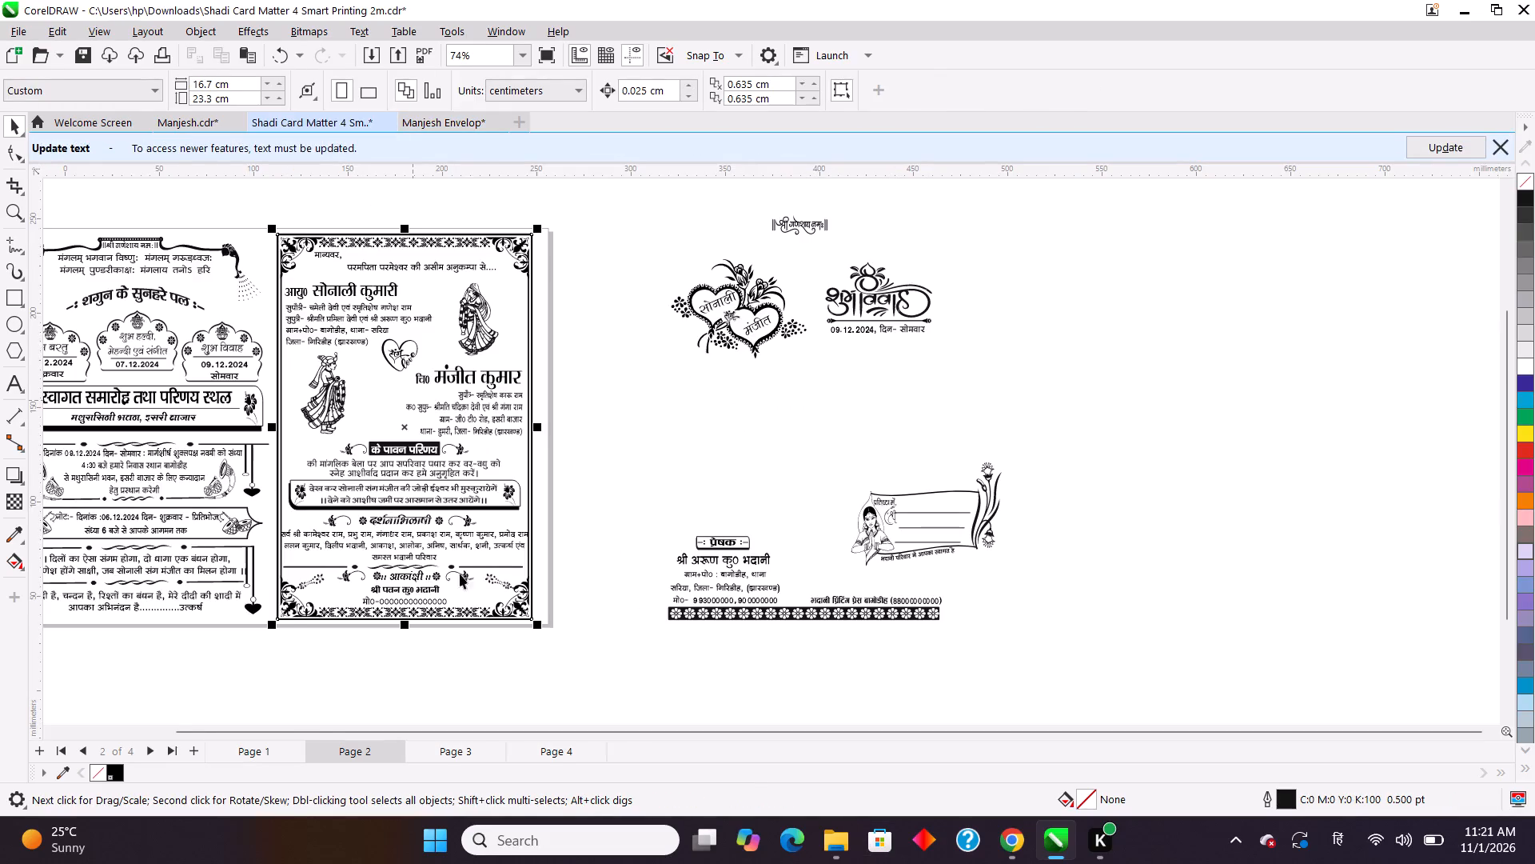
pyautogui.click(464, 577)
pyautogui.rightClick(463, 578)
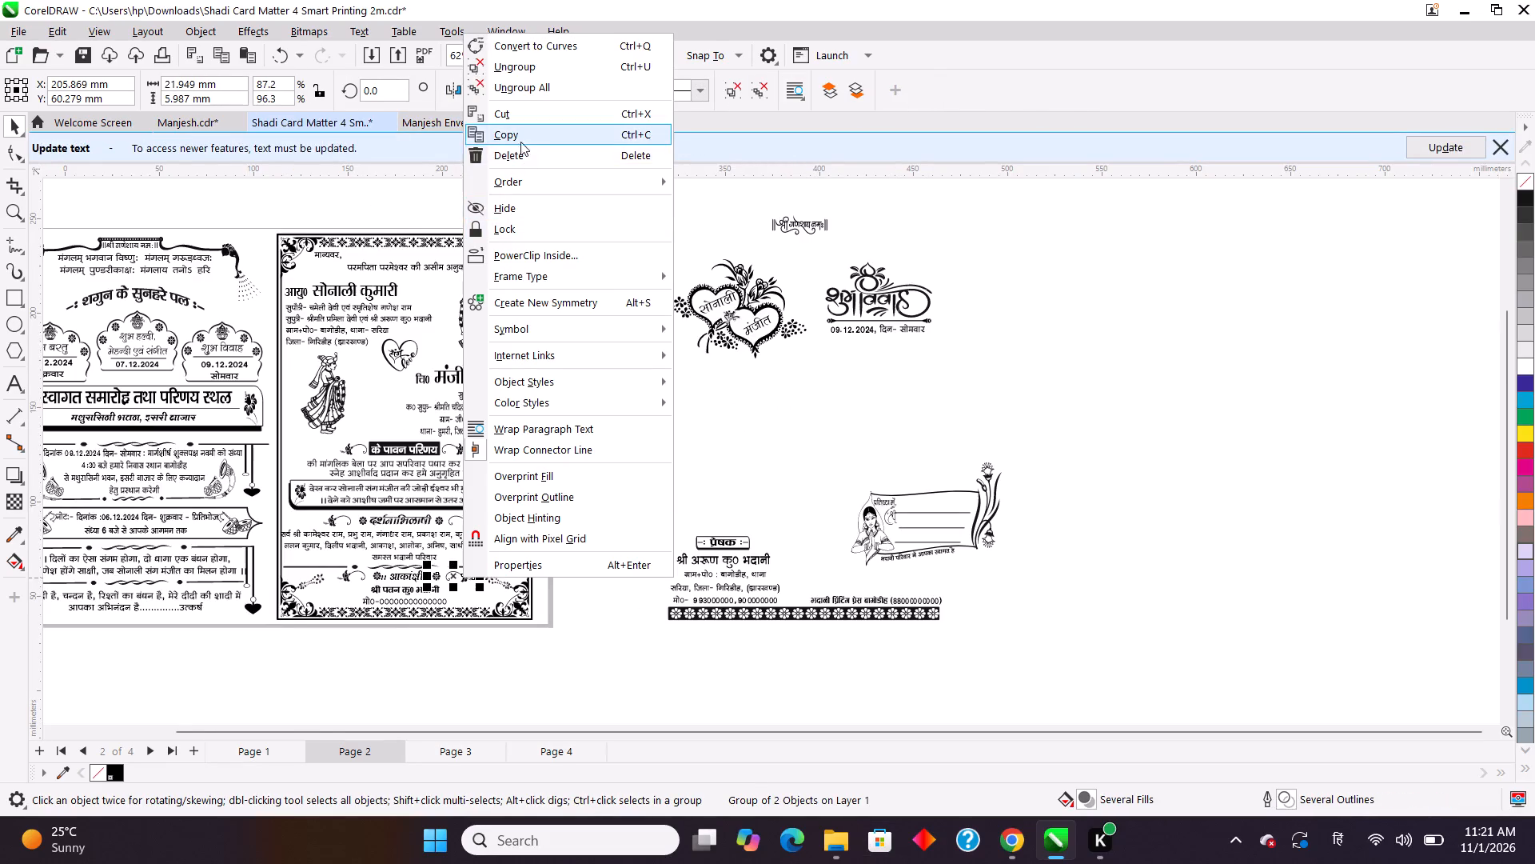
pyautogui.click(516, 132)
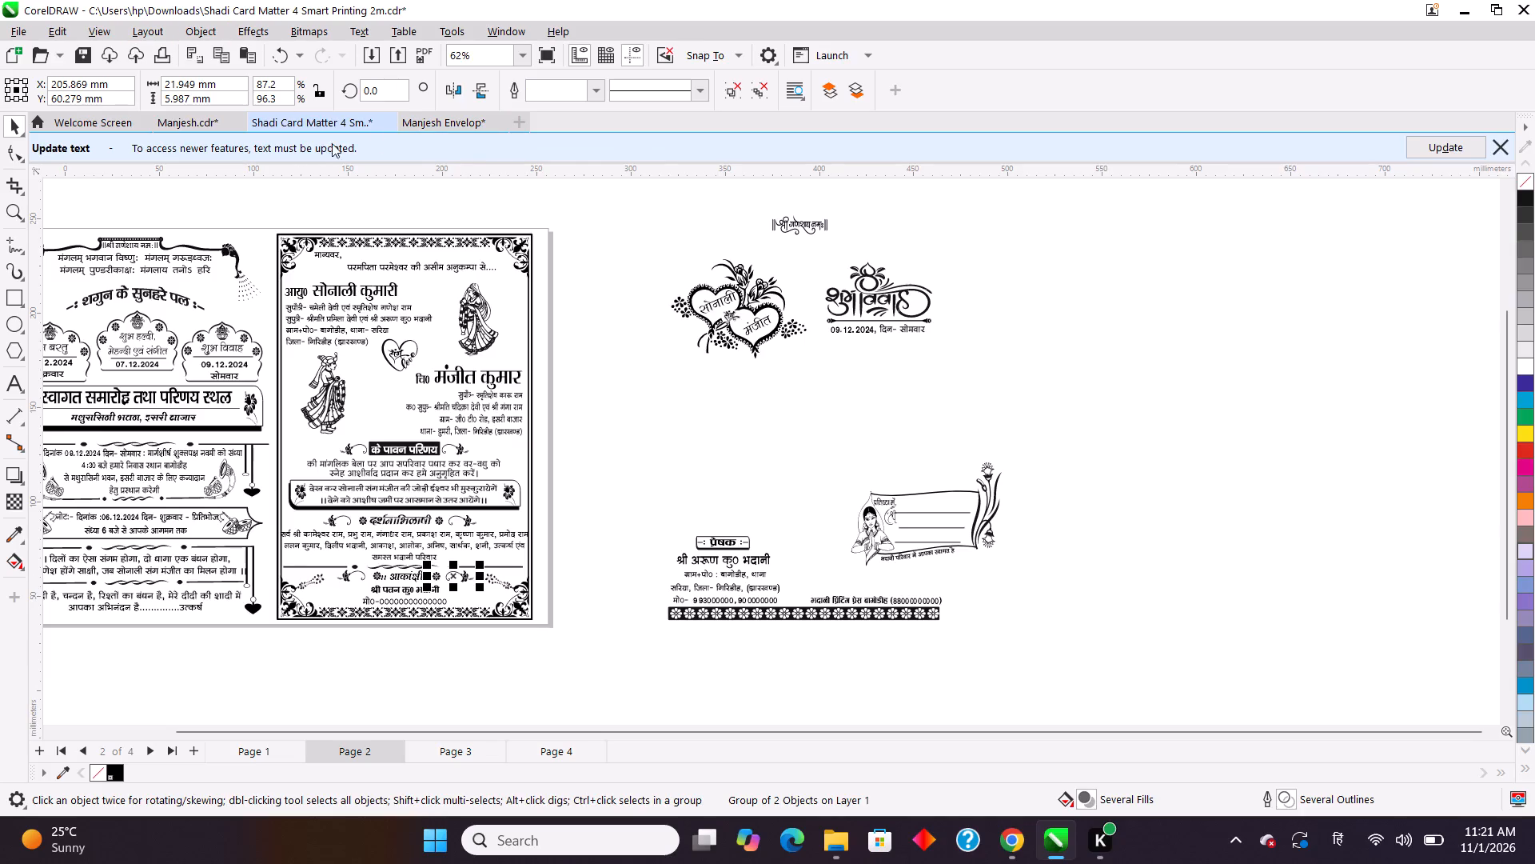
# Paste the ornament group into Manjesh Envelop and place it beside the प्रेषकः- heading, above the sender's name.
pyautogui.click(433, 119)
pyautogui.rightClick(150, 360)
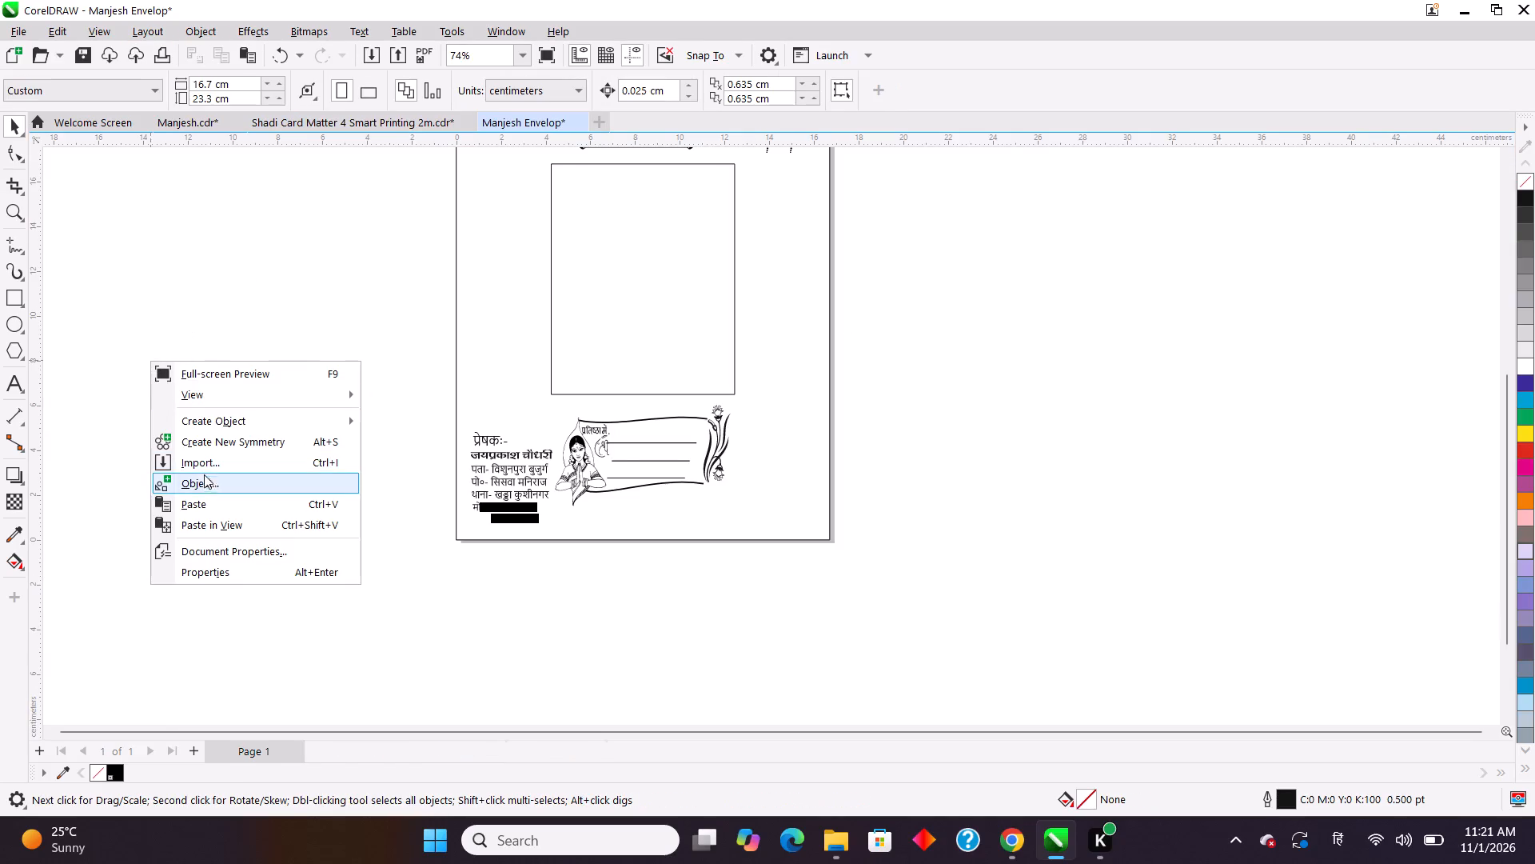
pyautogui.click(201, 498)
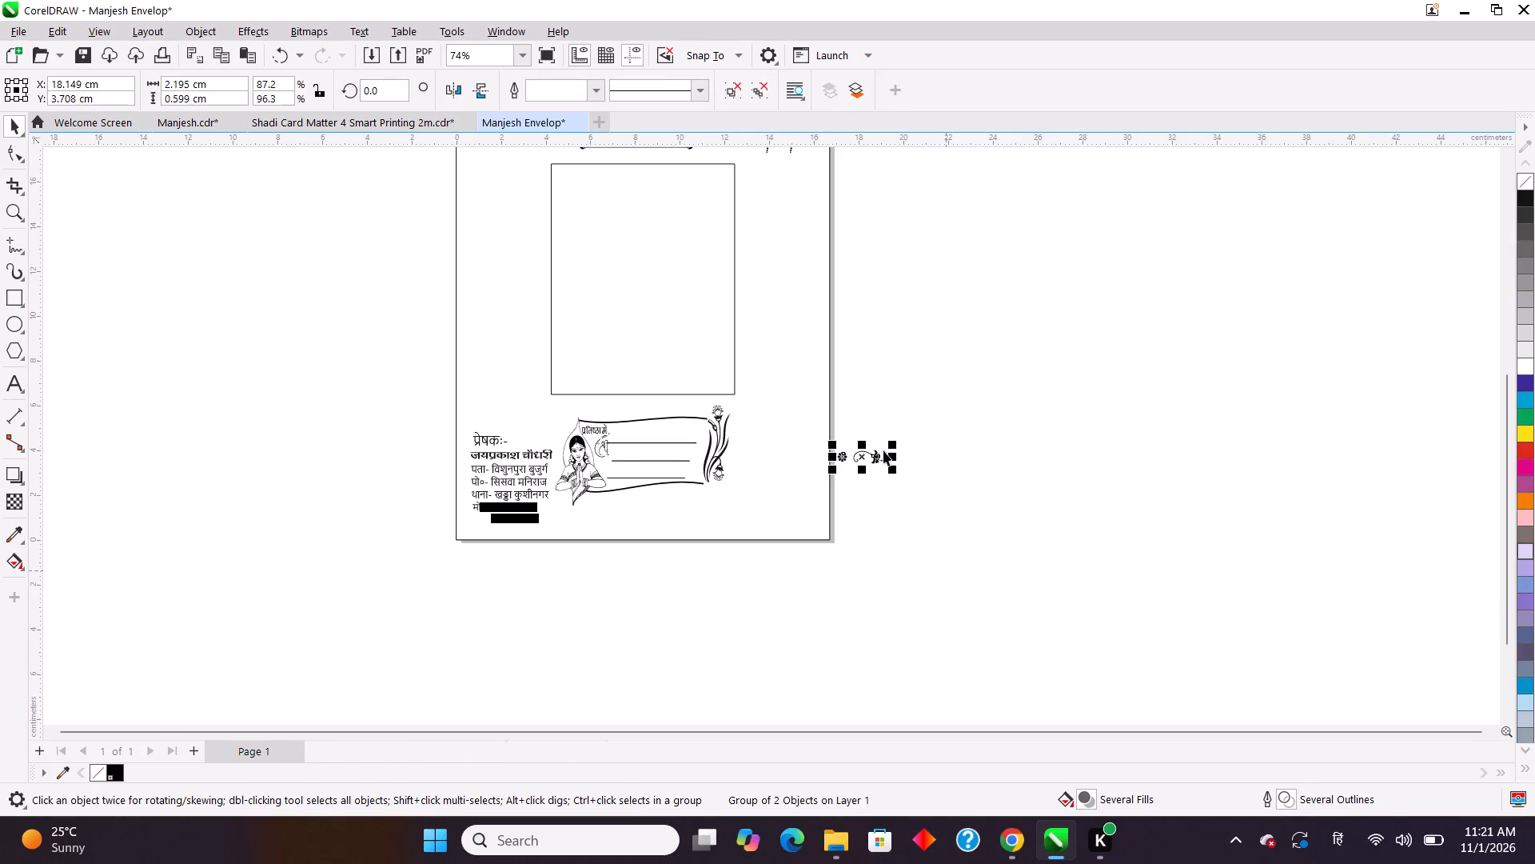
pyautogui.moveTo(860, 455); pyautogui.dragTo(627, 450)
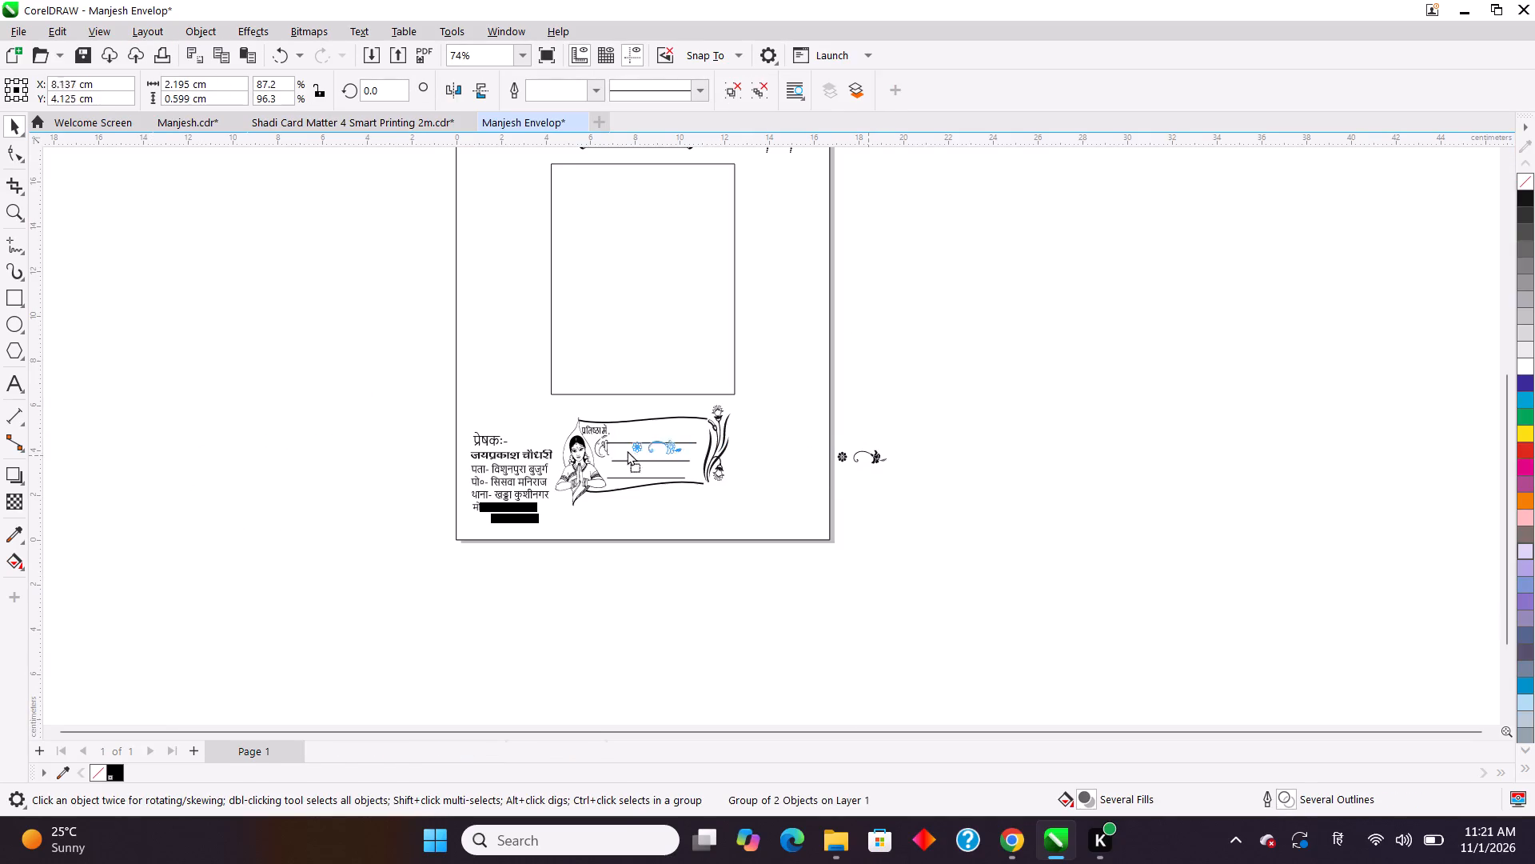
pyautogui.moveTo(627, 450); pyautogui.dragTo(536, 439)
pyautogui.scroll(7, 333, 385)
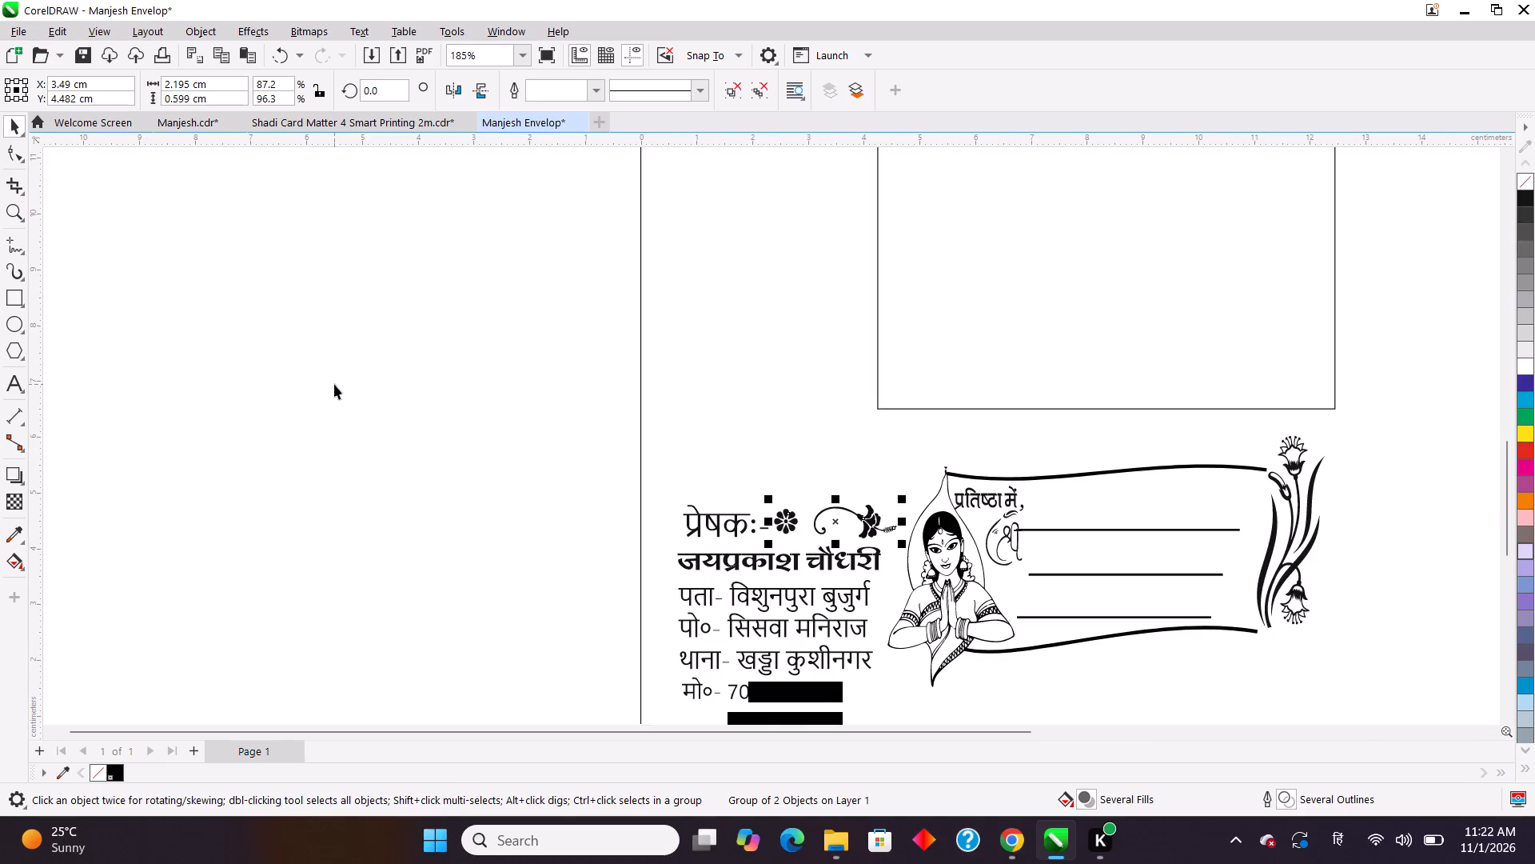
pyautogui.click(355, 433)
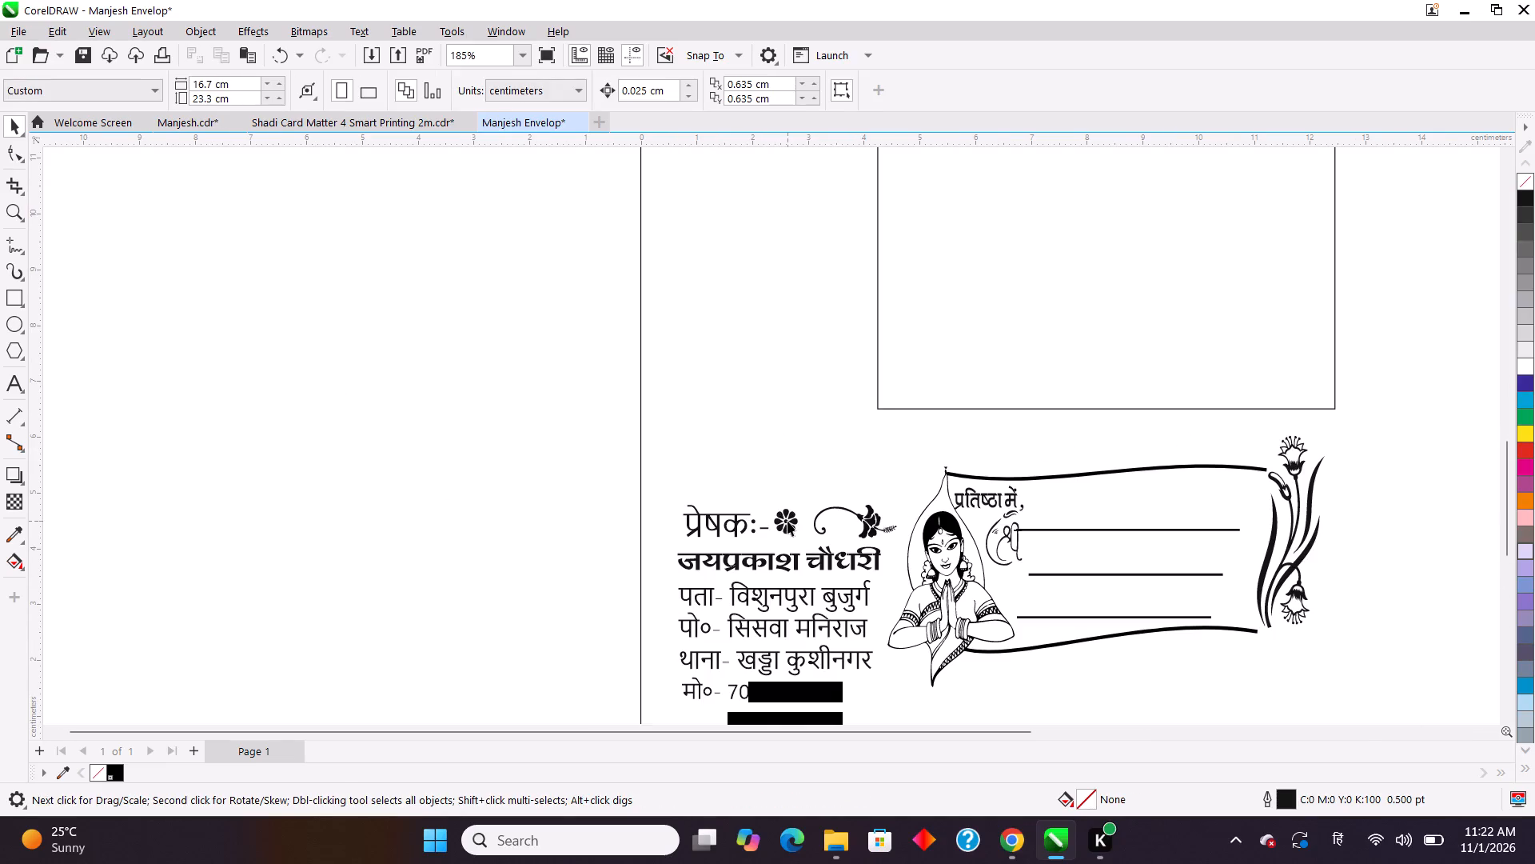
# Ungroup the pasted ornament and delete its small round rosette, keeping the floral flourish.
pyautogui.click(787, 521)
pyautogui.click(729, 94)
pyautogui.click(428, 396)
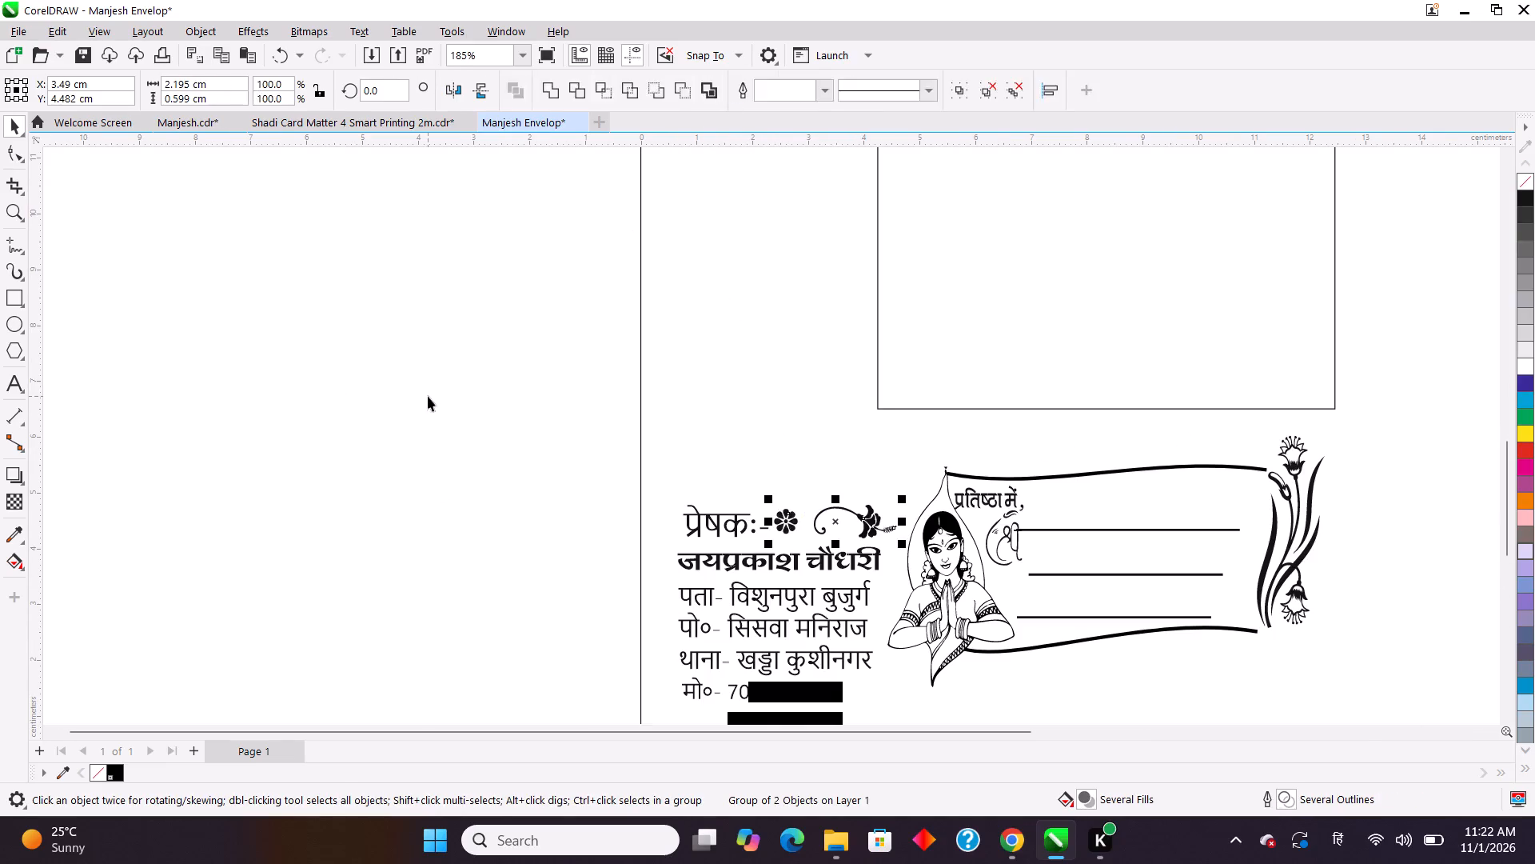
pyautogui.click(786, 519)
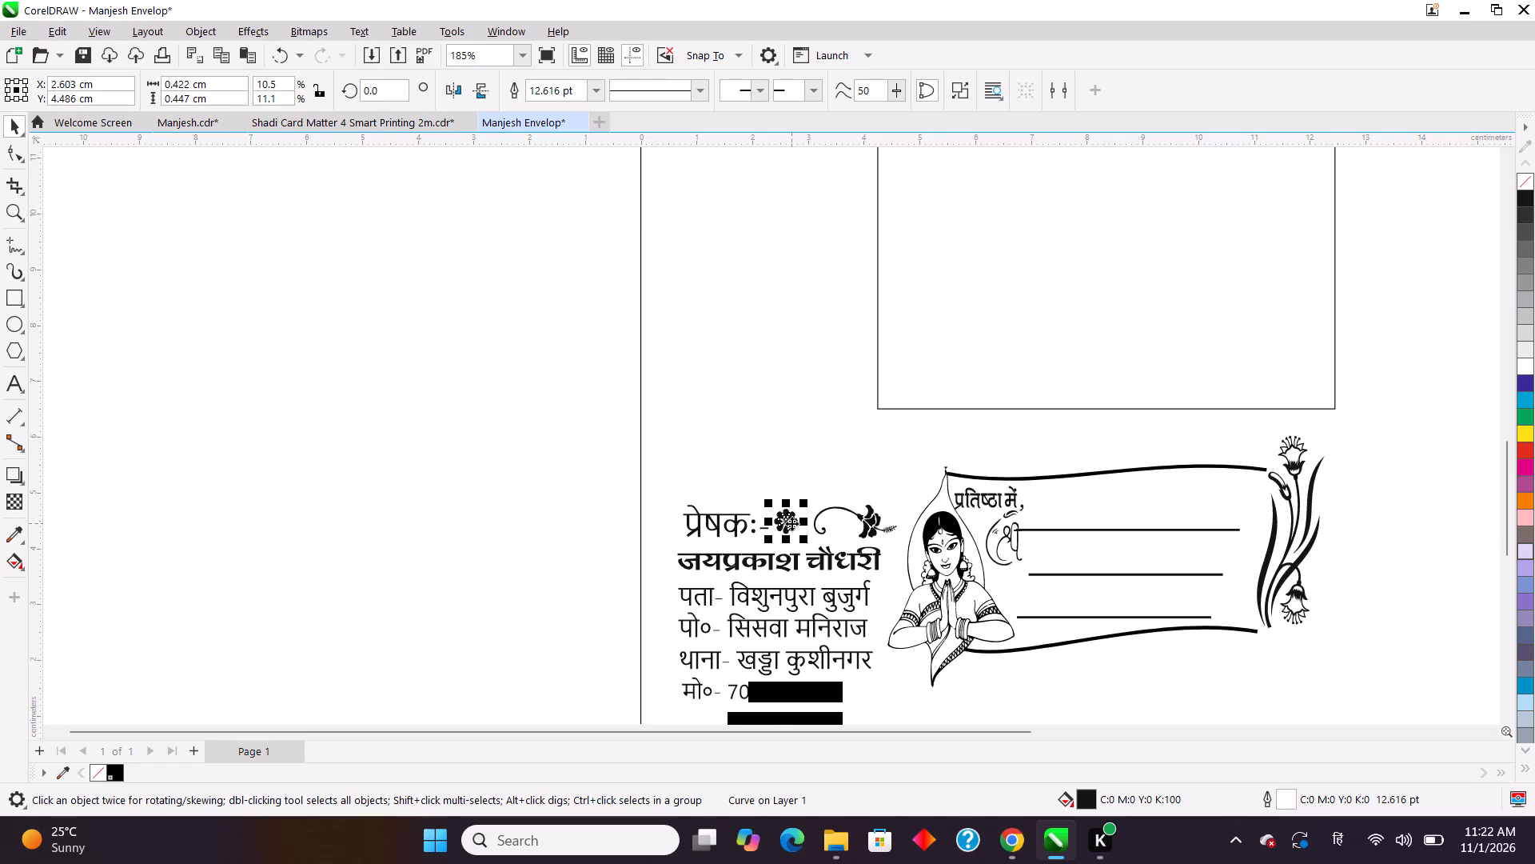
pyautogui.press('BackSpace')
# Nudge the floral flourish about 0.66 cm left and 0.025 cm down so it sits close after प्रेषकः-.
pyautogui.click(869, 517)
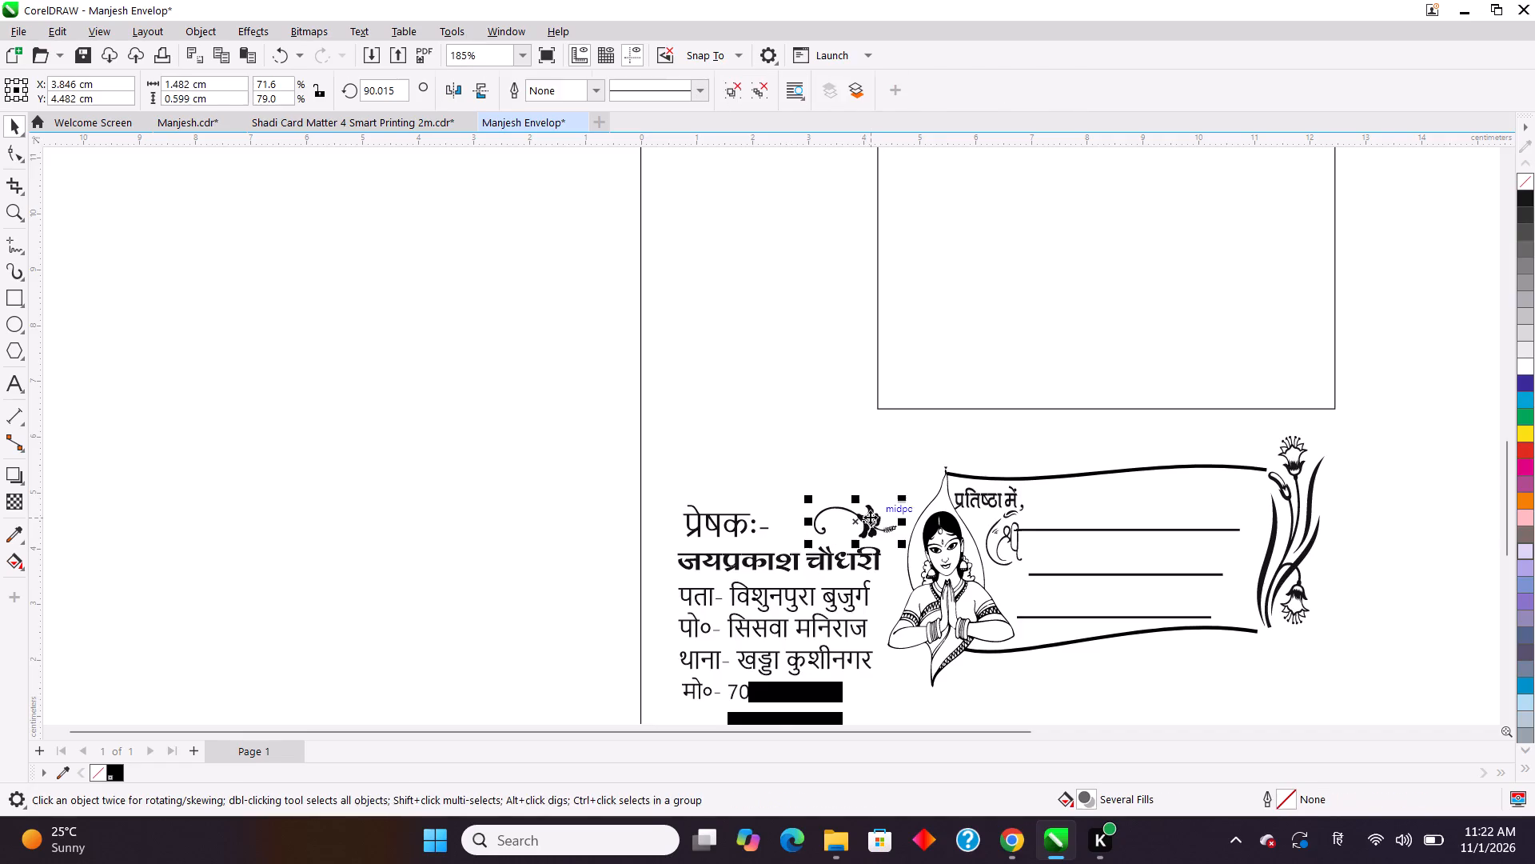
pyautogui.press('Left')
pyautogui.press('Left')
pyautogui.press('Left')
pyautogui.press('Left')
pyautogui.press('Left')
pyautogui.press('Left')
pyautogui.press('Left')
pyautogui.press('Left')
pyautogui.press('Left')
pyautogui.press('Left')
pyautogui.press('Left')
pyautogui.press('Left')
pyautogui.press('Left')
pyautogui.press('Left')
pyautogui.press('Left')
pyautogui.press('Left')
pyautogui.press('Left')
pyautogui.press('Left')
pyautogui.press('Left')
pyautogui.press('Left')
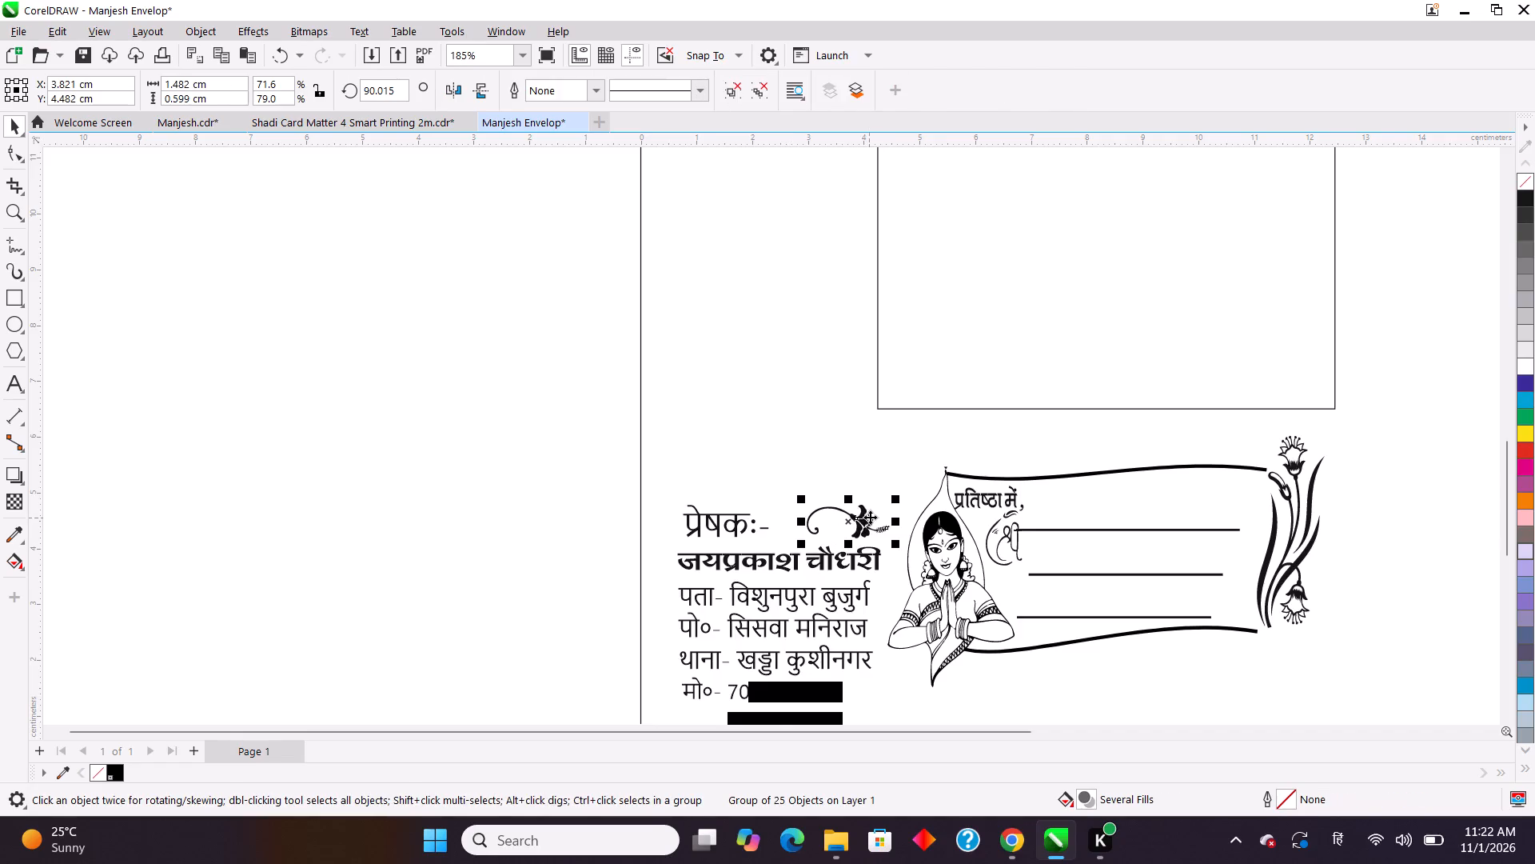
pyautogui.press('Left')
pyautogui.press('Left')
pyautogui.press('Left')
pyautogui.press('Left')
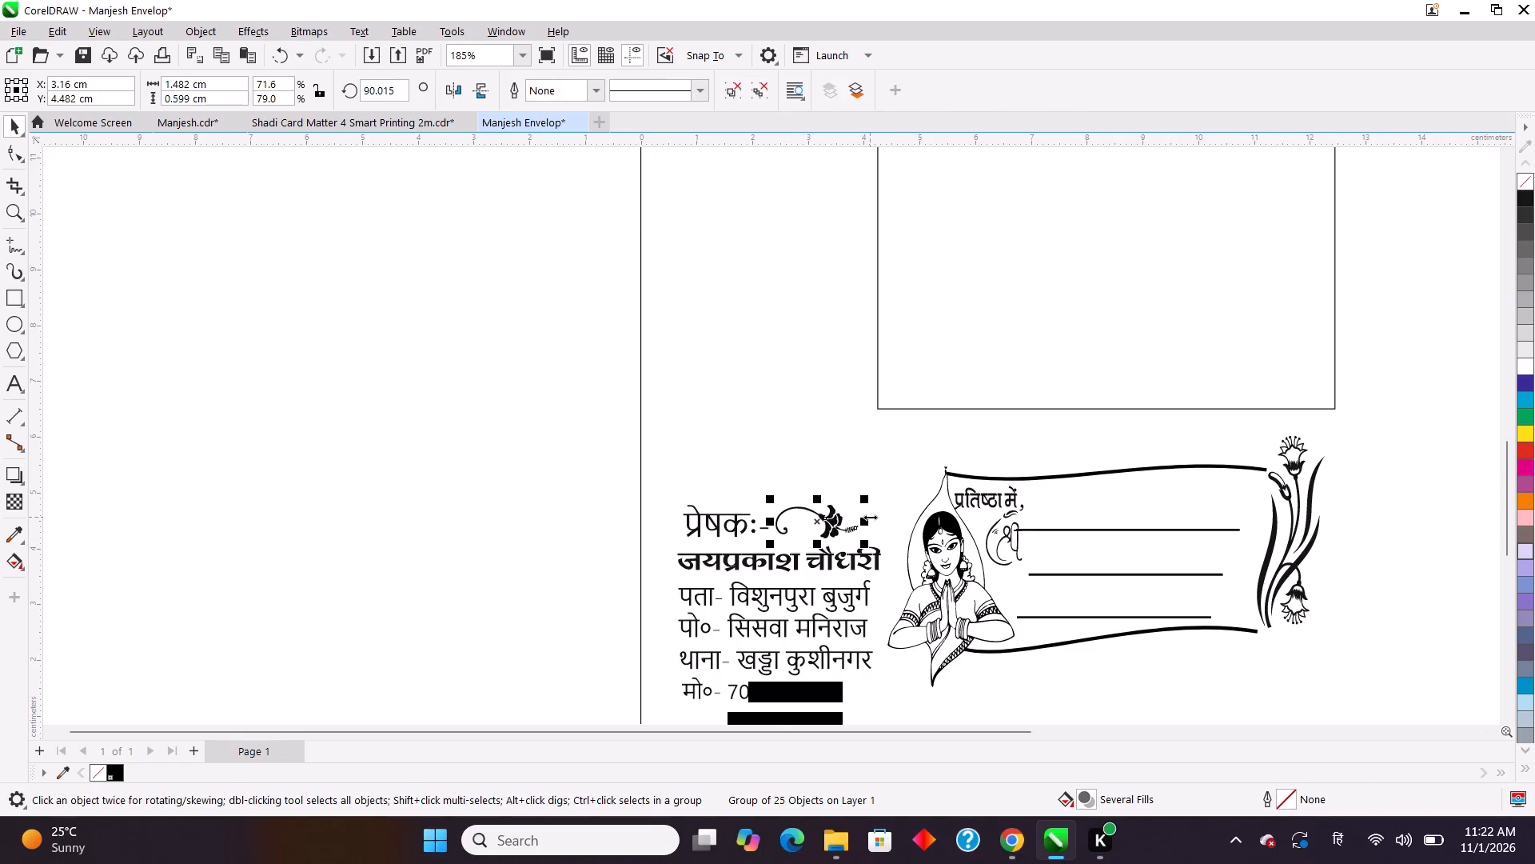
pyautogui.press('Left')
pyautogui.press('Down')
pyautogui.press('Right')
pyautogui.press('Right')
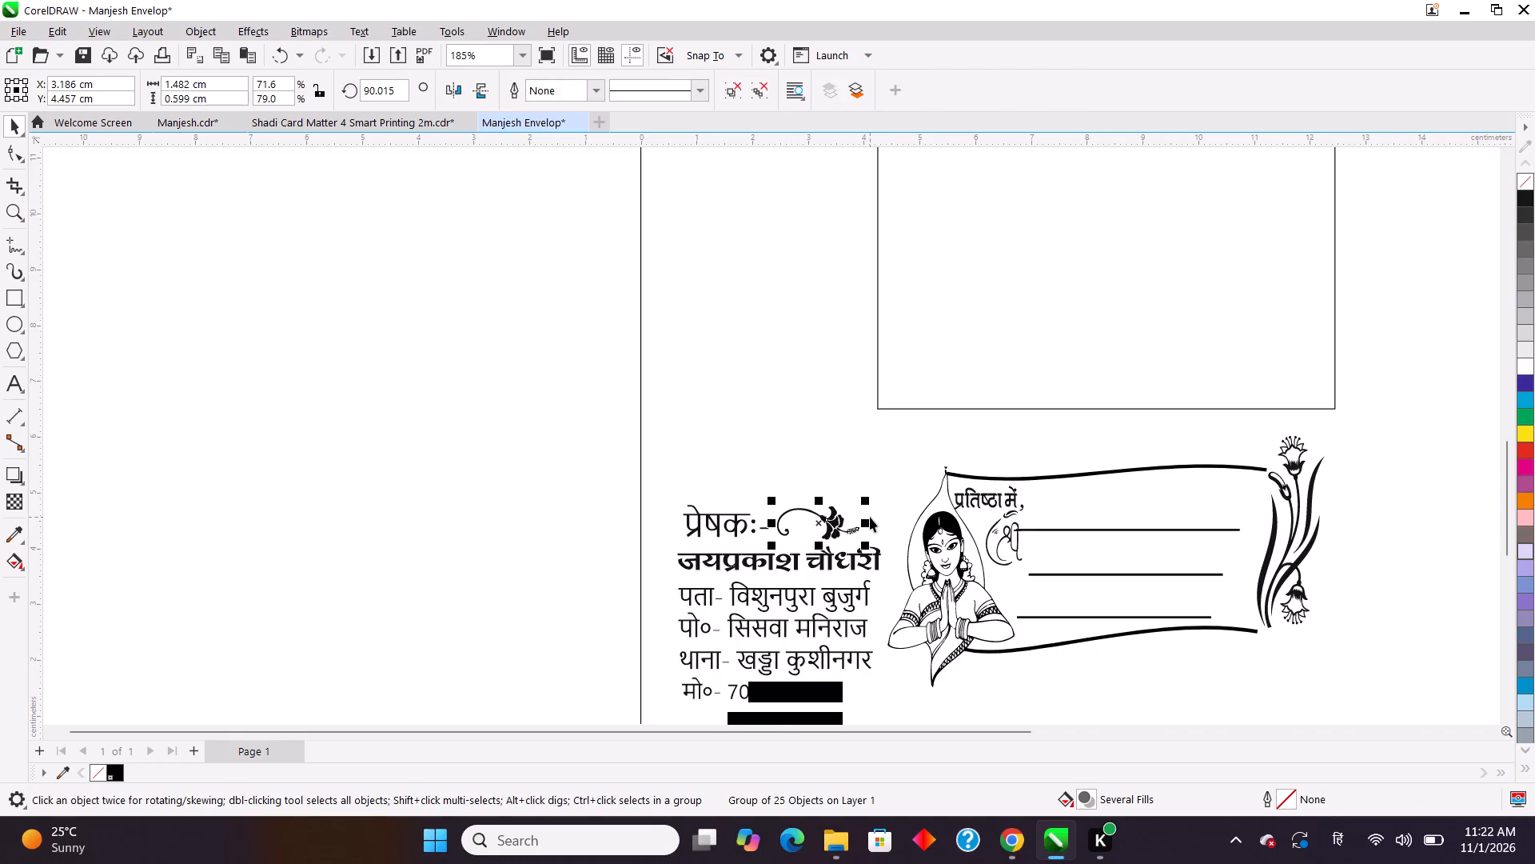
# Scale the floral flourish down proportionally to about 1.37 cm wide and 0.55 cm high.
pyautogui.click(865, 502)
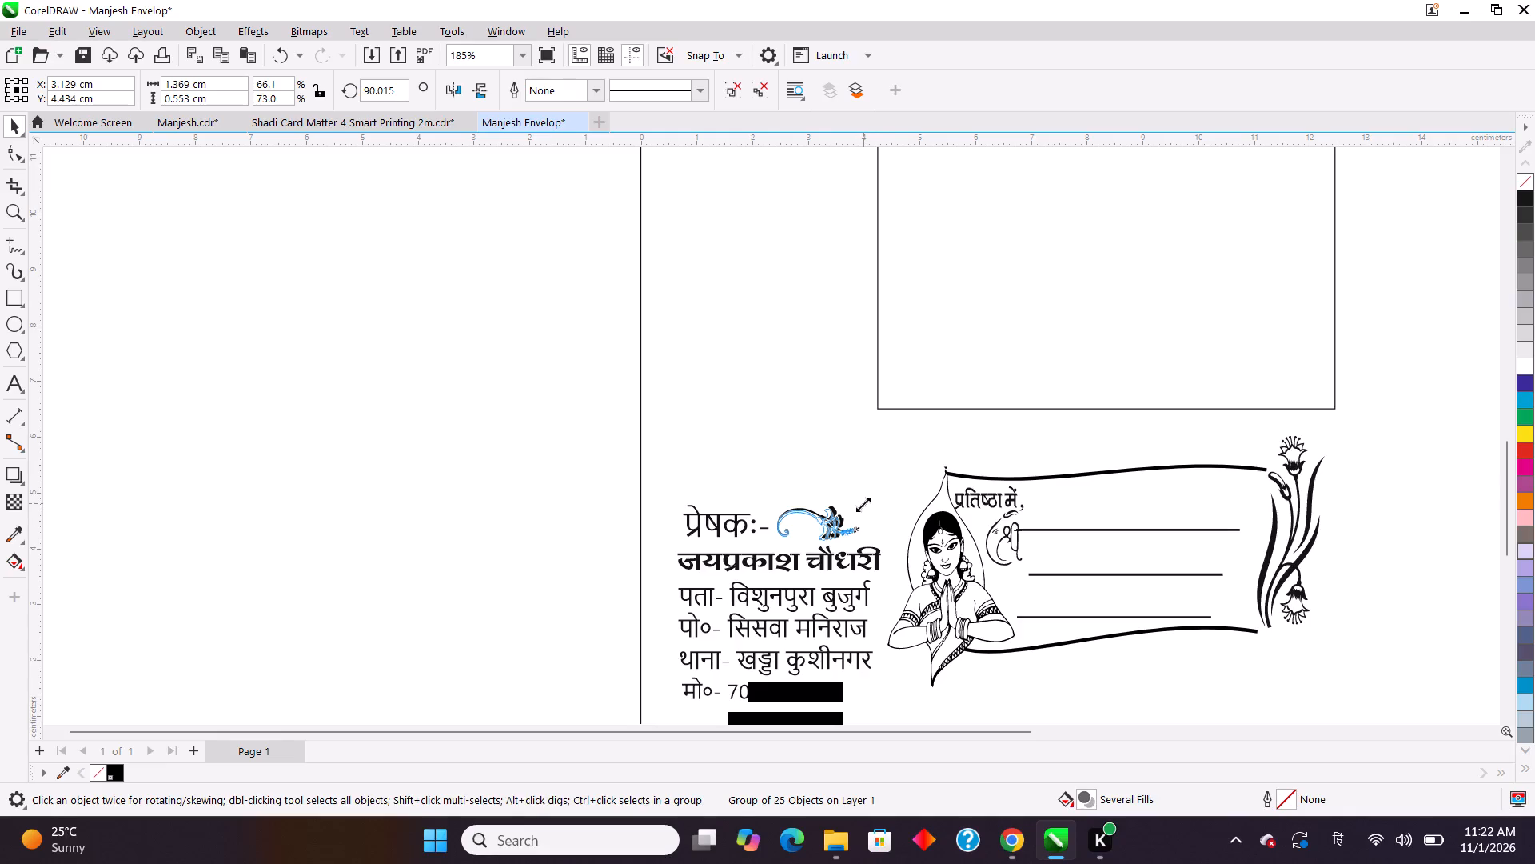
pyautogui.press('Right')
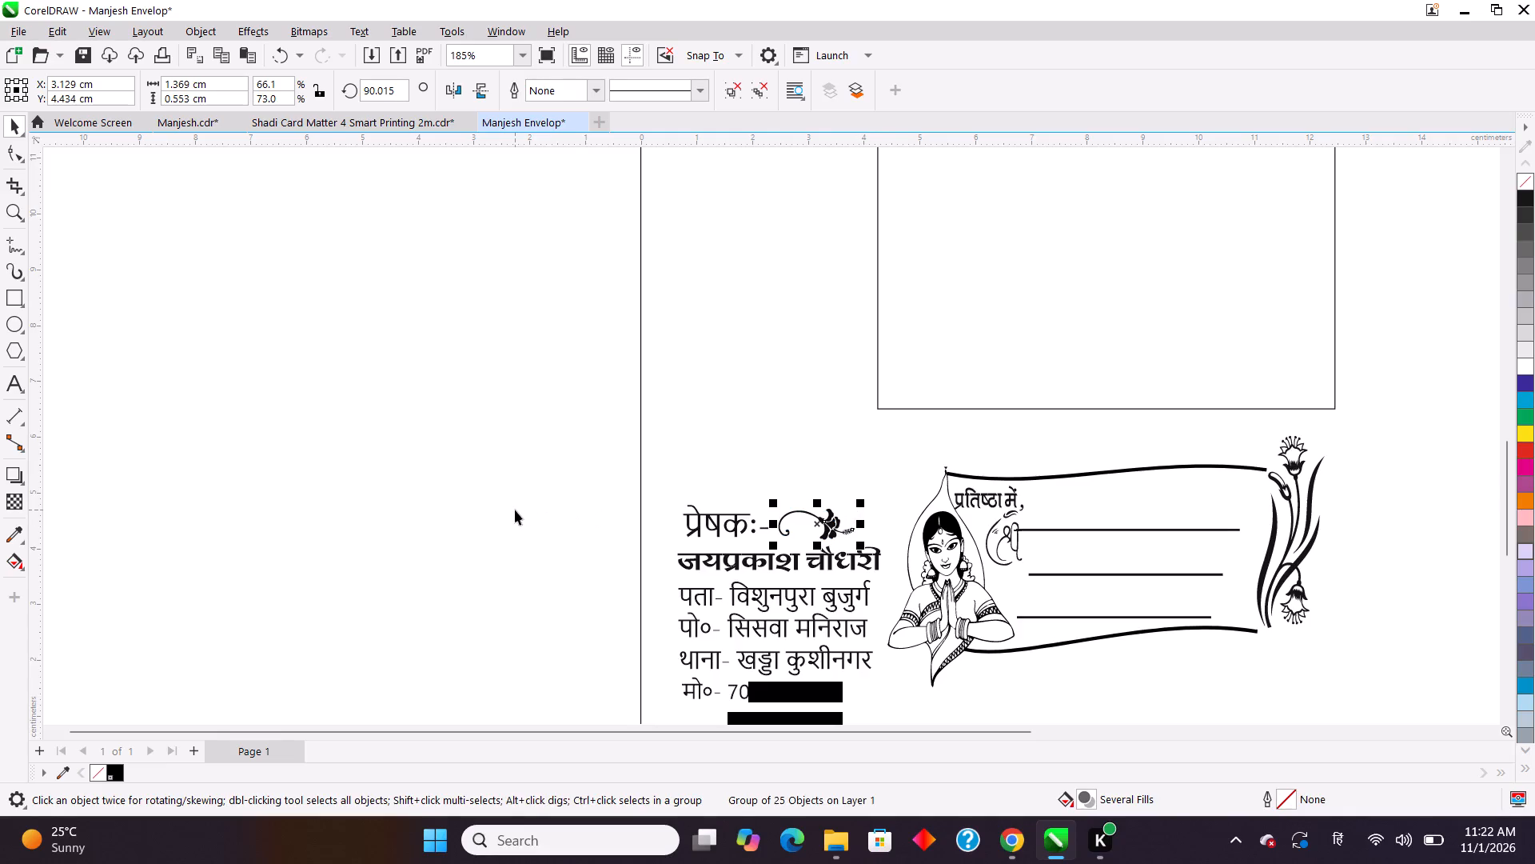
pyautogui.click(384, 347)
# Scale the sender's address and mobile text together to about 91%, roughly 3.18 cm wide, and nudge them 0.05 cm up.
pyautogui.scroll(-3, 1257, 360)
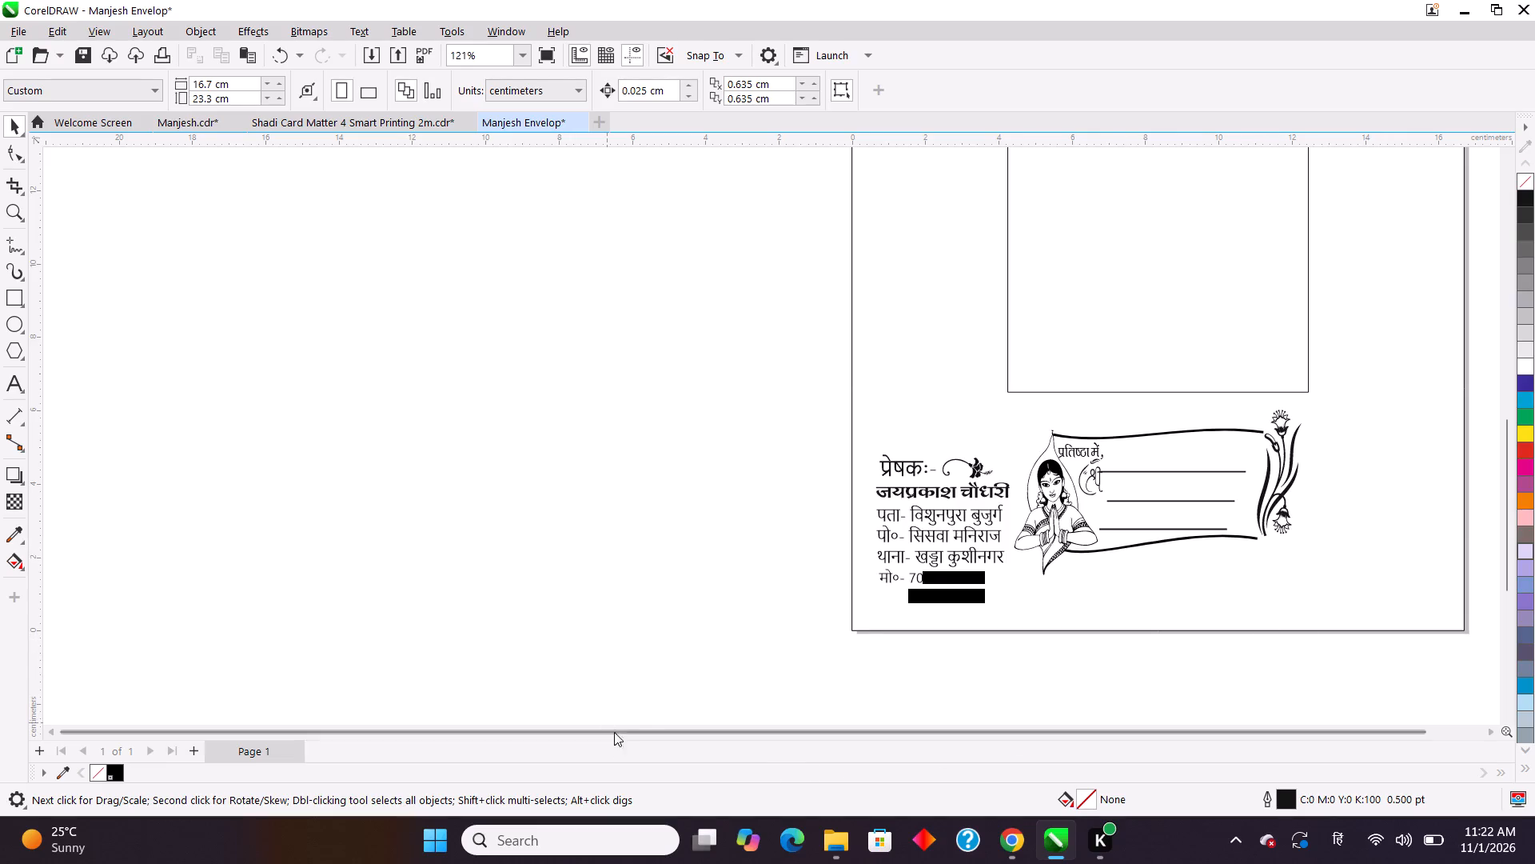
pyautogui.moveTo(624, 729); pyautogui.dragTo(787, 712)
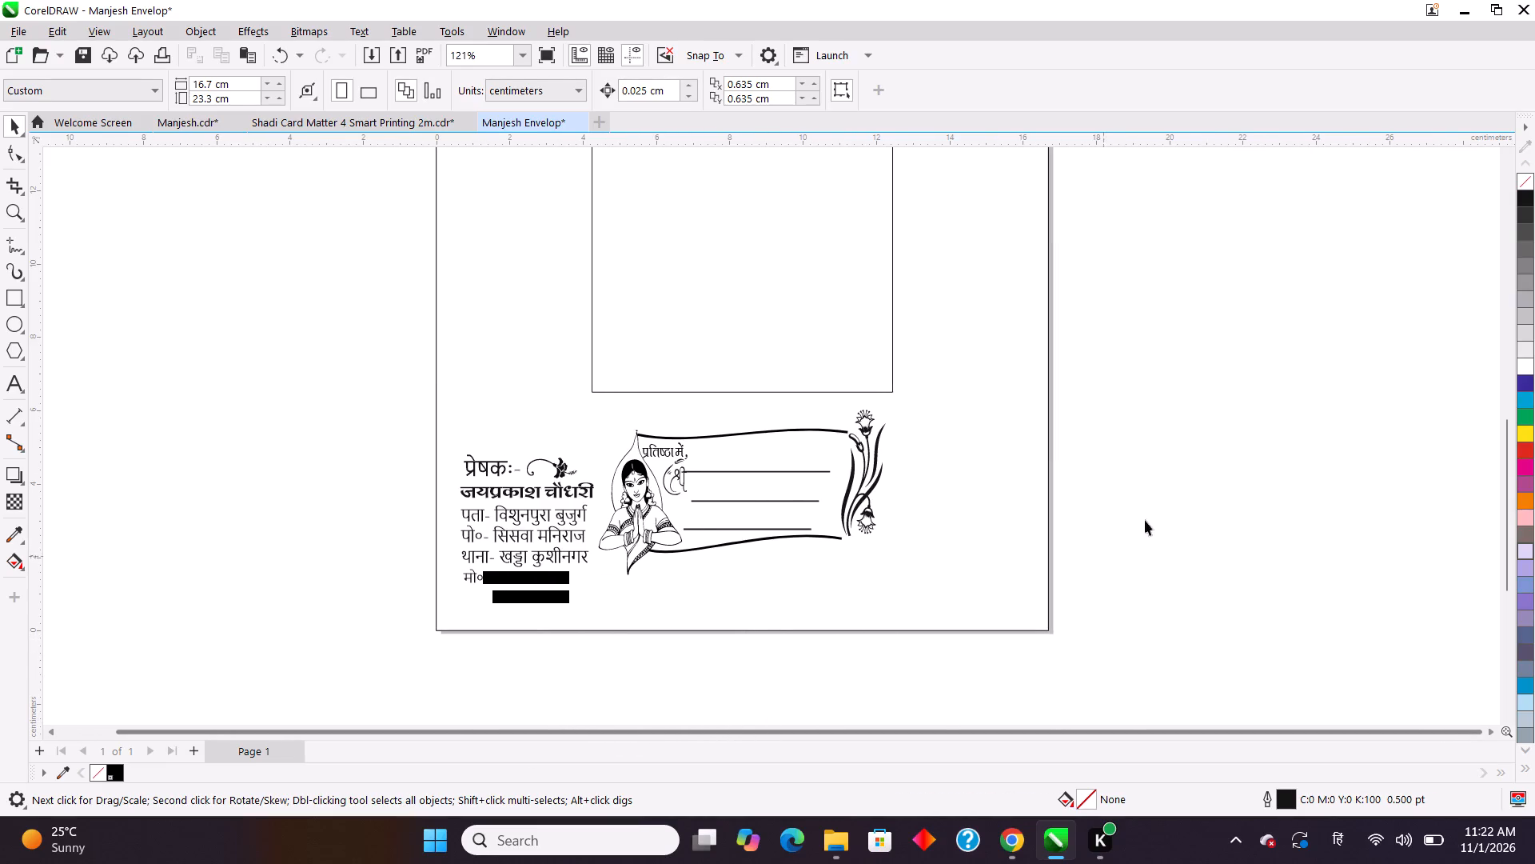
pyautogui.scroll(-1, 1233, 442)
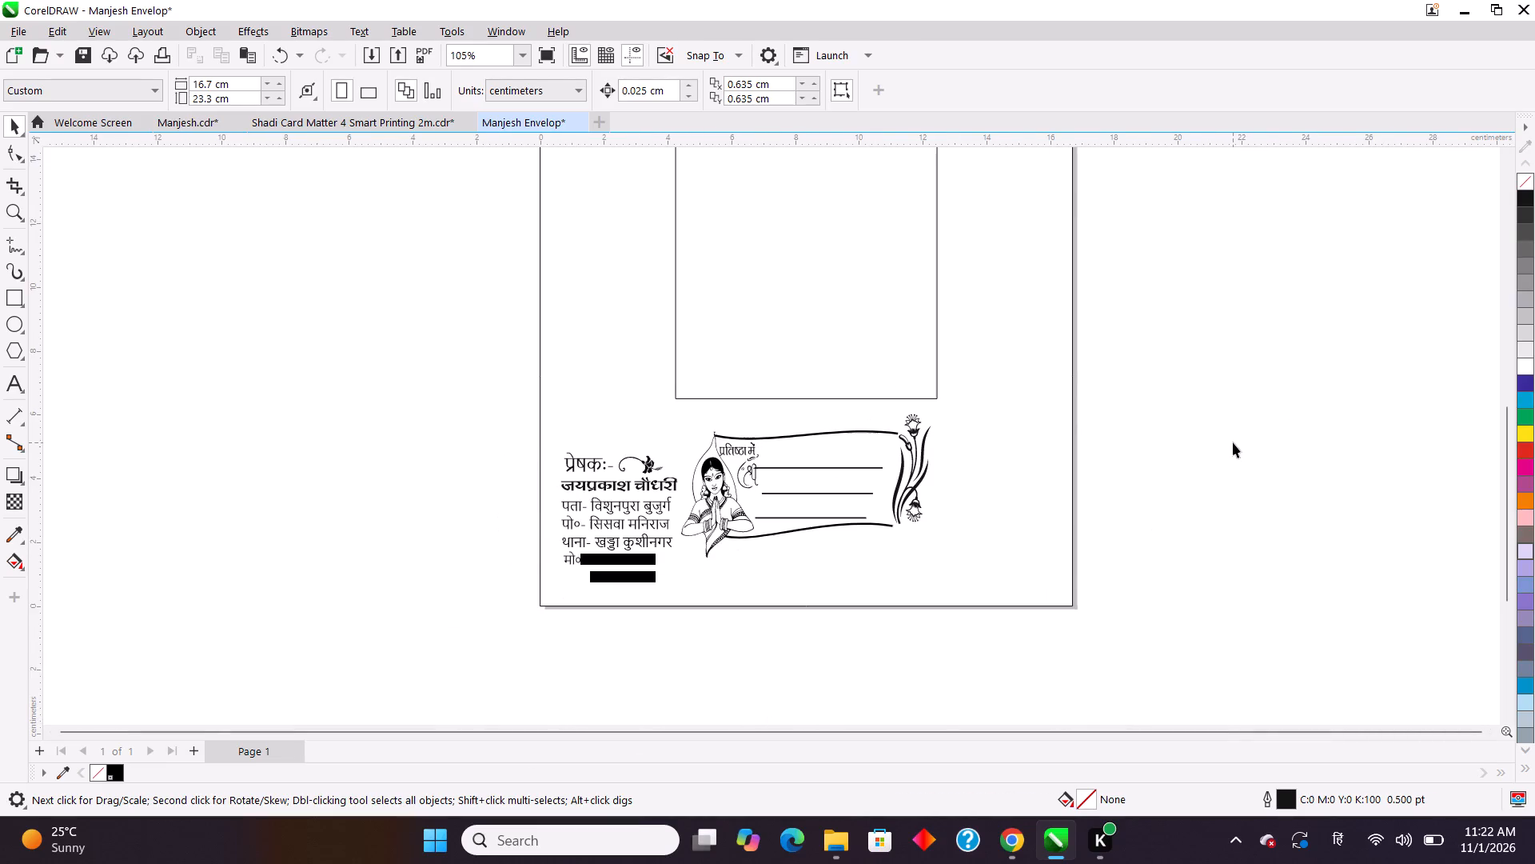
pyautogui.moveTo(474, 495); pyautogui.dragTo(544, 546)
pyautogui.moveTo(544, 546); pyautogui.dragTo(688, 604)
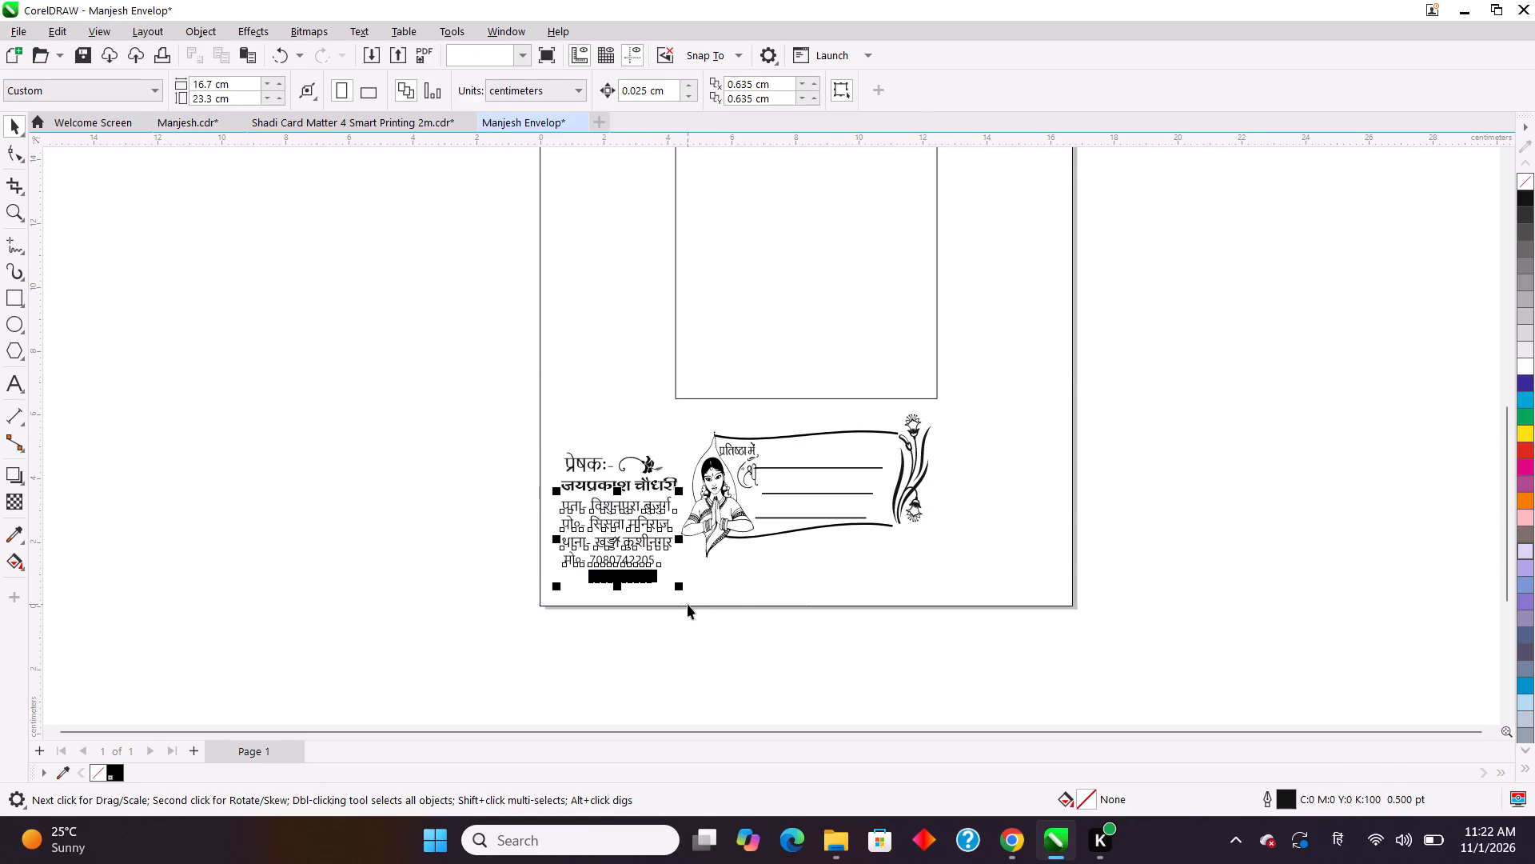
pyautogui.moveTo(680, 590); pyautogui.dragTo(681, 583)
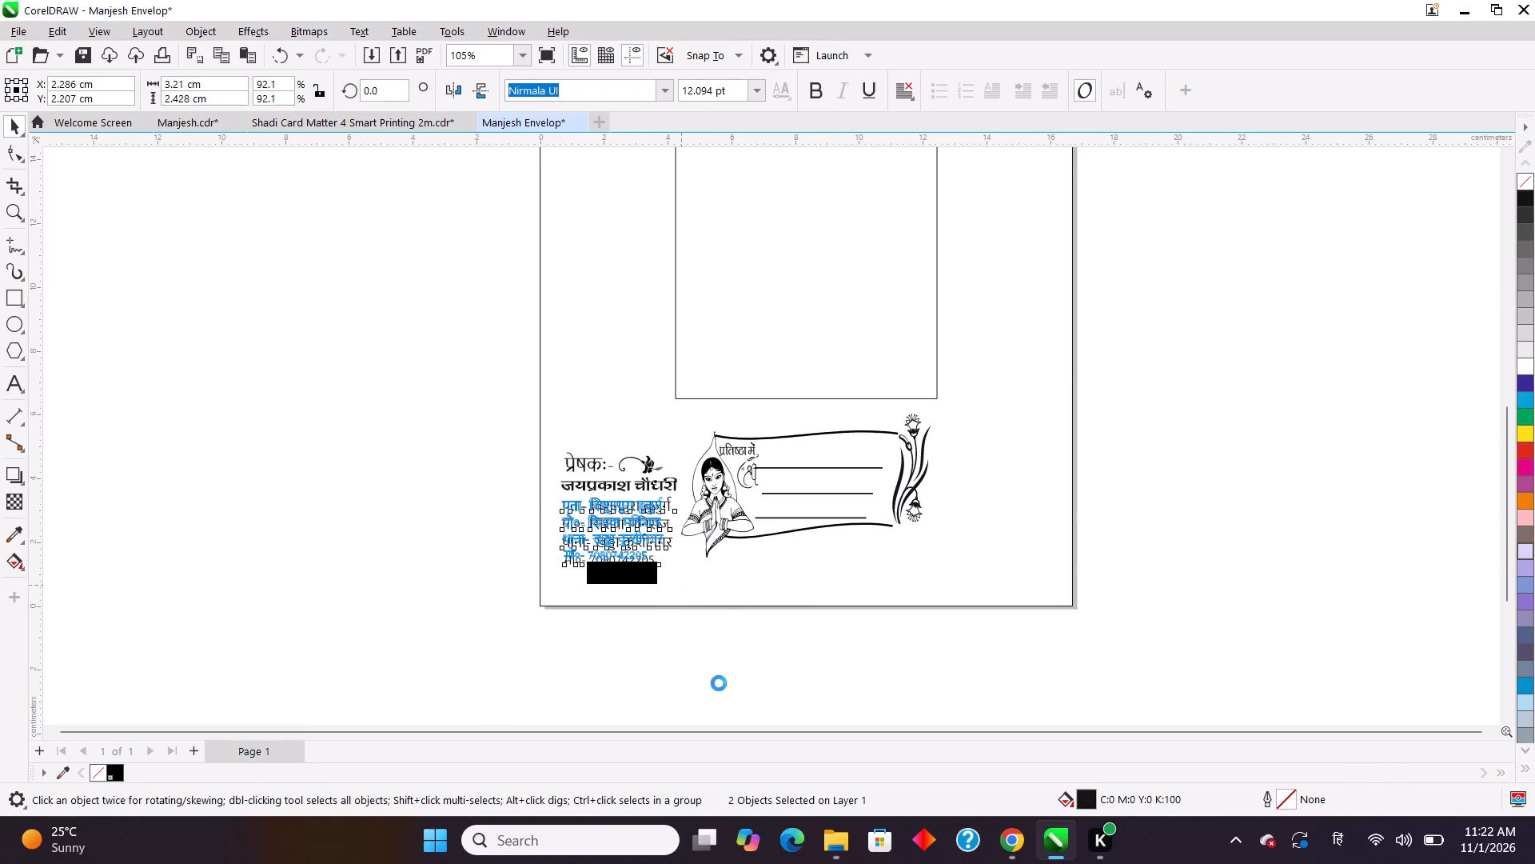
pyautogui.press('Up')
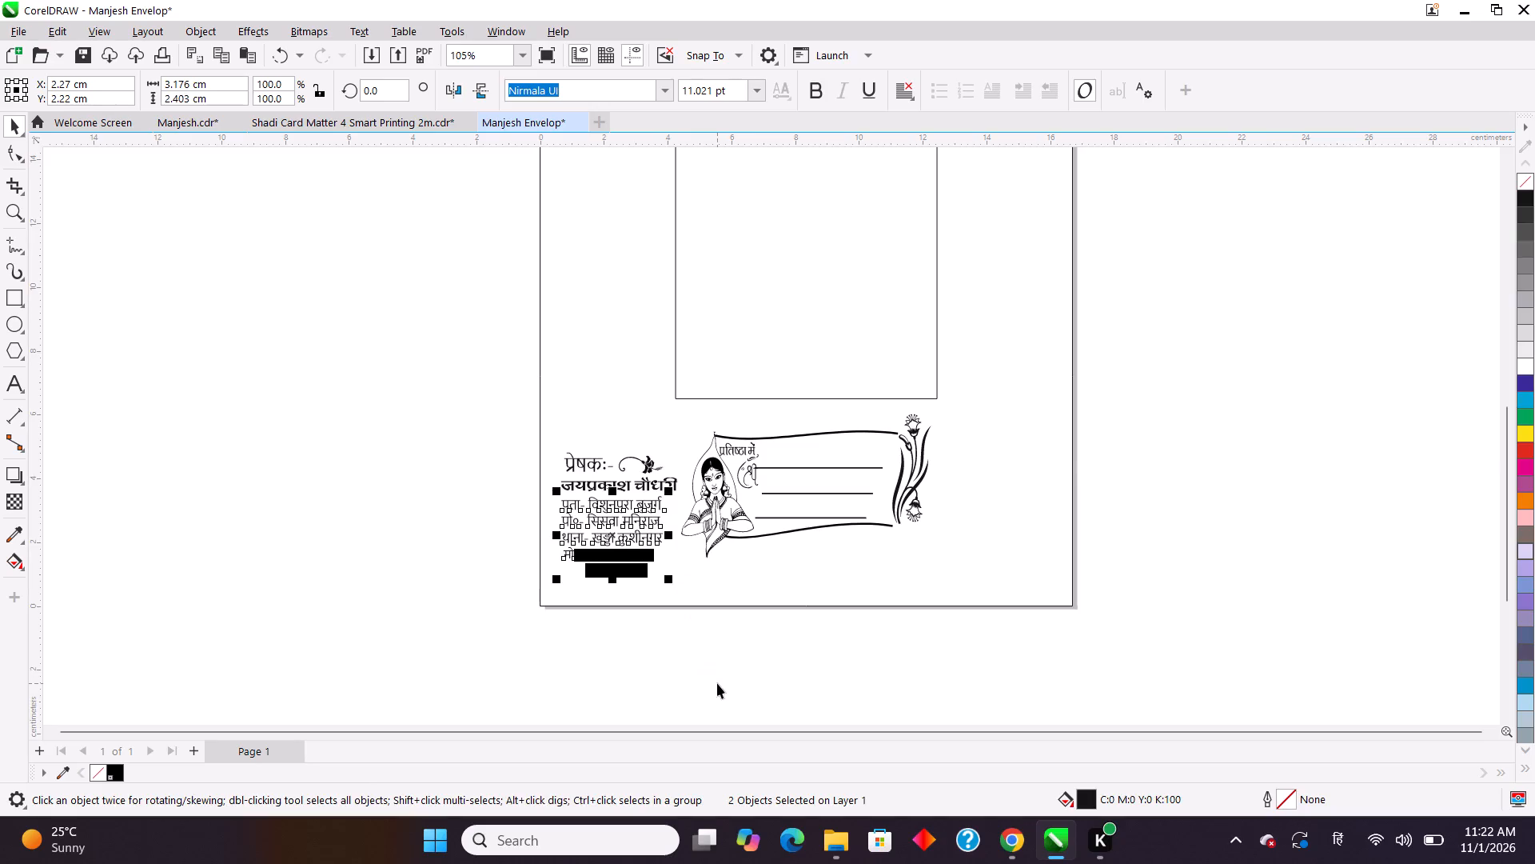
pyautogui.press('Up')
pyautogui.click(343, 498)
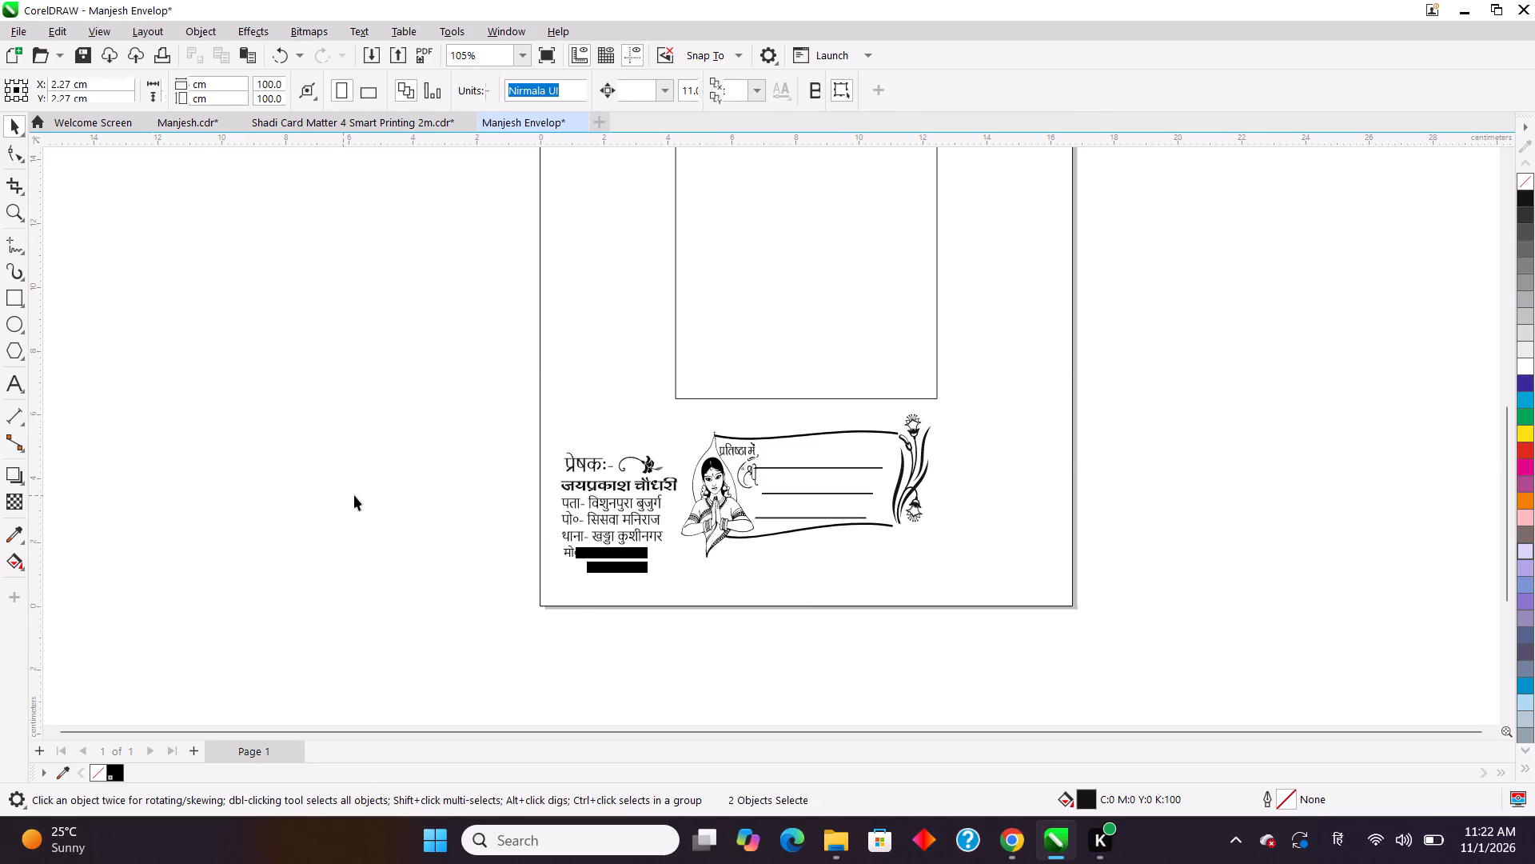
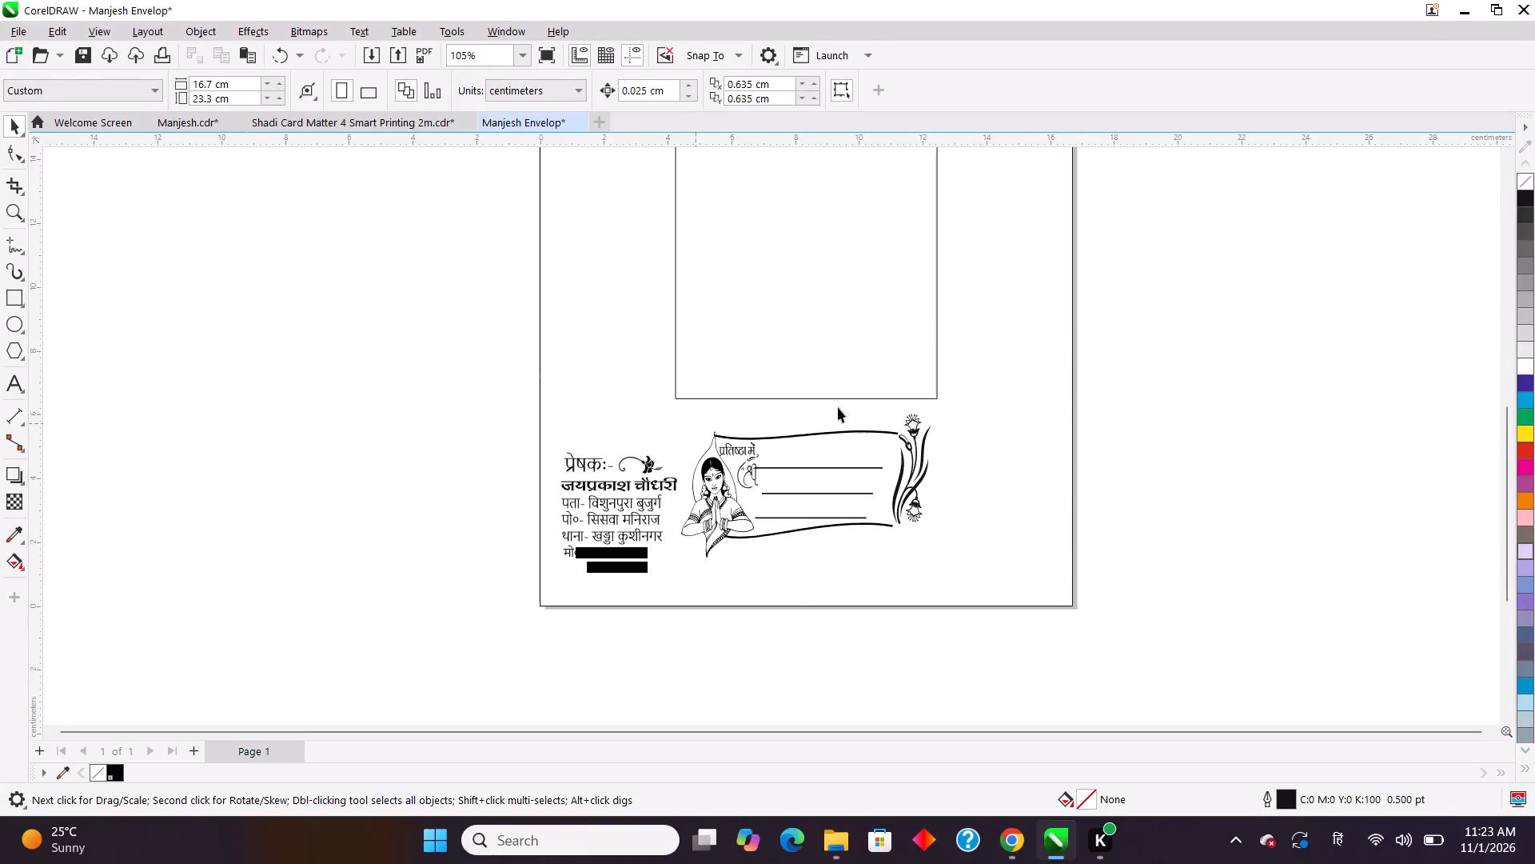
# Review the whole envelope layout, from the sender block and recipient panel to the Shubh Vivah header and hearts.
pyautogui.scroll(-2, 1109, 404)
pyautogui.scroll(3, 1109, 404)
pyautogui.scroll(-1, 1109, 403)
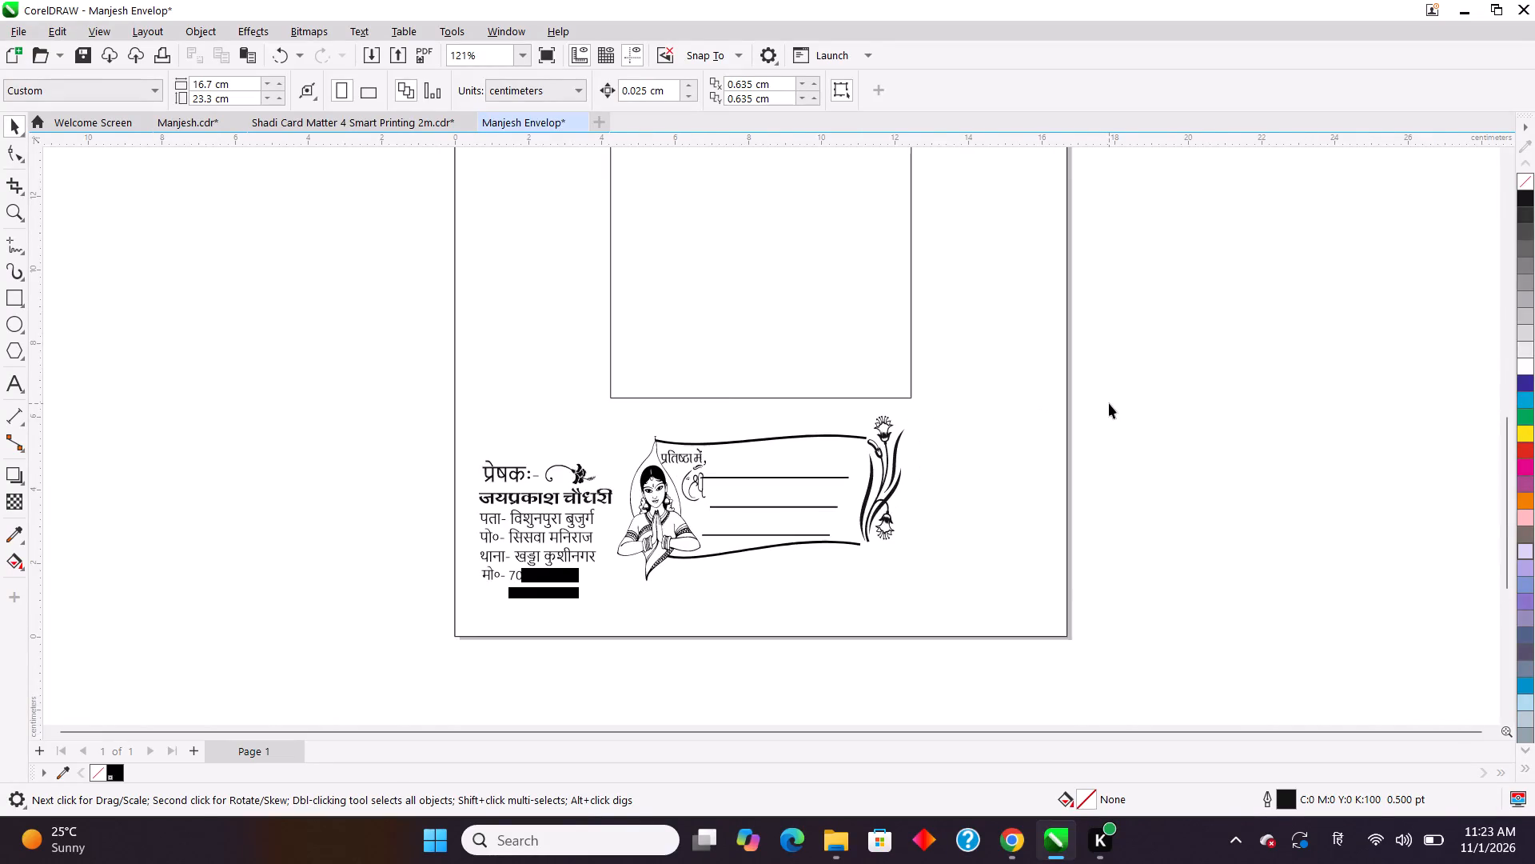
pyautogui.scroll(-1, 1109, 403)
pyautogui.moveTo(1507, 500); pyautogui.dragTo(1491, 376)
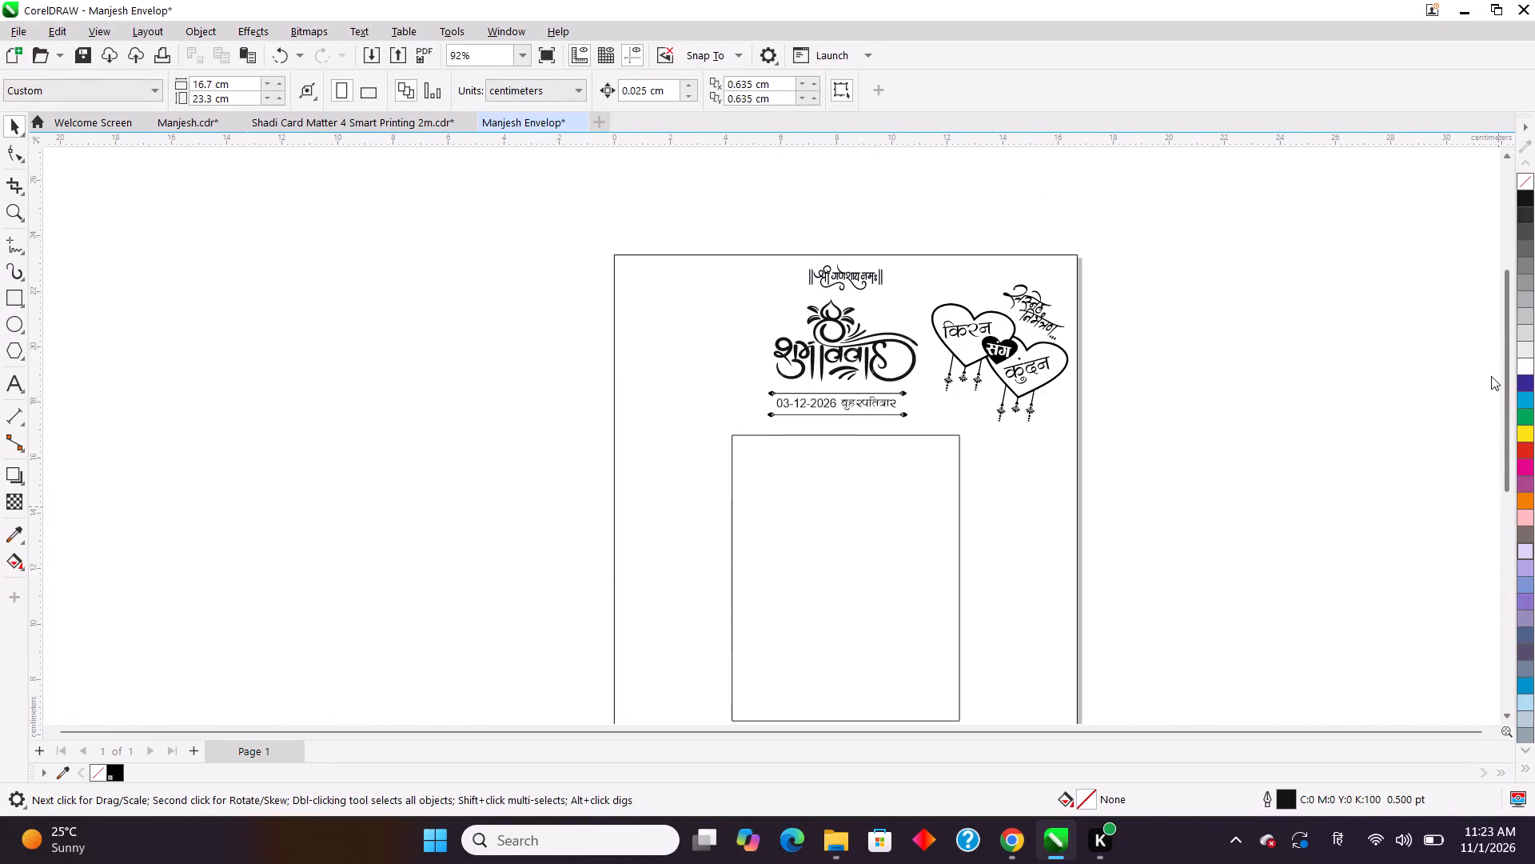
pyautogui.moveTo(1491, 376); pyautogui.dragTo(1384, 428)
pyautogui.scroll(-2, 1290, 358)
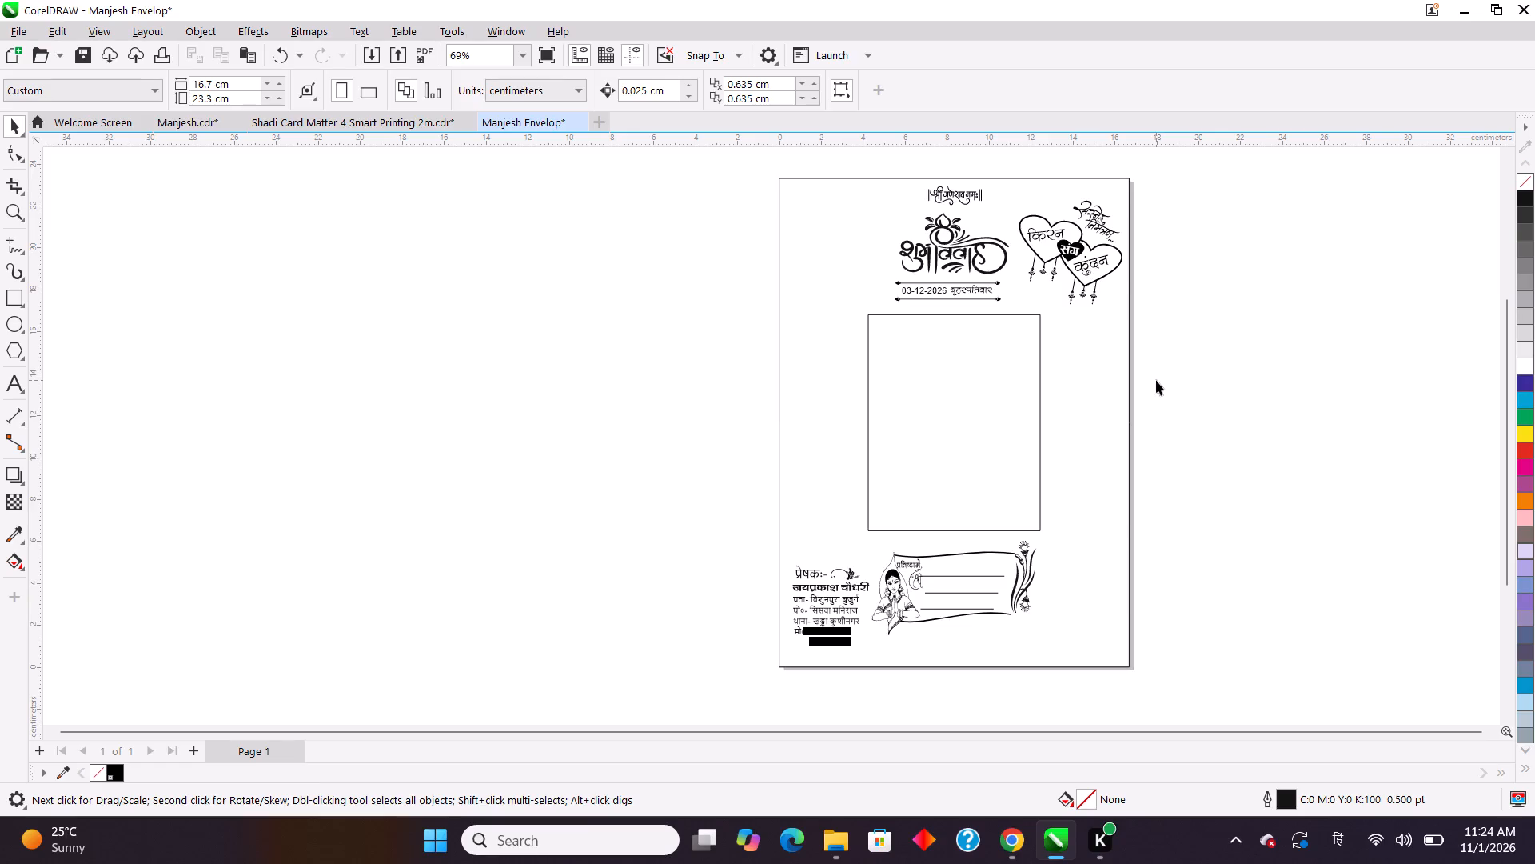
# Examine the envelope designs on all four pages of the Shadi Card Matter 4 document for reusable decorative elements.
pyautogui.click(318, 126)
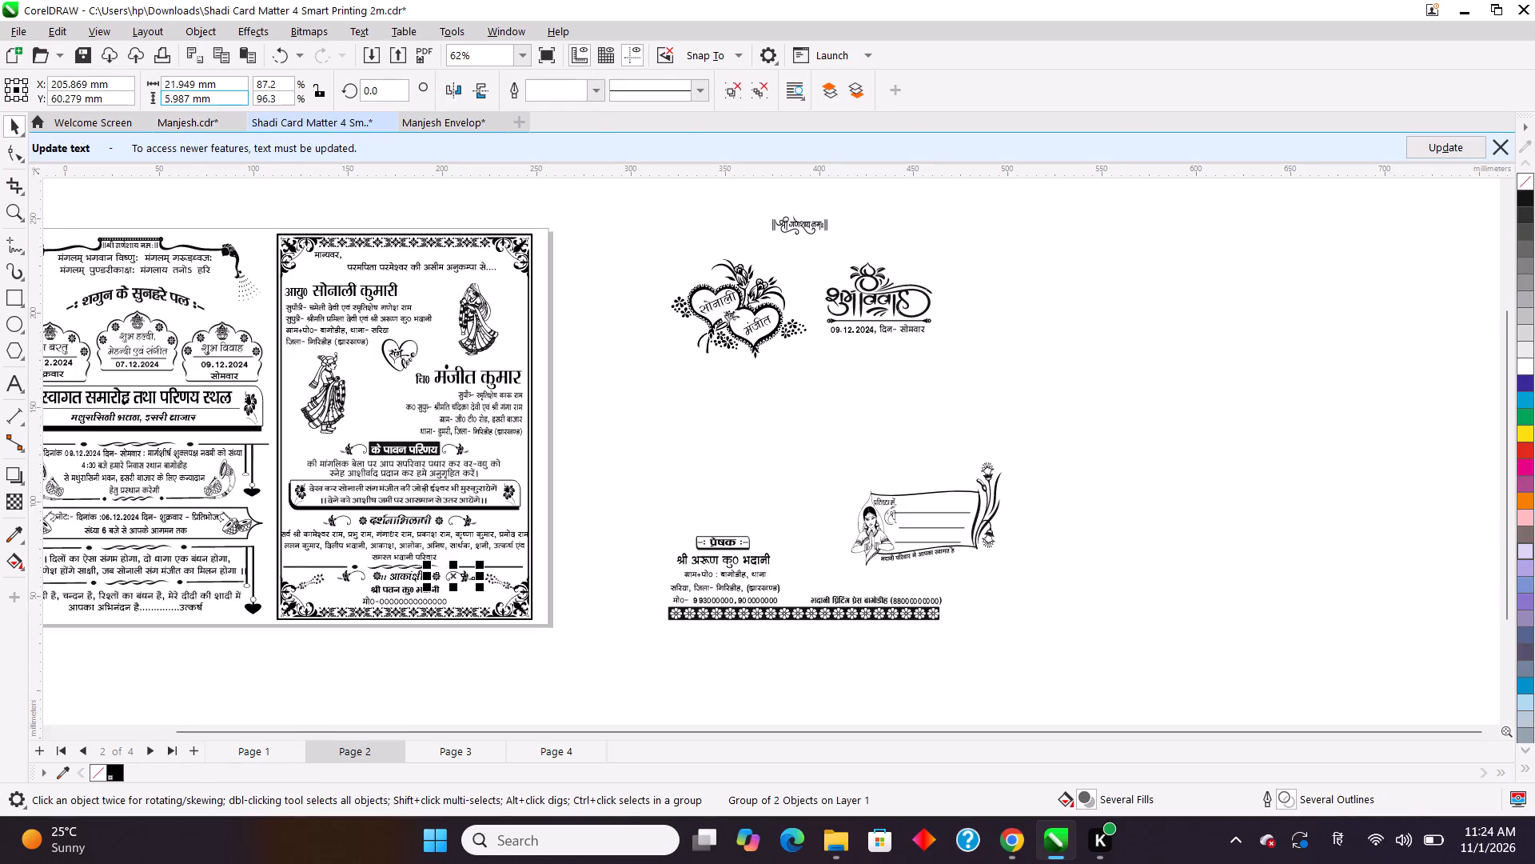
pyautogui.click(449, 759)
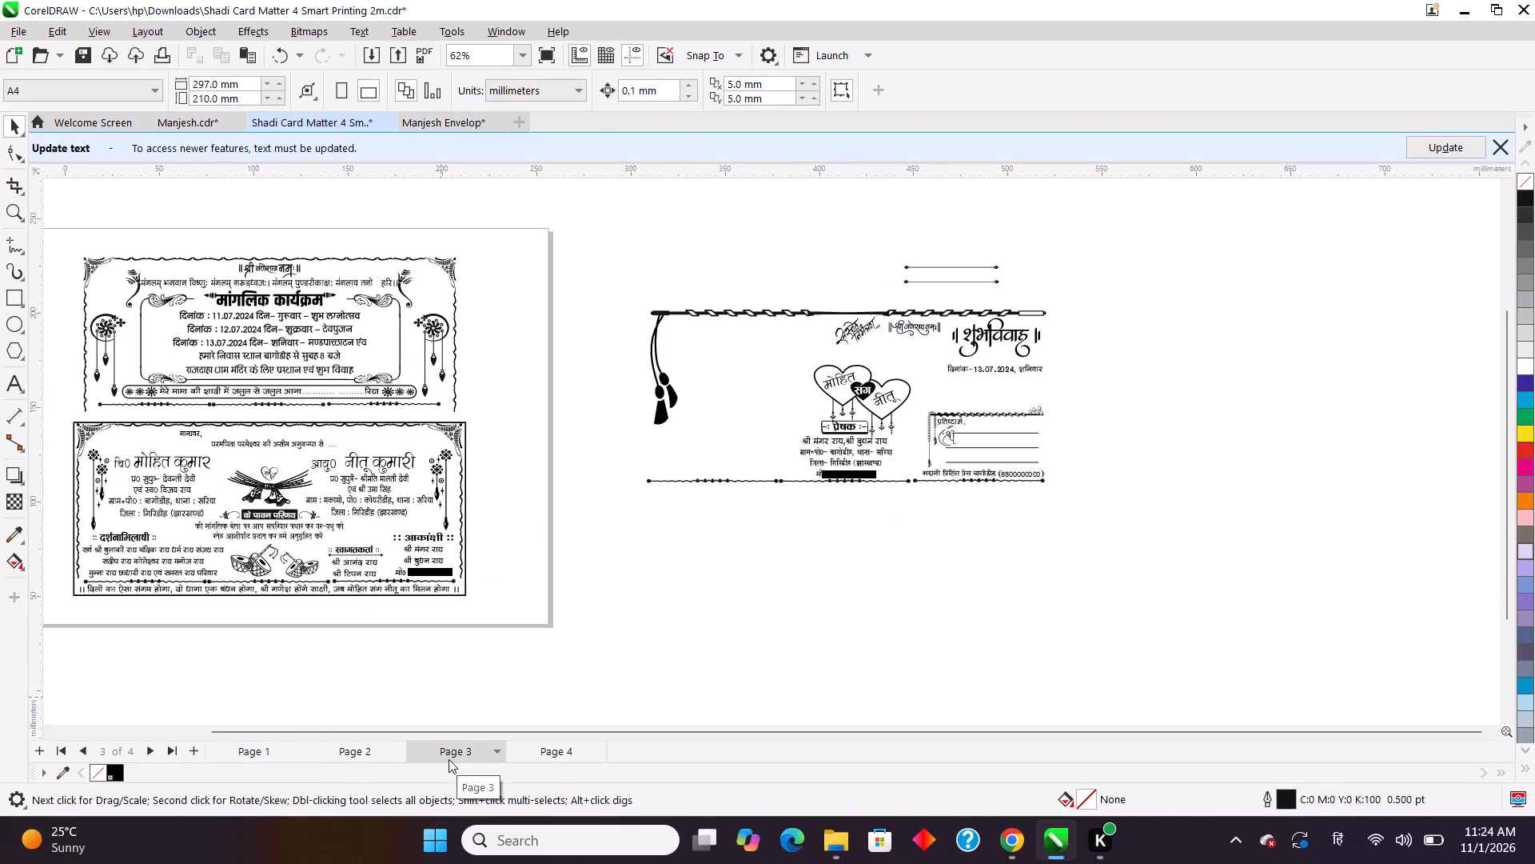
pyautogui.click(537, 750)
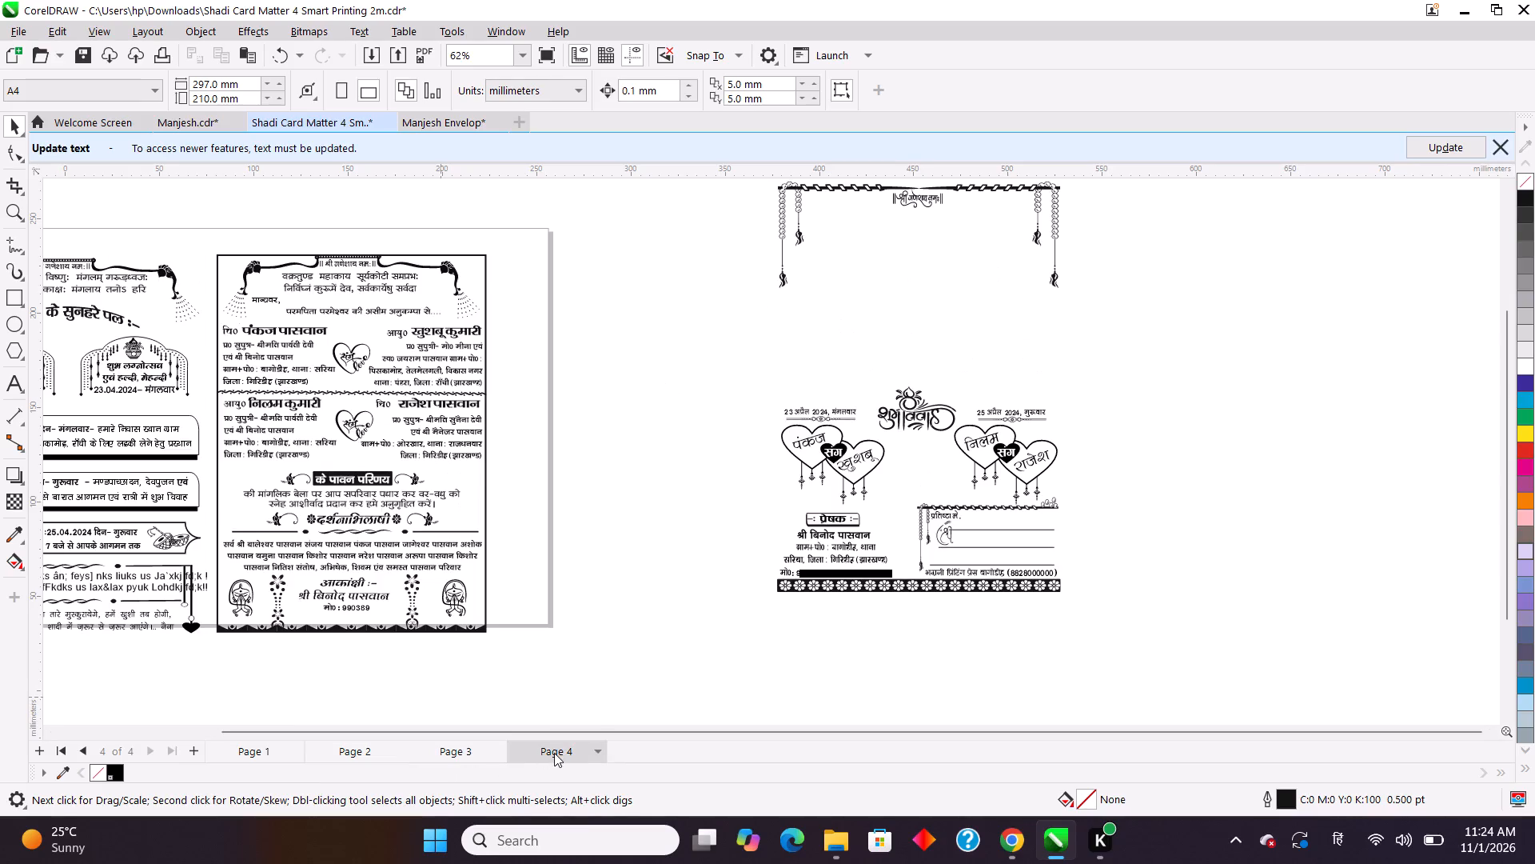
pyautogui.click(364, 751)
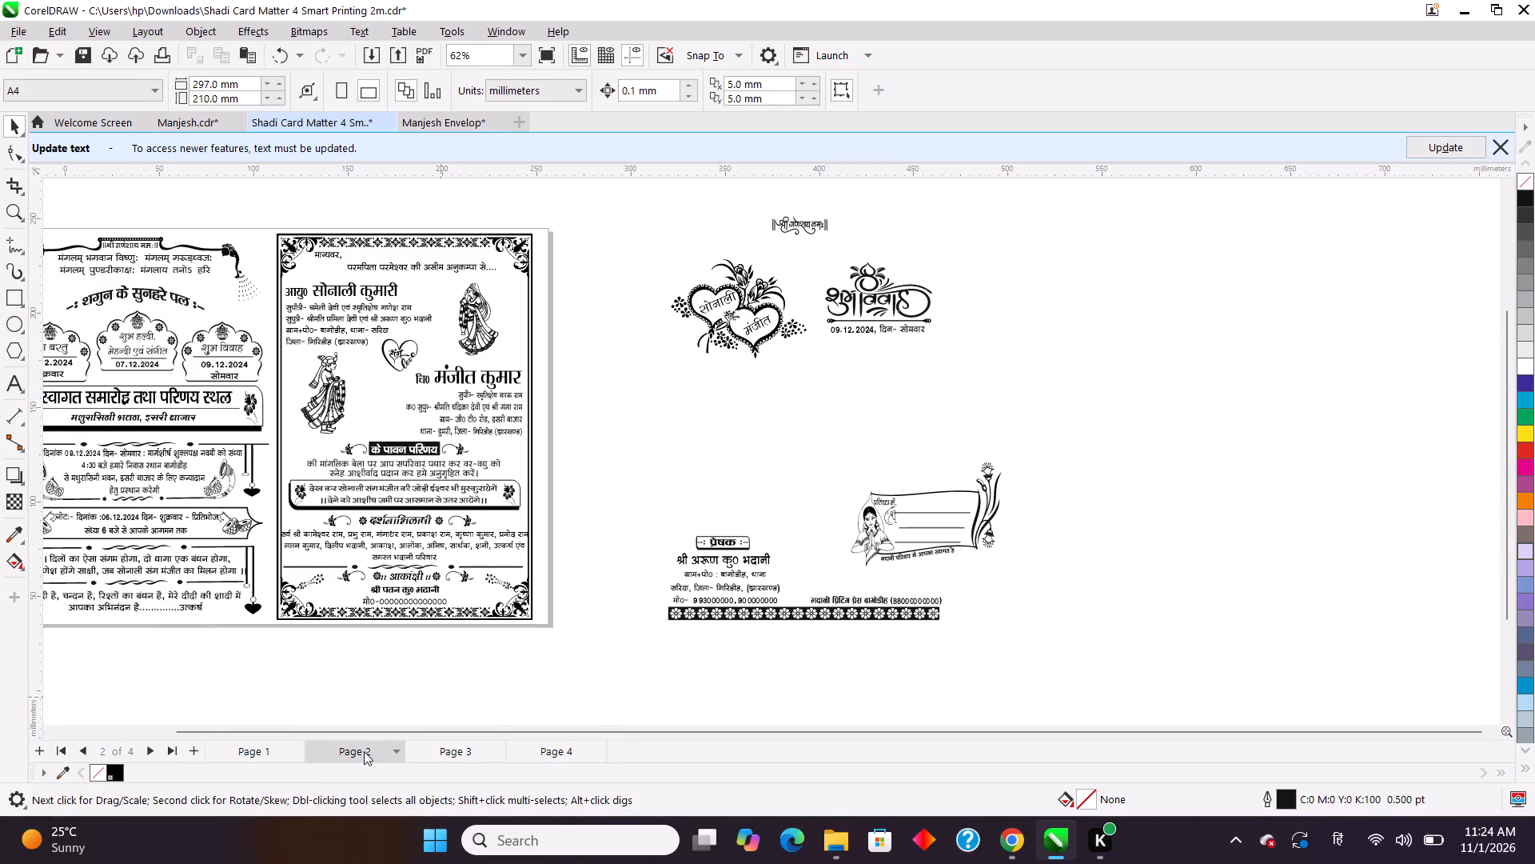
pyautogui.click(272, 750)
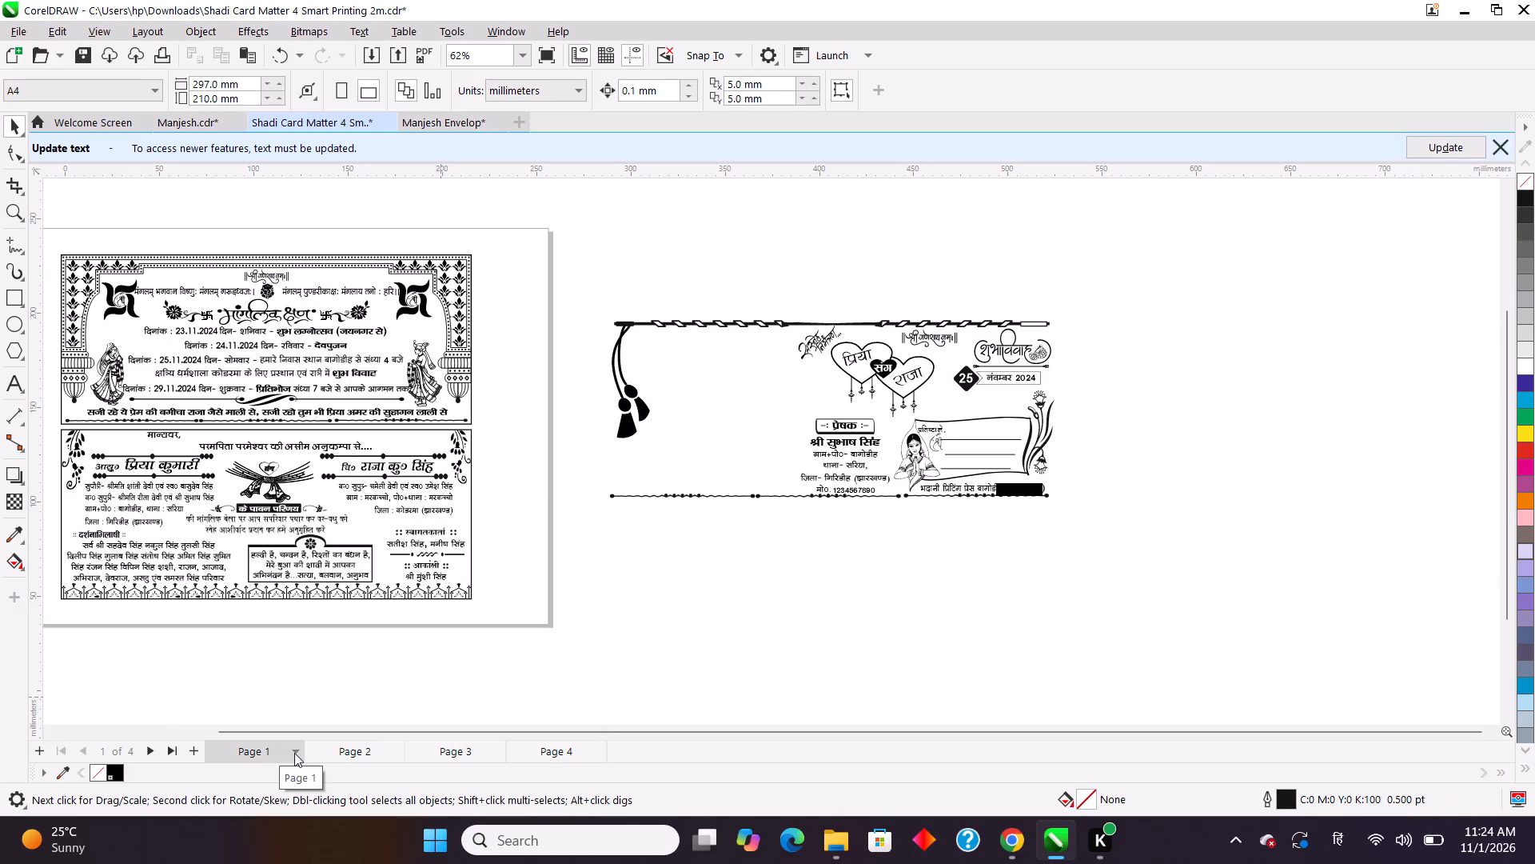
pyautogui.click(359, 750)
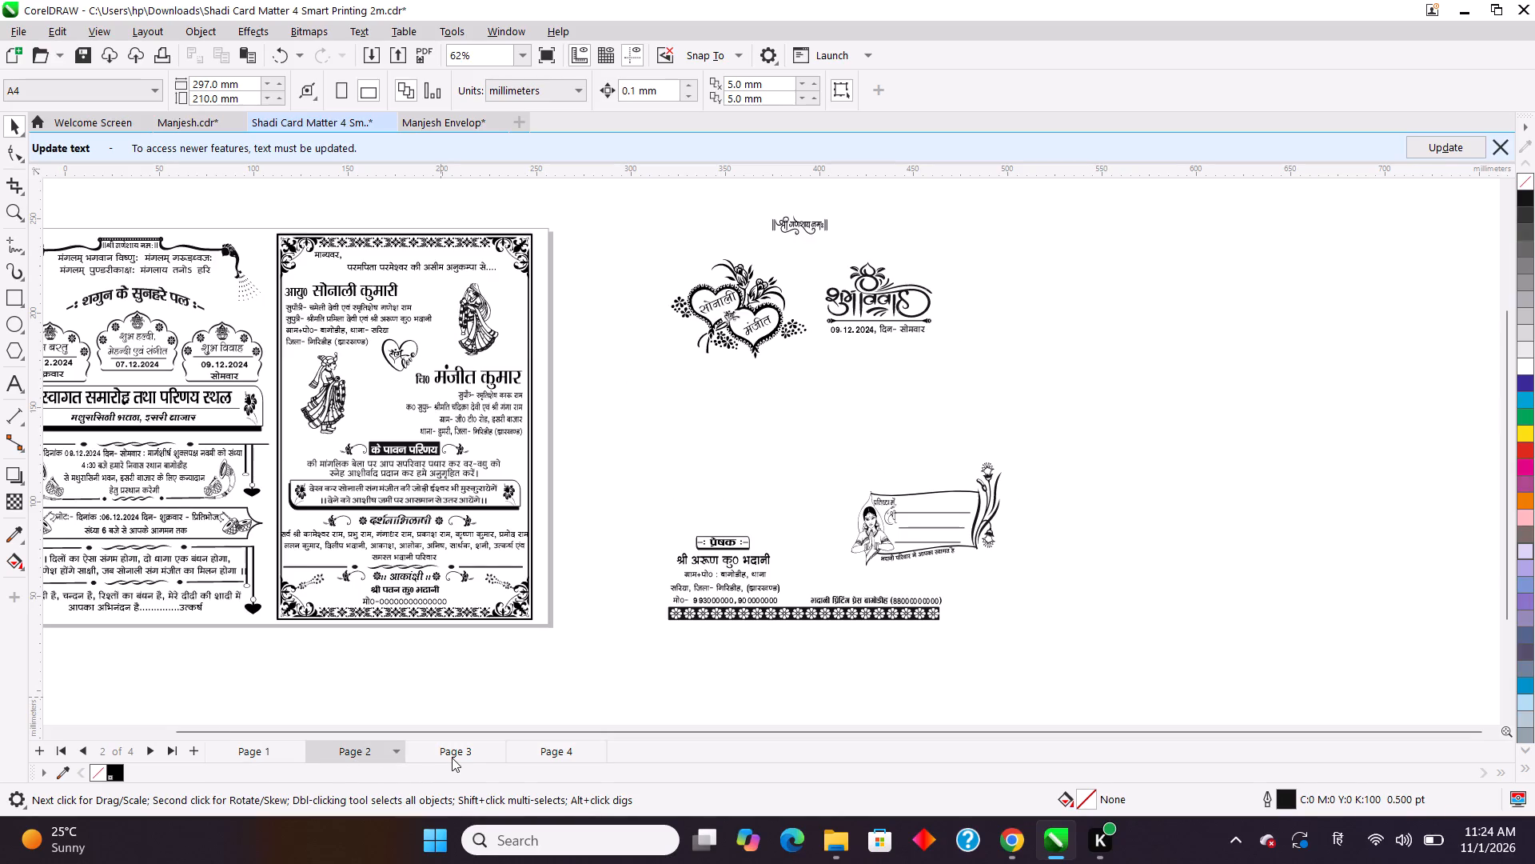
pyautogui.click(452, 758)
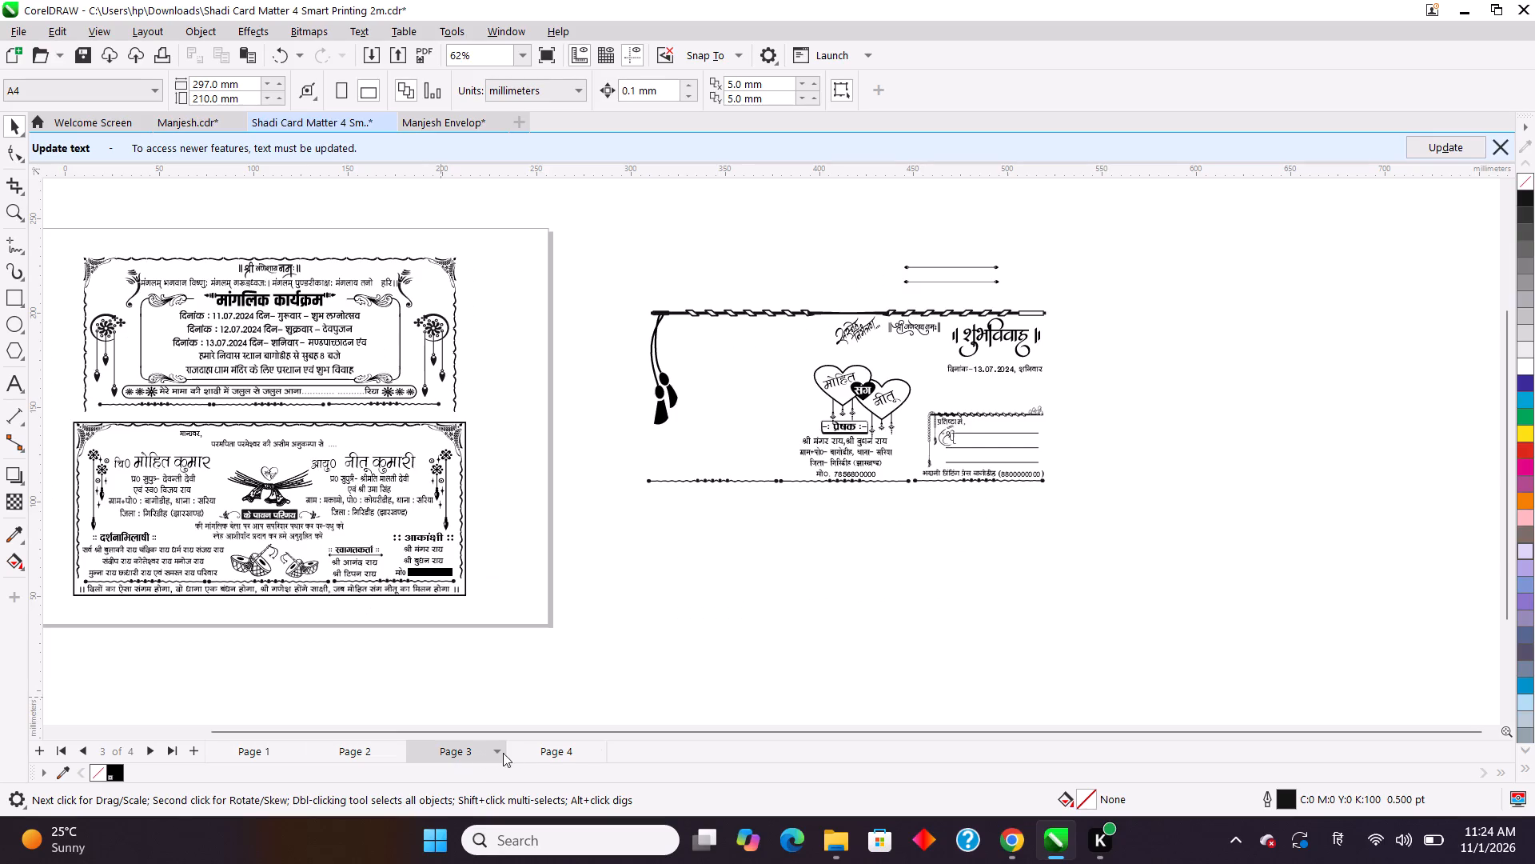
pyautogui.click(553, 748)
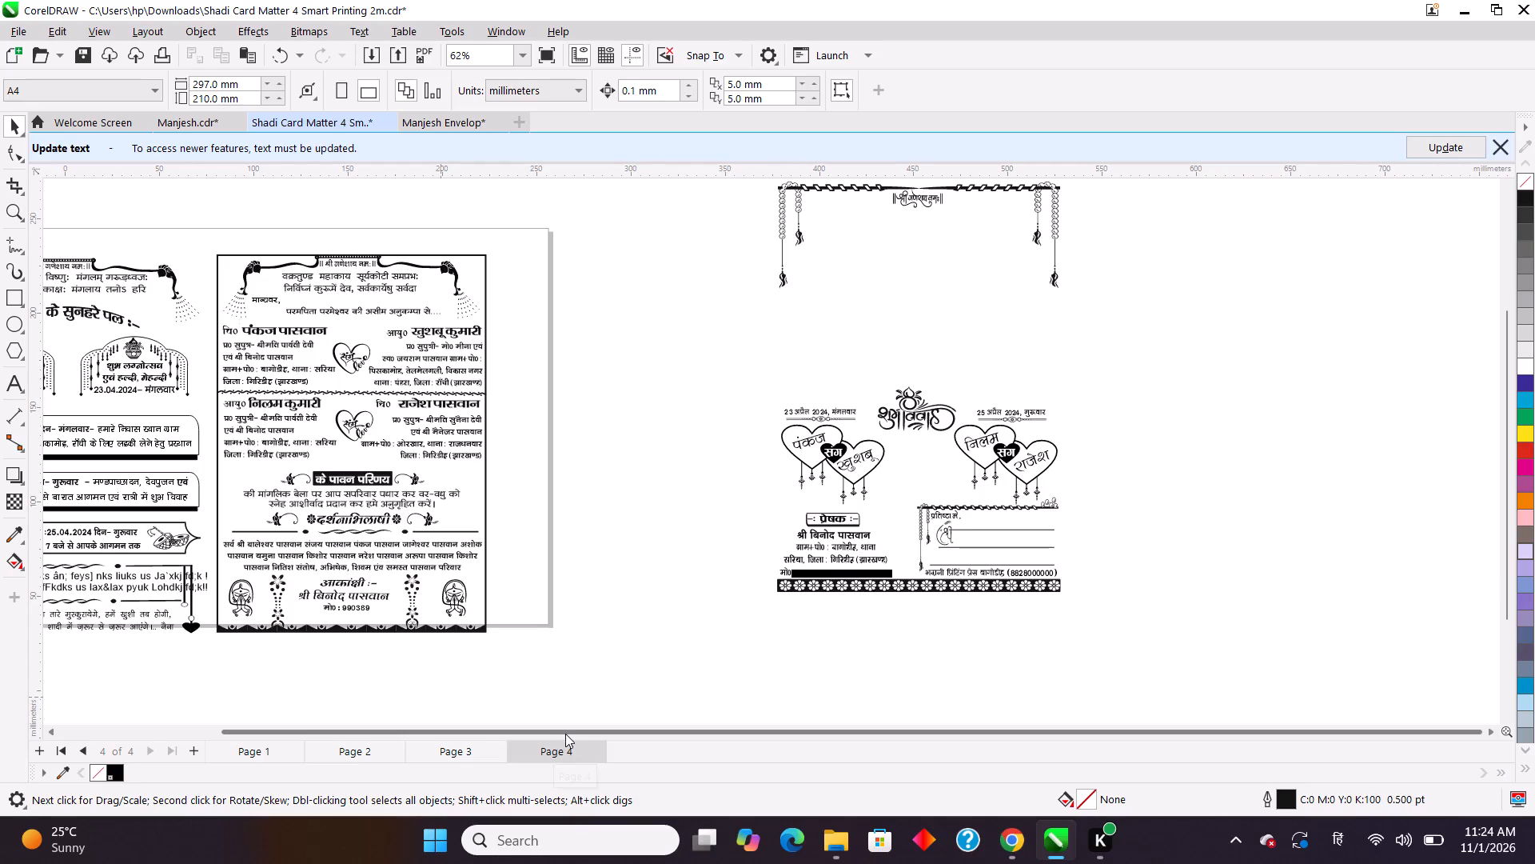
pyautogui.scroll(-4, 563, 630)
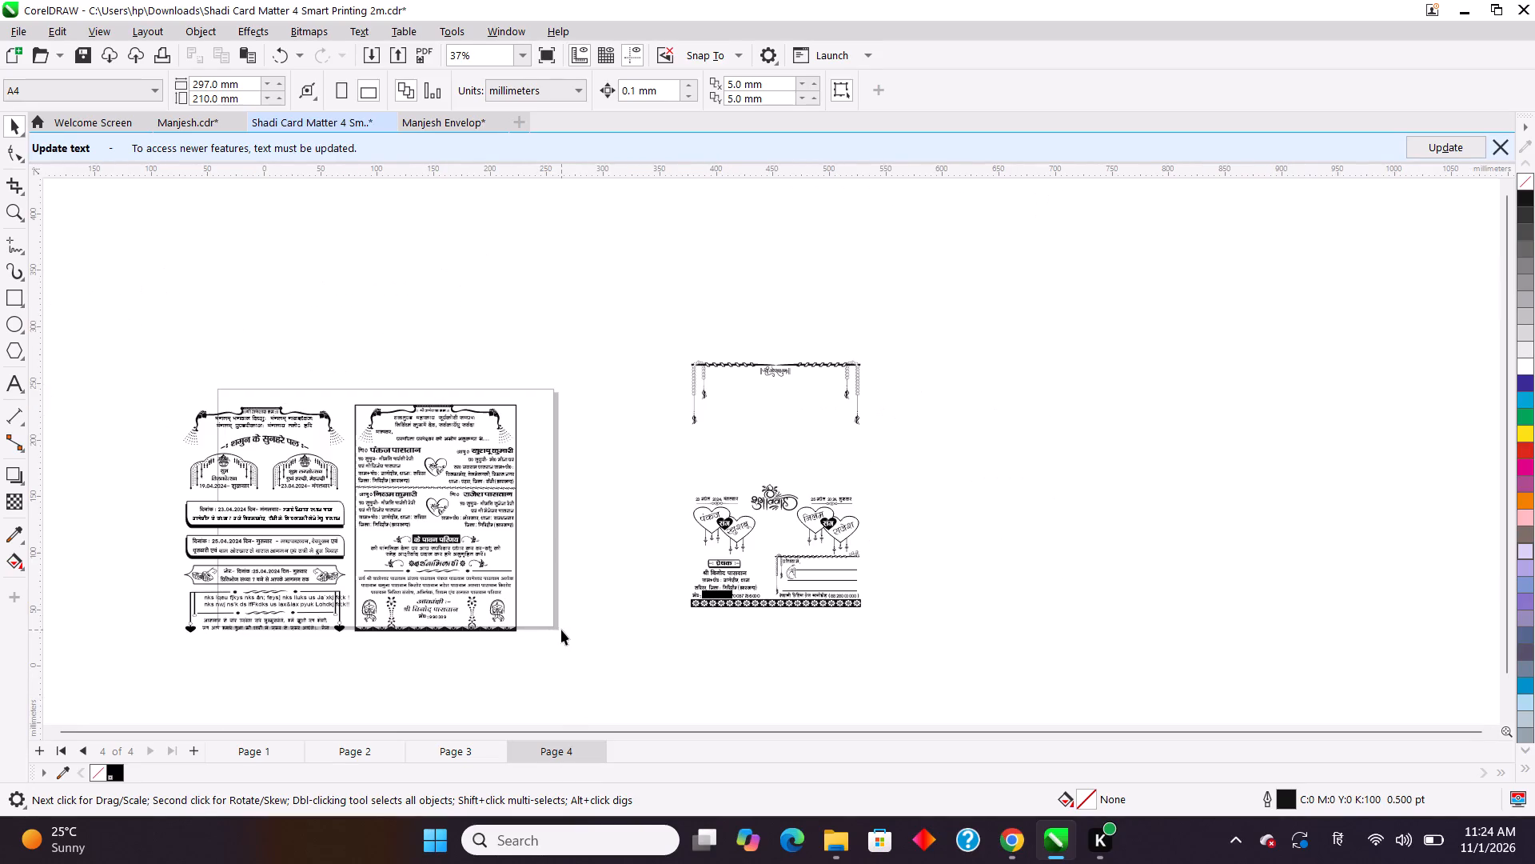
pyautogui.scroll(2, 561, 630)
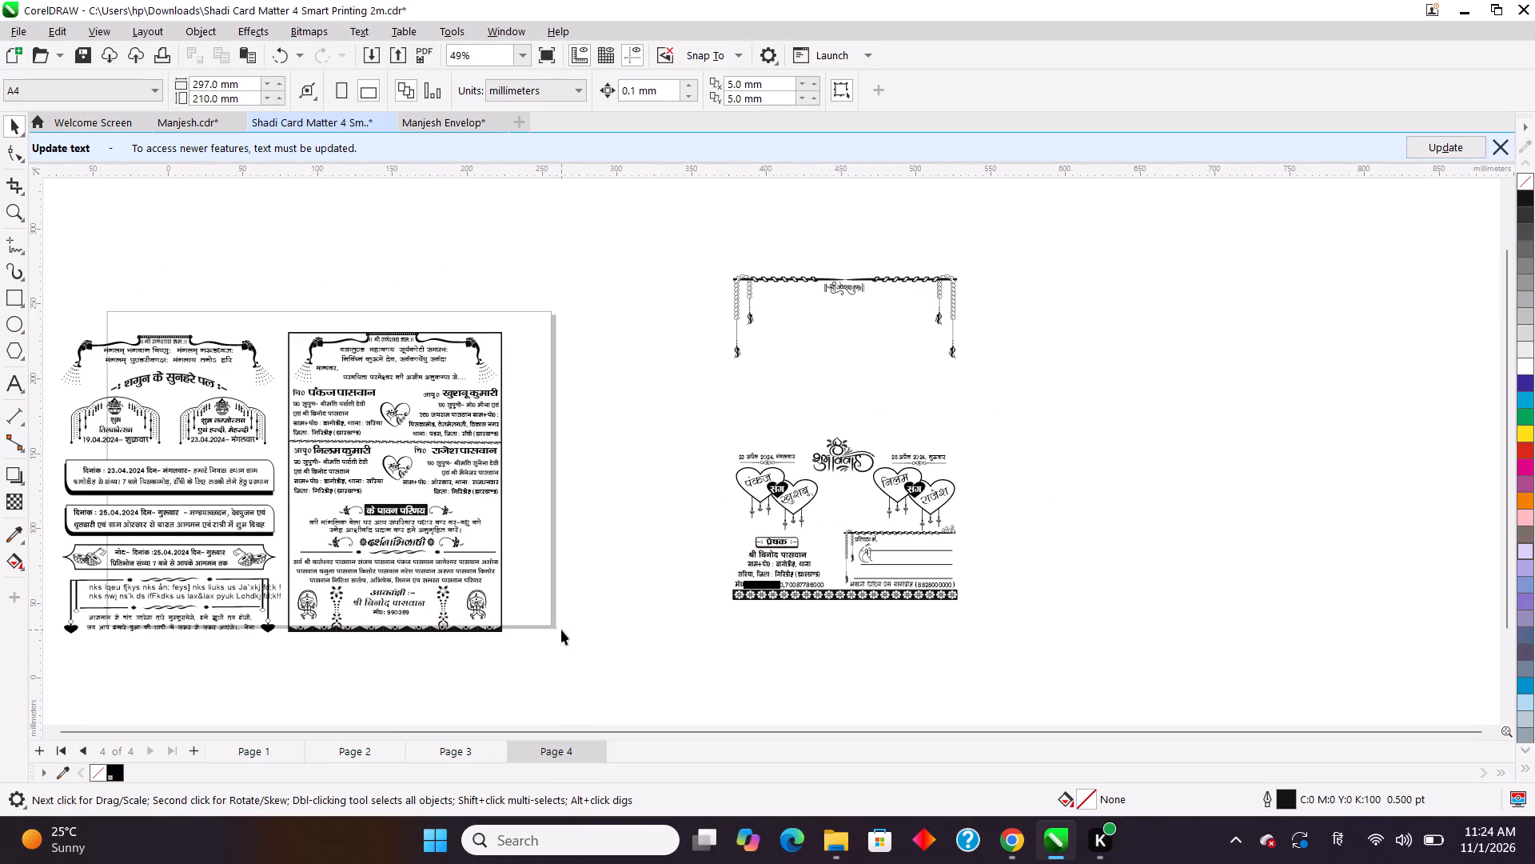
# Switch to Chrome, dismiss the Pngtree sale offers and return to the Google results for shubh vivah logo png.
pyautogui.click(1007, 841)
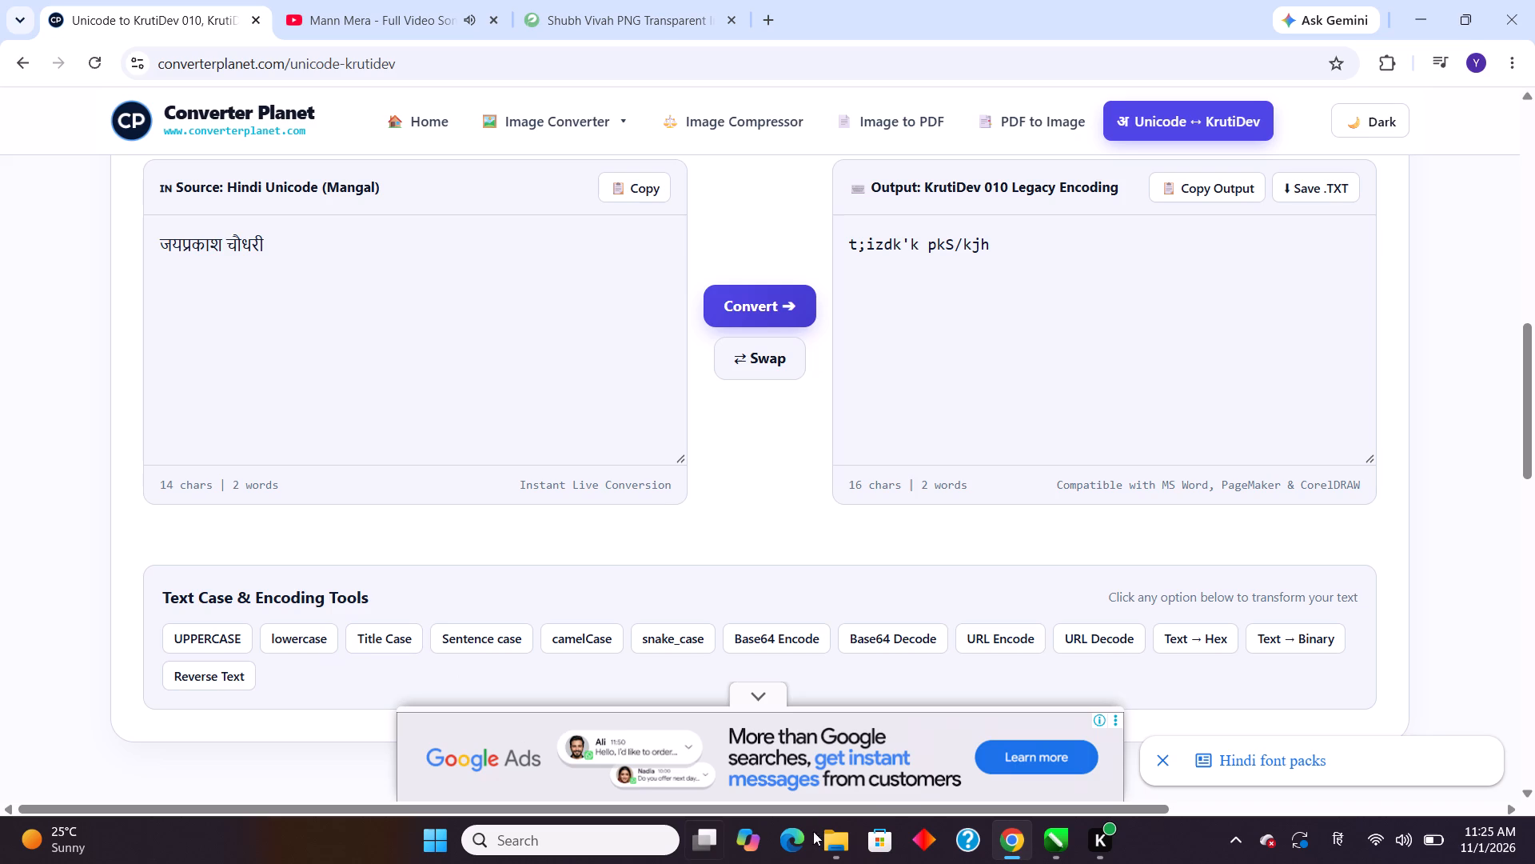
pyautogui.click(617, 20)
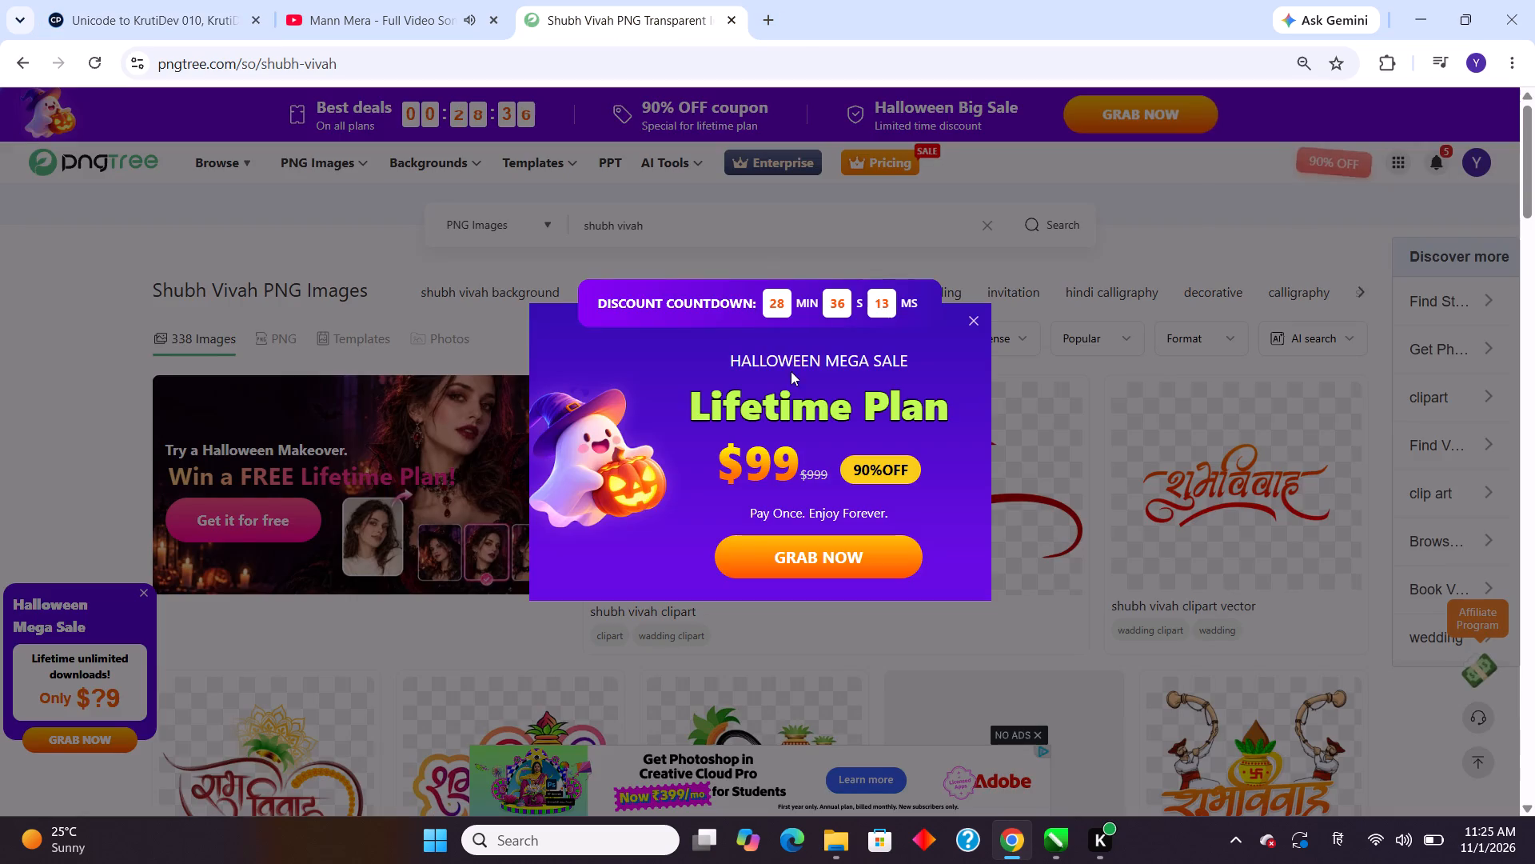
pyautogui.click(975, 319)
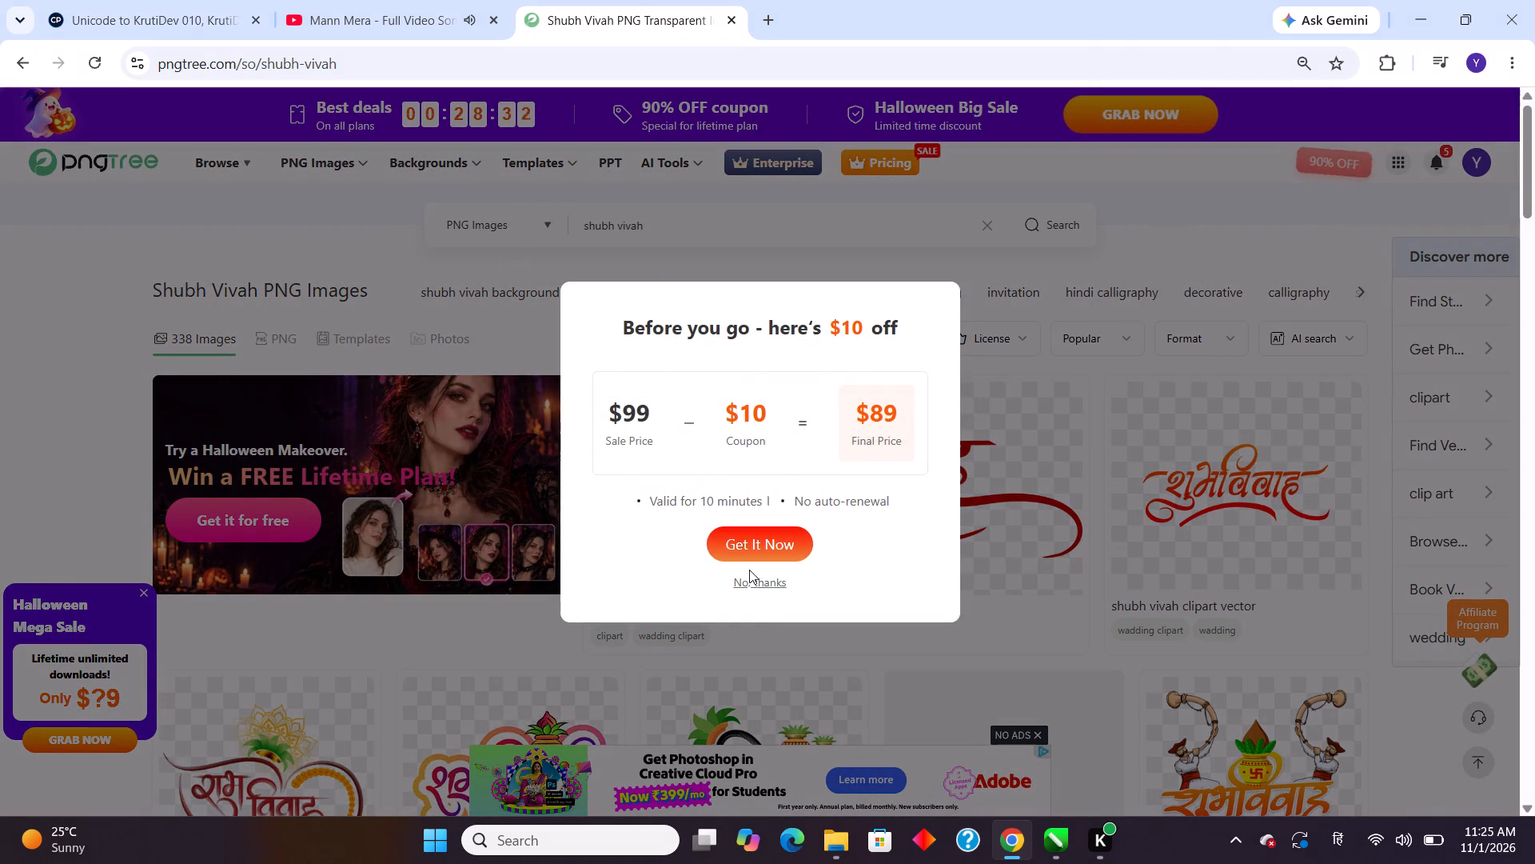
pyautogui.click(744, 580)
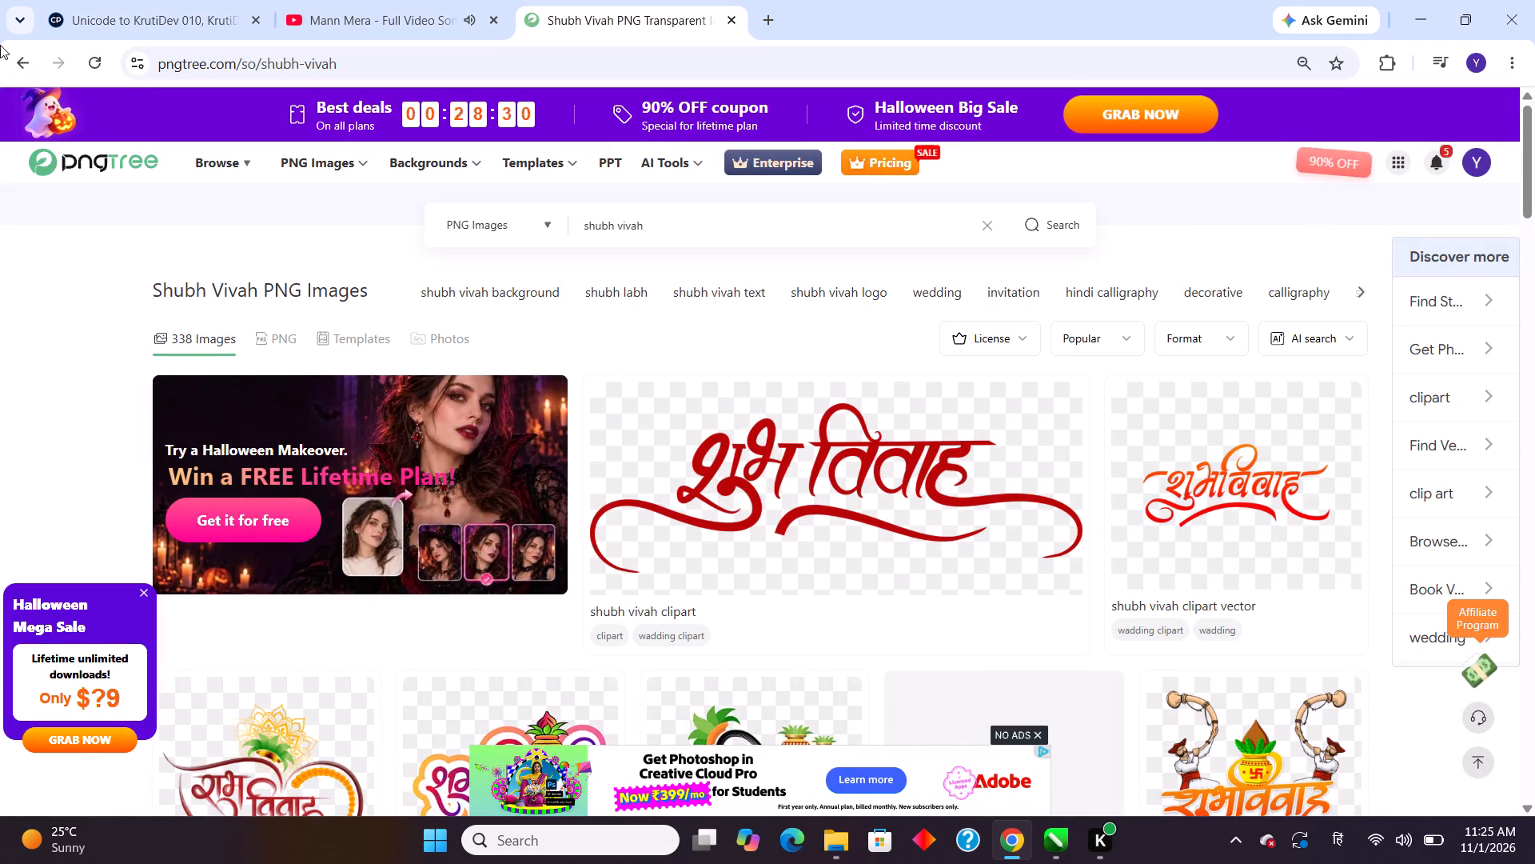
pyautogui.click(26, 70)
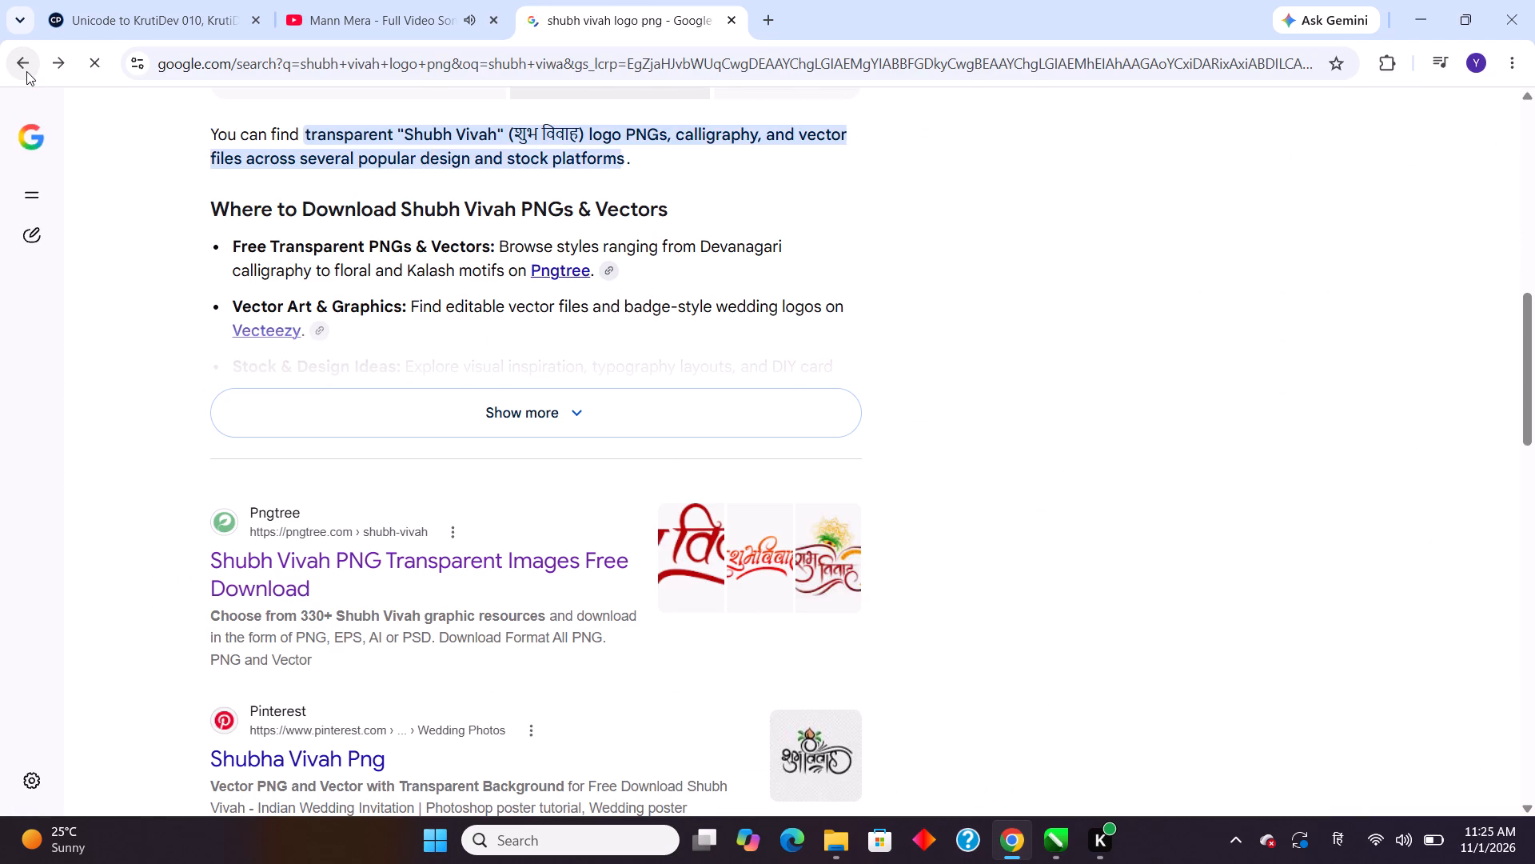